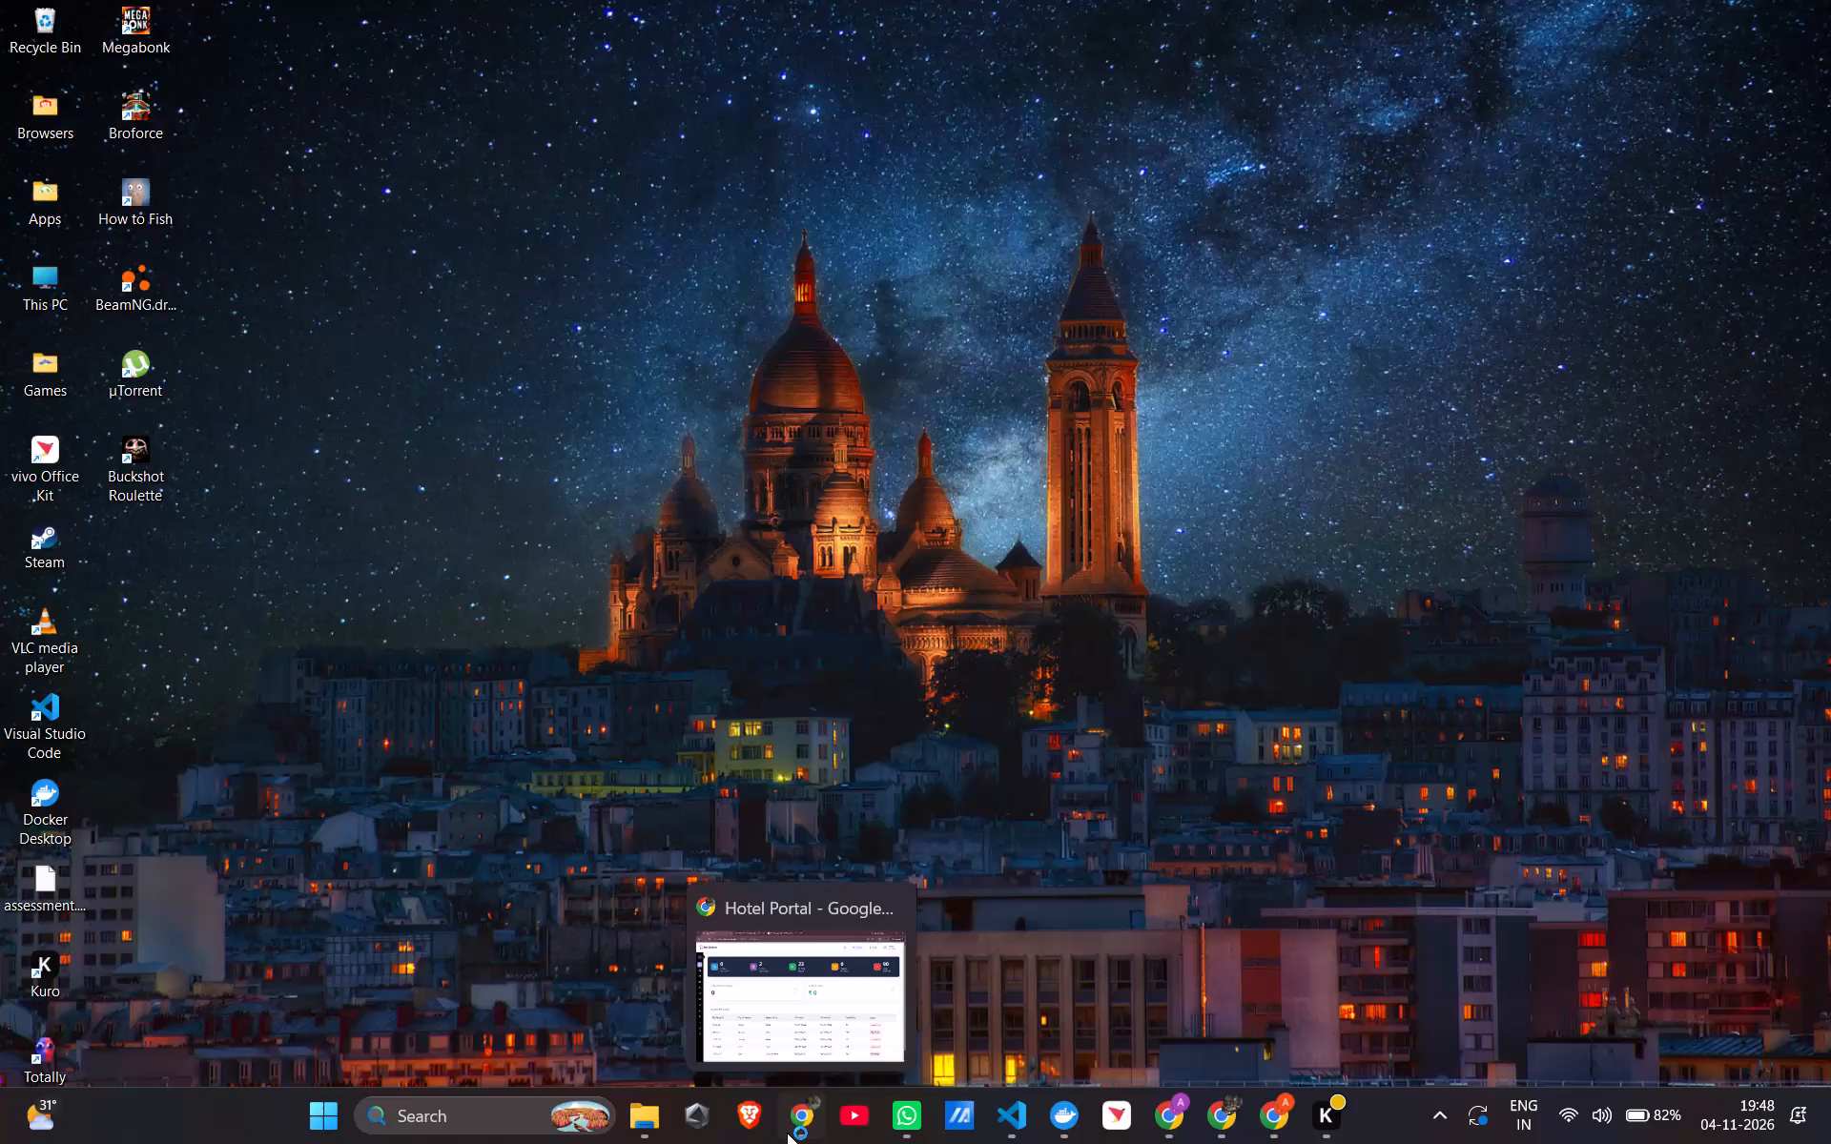
Log out of the TestHotel account in the Reef Sentinel hotel portal.
{"action": "left_click", "coordinate": [1719, 181]}
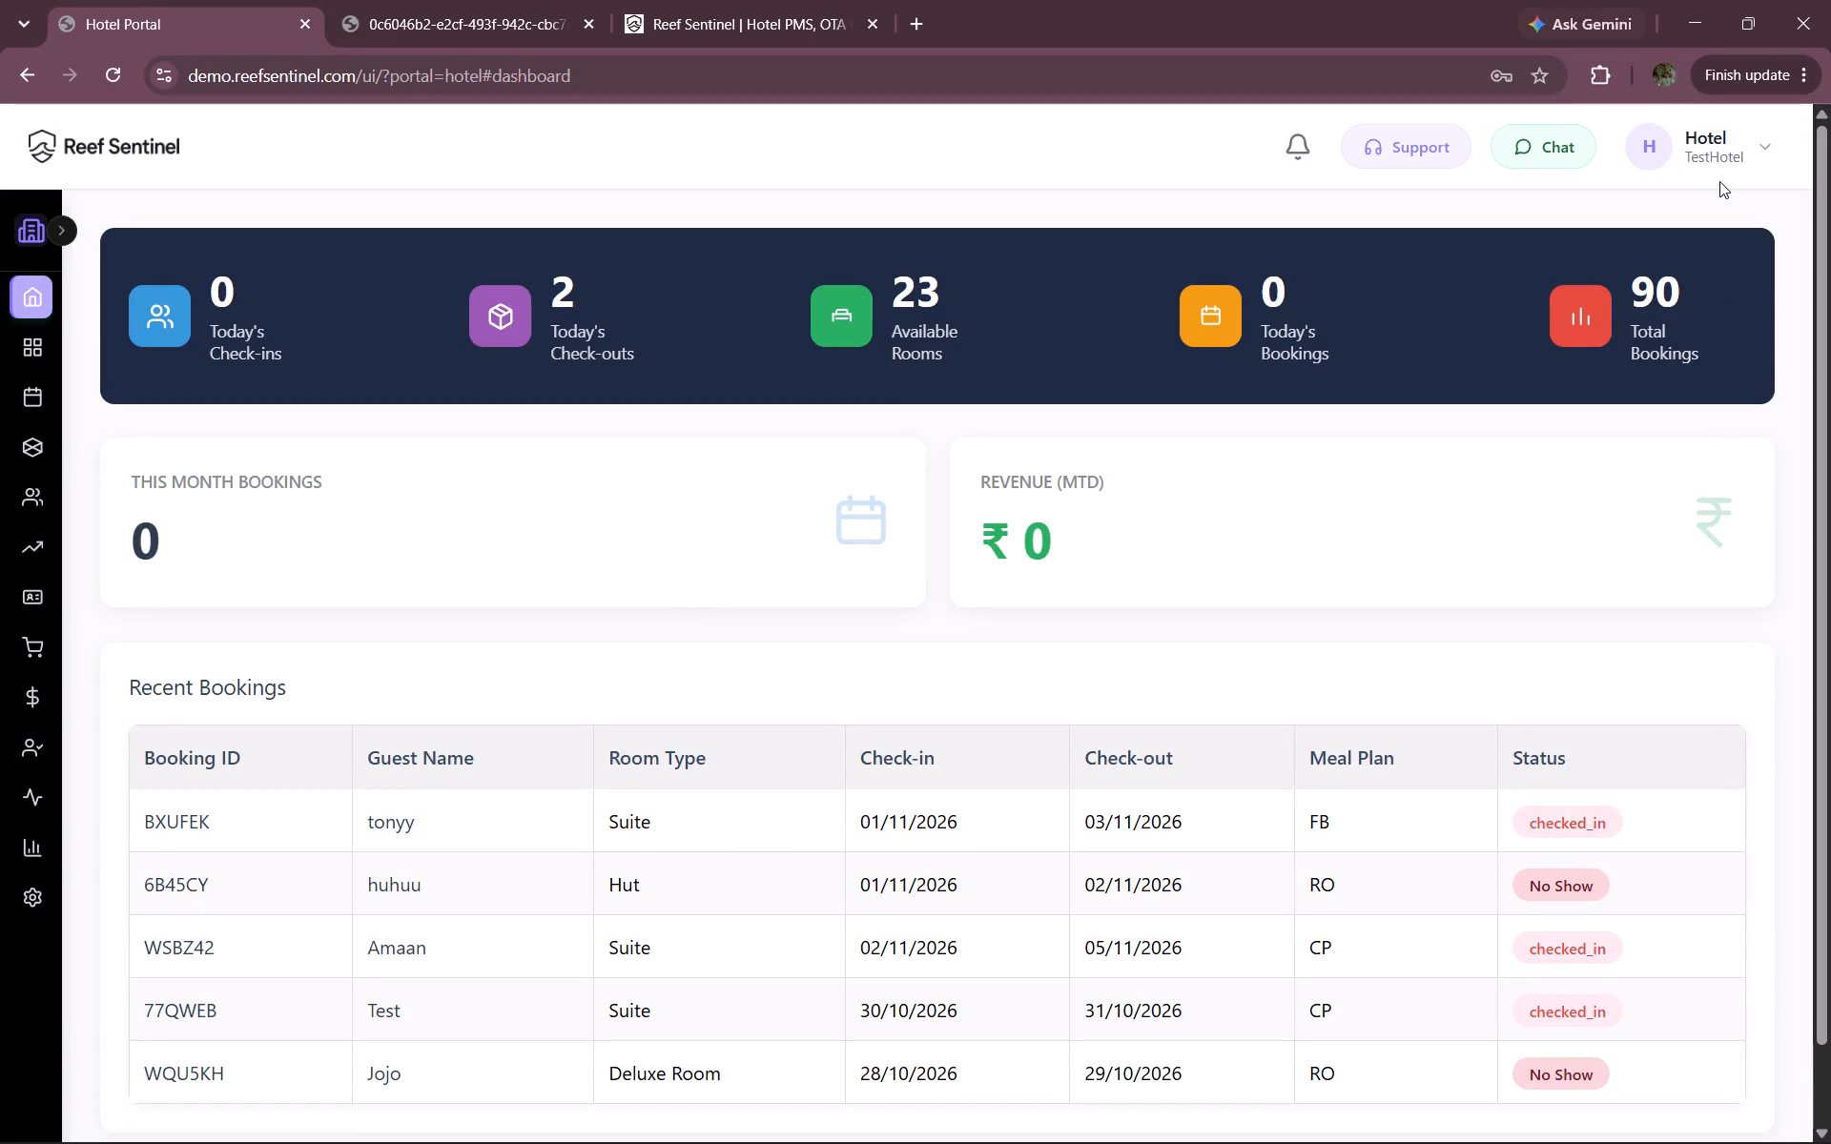
{"action": "left_click", "coordinate": [1698, 163]}
{"action": "left_click", "coordinate": [1605, 321]}
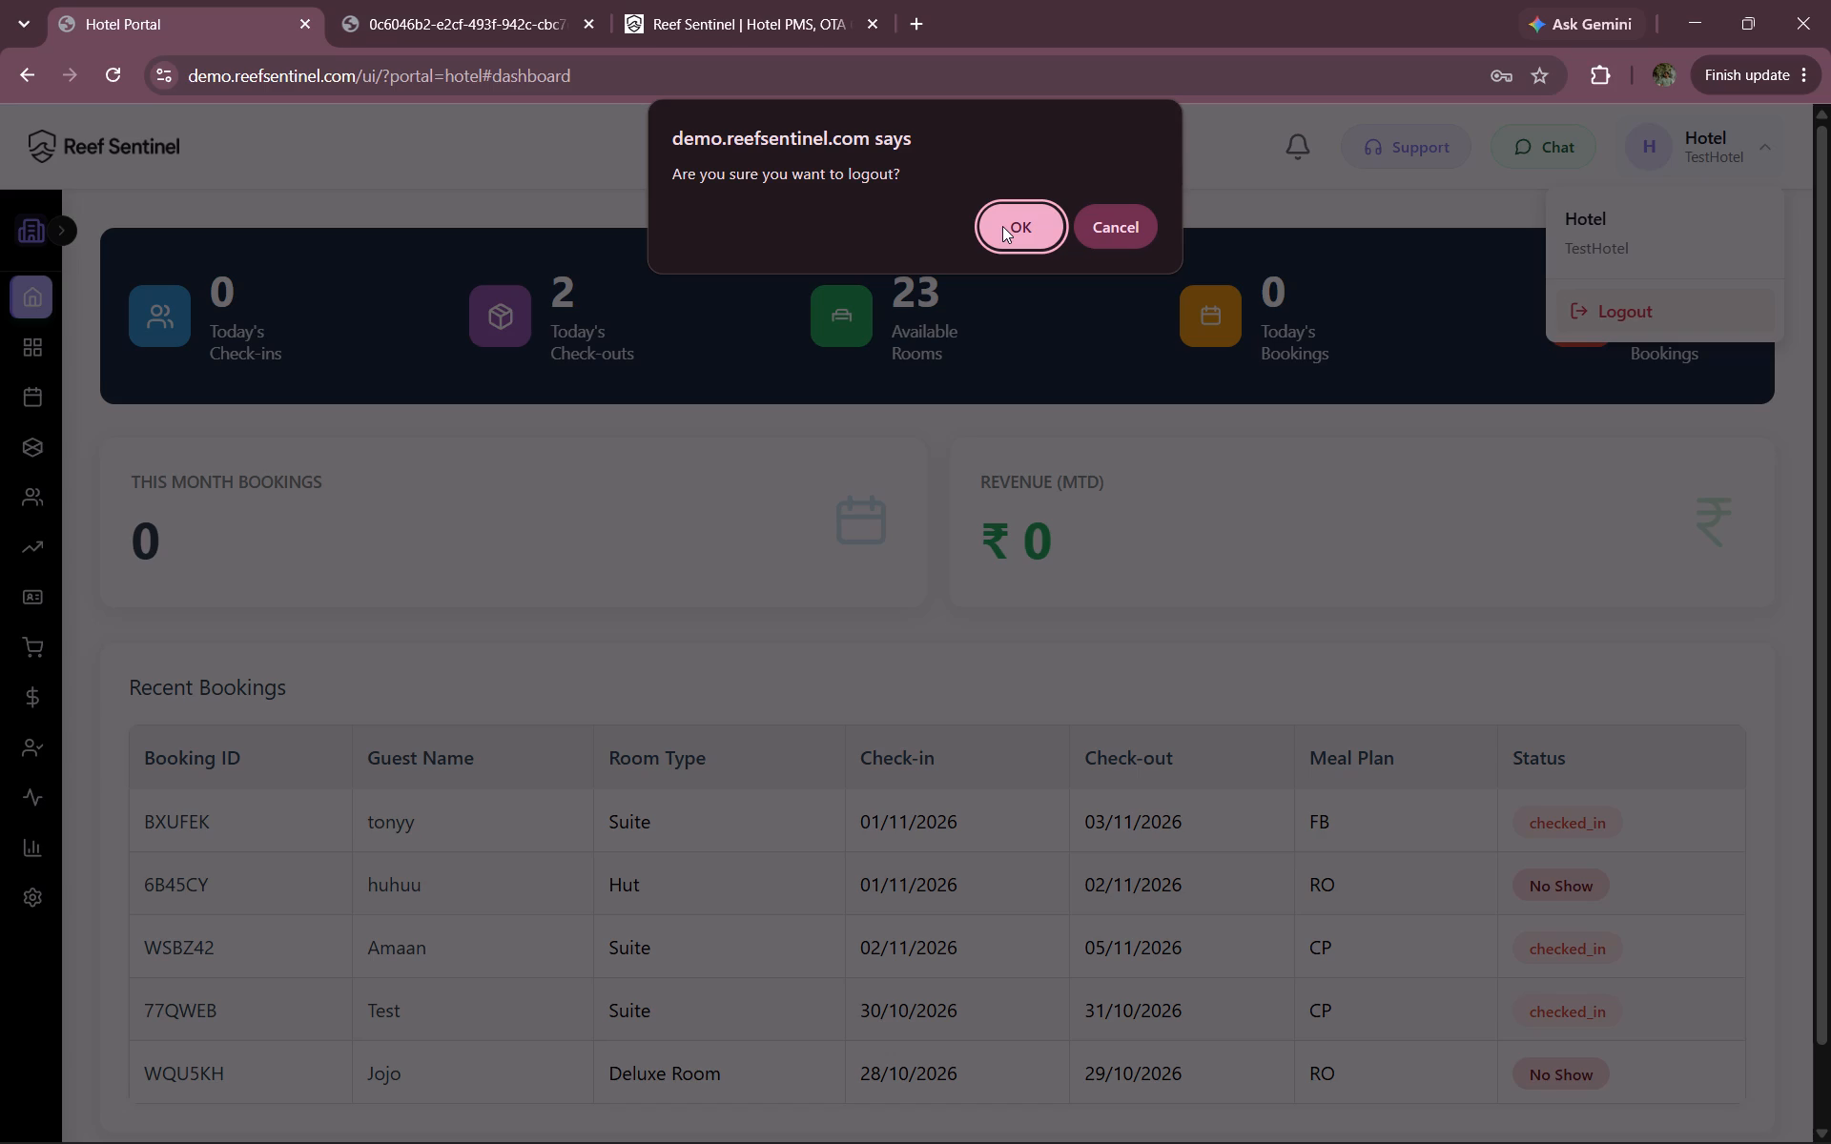
{"action": "right_click", "coordinate": [1002, 226]}
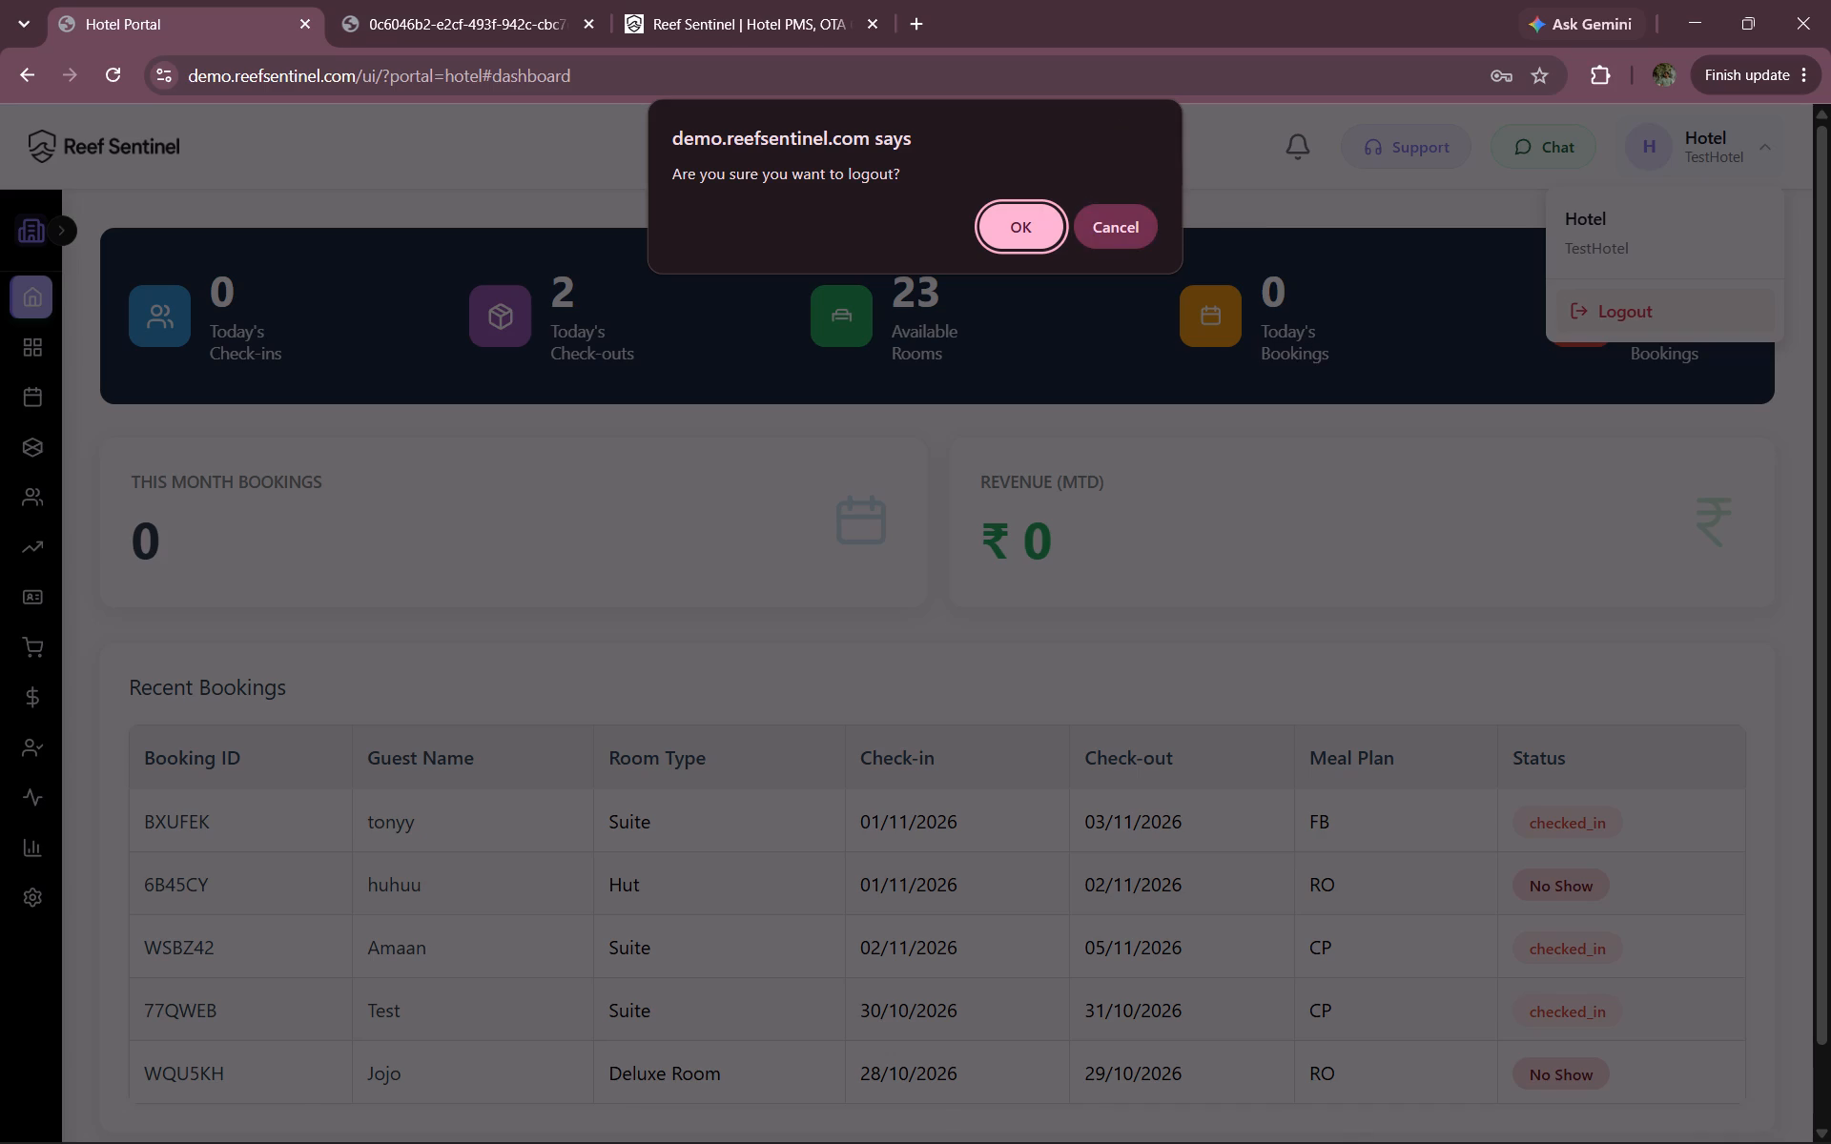
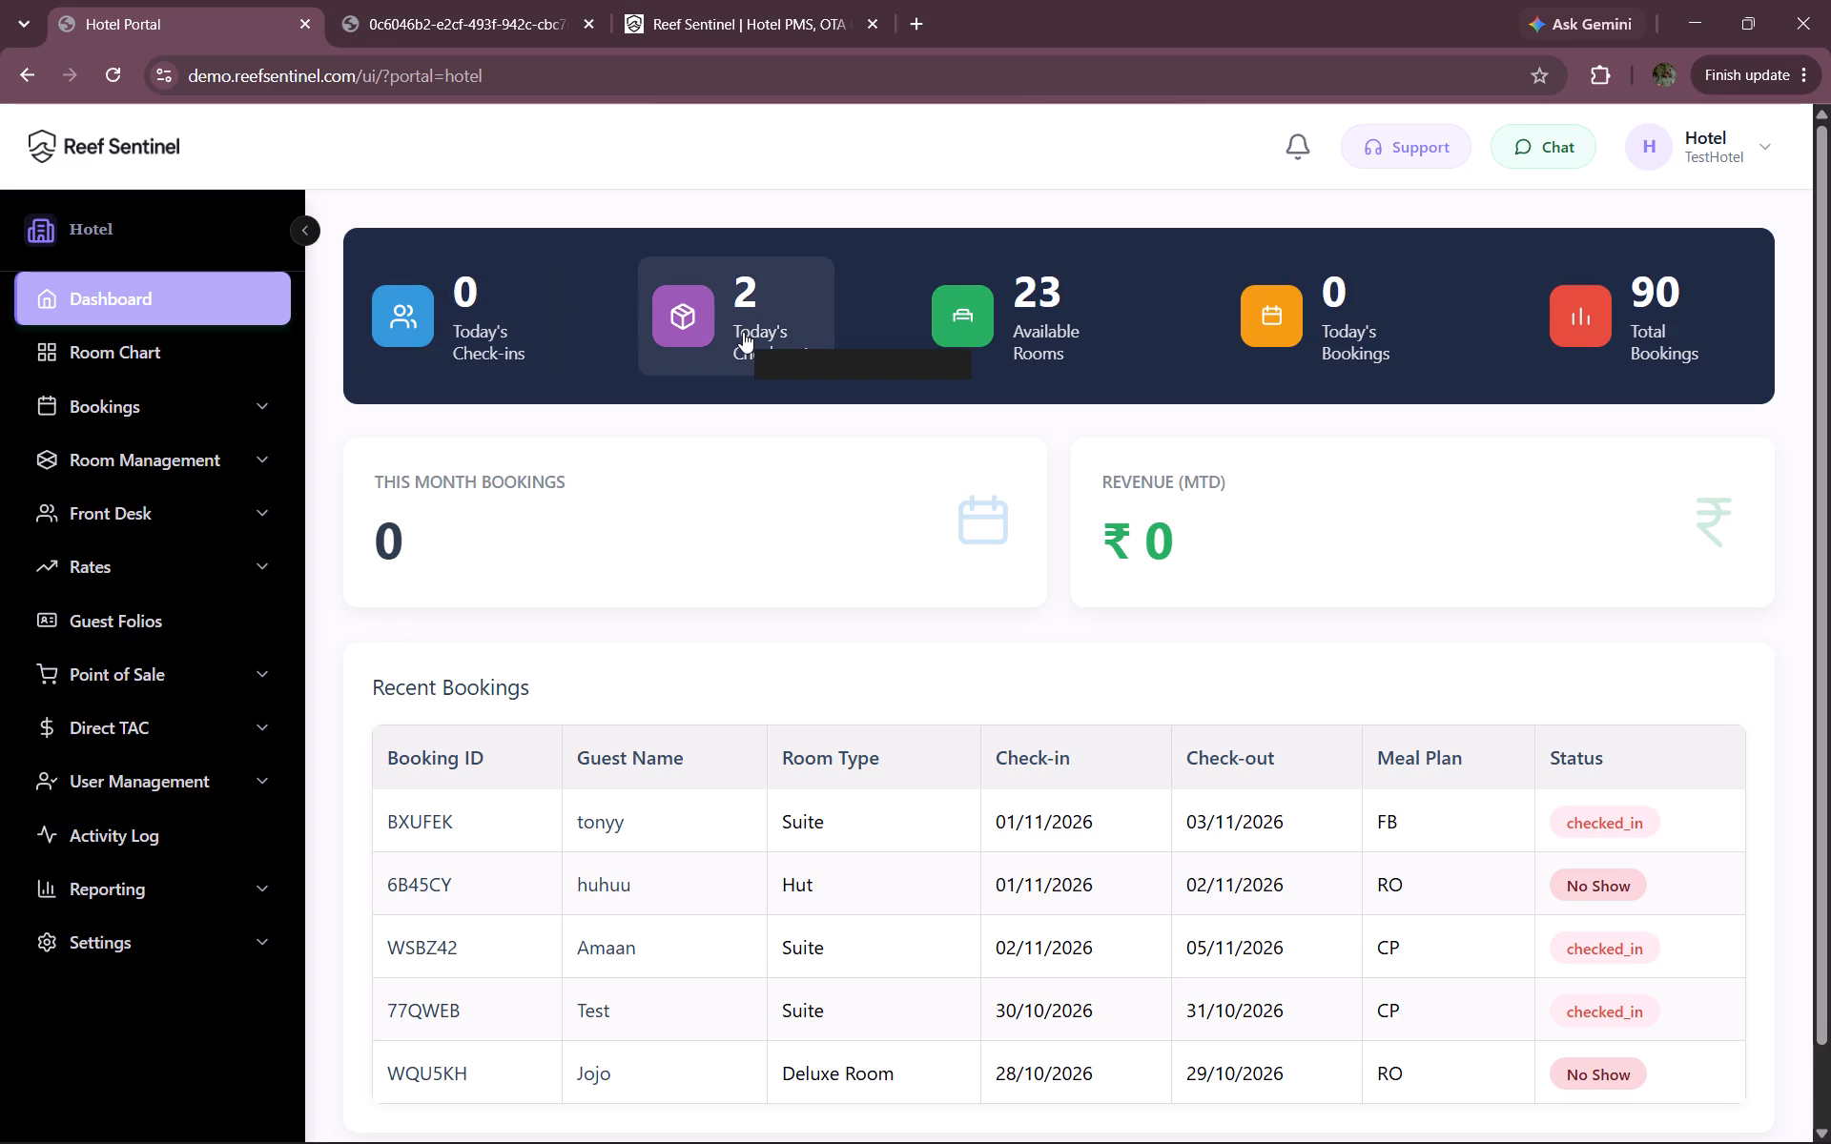
{"action": "left_click", "coordinate": [798, 344]}
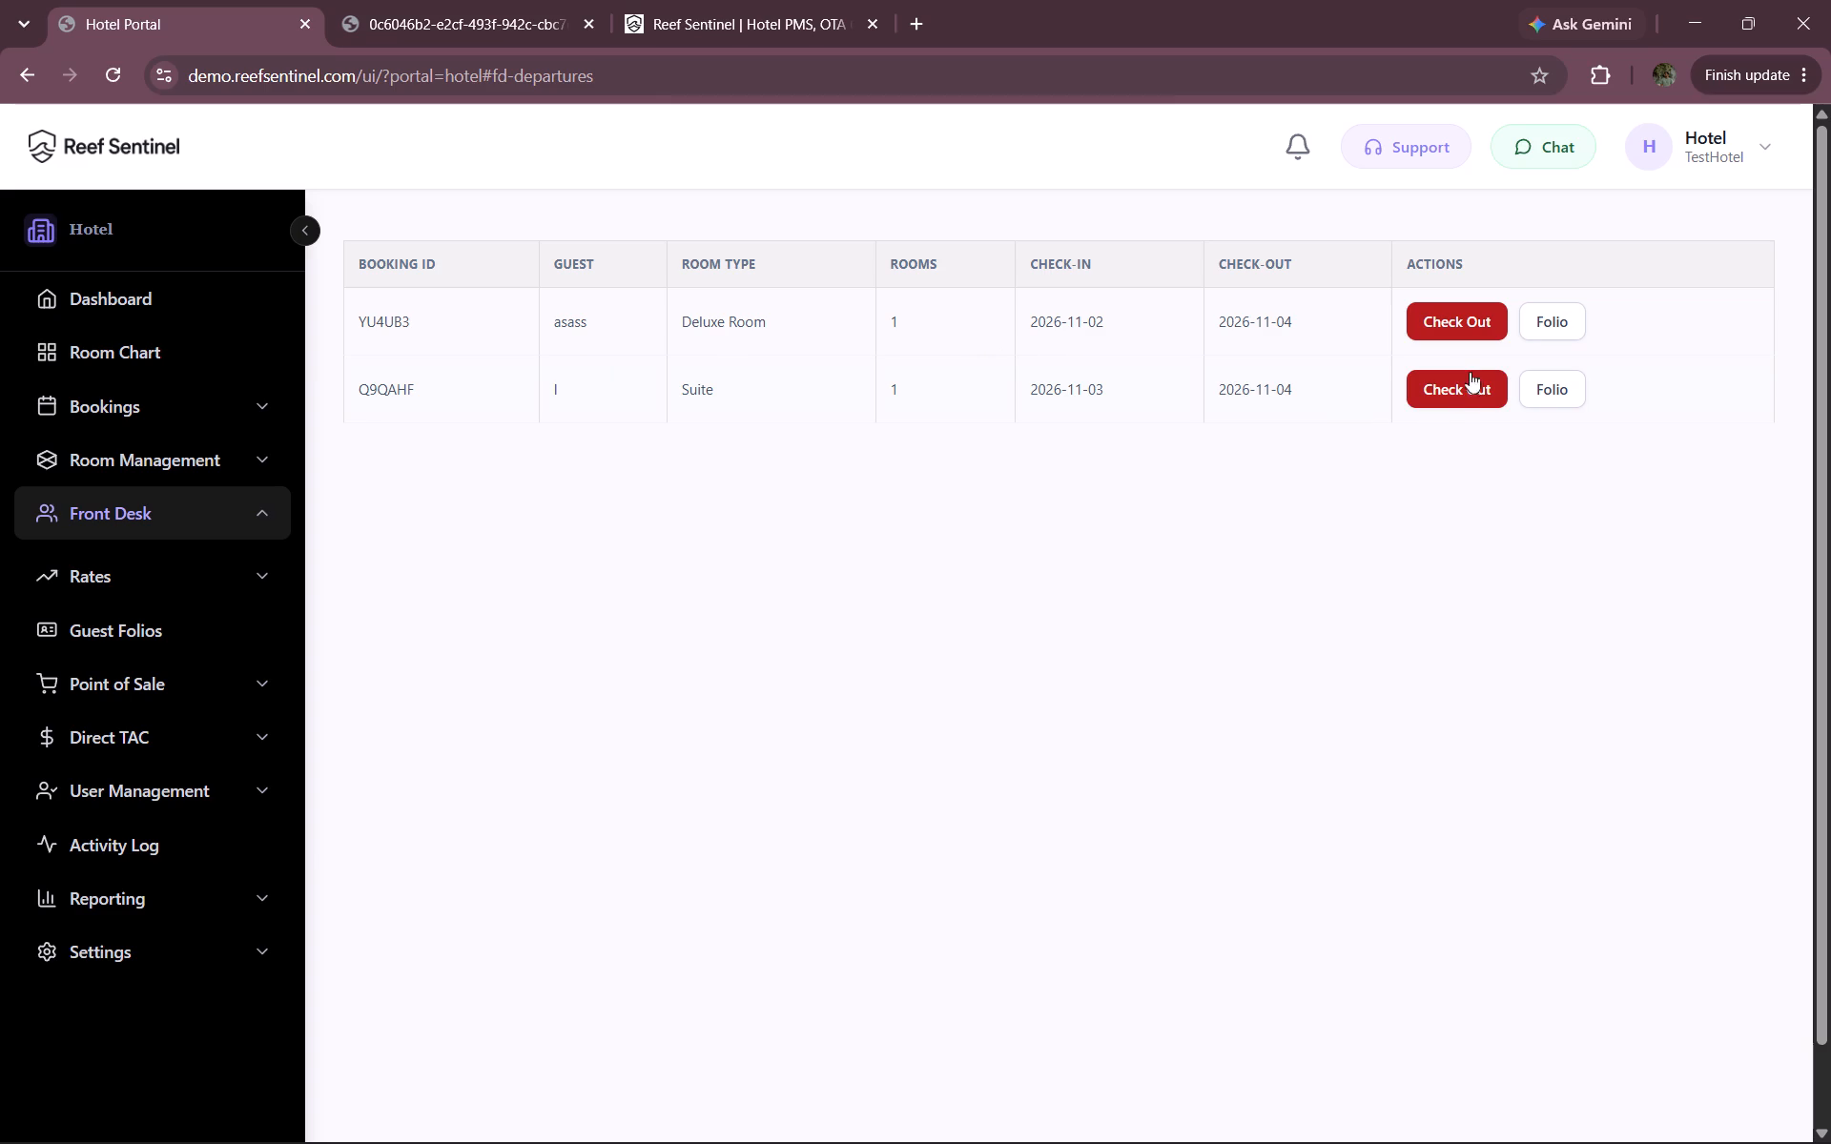
{"action": "left_click", "coordinate": [1477, 320]}
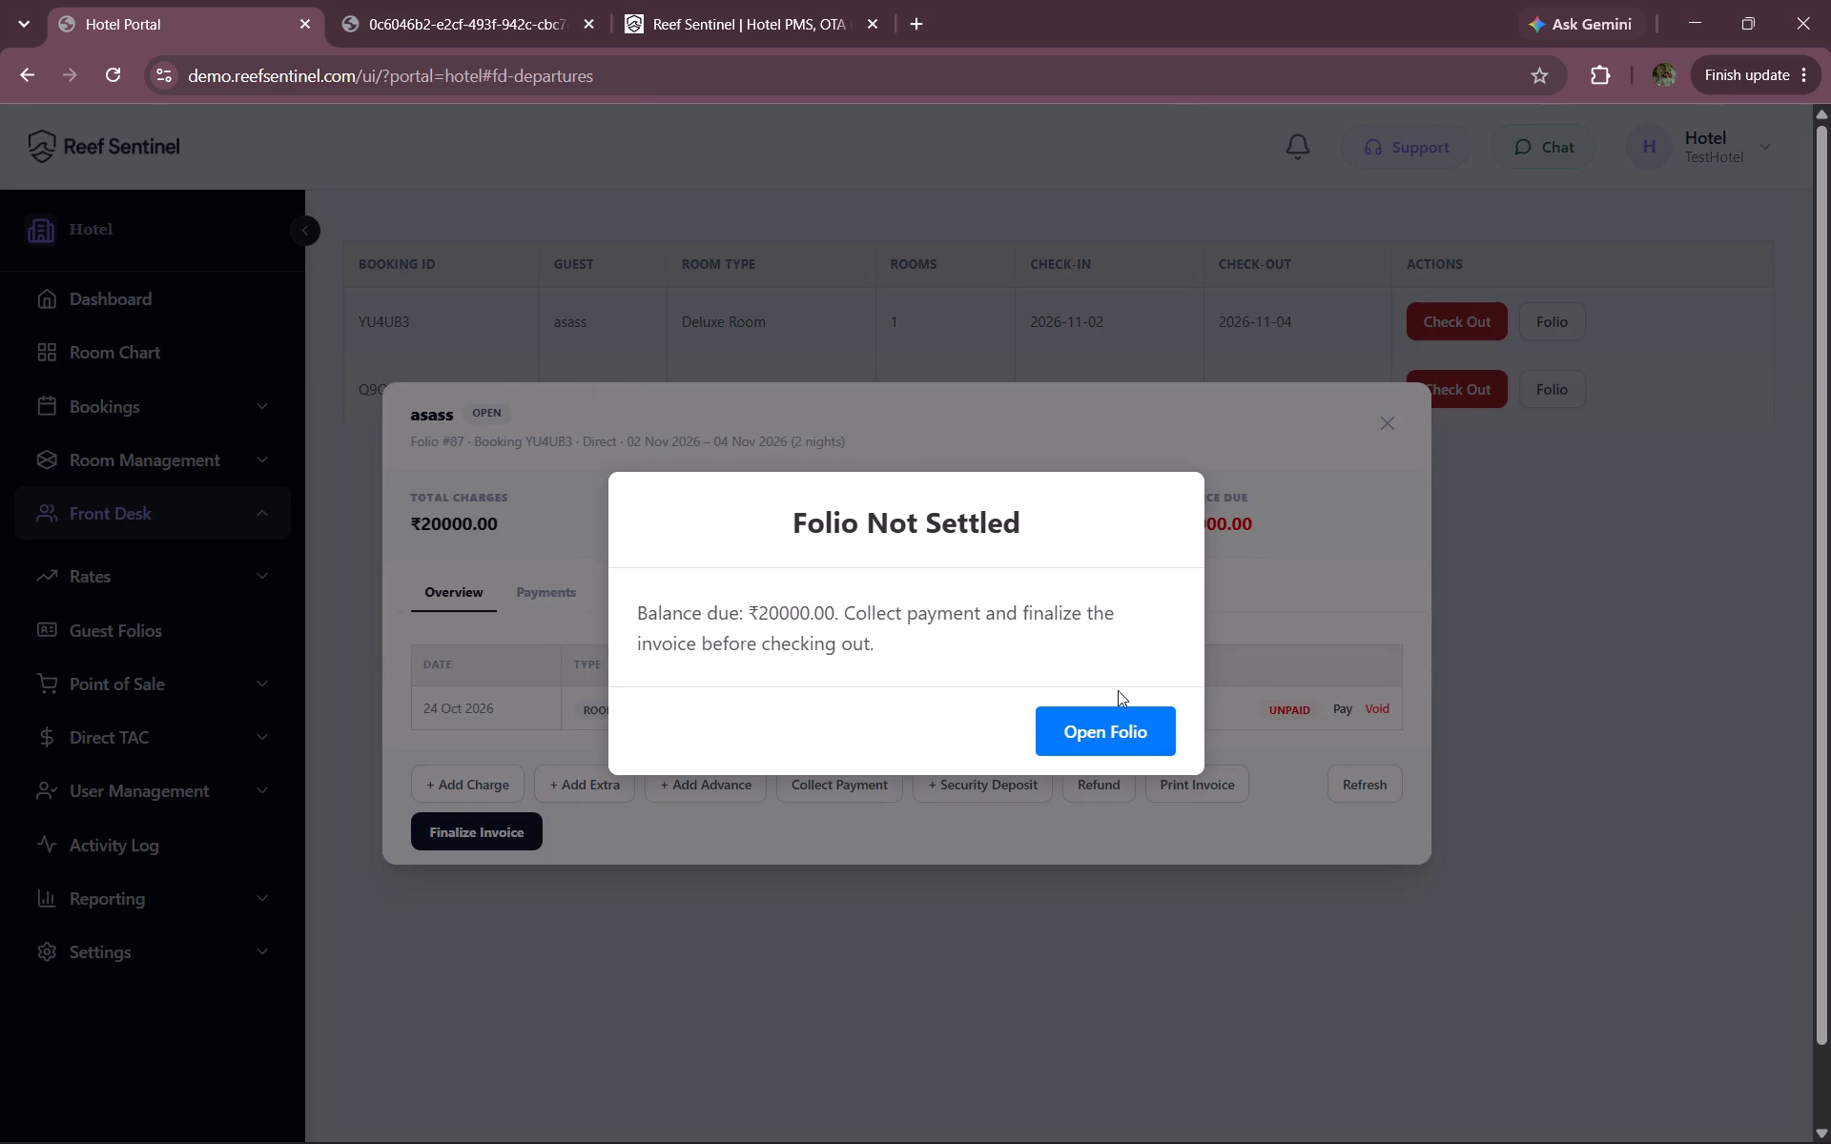
{"action": "left_click", "coordinate": [1113, 754]}
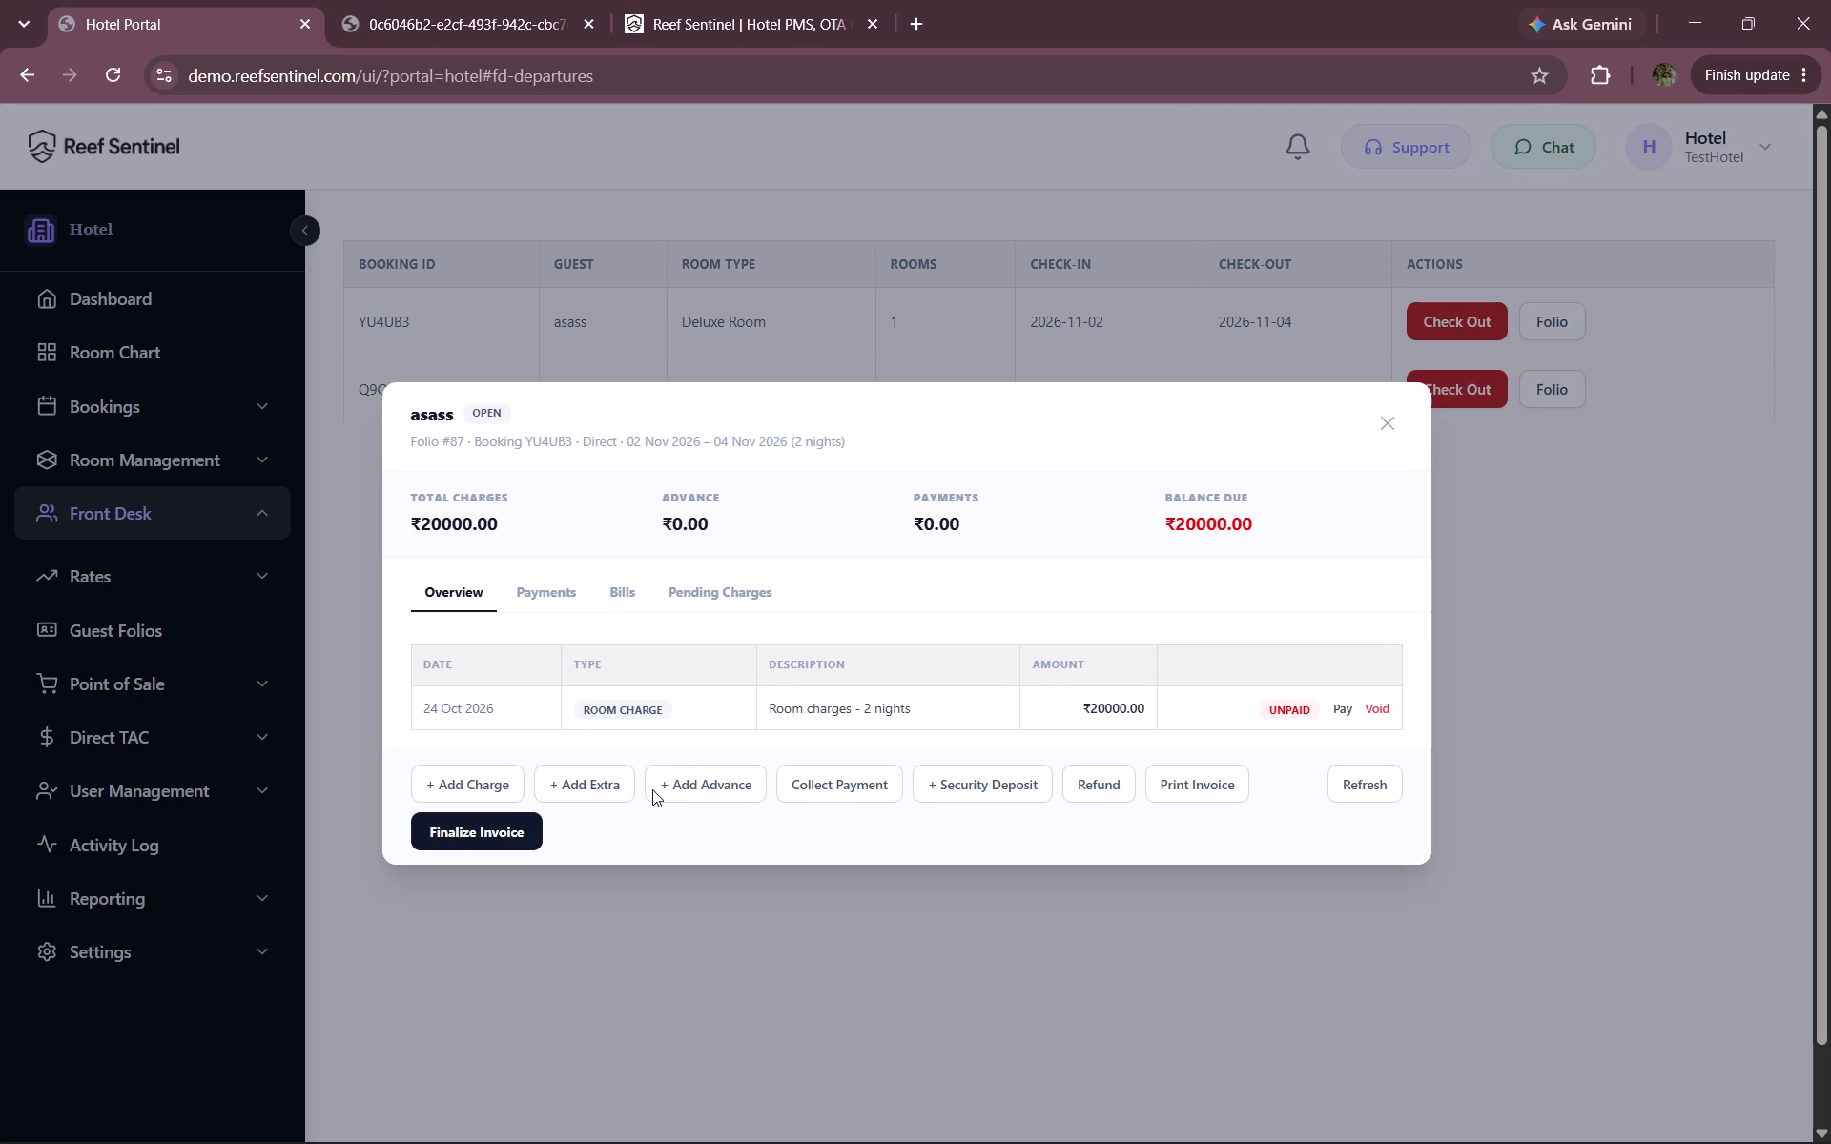
{"action": "left_click", "coordinate": [1386, 410]}
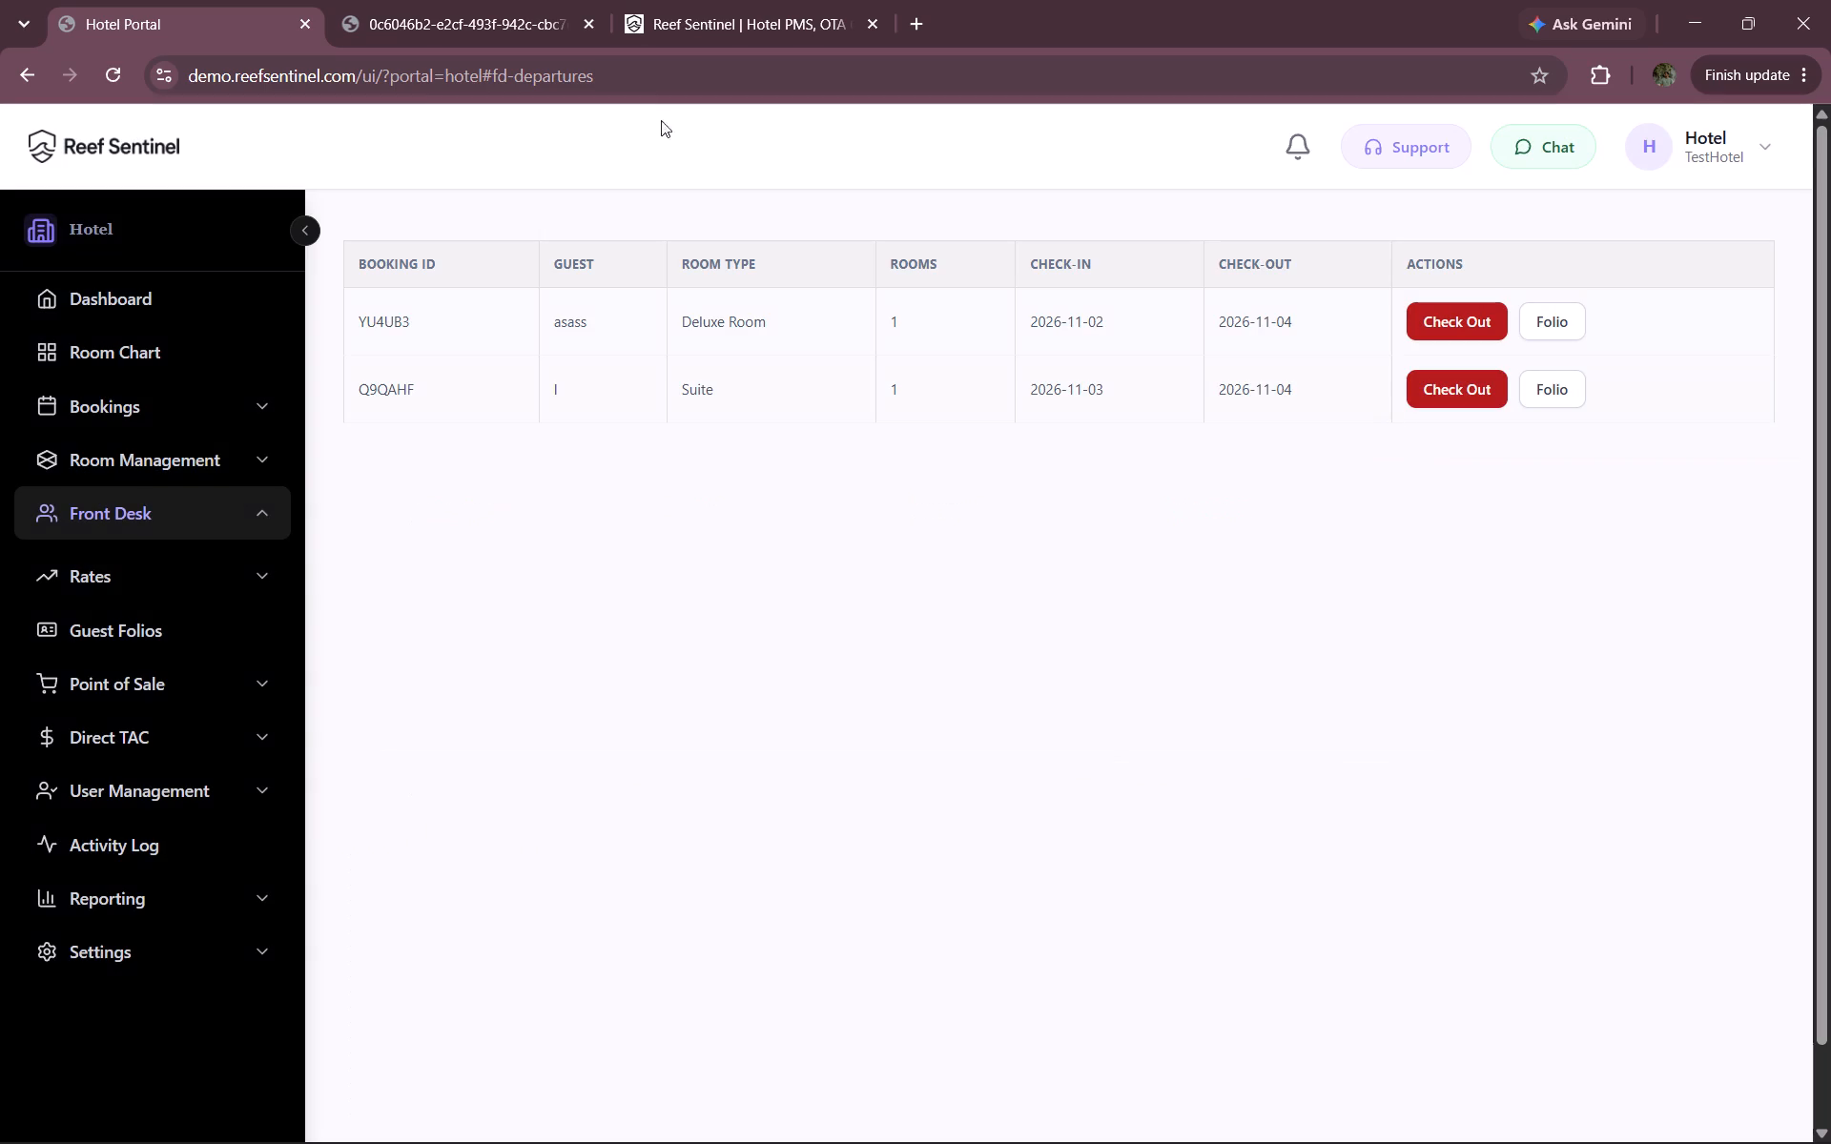
Return to the dashboard and examine its summary figures, the Bookings and Front Desk sections, and the recent bookings.
{"action": "left_click", "coordinate": [139, 296]}
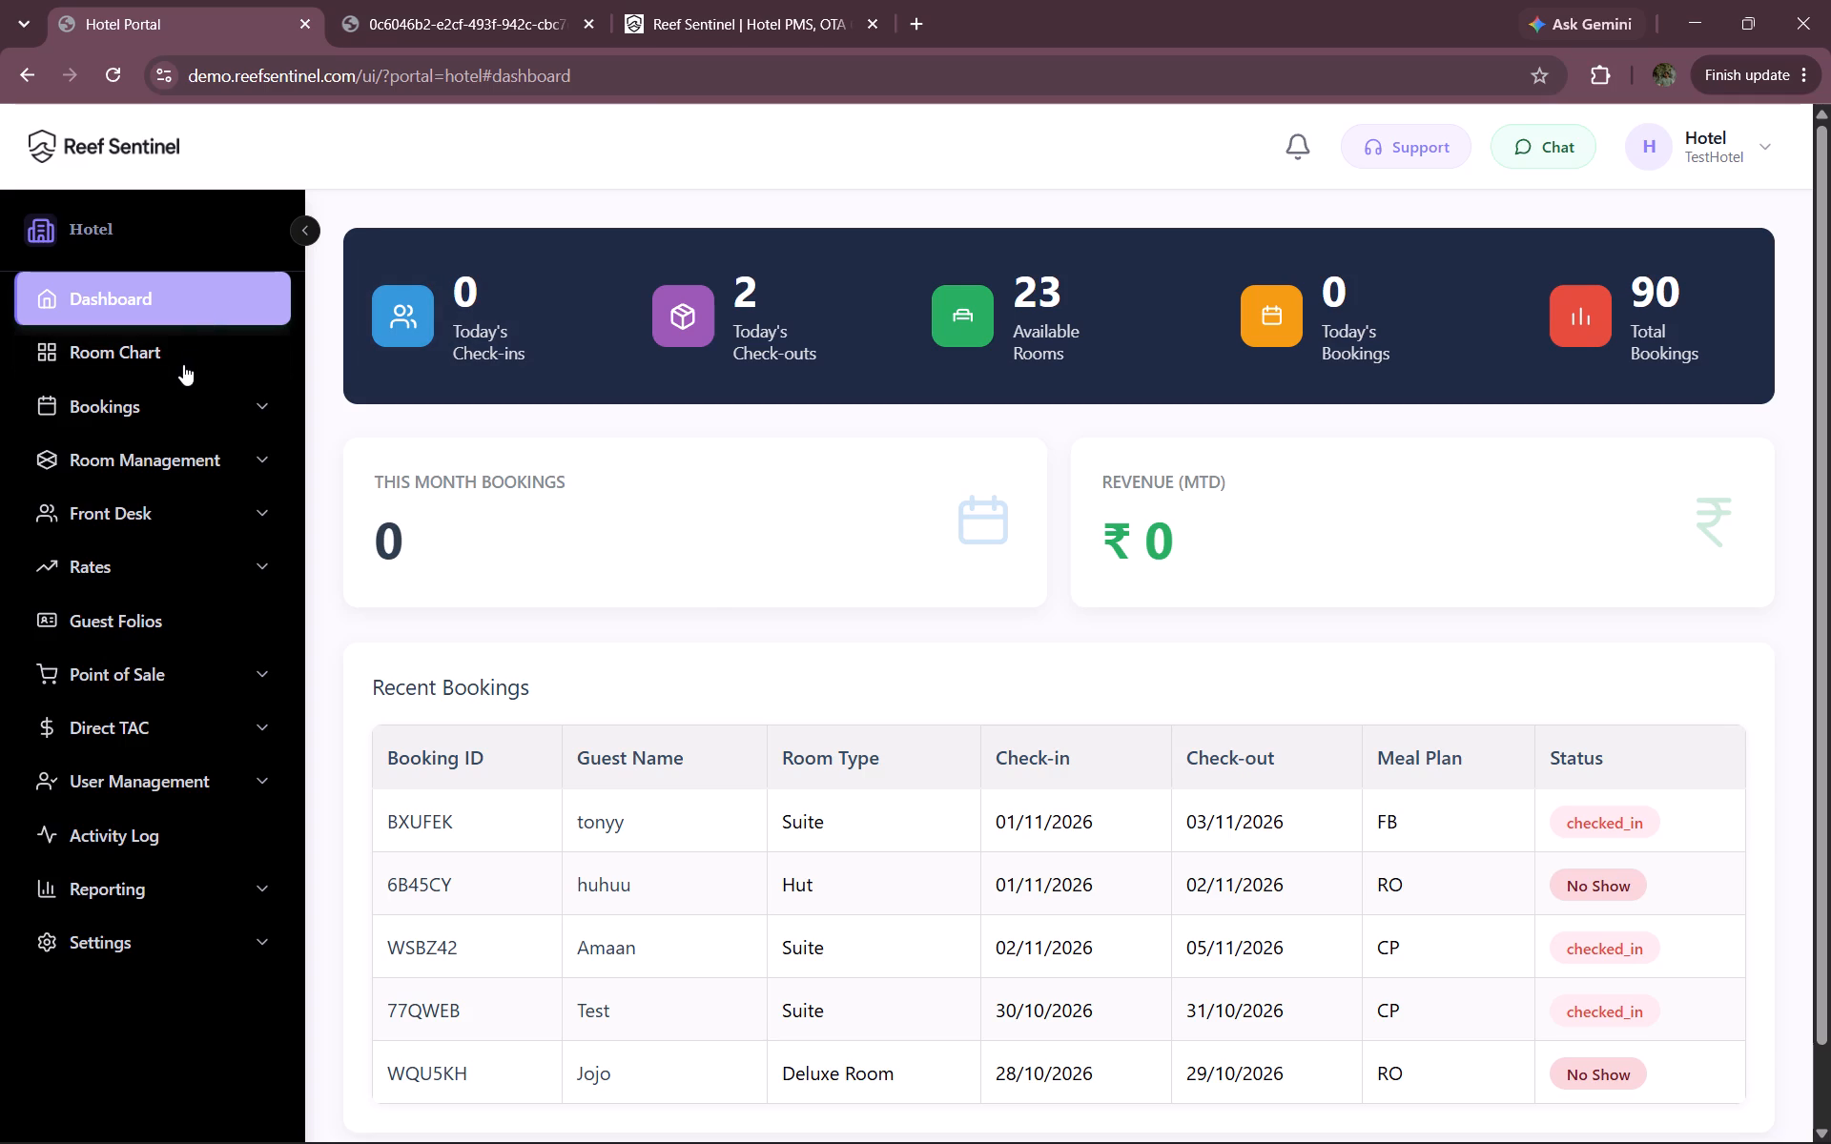
{"action": "left_click", "coordinate": [121, 408]}
{"action": "left_click", "coordinate": [89, 632]}
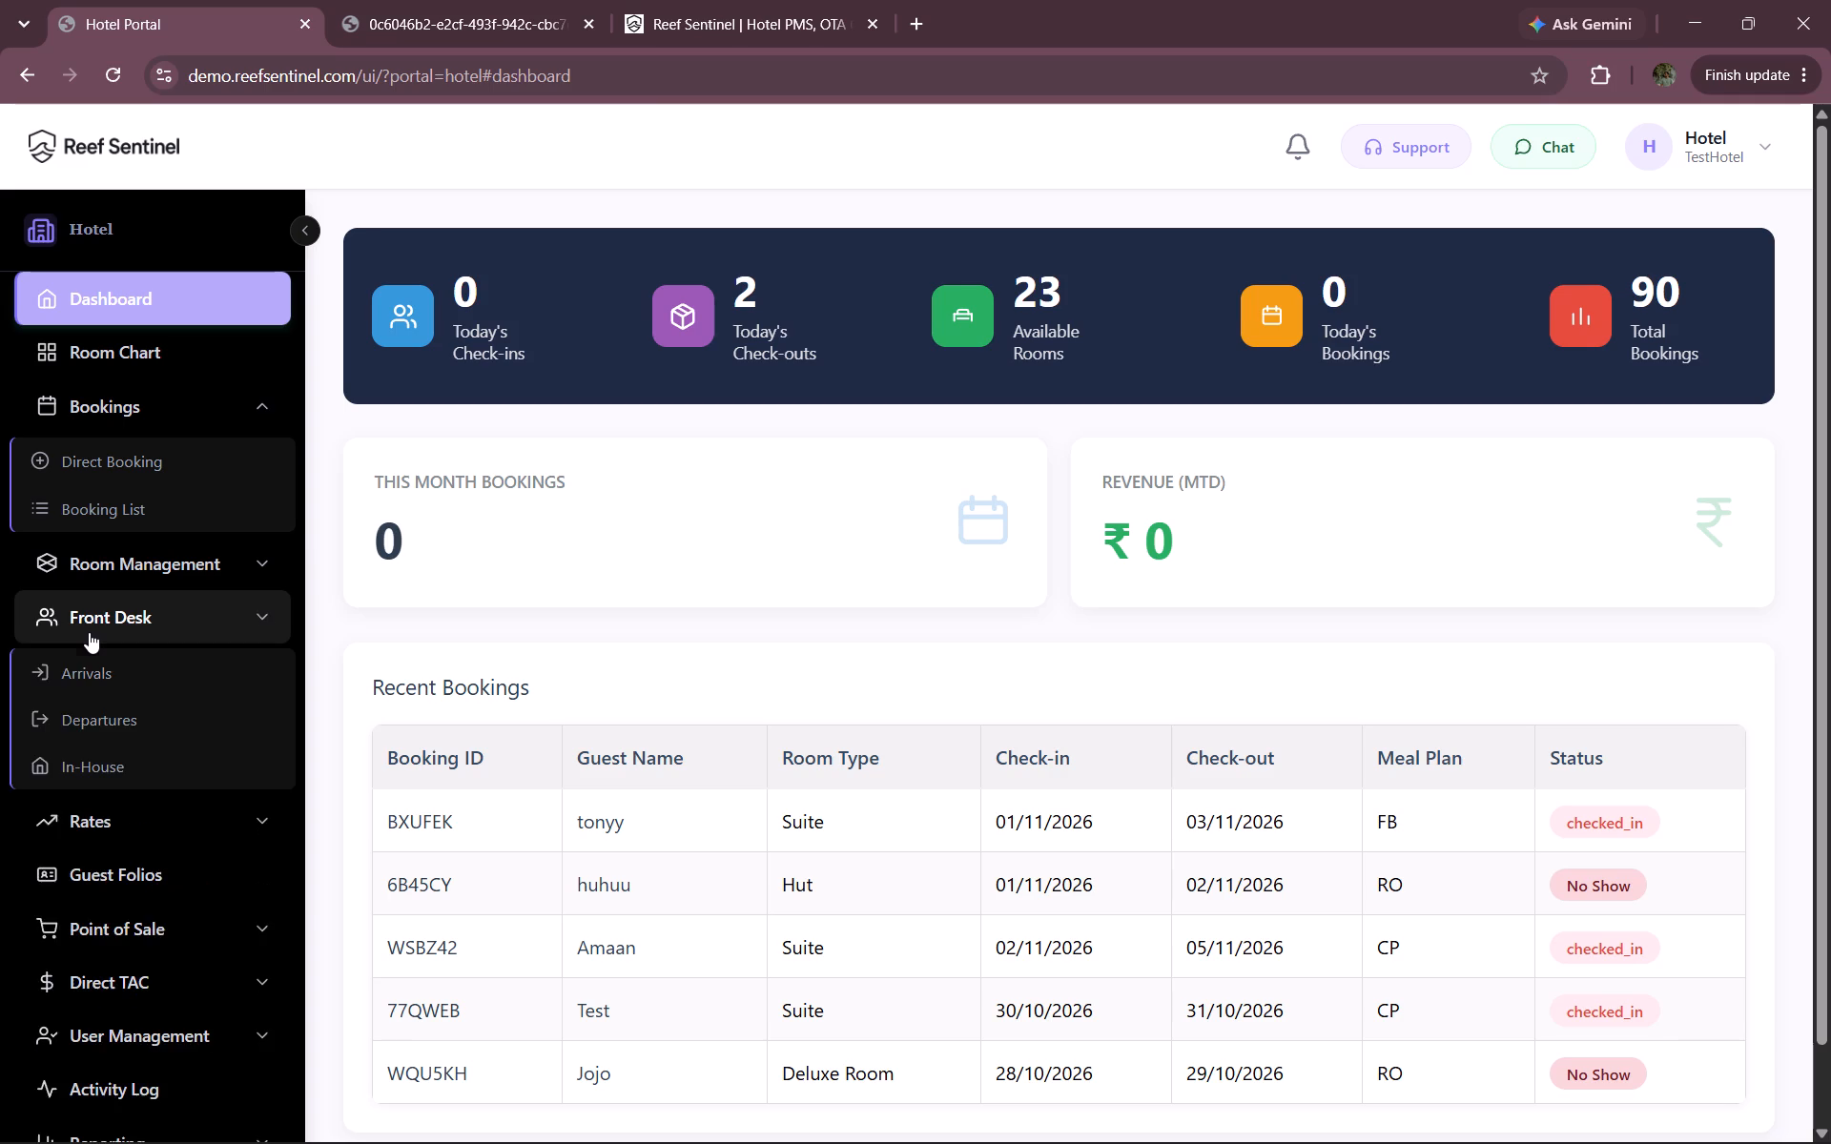
{"action": "left_click", "coordinate": [89, 632]}
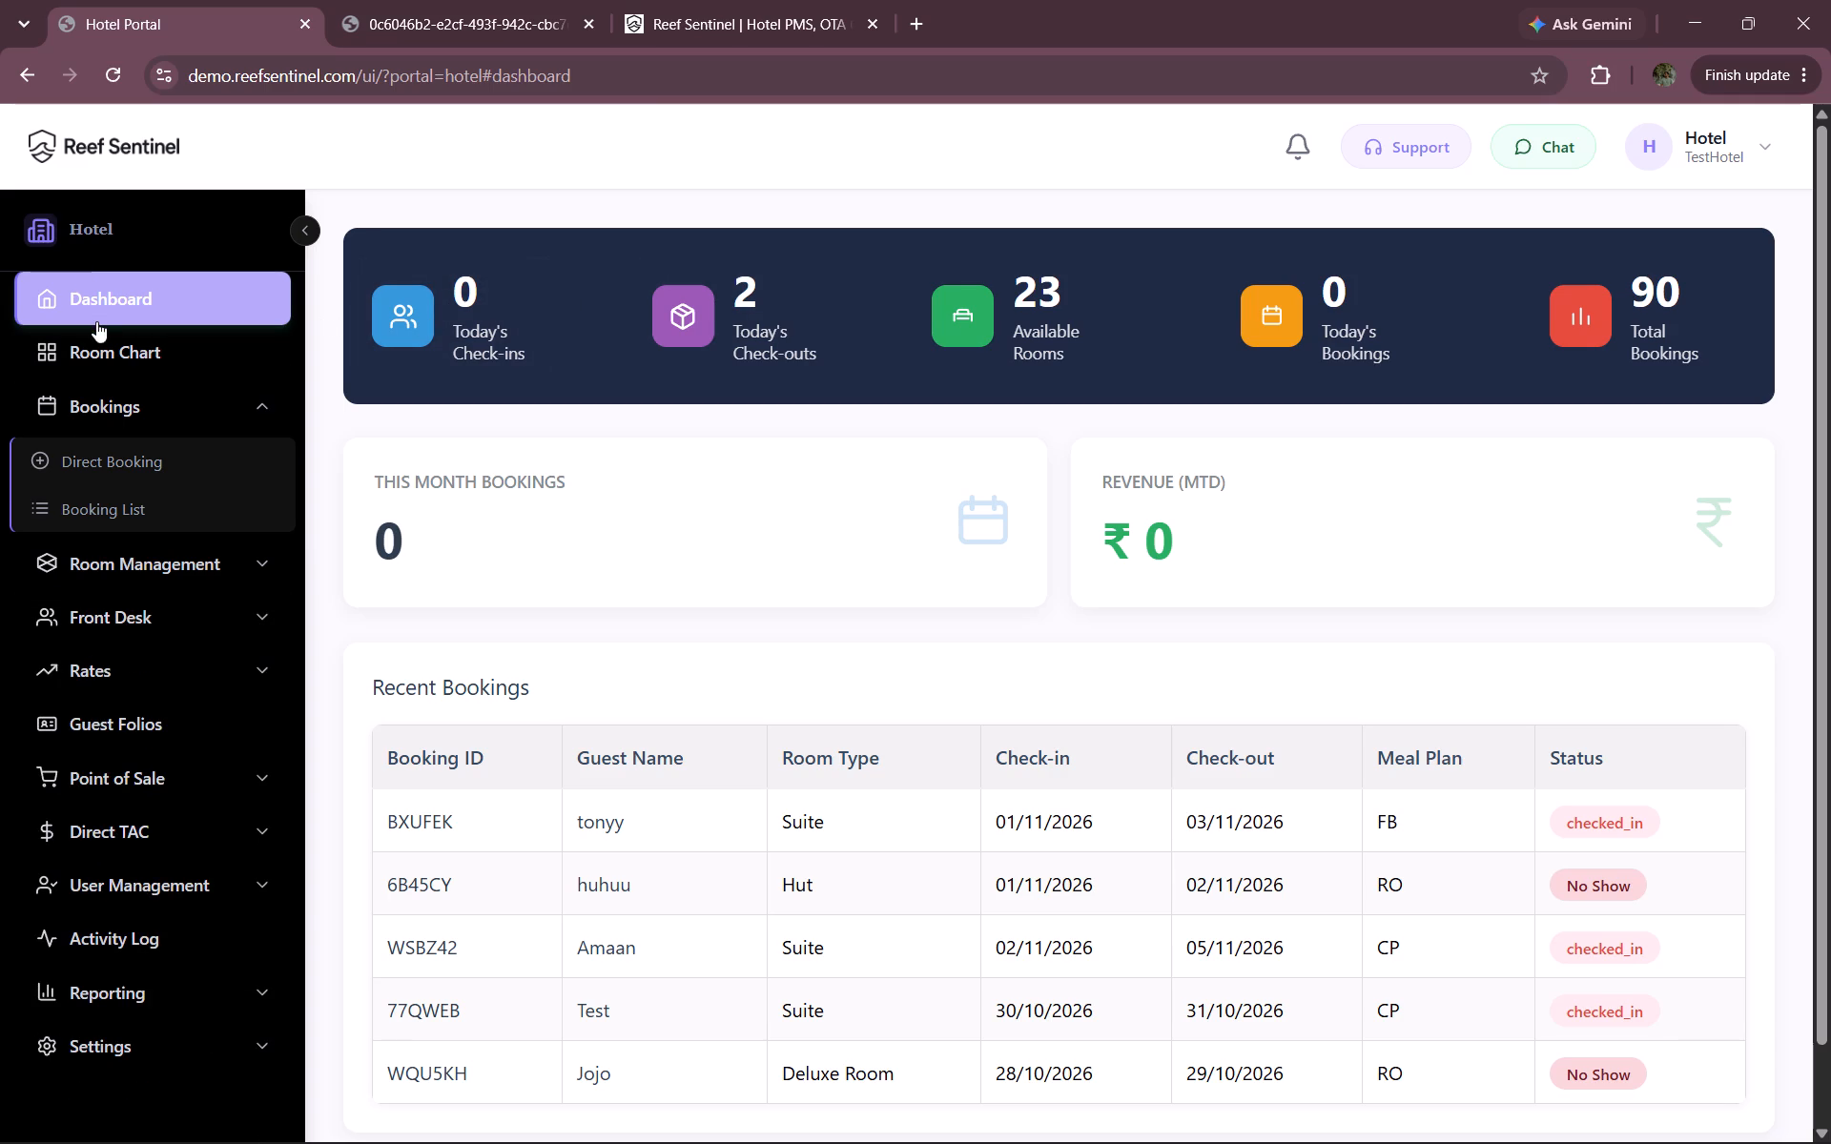
{"action": "left_click", "coordinate": [145, 417]}
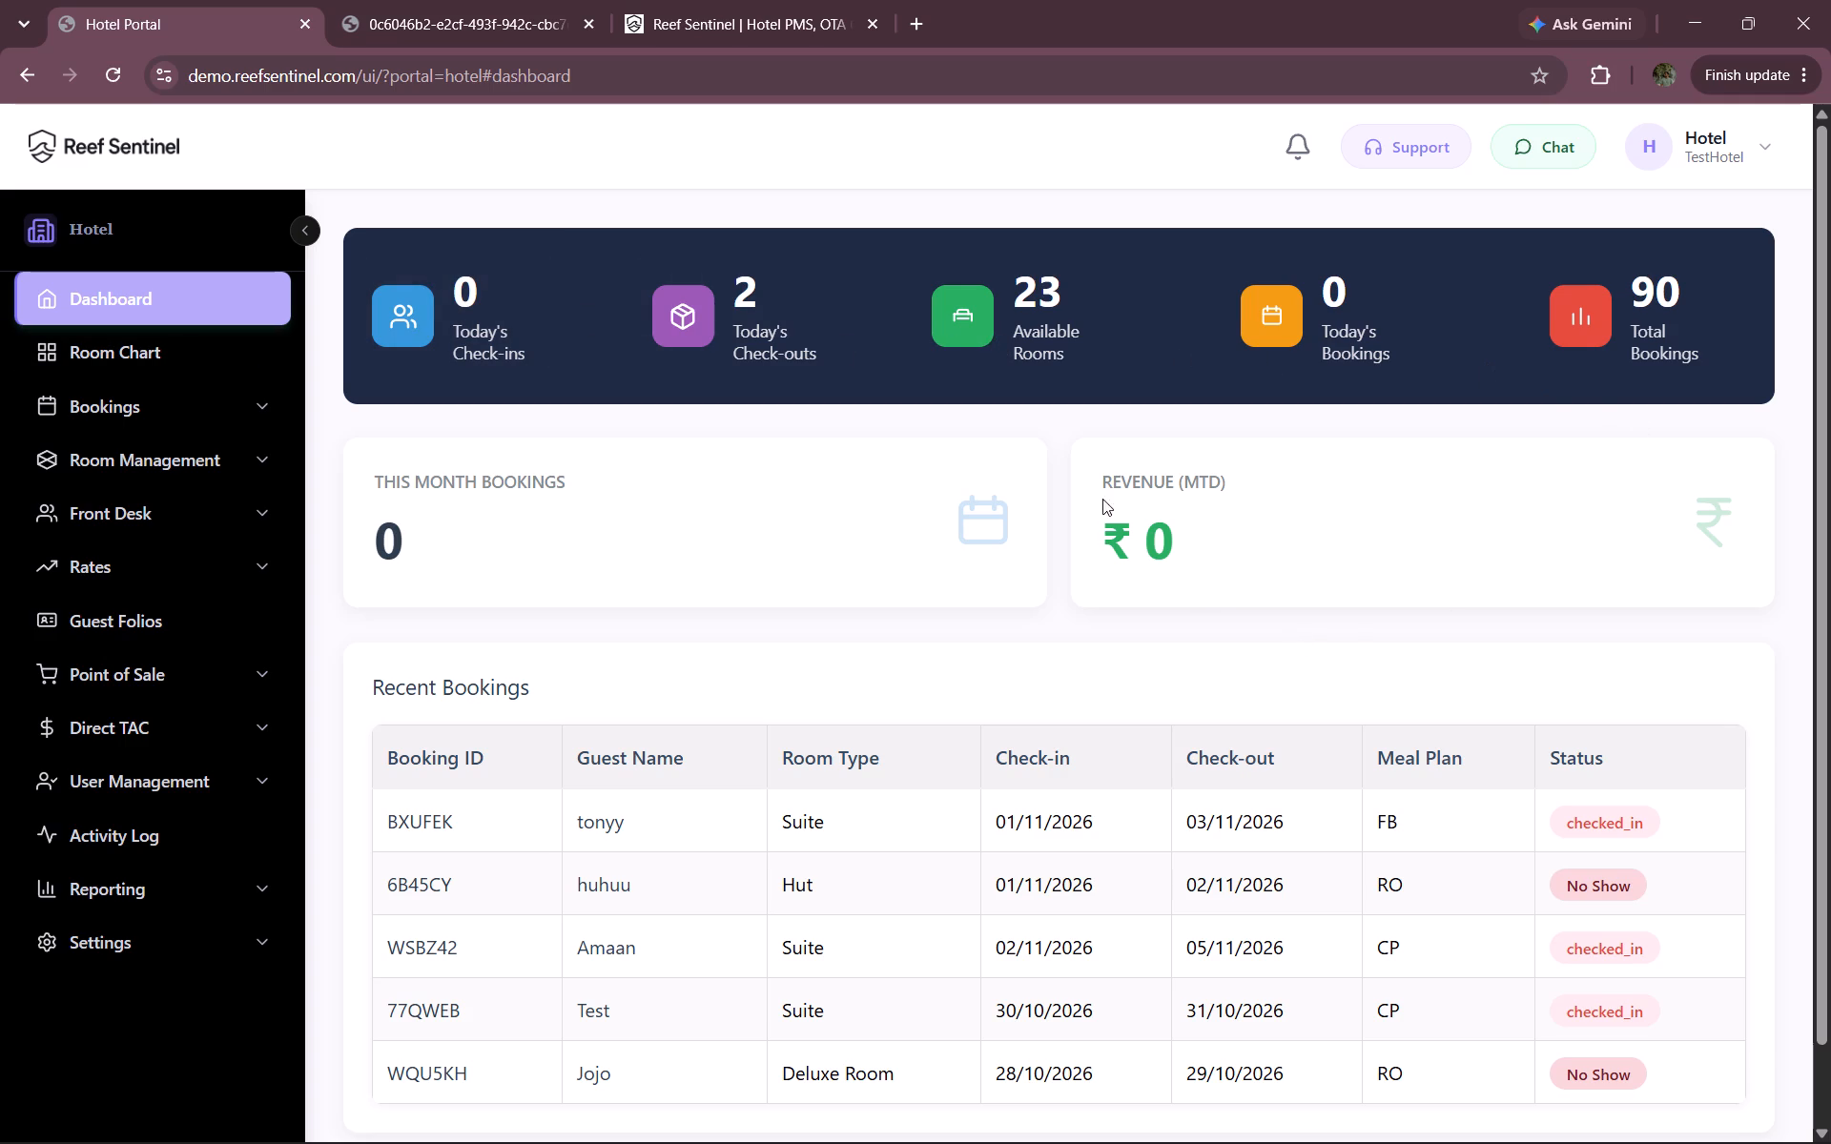
{"action": "scroll", "coordinate": [1343, 924], "scroll_direction": "down", "scroll_amount": 1}
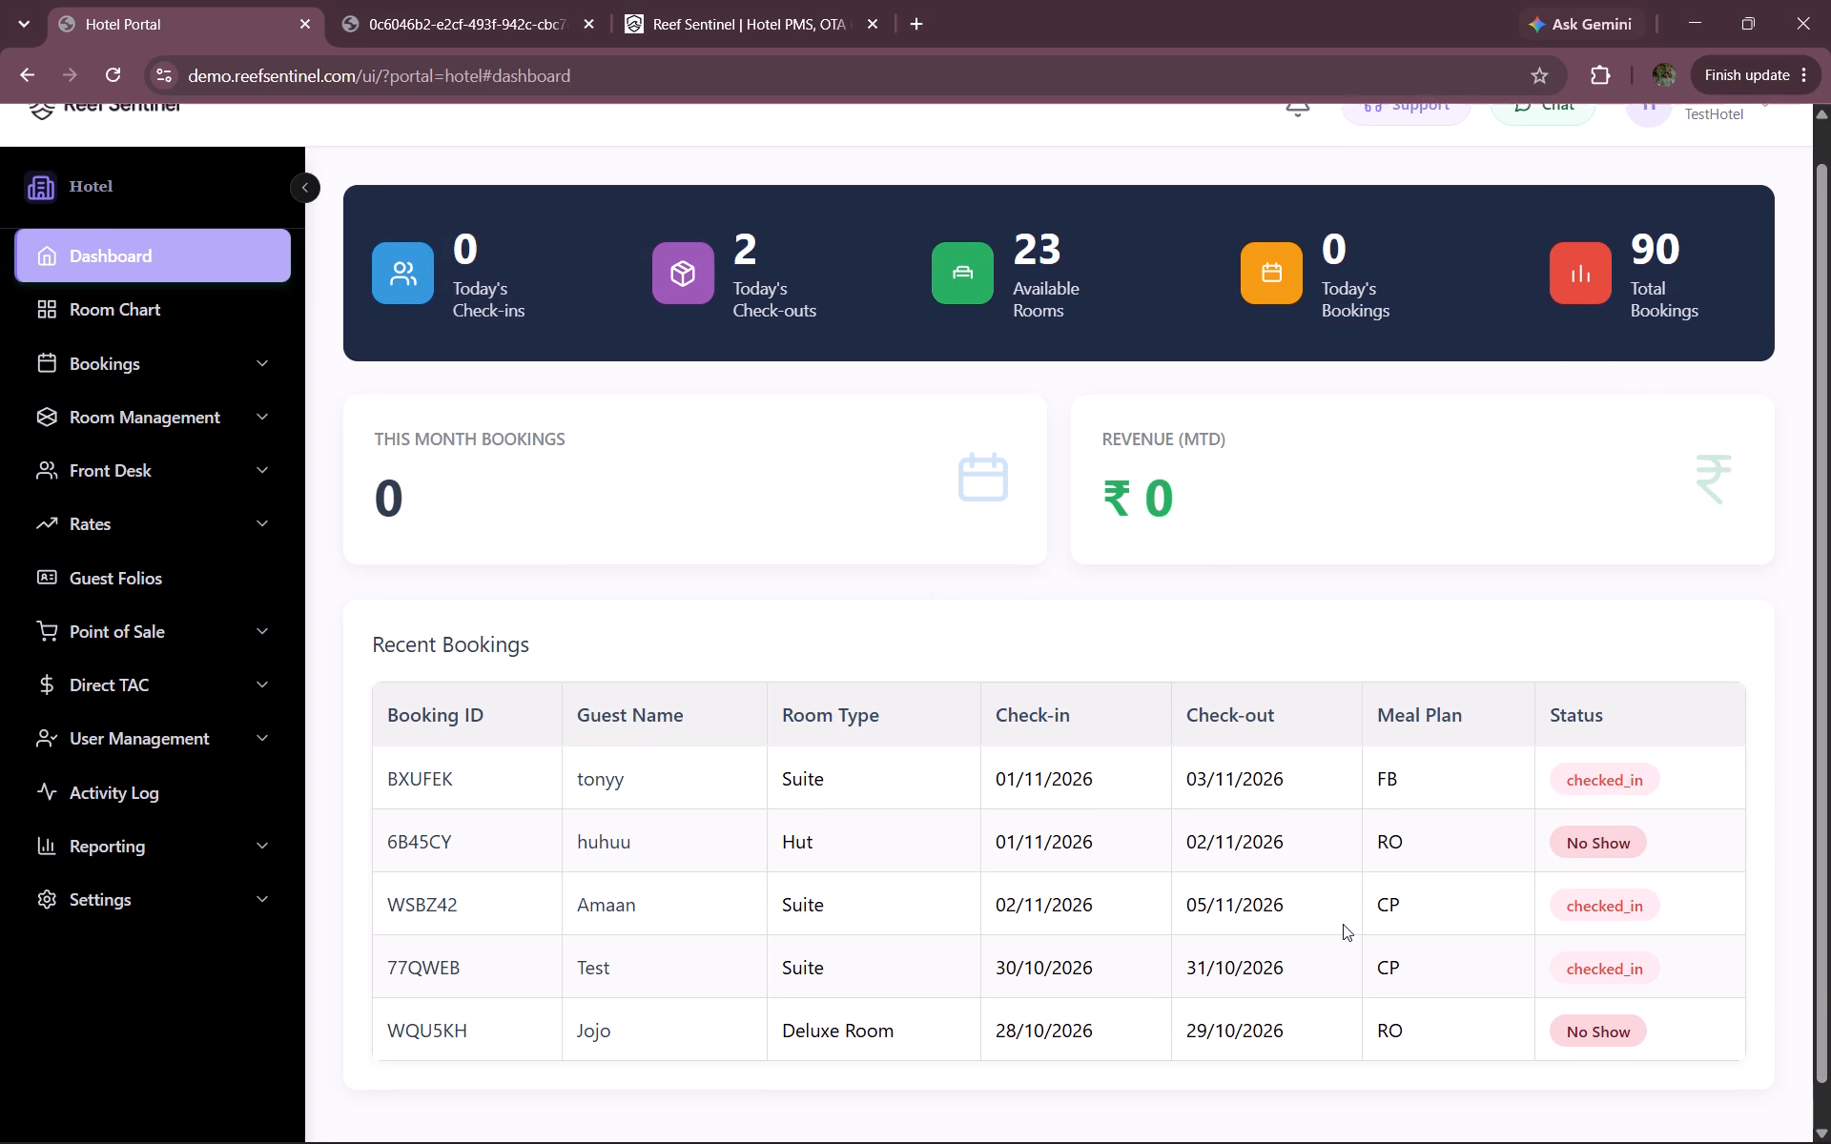
{"action": "scroll", "coordinate": [1343, 924], "scroll_direction": "down", "scroll_amount": 1}
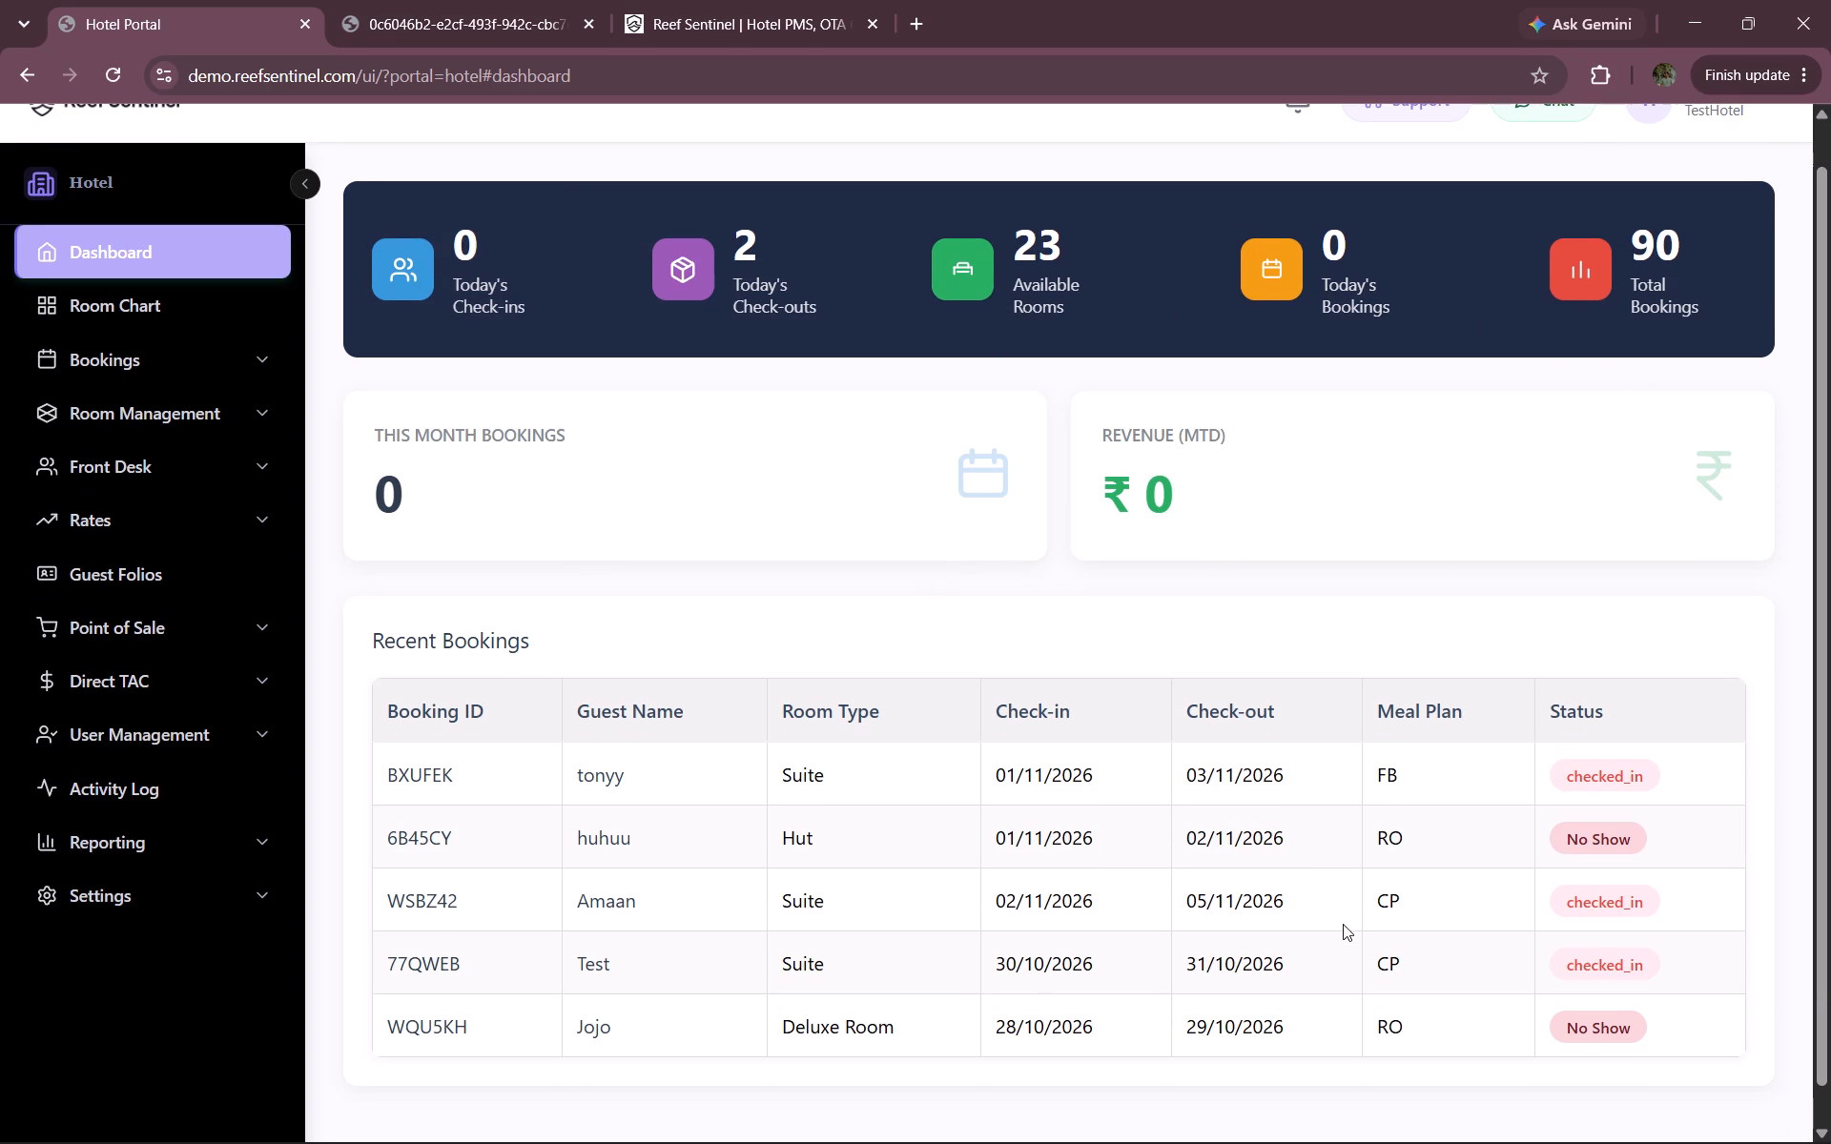
{"action": "scroll", "coordinate": [1343, 924], "scroll_direction": "up", "scroll_amount": 1}
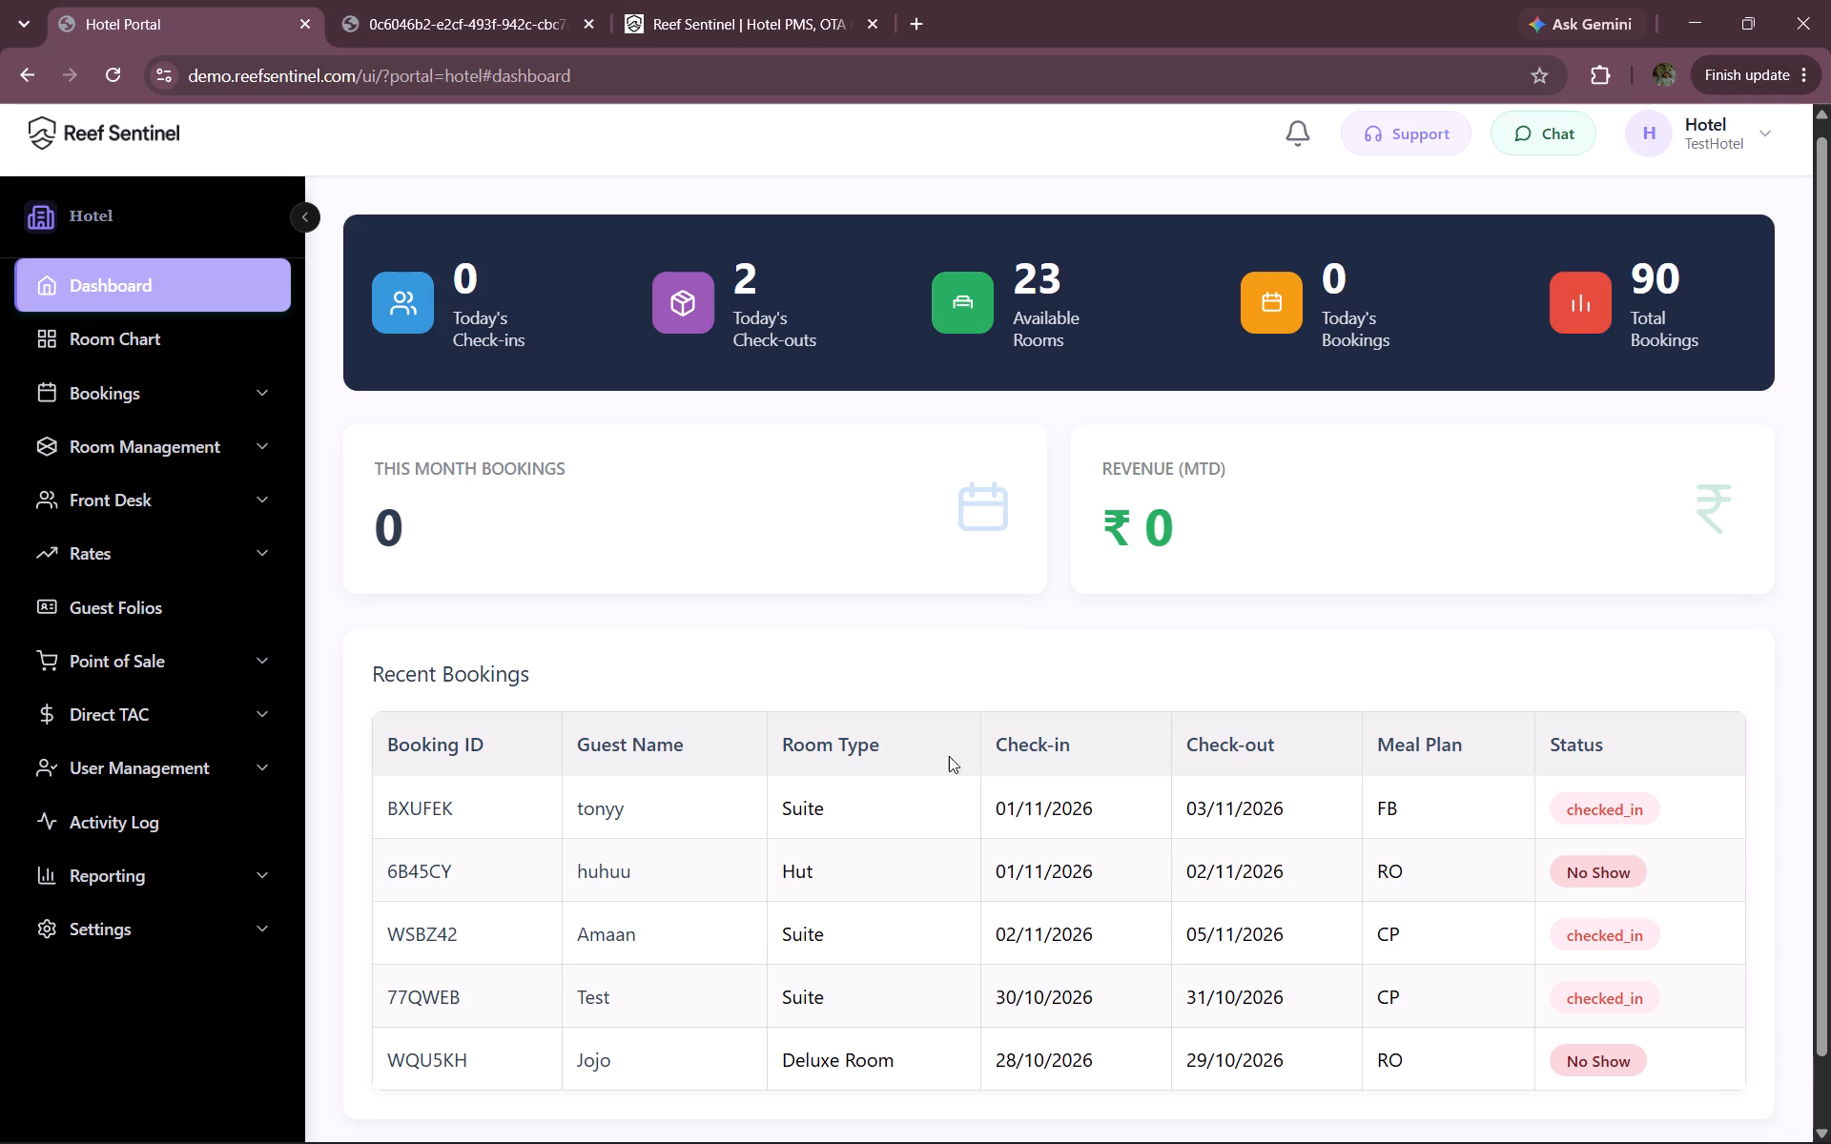
Examine the room chart and the existing rooms listed in Room Numbers, and return to the room chart.
{"action": "left_click", "coordinate": [70, 356]}
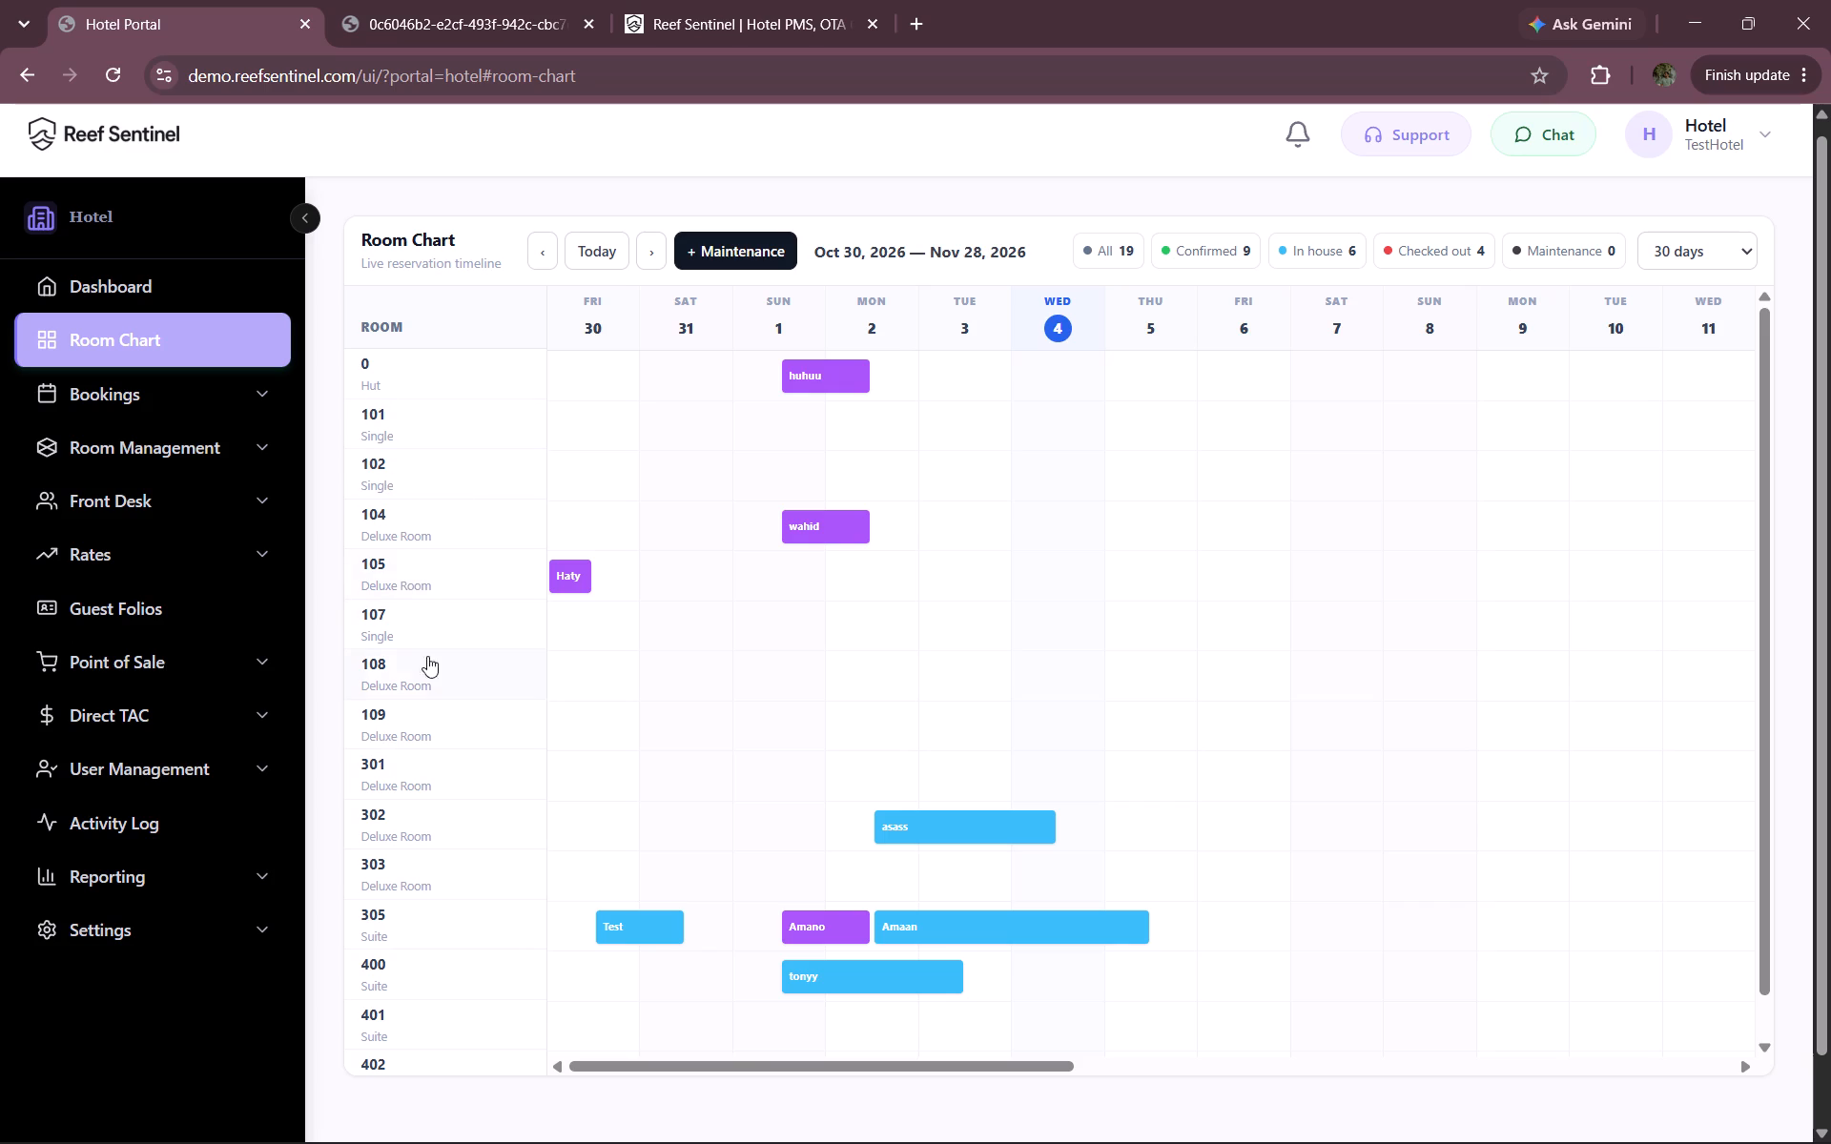
{"action": "left_click", "coordinate": [172, 471]}
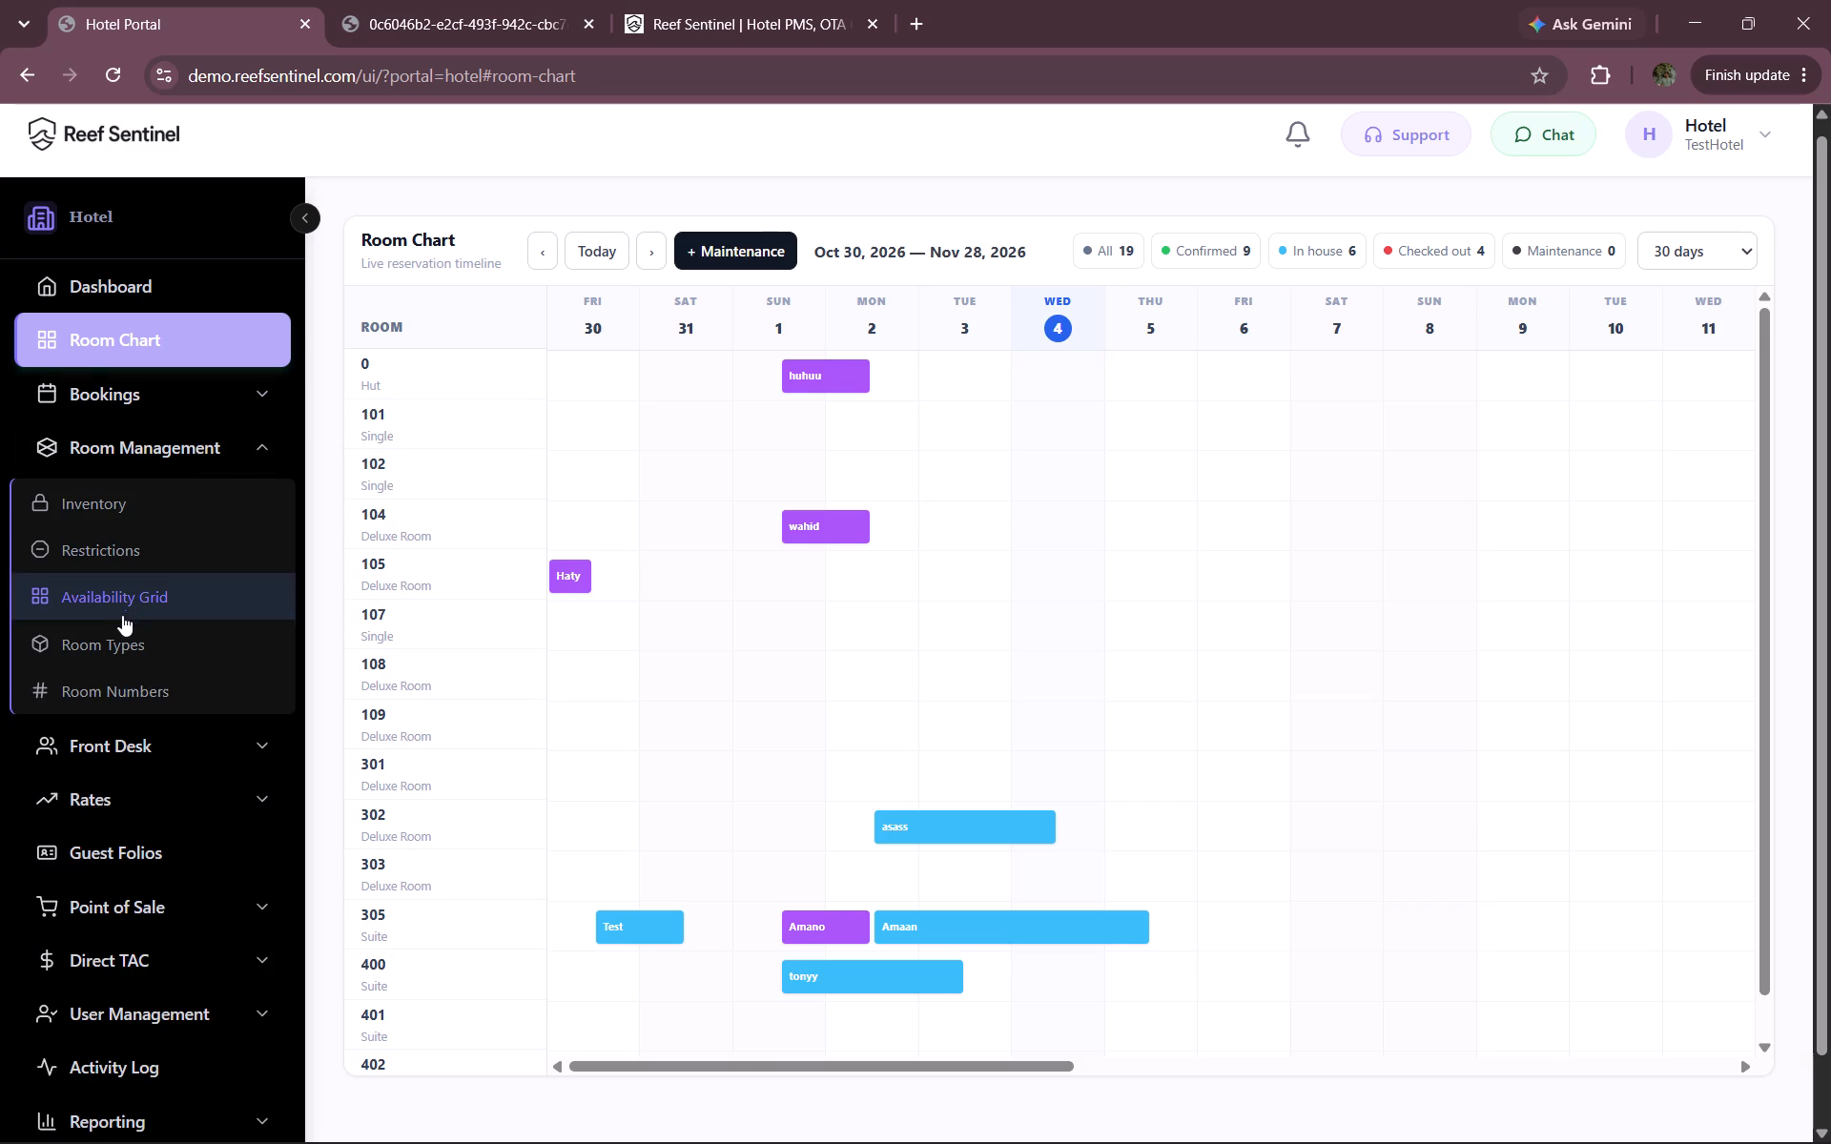
{"action": "left_click", "coordinate": [120, 688]}
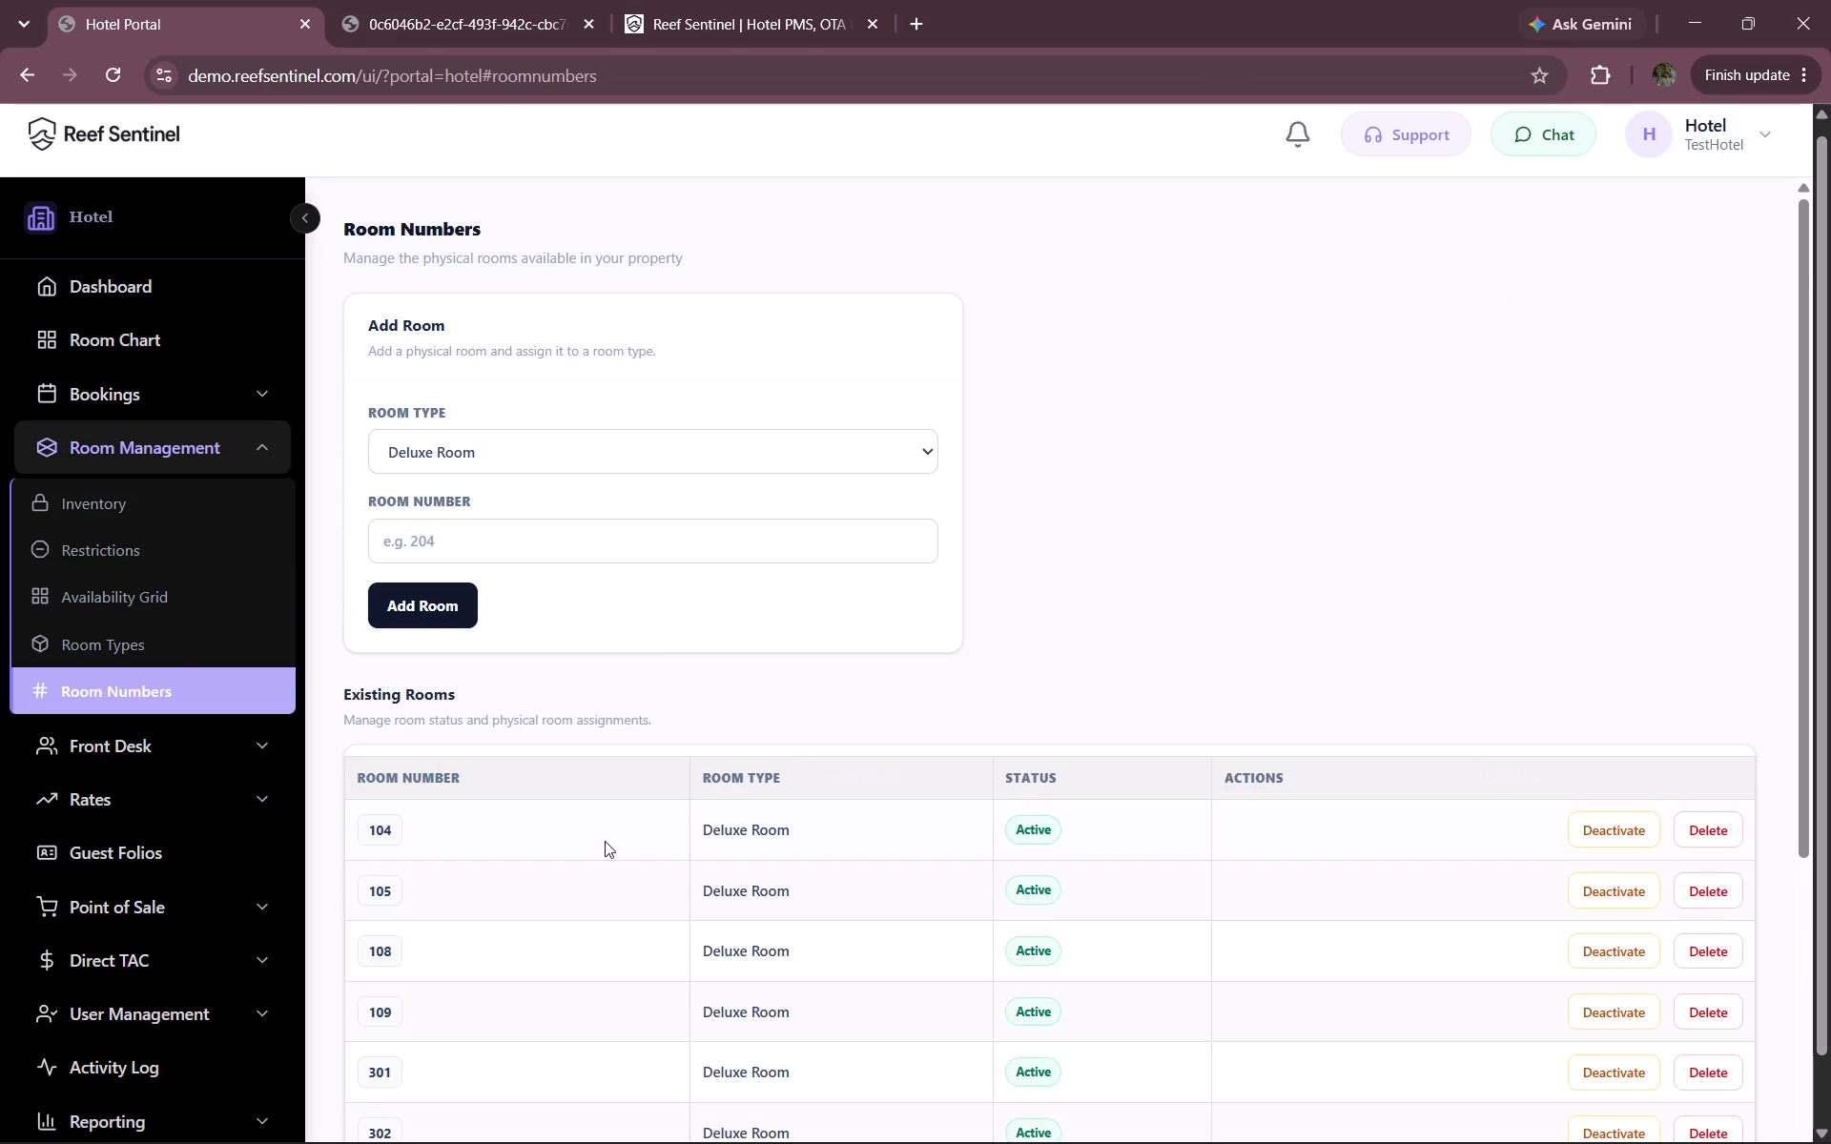
{"action": "scroll", "coordinate": [605, 841], "scroll_direction": "down", "scroll_amount": 2}
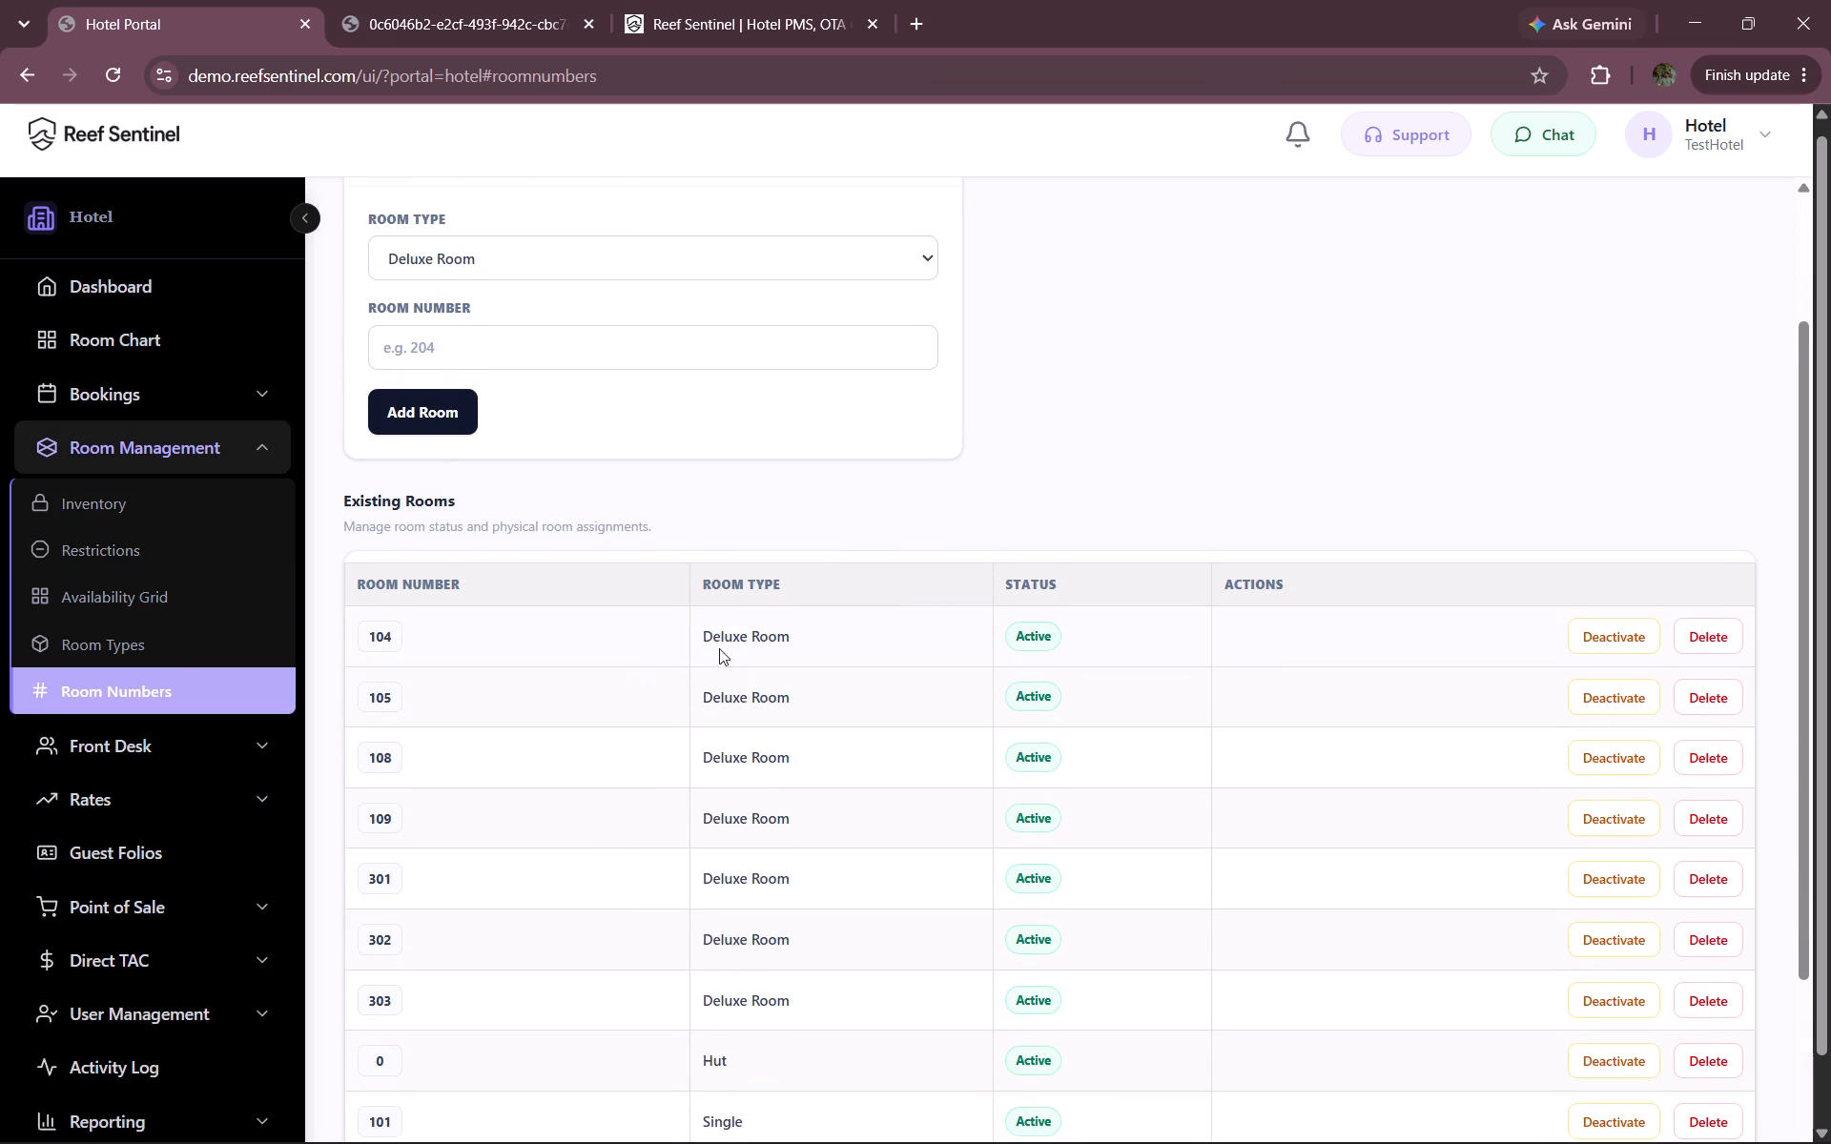
{"action": "left_click", "coordinate": [117, 335]}
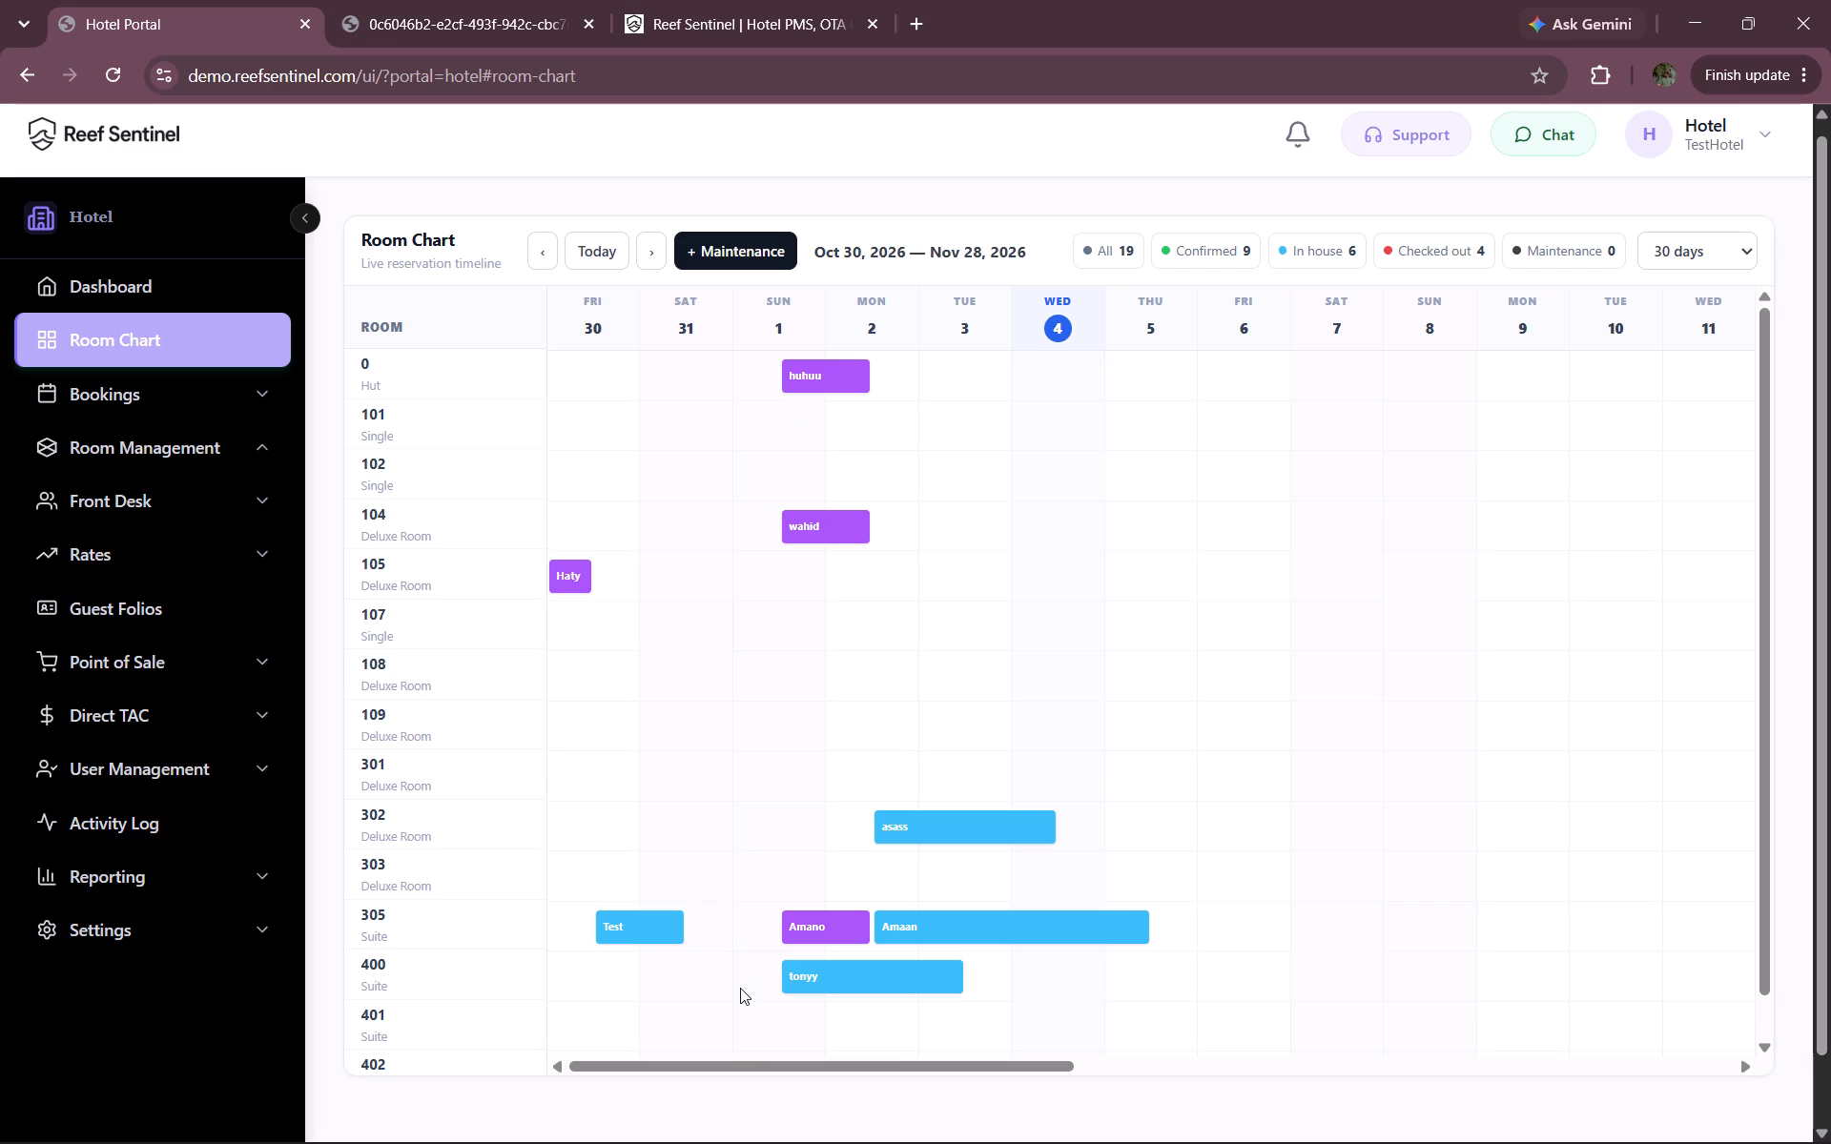
Check direct booking availability with check-in on 11 Nov 2026 and check-out on 13 Nov 2026.
{"action": "left_click", "coordinate": [112, 388]}
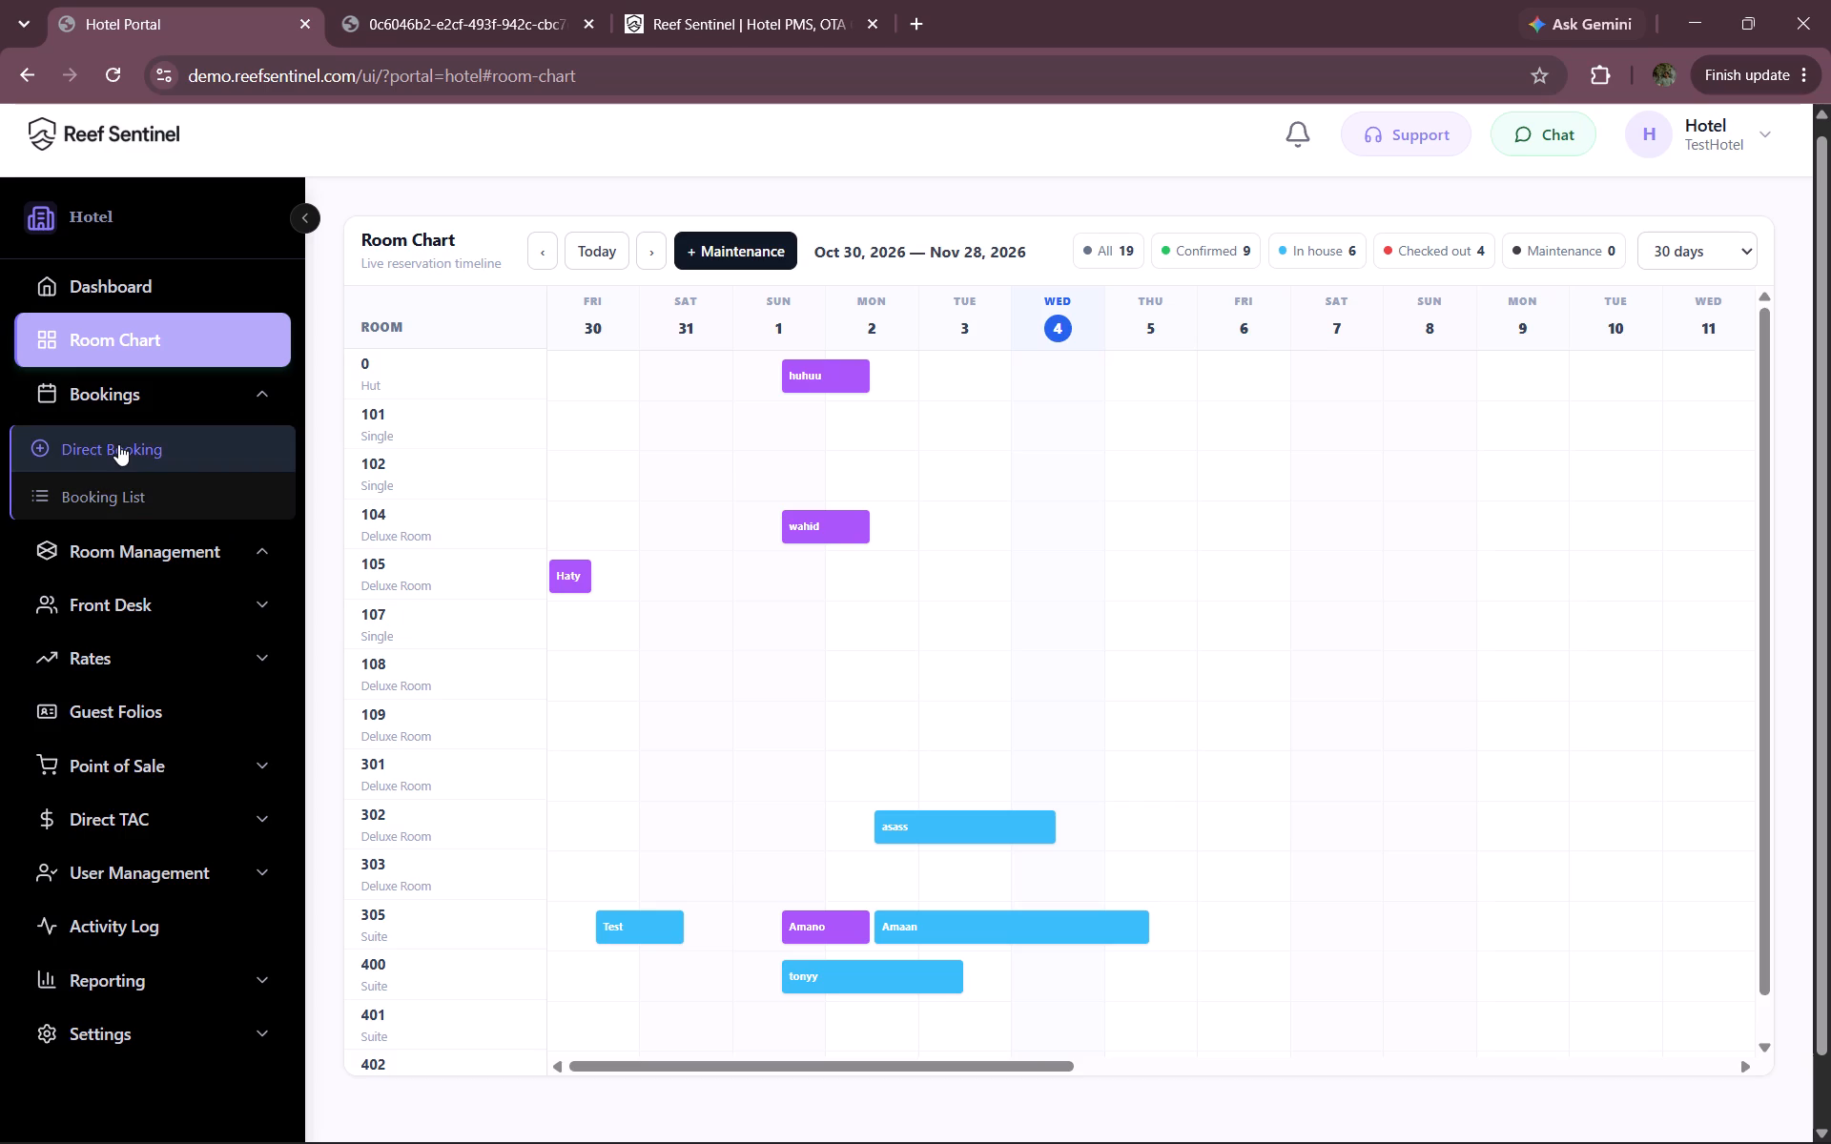
{"action": "left_click", "coordinate": [118, 444]}
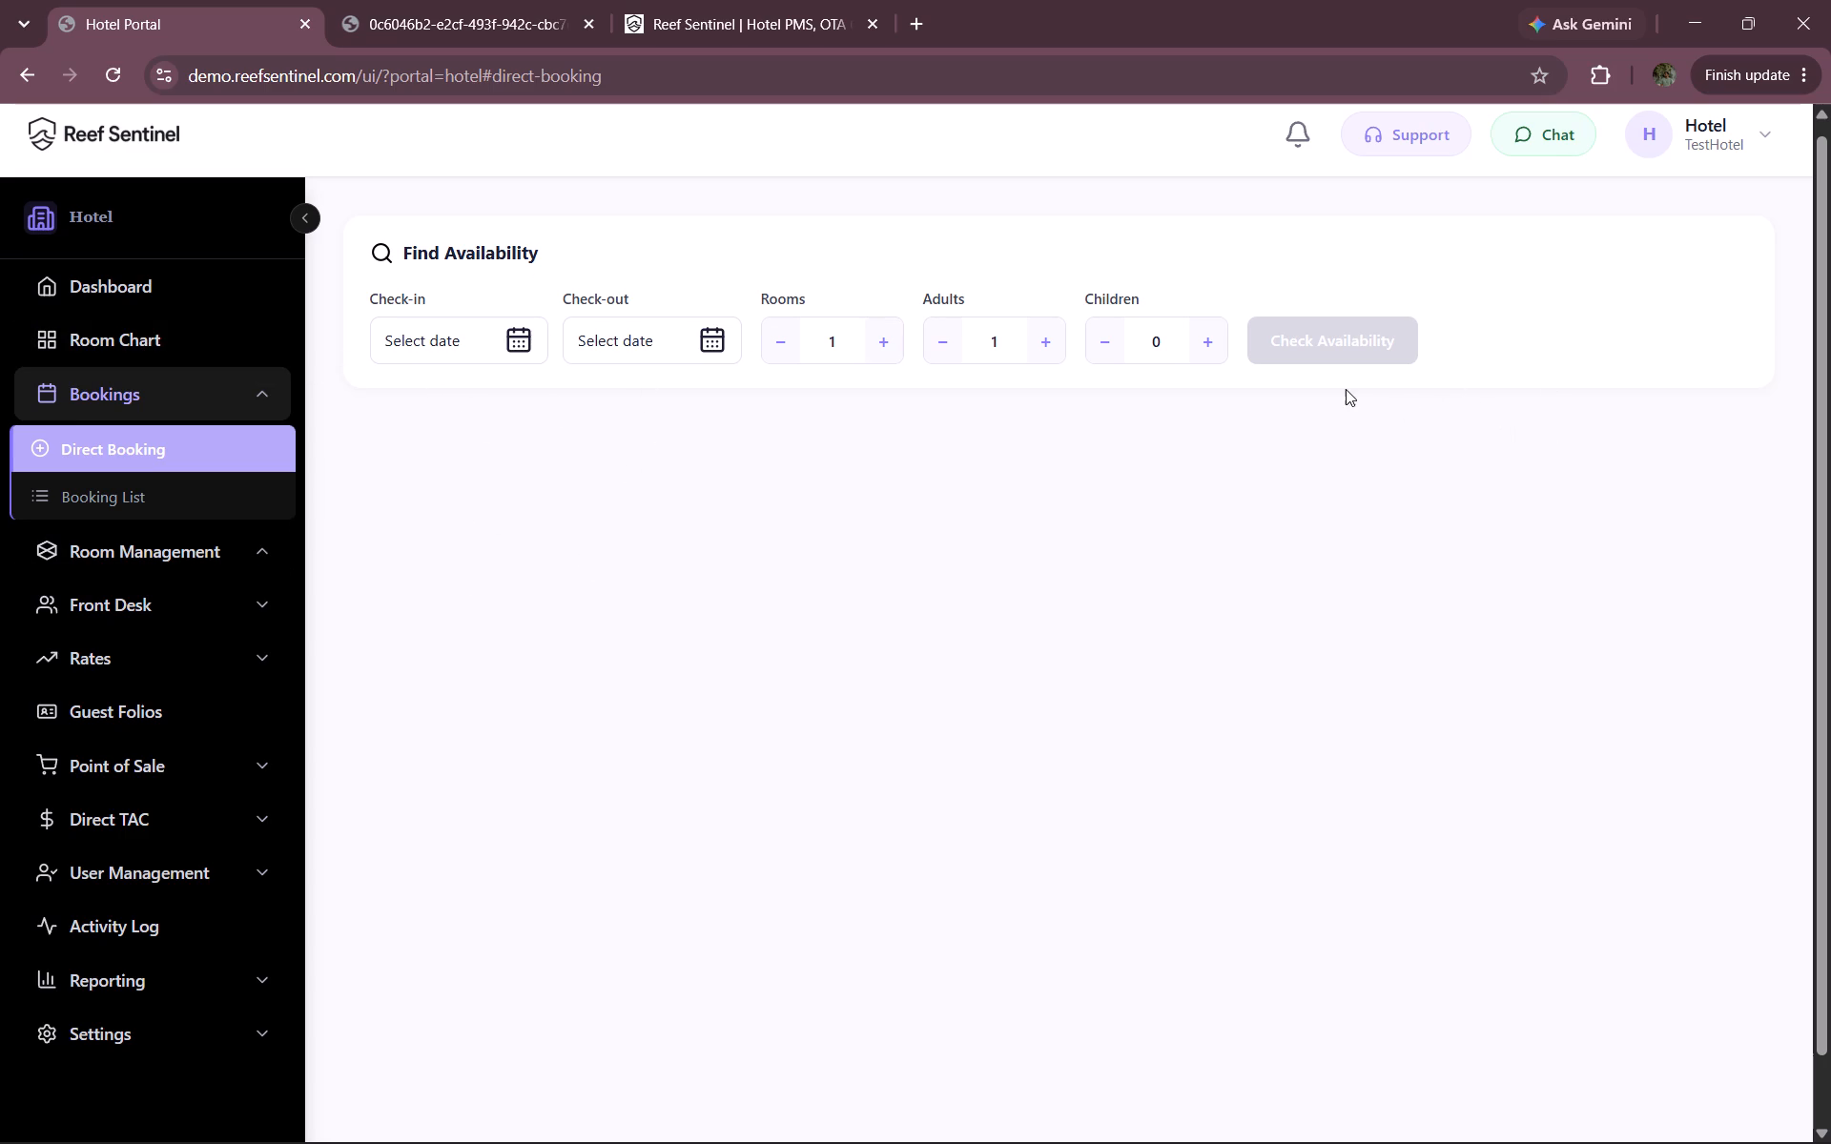
{"action": "left_click", "coordinate": [486, 339]}
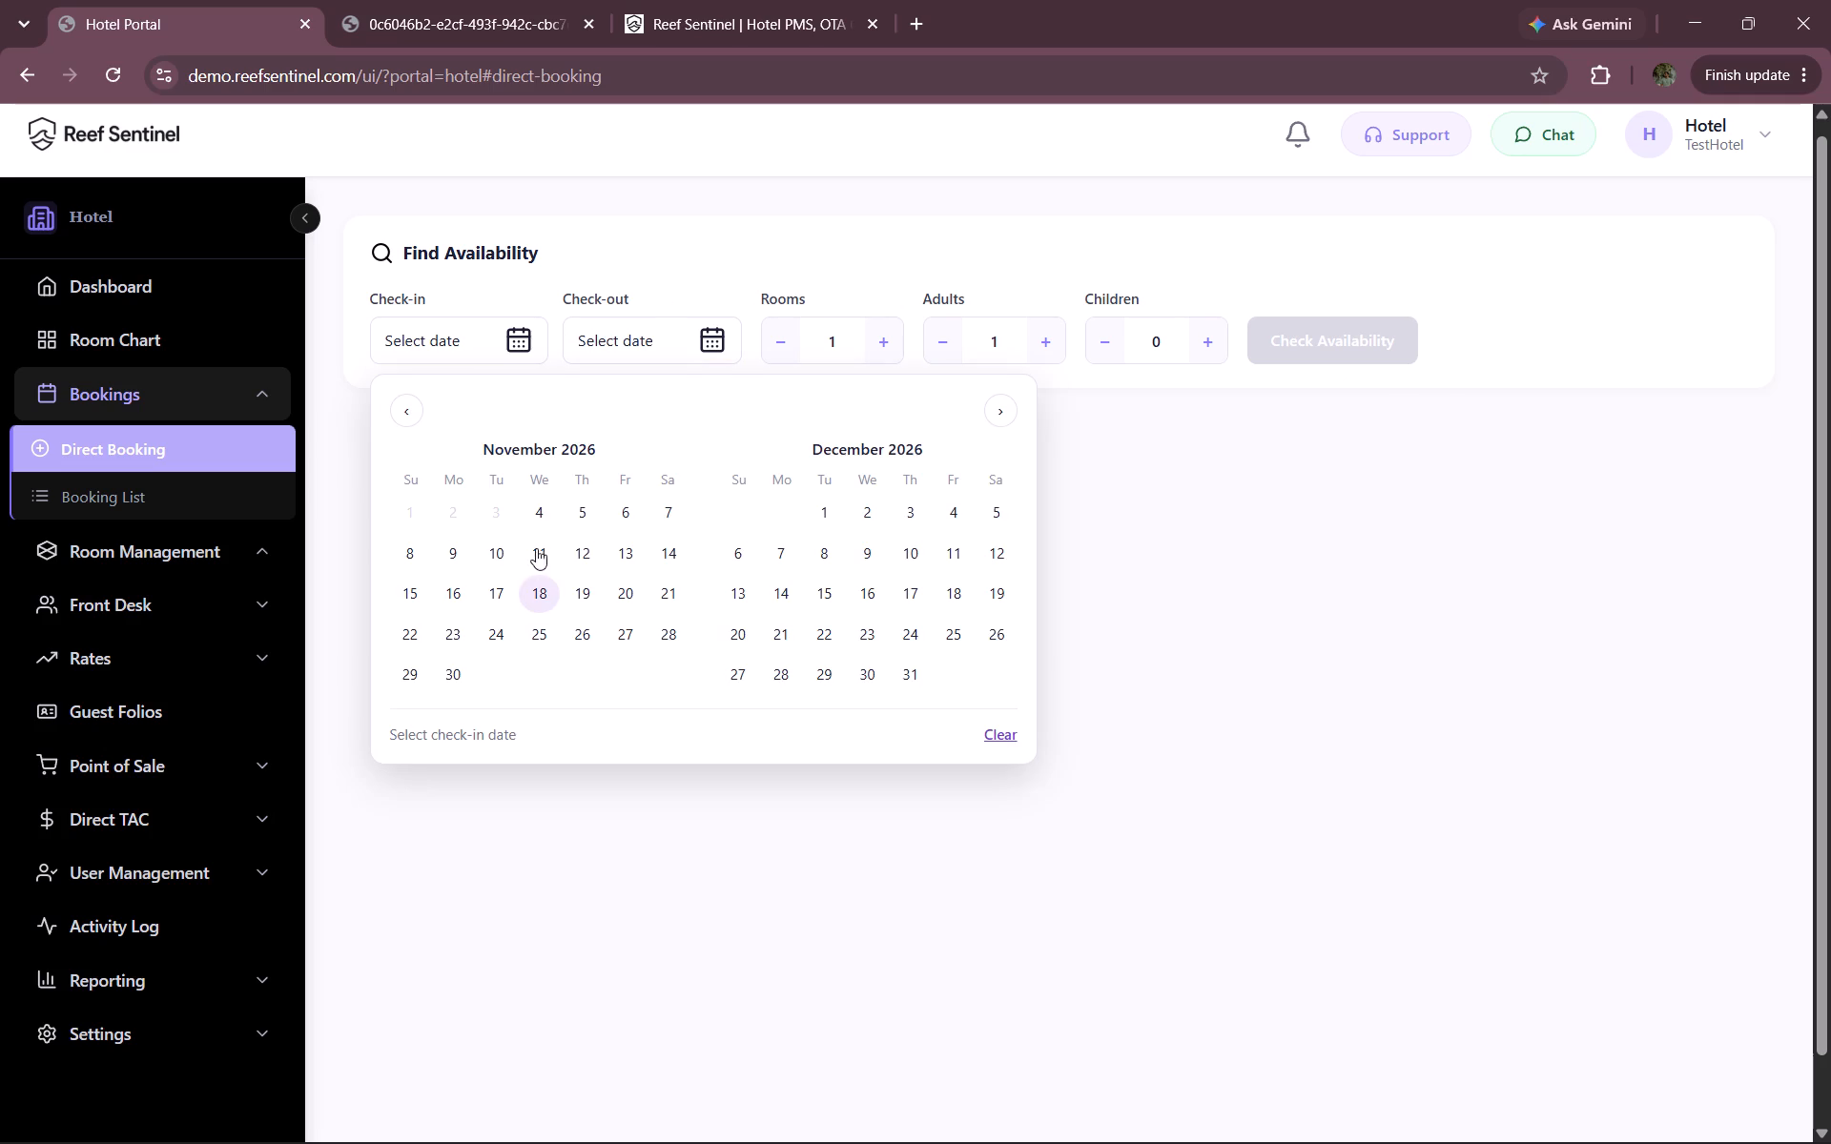
{"action": "left_click", "coordinate": [535, 544]}
{"action": "left_click", "coordinate": [622, 553]}
{"action": "left_click", "coordinate": [1316, 349]}
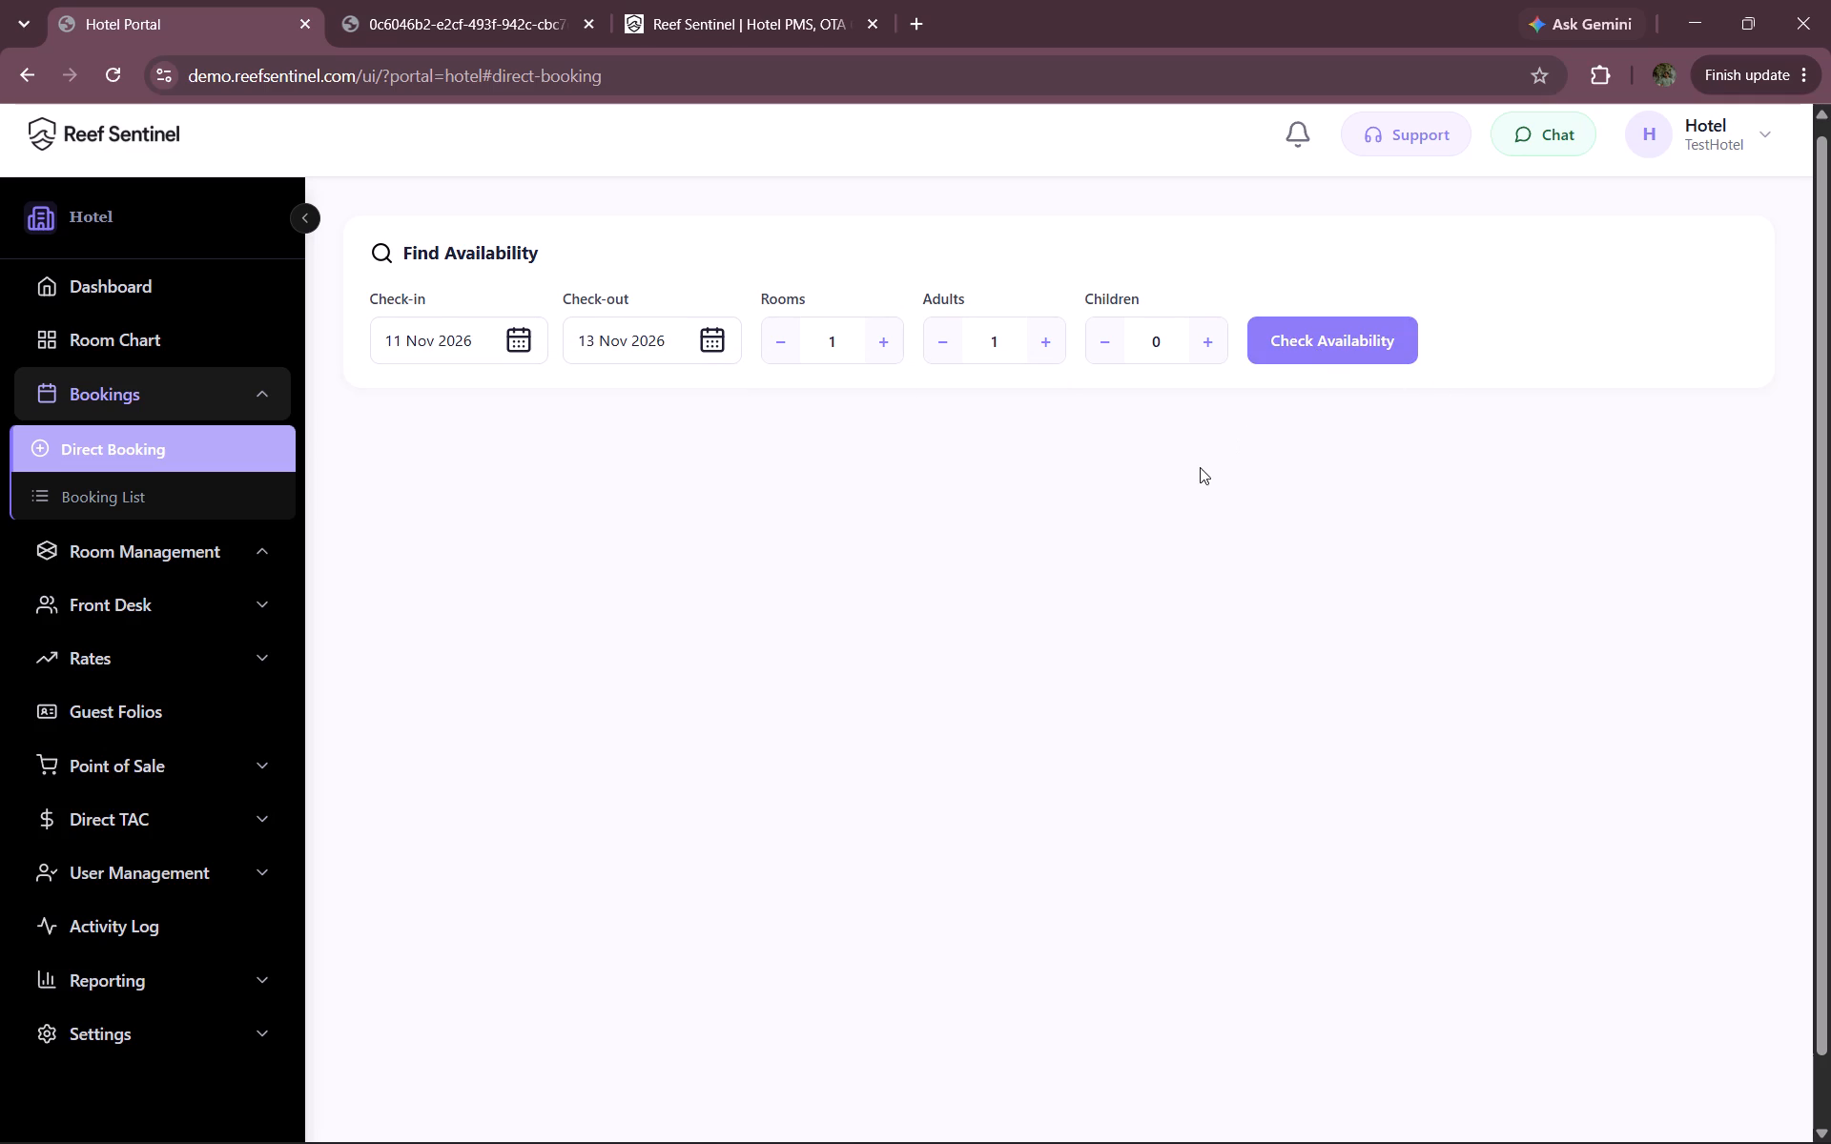
Start a new direct booking for the Deluxe Room at the Deluxe Room Only rate.
{"action": "scroll", "coordinate": [1147, 546], "scroll_direction": "down", "scroll_amount": 1}
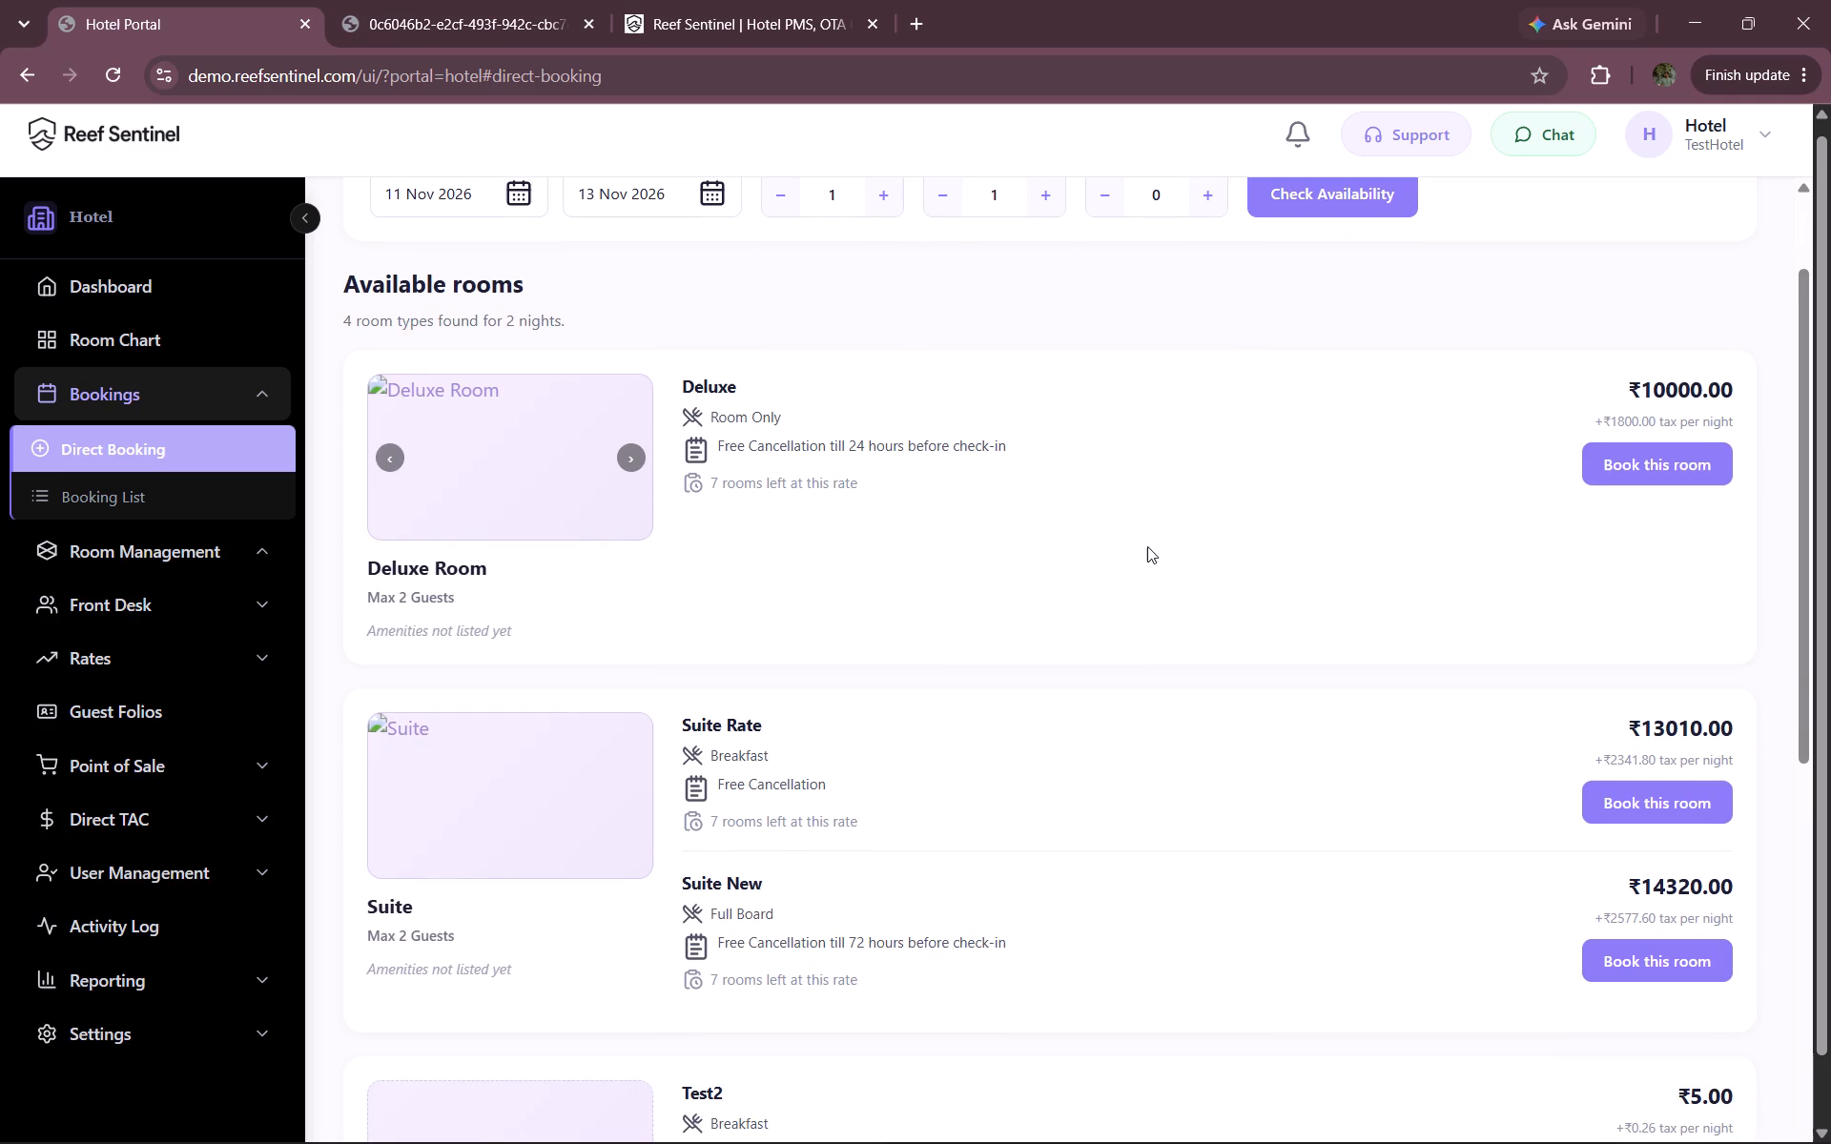
{"action": "scroll", "coordinate": [1147, 546], "scroll_direction": "down", "scroll_amount": 1}
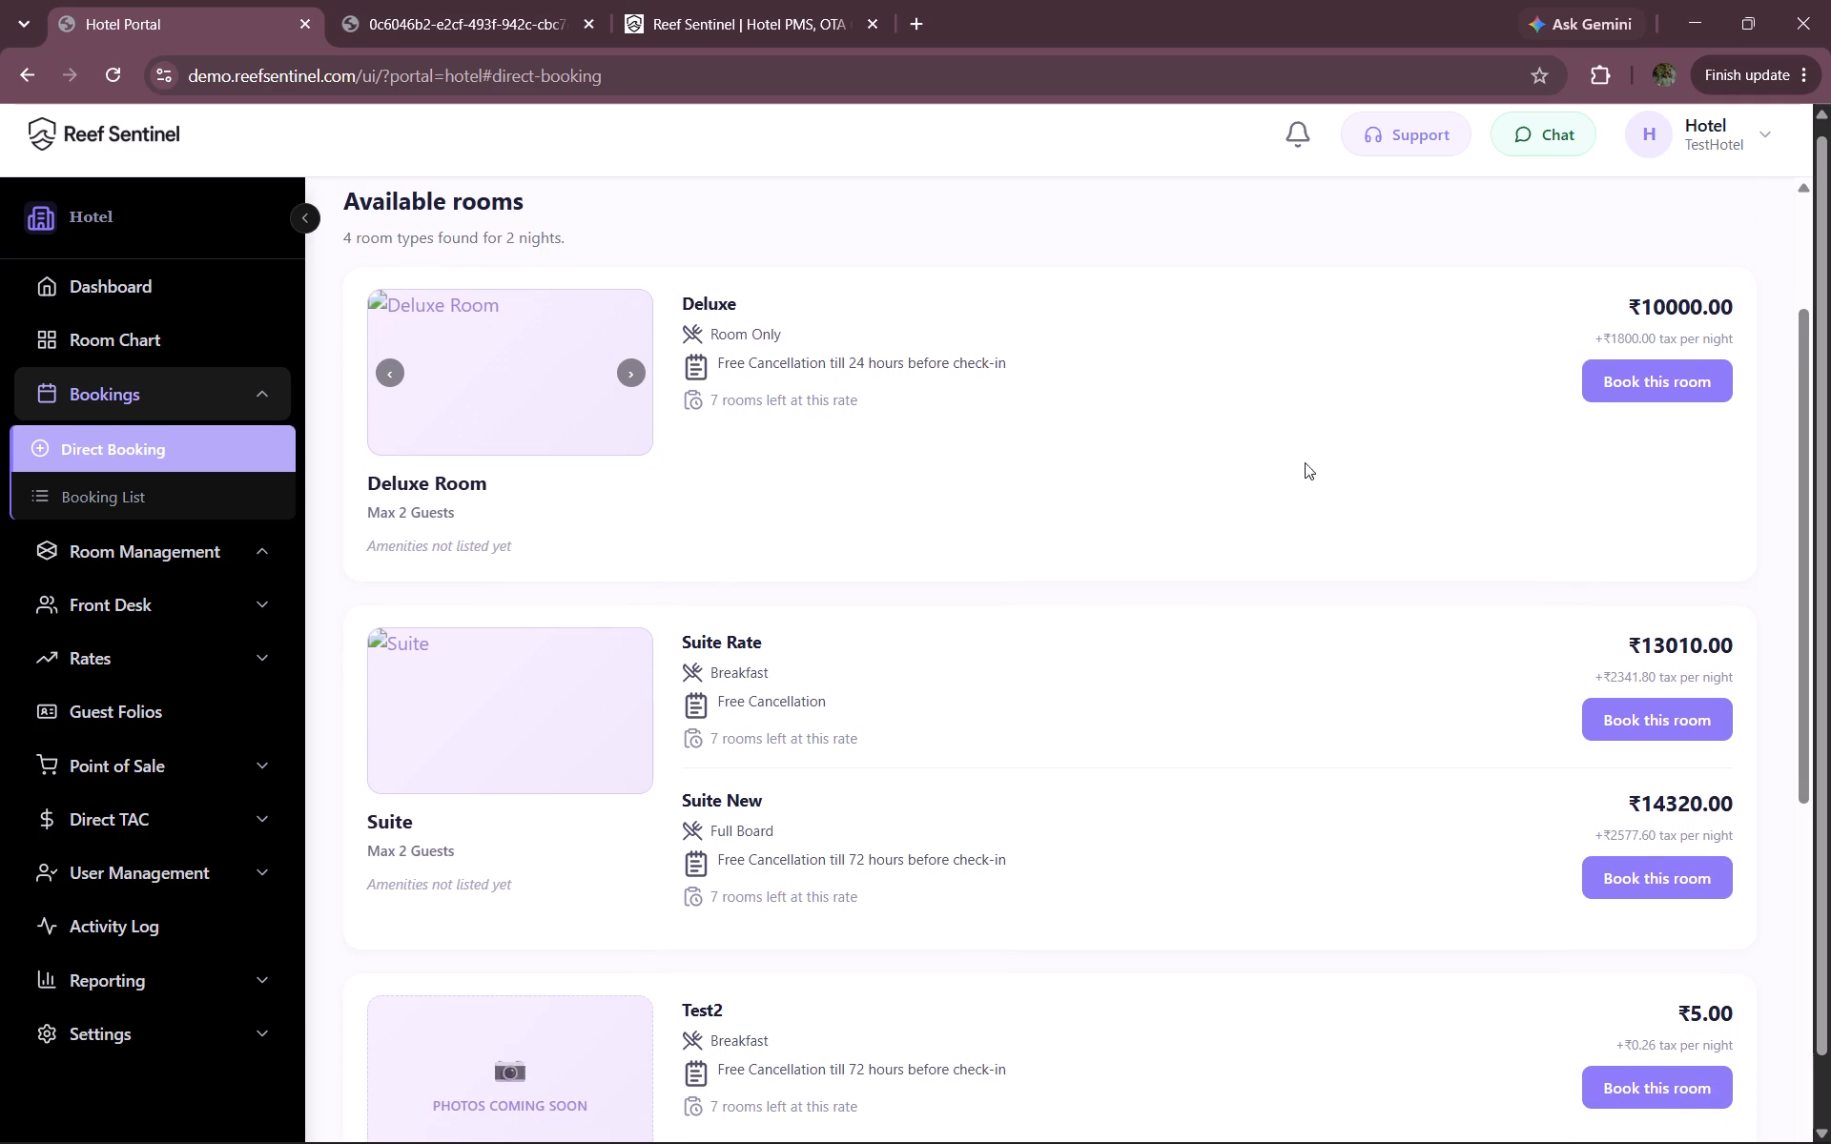
{"action": "left_click", "coordinate": [1656, 371]}
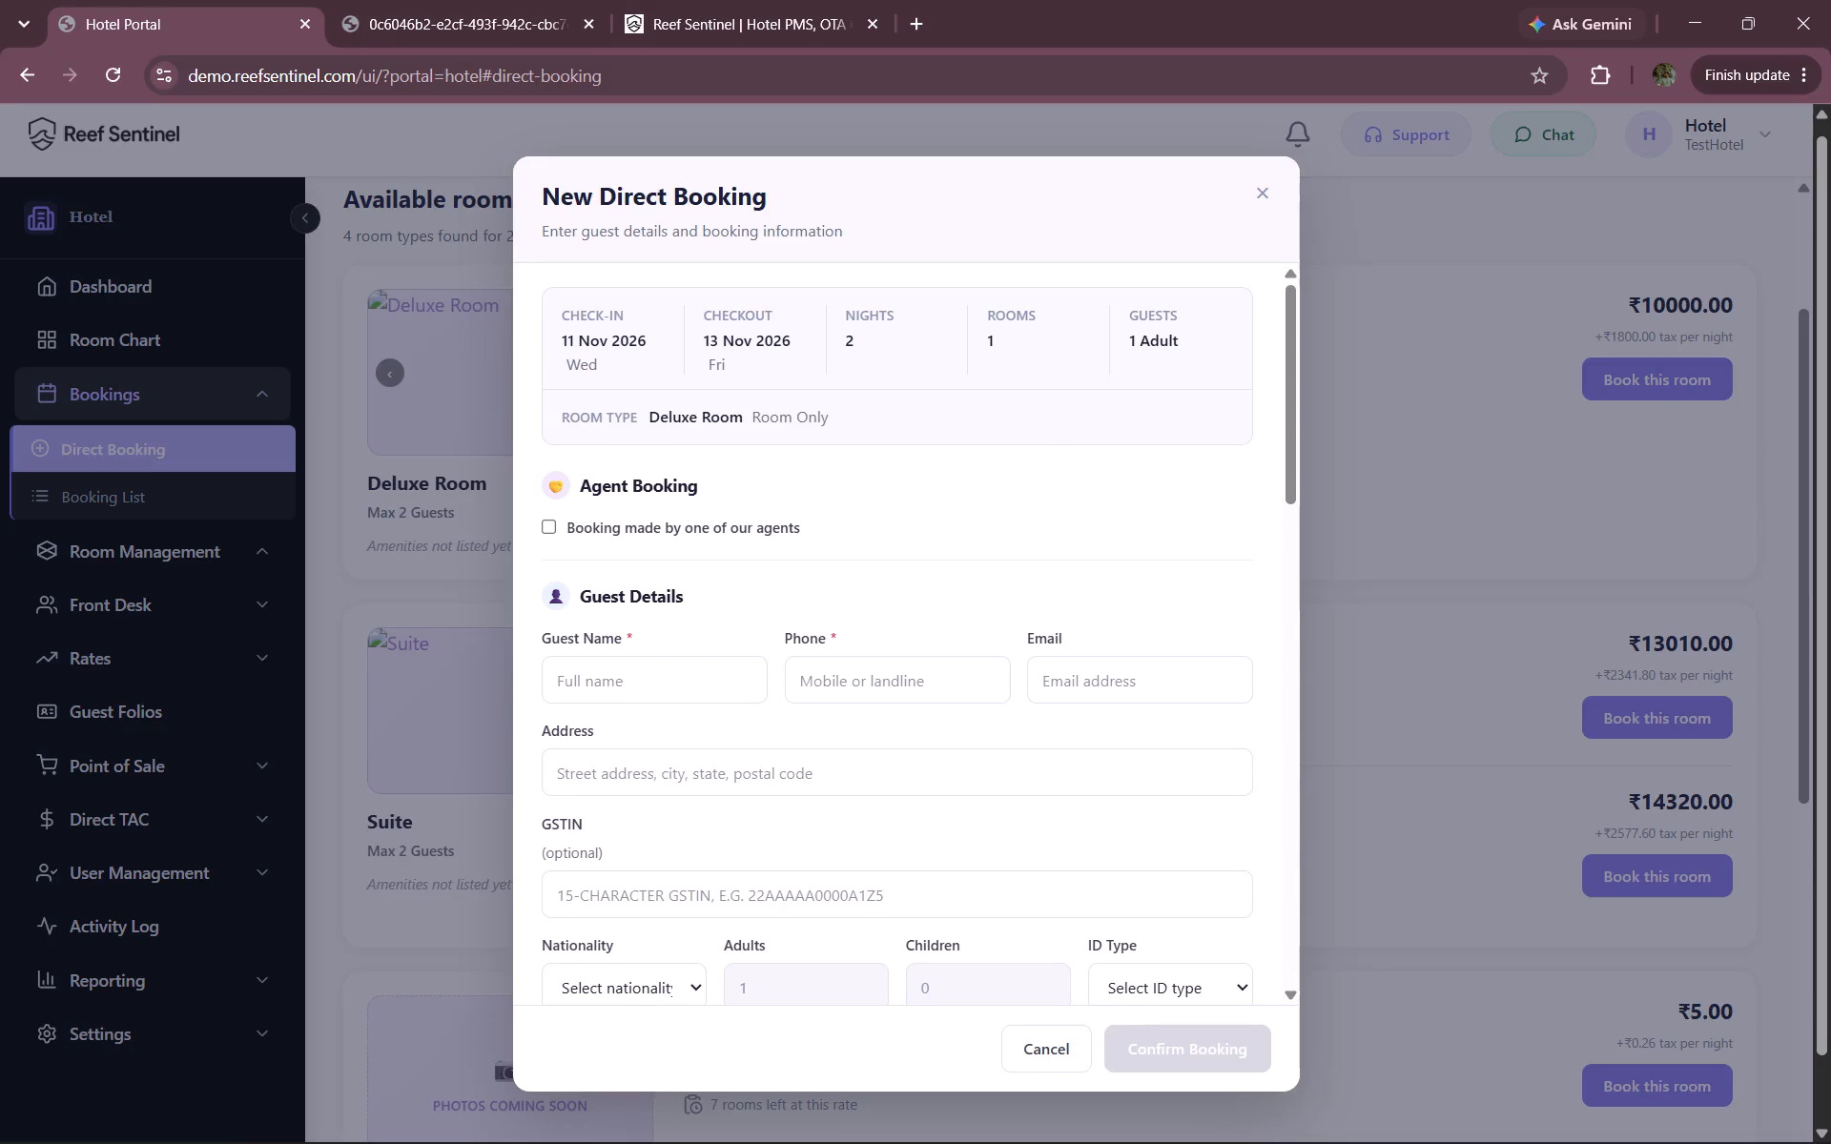
Examine the guest name, phone and address fields in the new direct booking form.
{"action": "left_click", "coordinate": [626, 689]}
{"action": "left_click", "coordinate": [866, 691]}
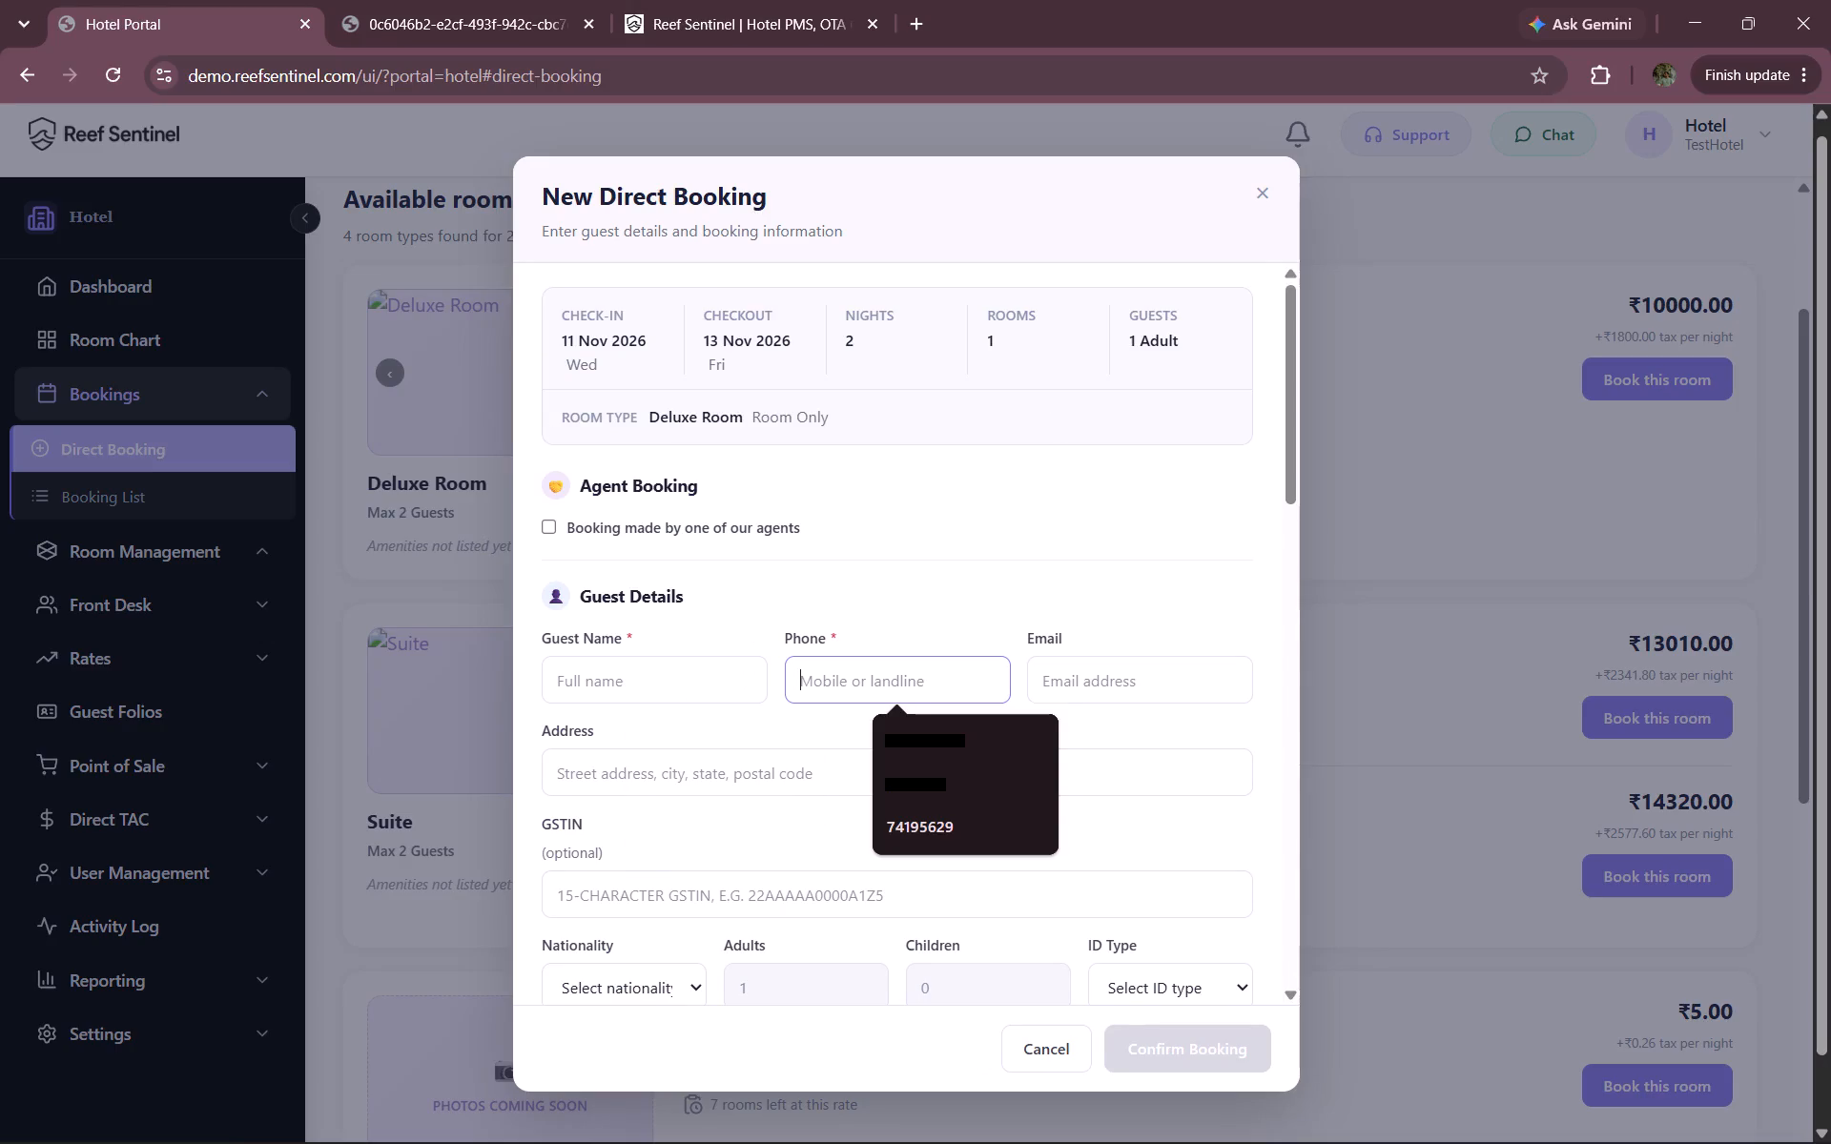
{"action": "left_click", "coordinate": [648, 685]}
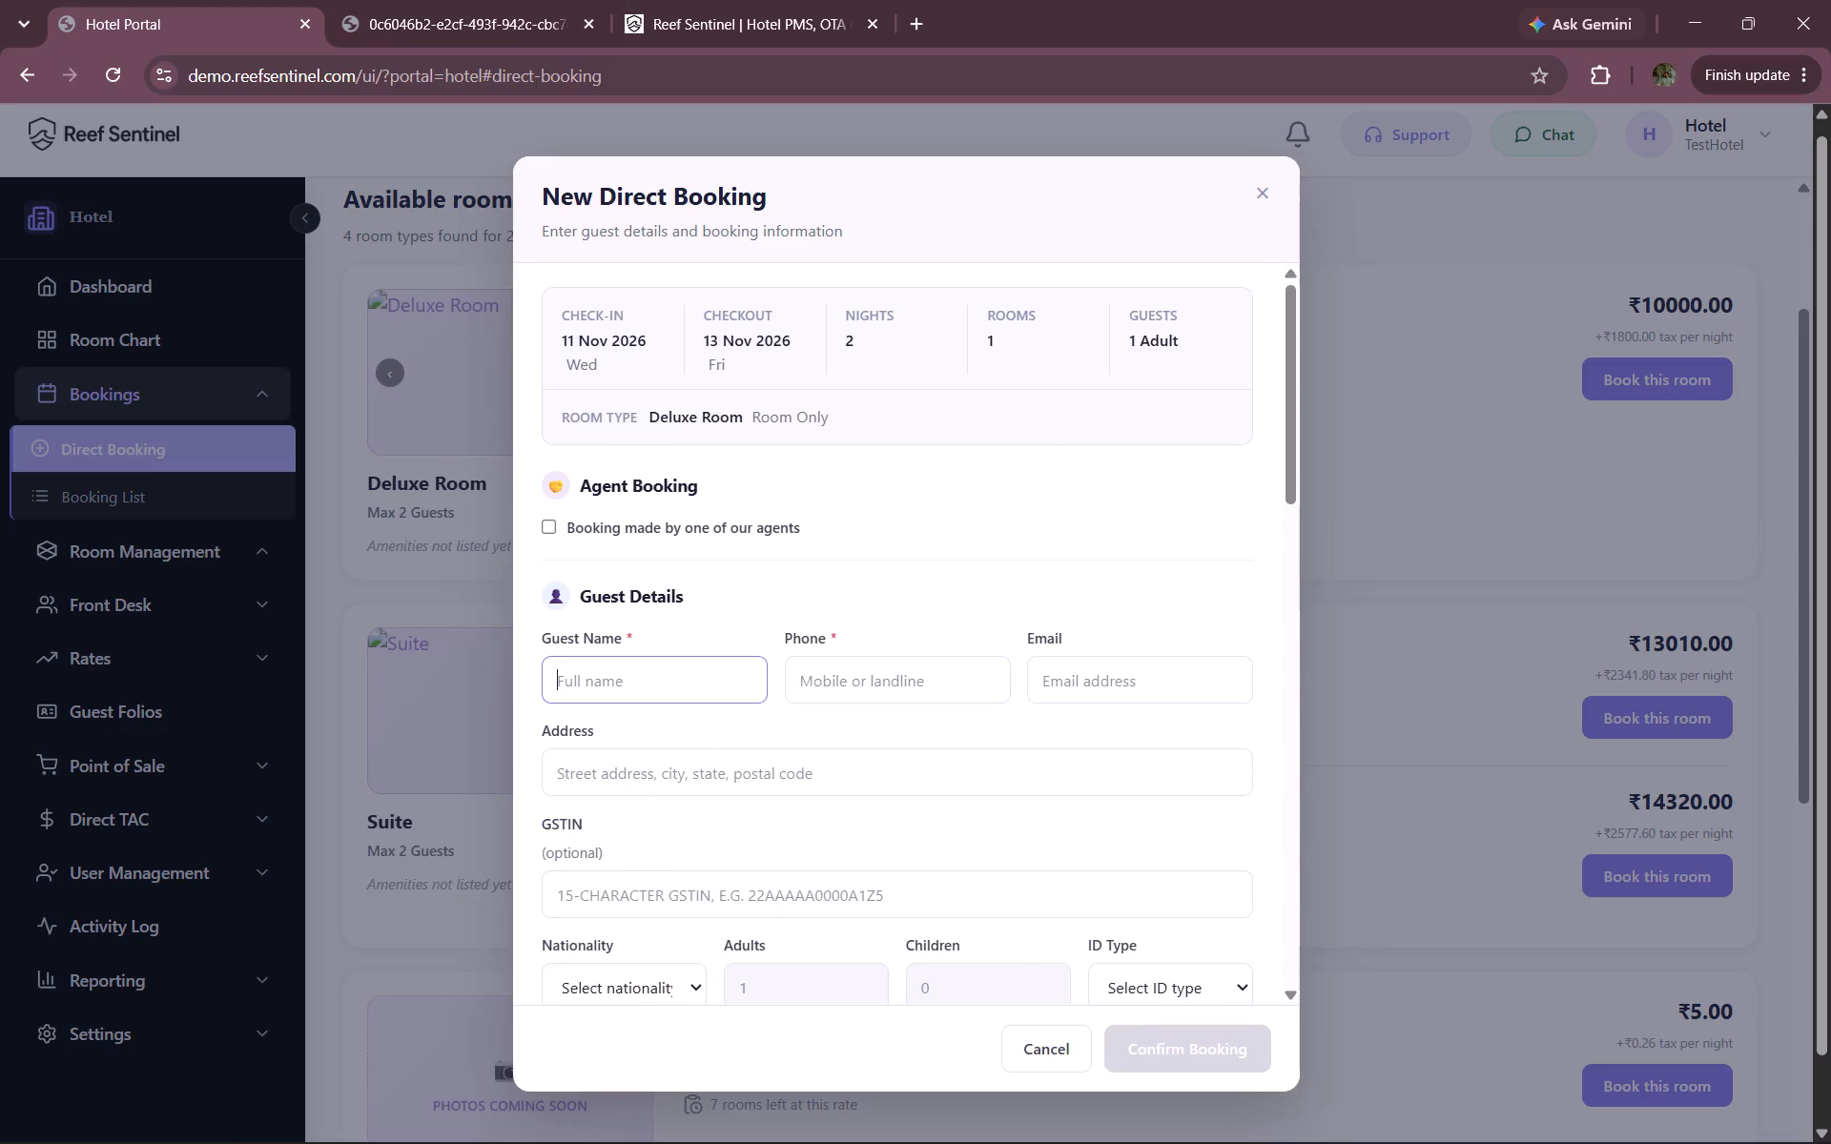
{"action": "left_click", "coordinate": [847, 675]}
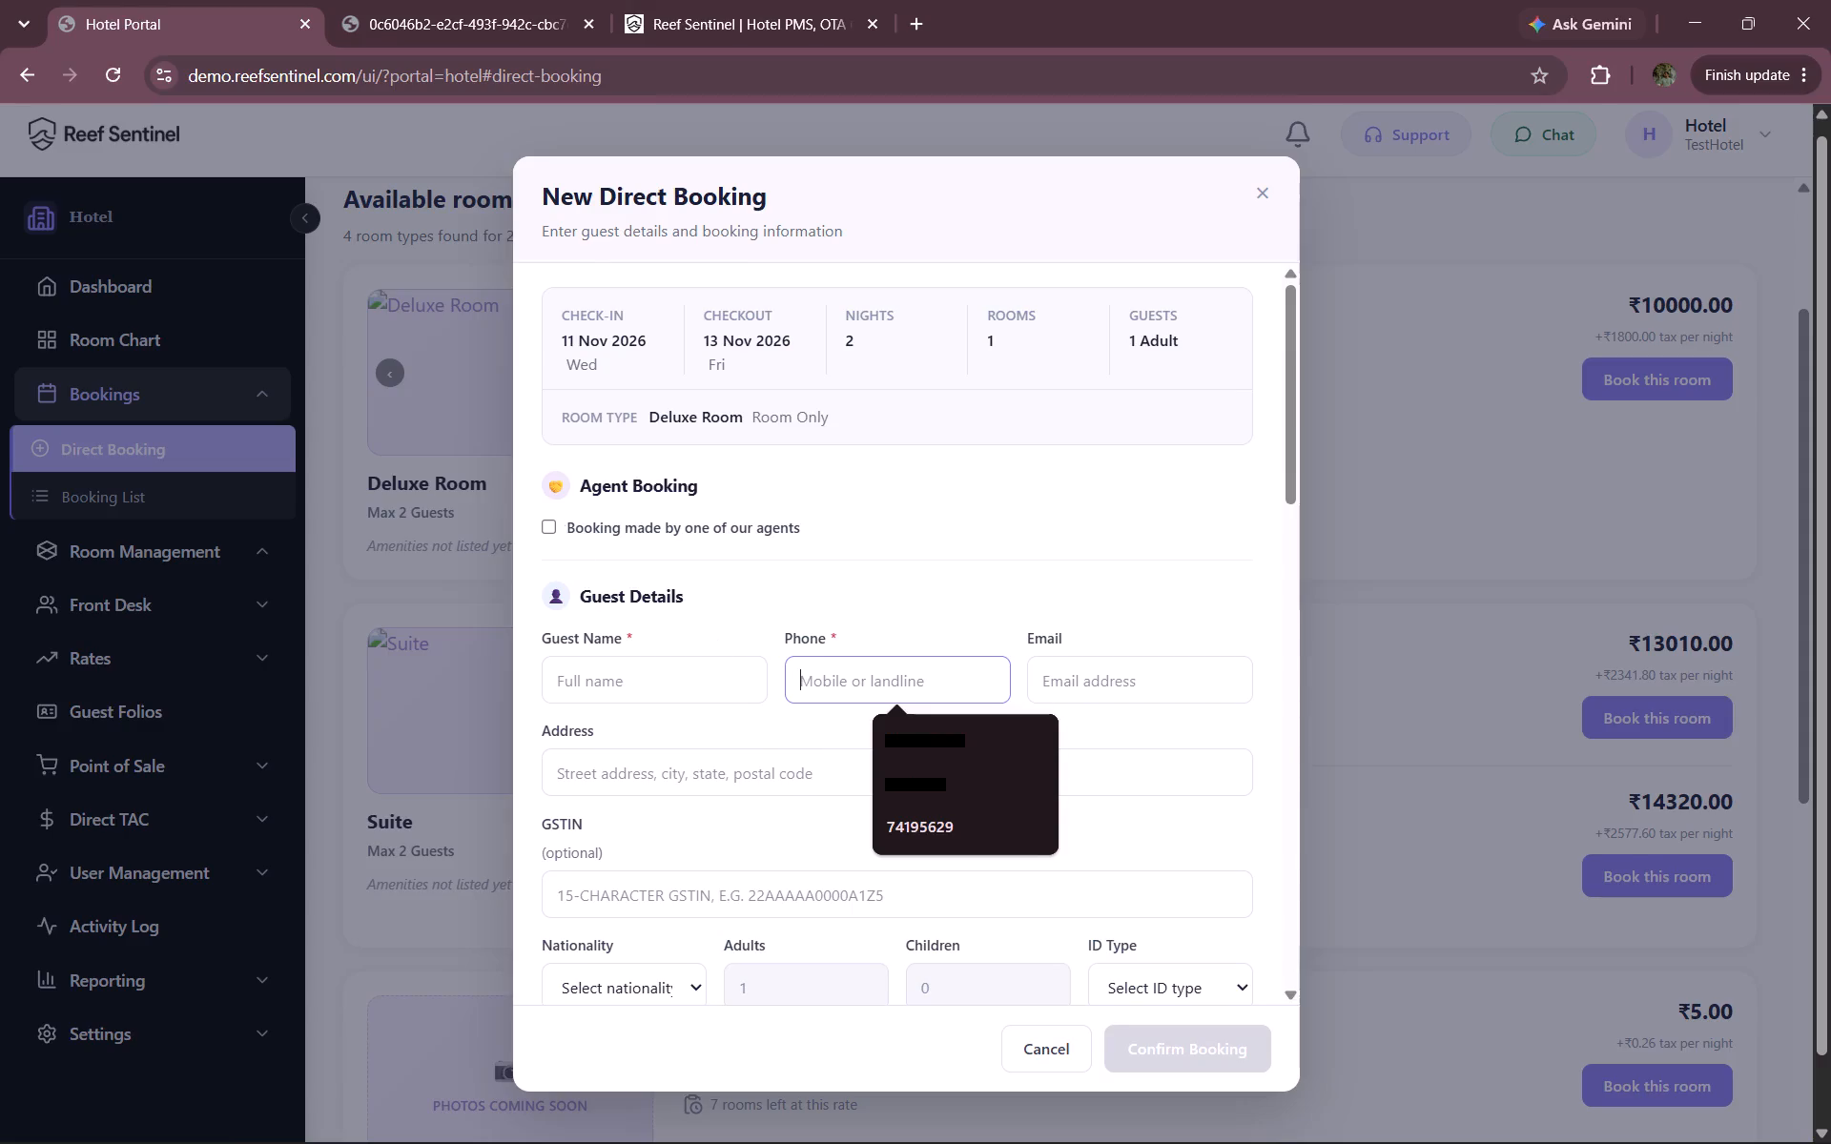
{"action": "left_click", "coordinate": [710, 659]}
{"action": "left_click", "coordinate": [844, 741]}
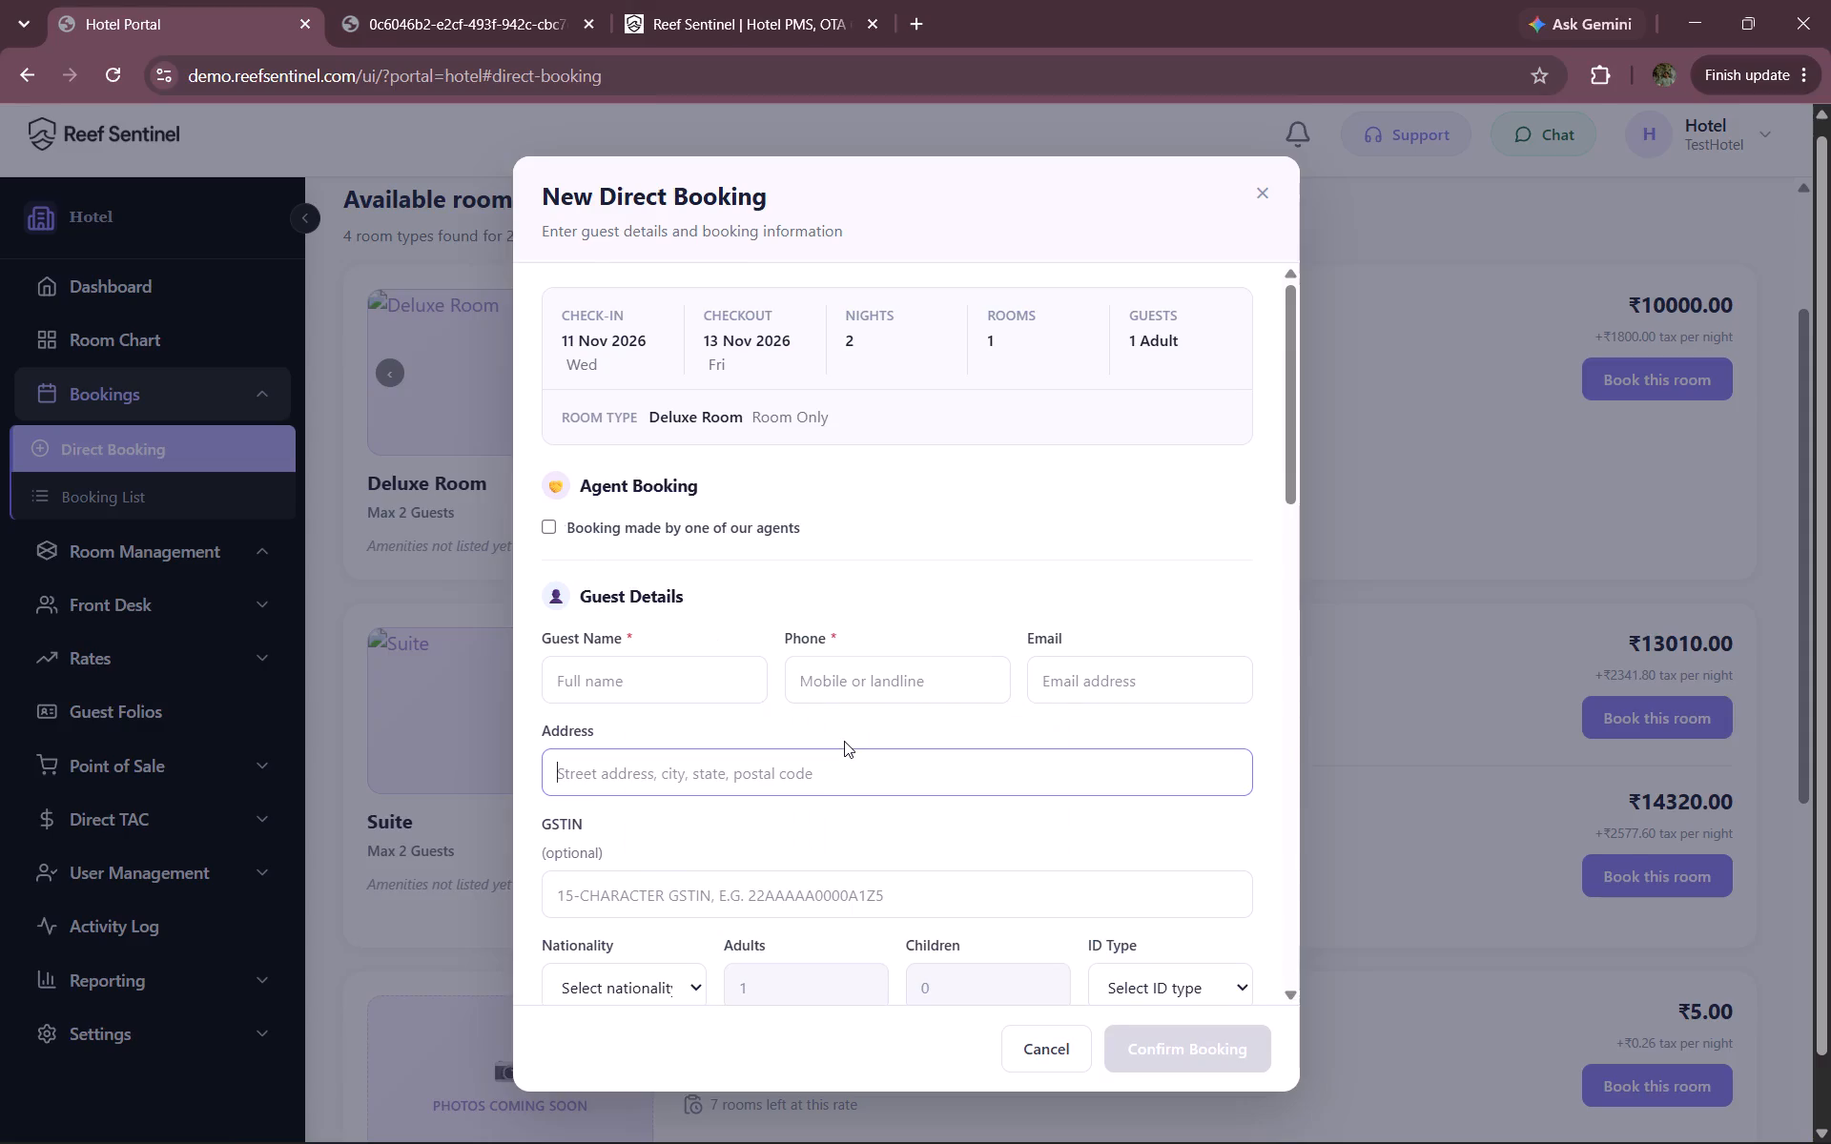
{"action": "scroll", "coordinate": [677, 758], "scroll_direction": "down", "scroll_amount": 1}
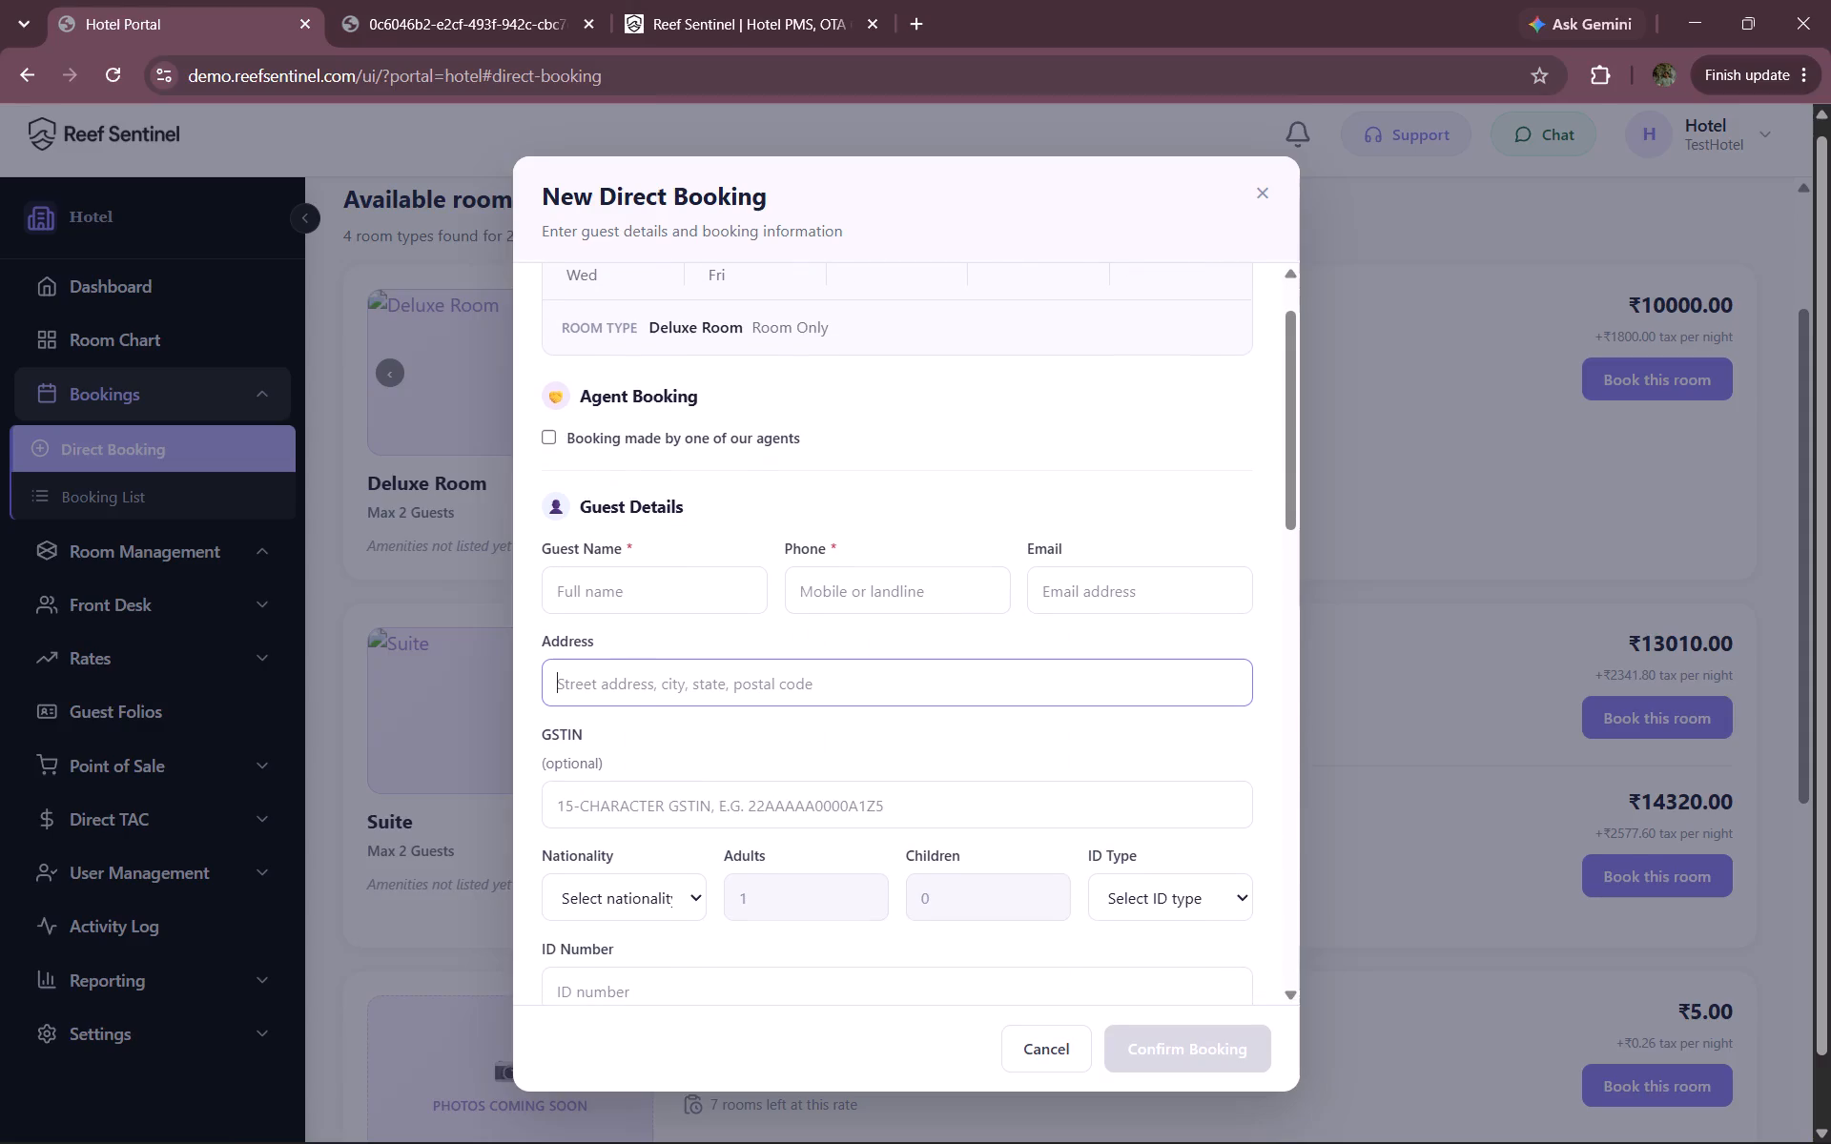
{"action": "scroll", "coordinate": [816, 595], "scroll_direction": "up", "scroll_amount": 1}
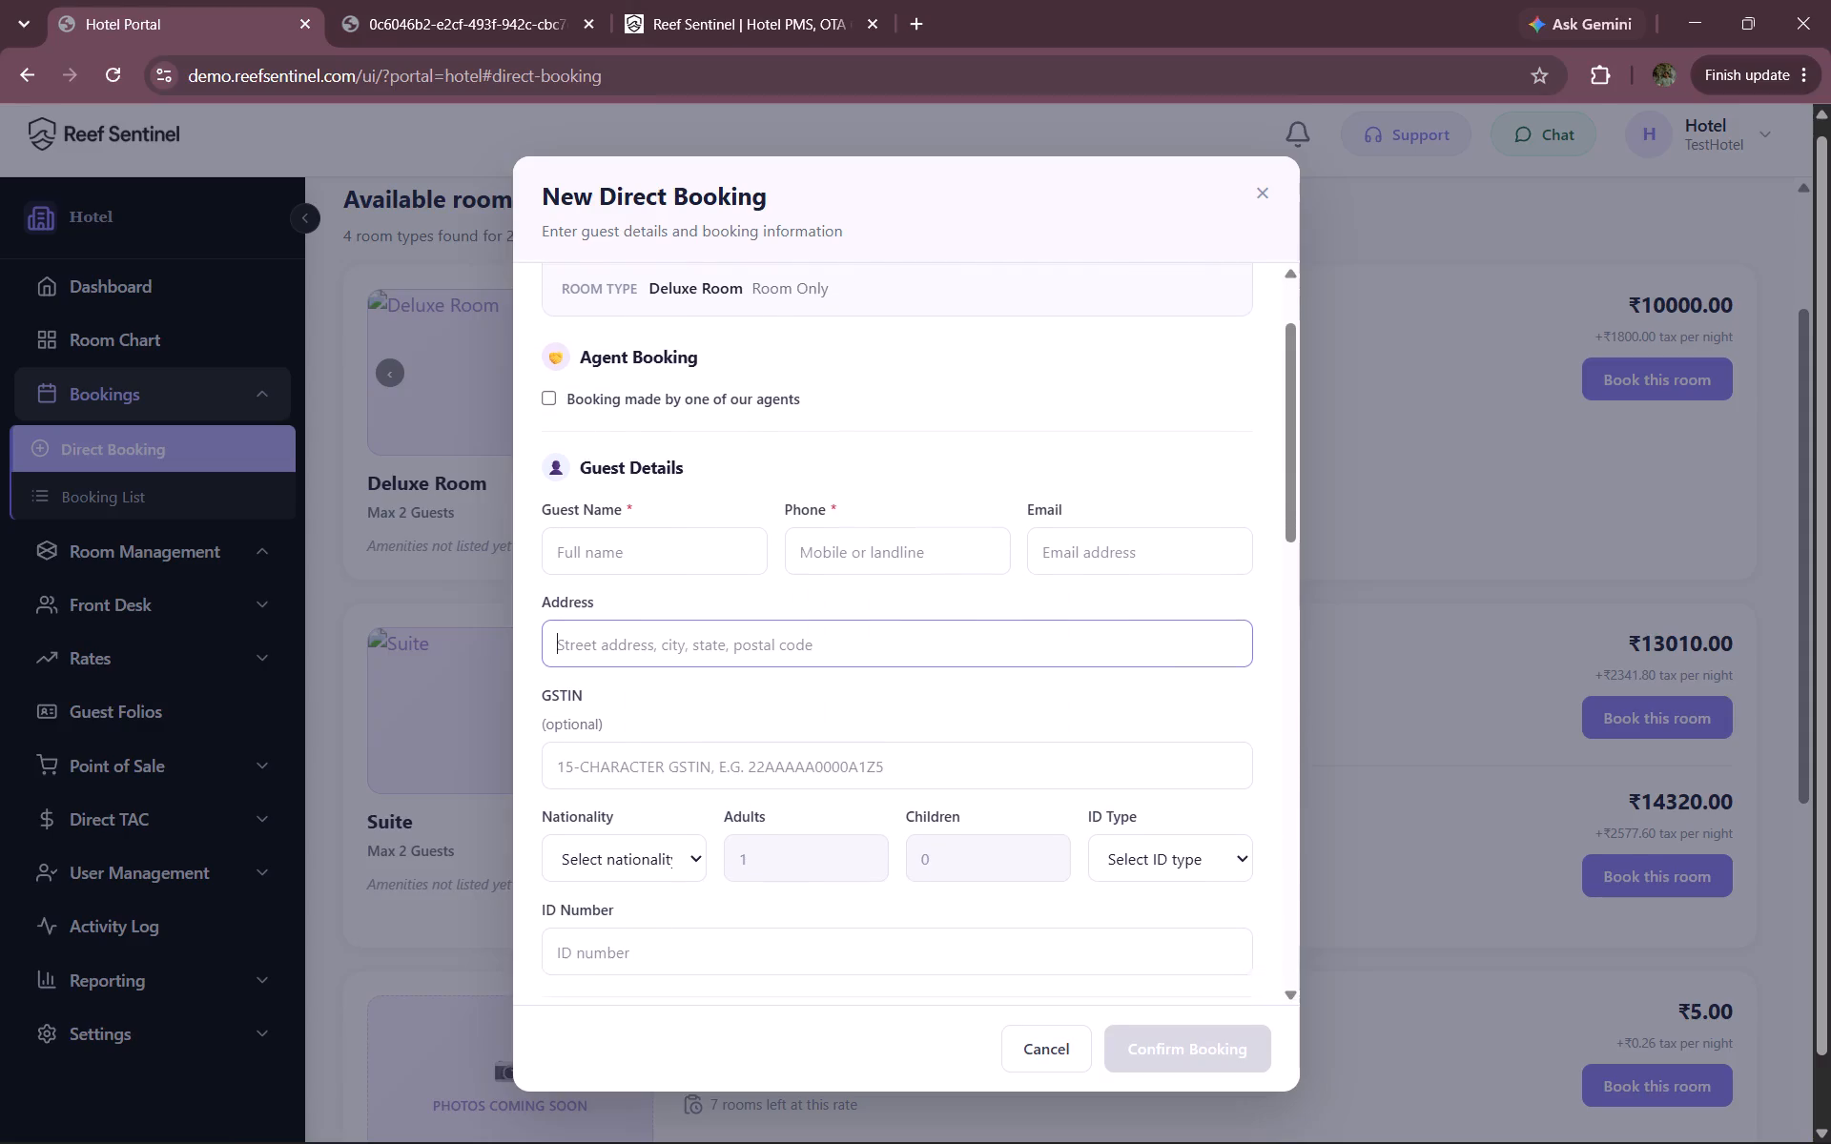
{"action": "scroll", "coordinate": [816, 595], "scroll_direction": "up", "scroll_amount": 1}
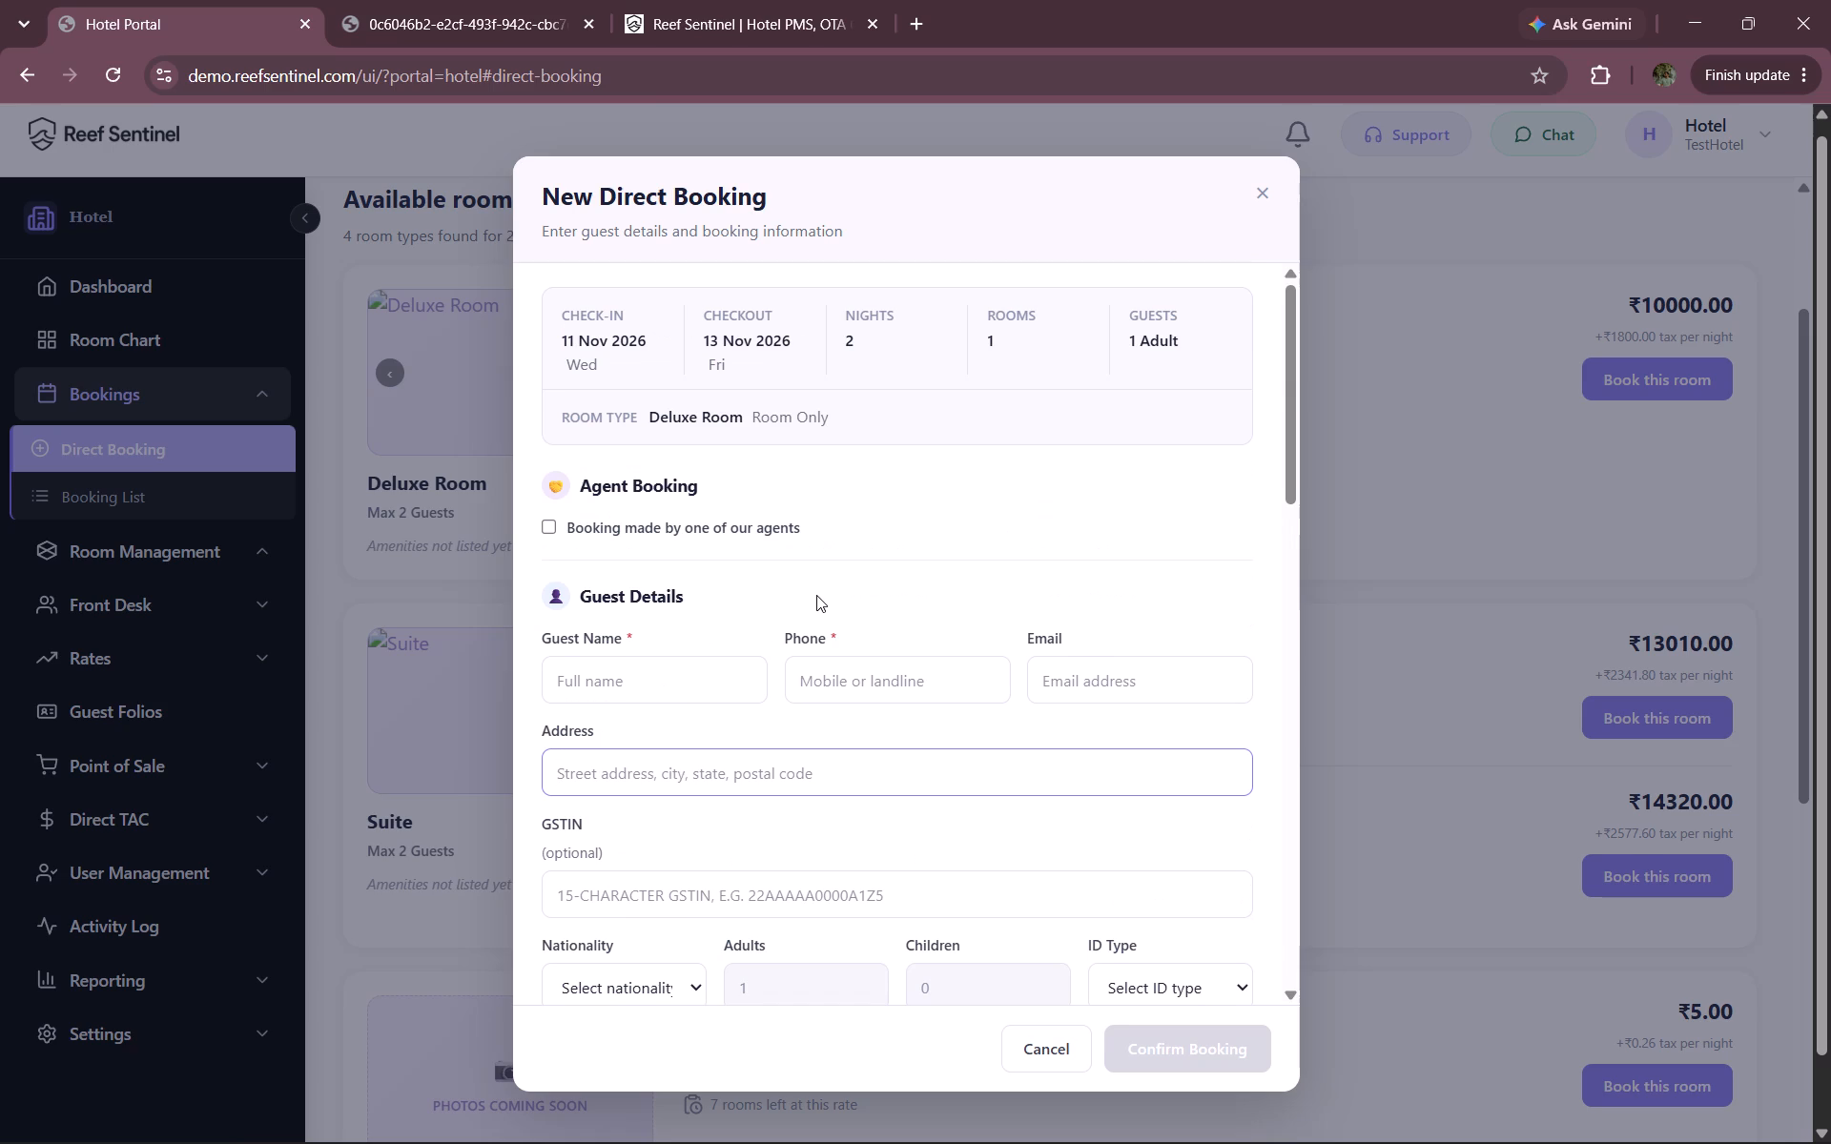
Examine the available nationality and ID type choices in the booking's guest details.
{"action": "scroll", "coordinate": [816, 595], "scroll_direction": "down", "scroll_amount": 2}
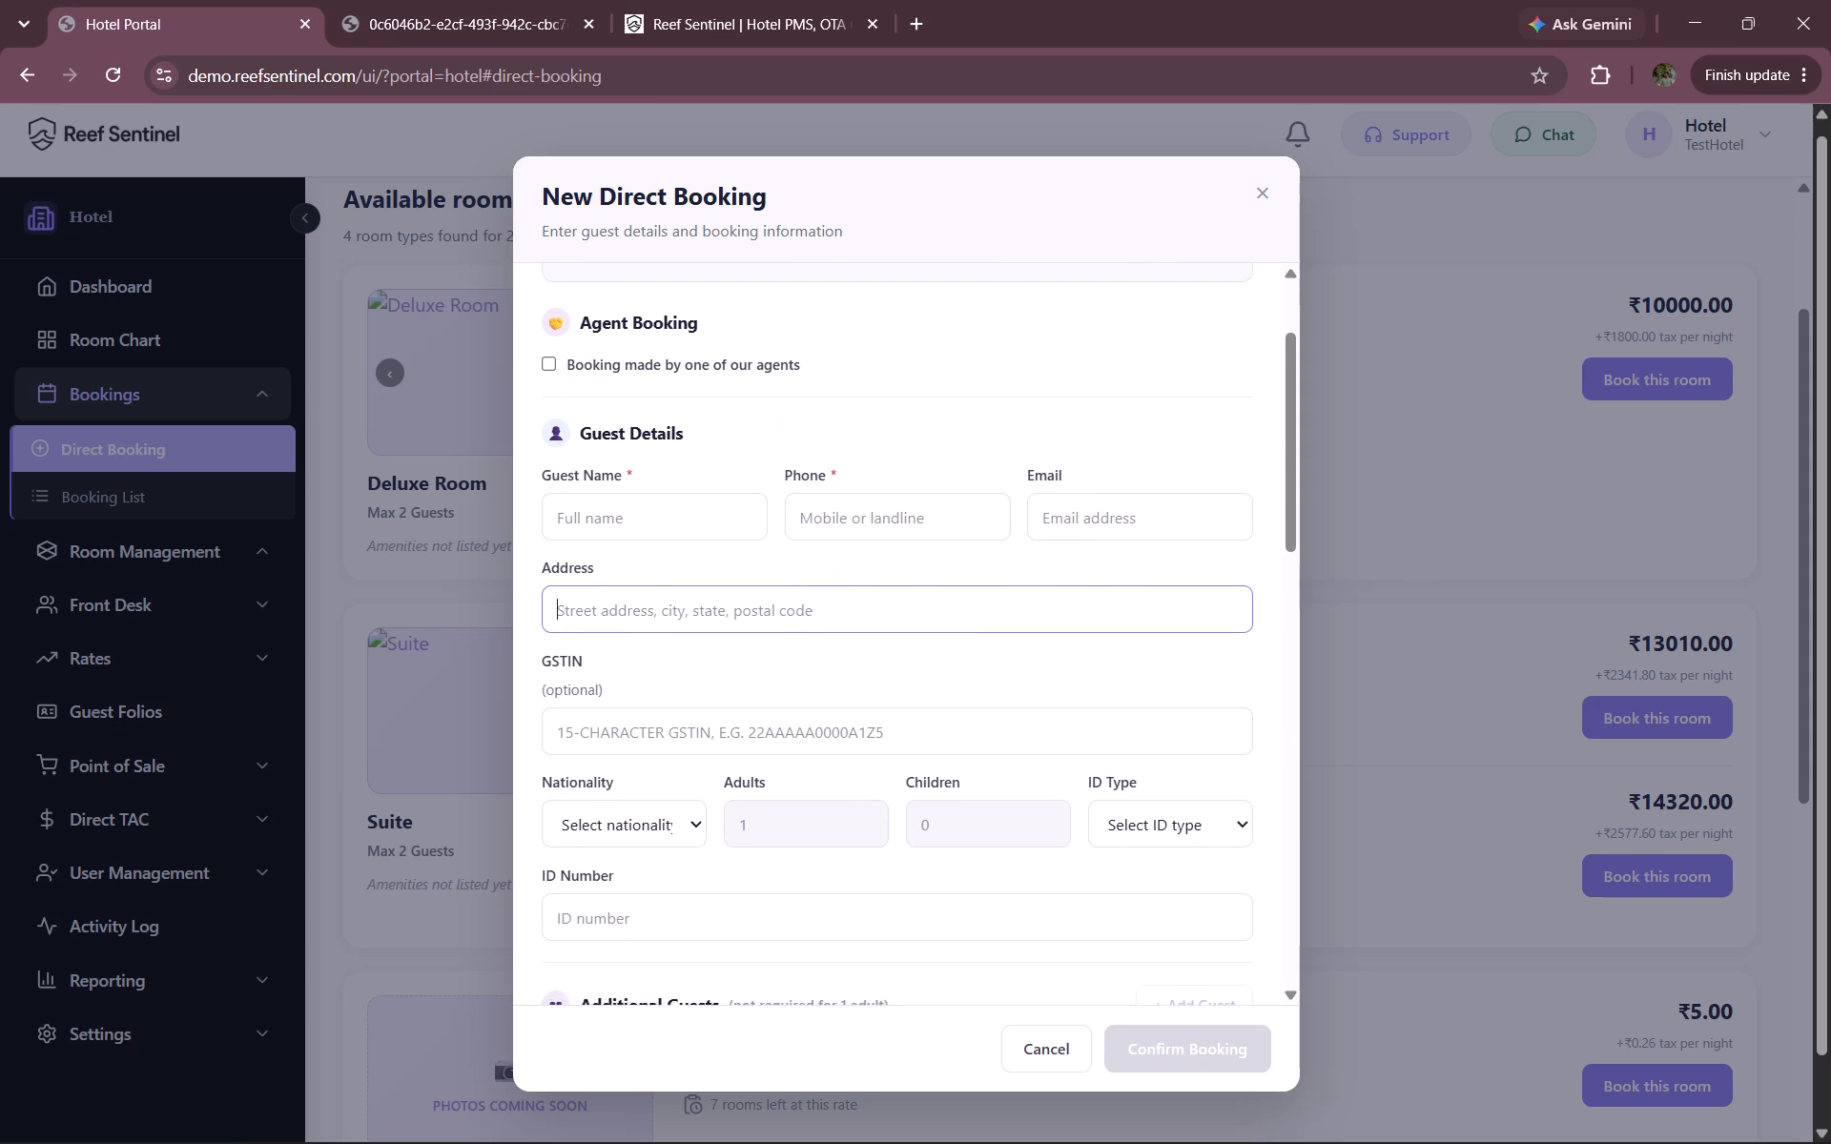
{"action": "scroll", "coordinate": [816, 595], "scroll_direction": "down", "scroll_amount": 1}
{"action": "scroll", "coordinate": [875, 533], "scroll_direction": "down", "scroll_amount": 1}
{"action": "double_click", "coordinate": [628, 639]}
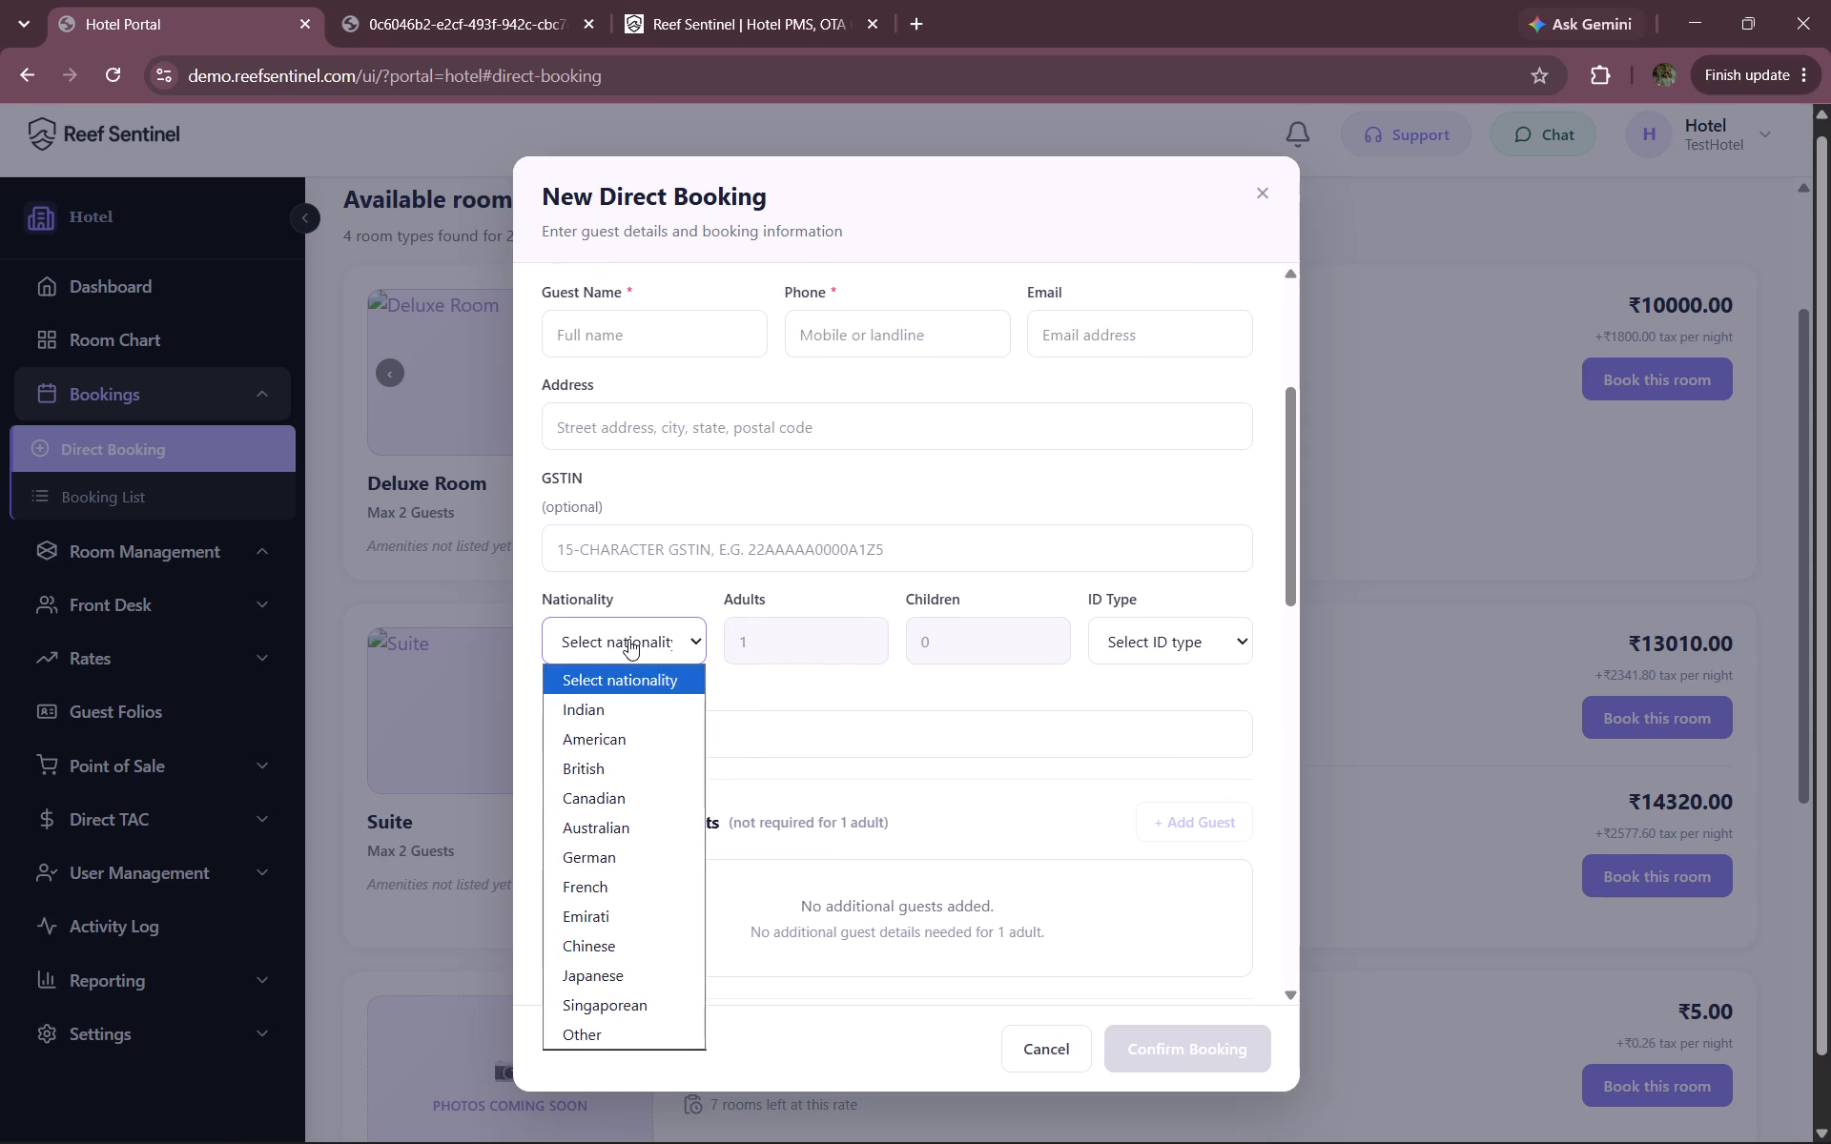
{"action": "left_click", "coordinate": [1198, 640]}
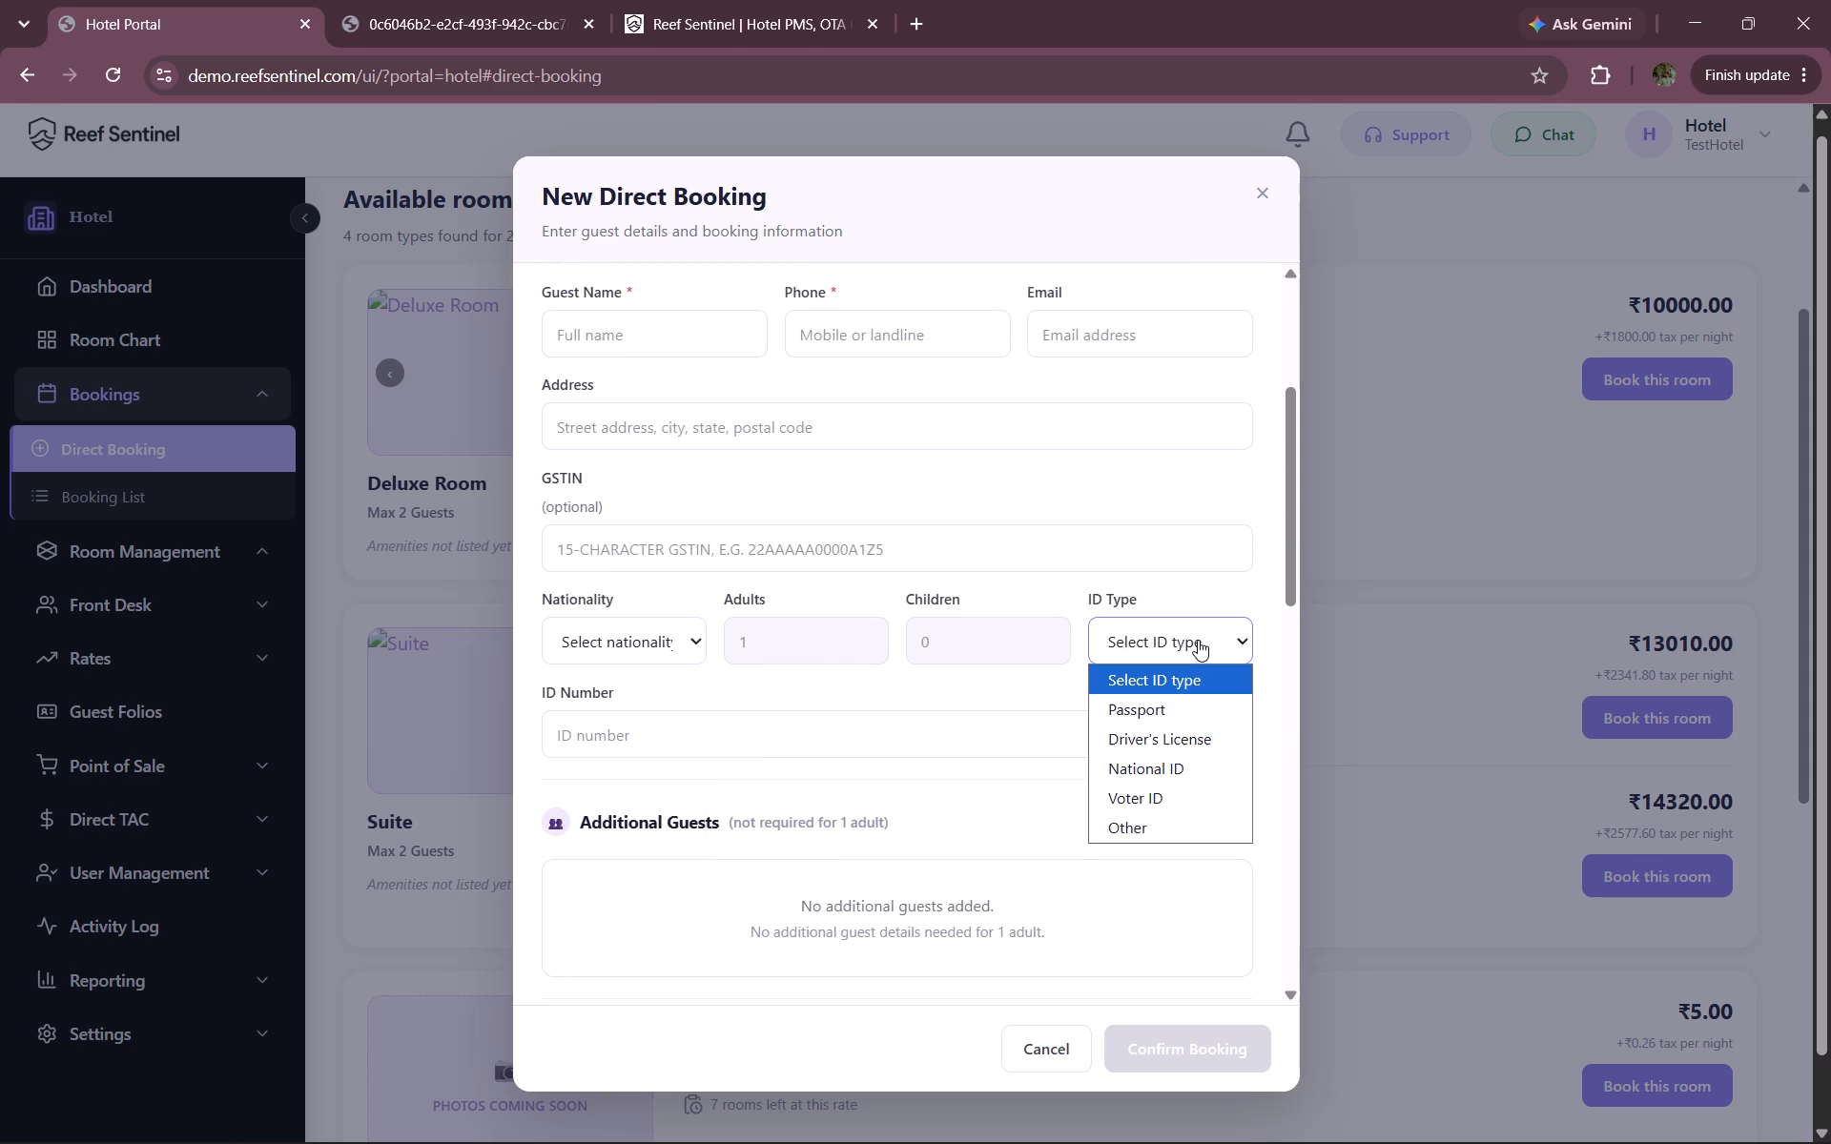
{"action": "left_click", "coordinate": [1148, 706]}
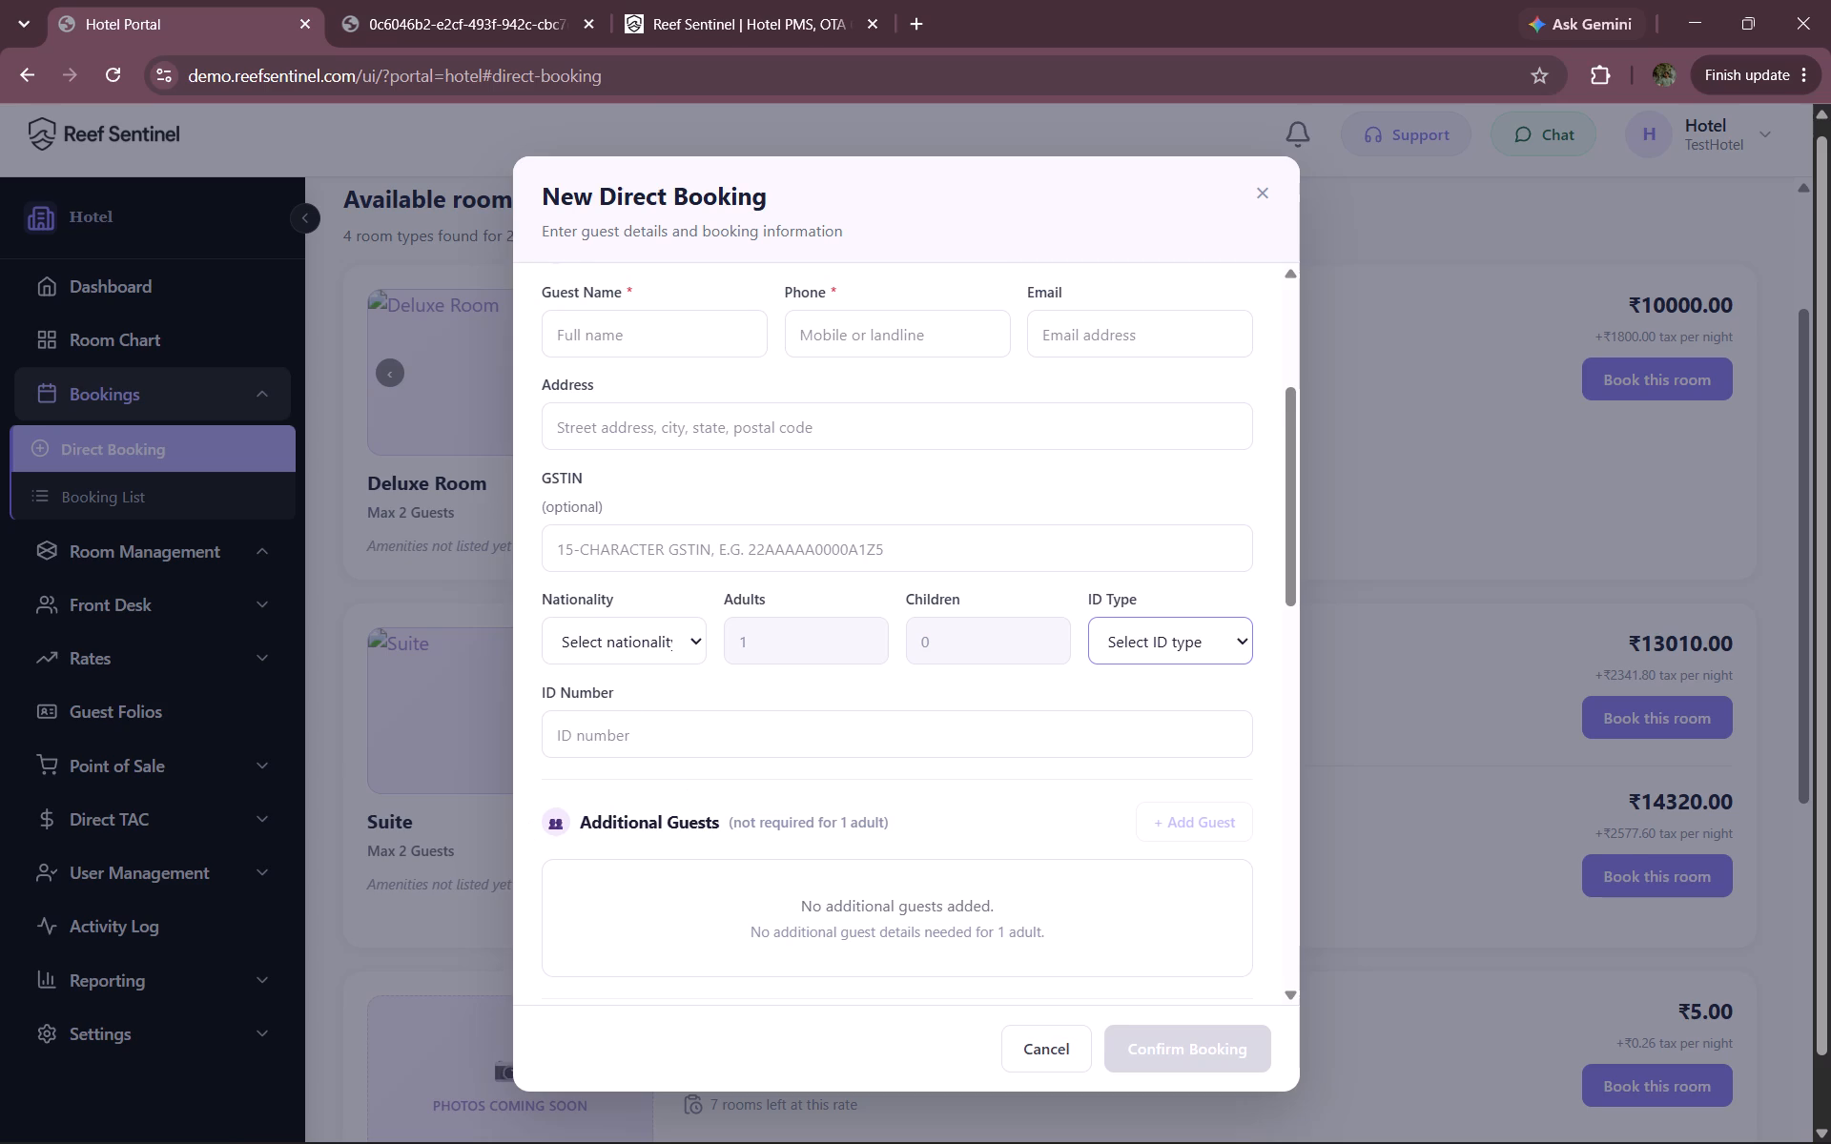
Examine the ID and visa number fields for a passport, the Additional Guests section and the Stay Details in the booking form.
{"action": "scroll", "coordinate": [770, 790], "scroll_direction": "down", "scroll_amount": 1}
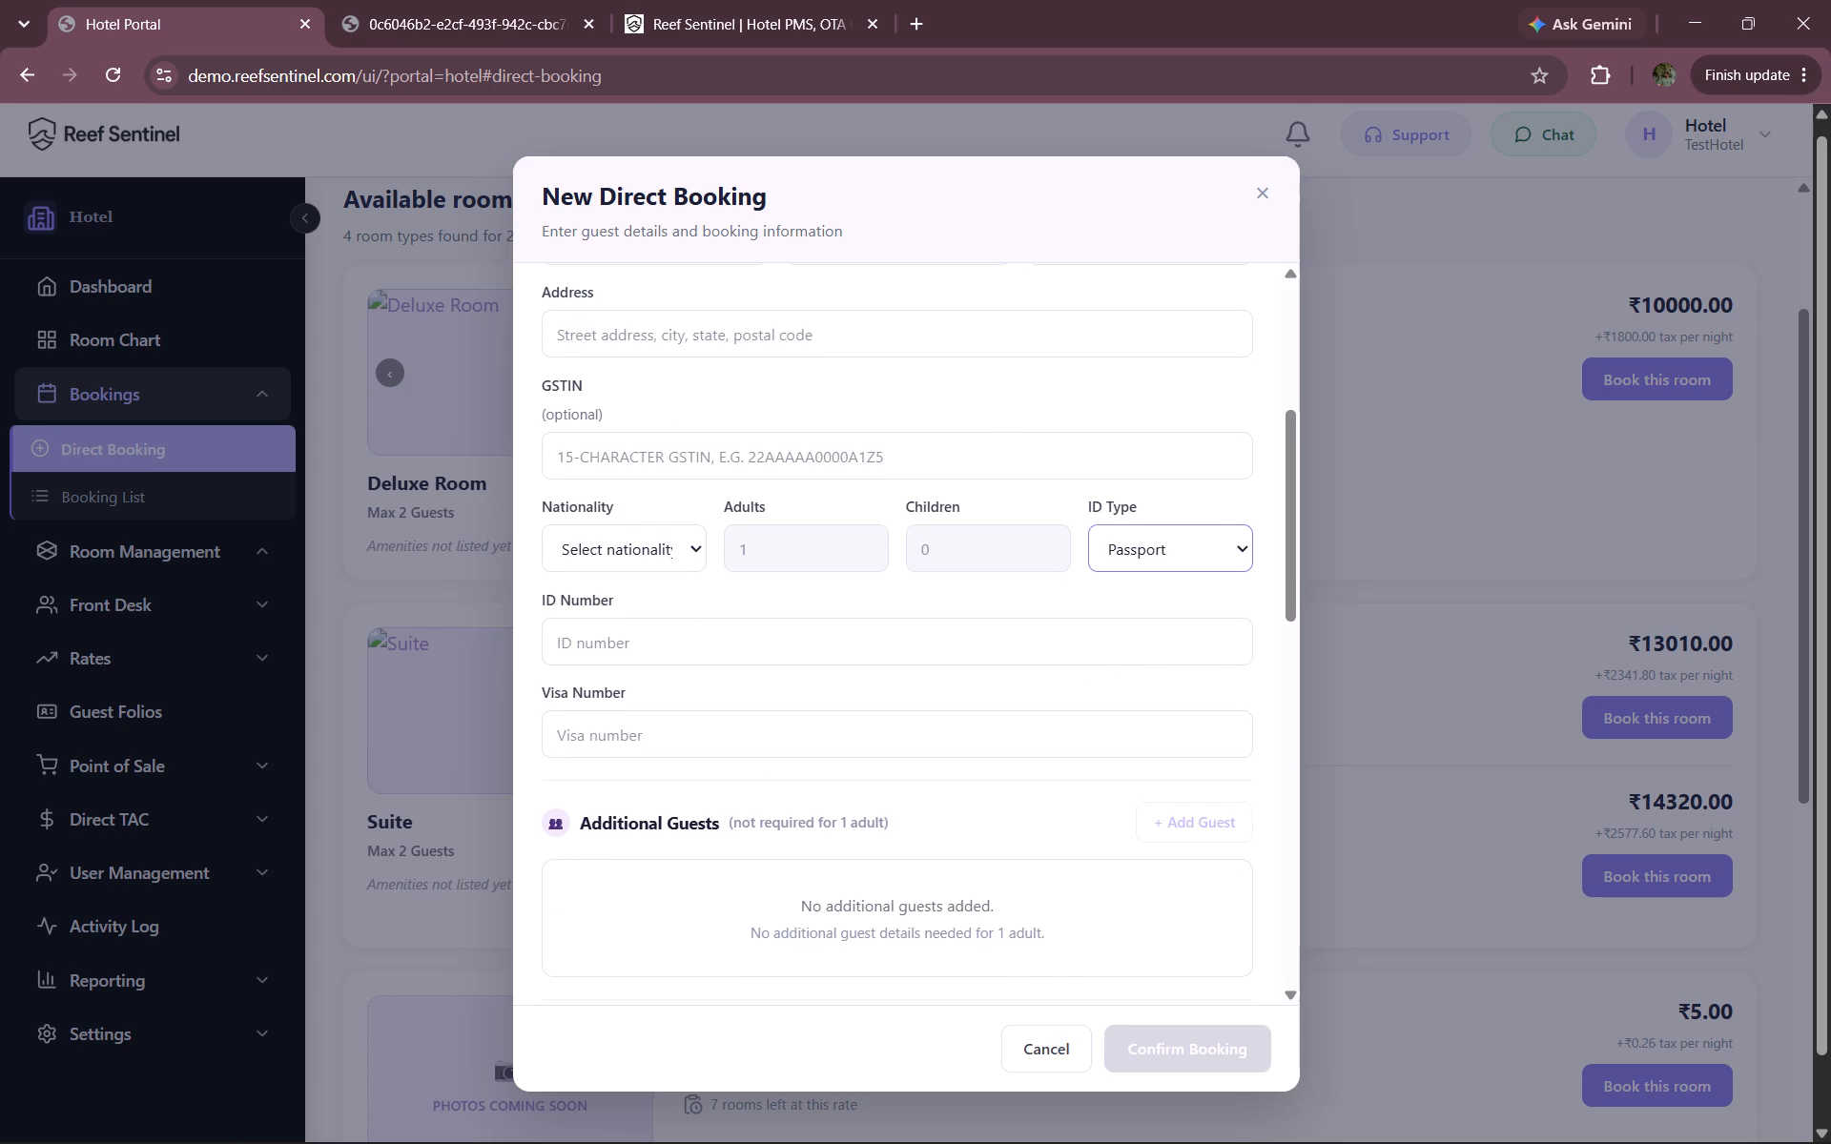
{"action": "scroll", "coordinate": [681, 789], "scroll_direction": "down", "scroll_amount": 1}
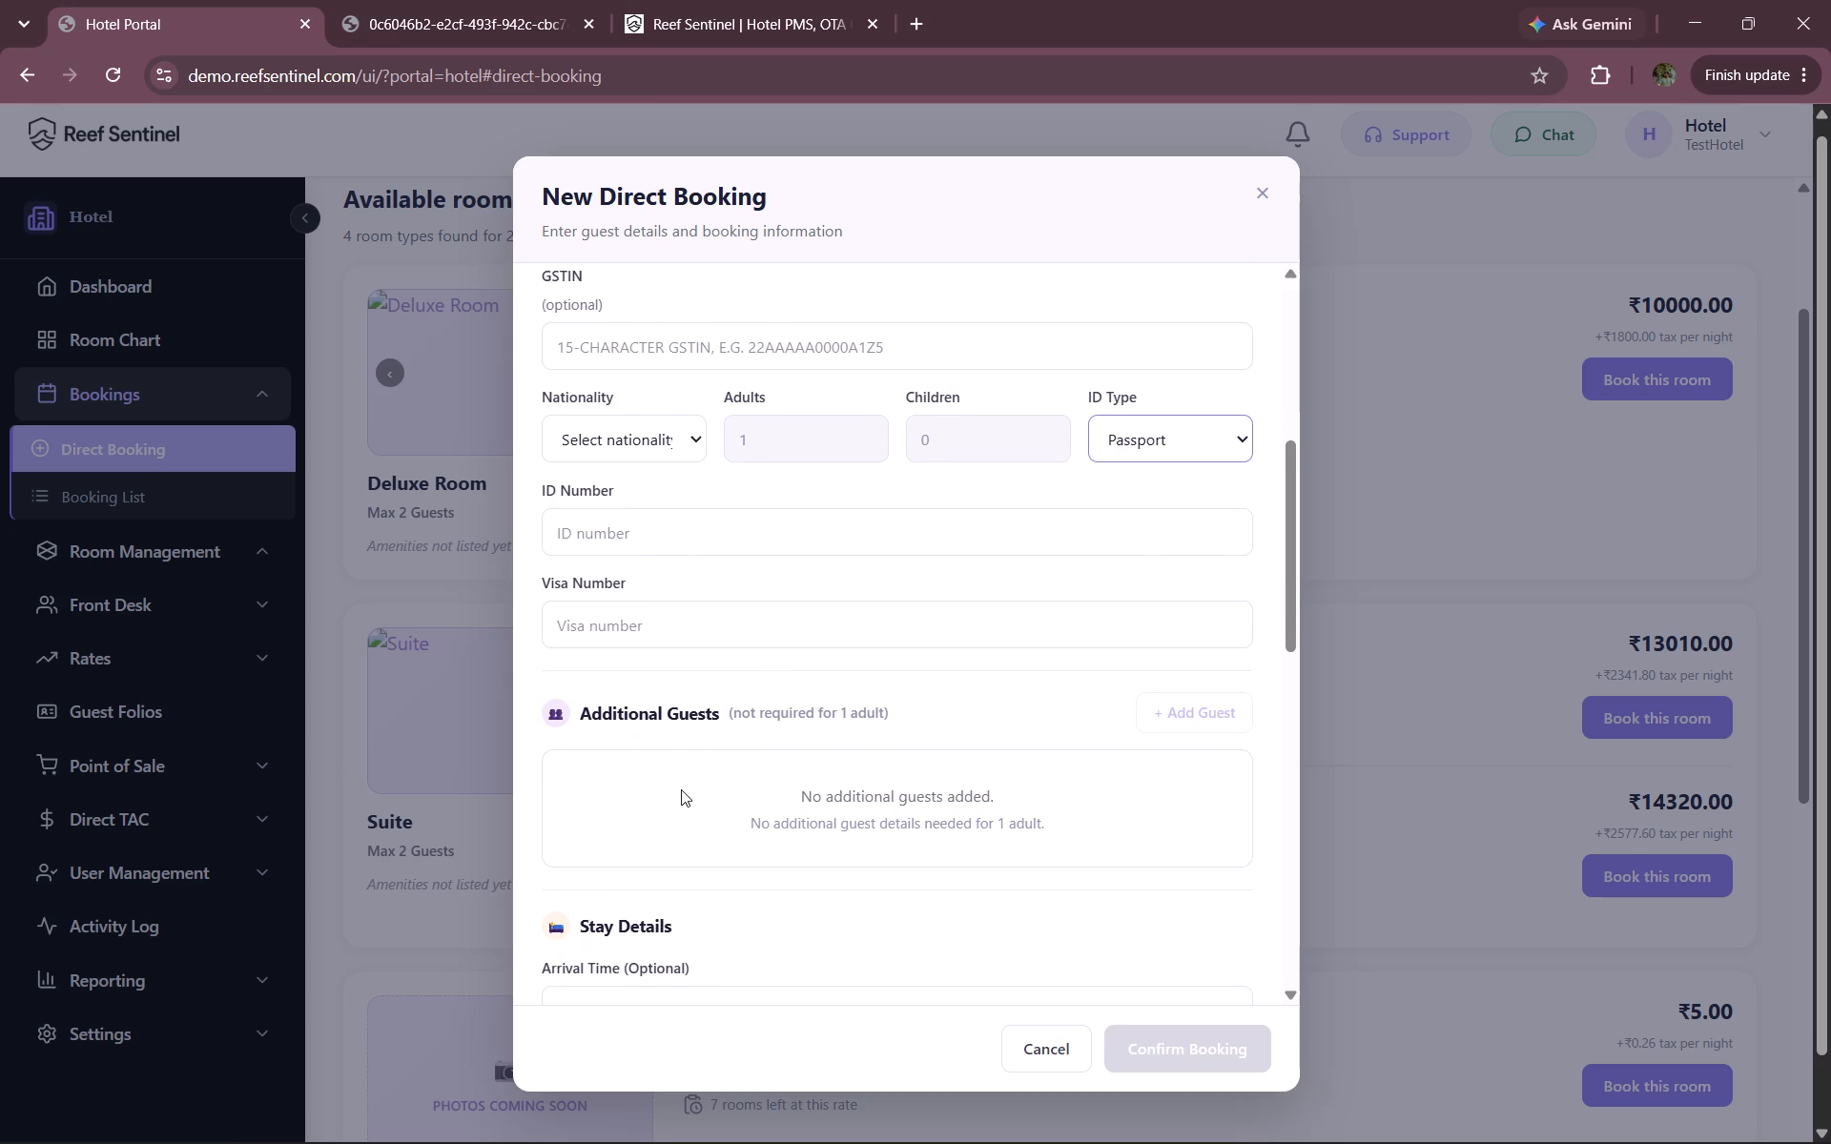
{"action": "scroll", "coordinate": [681, 789], "scroll_direction": "down", "scroll_amount": 1}
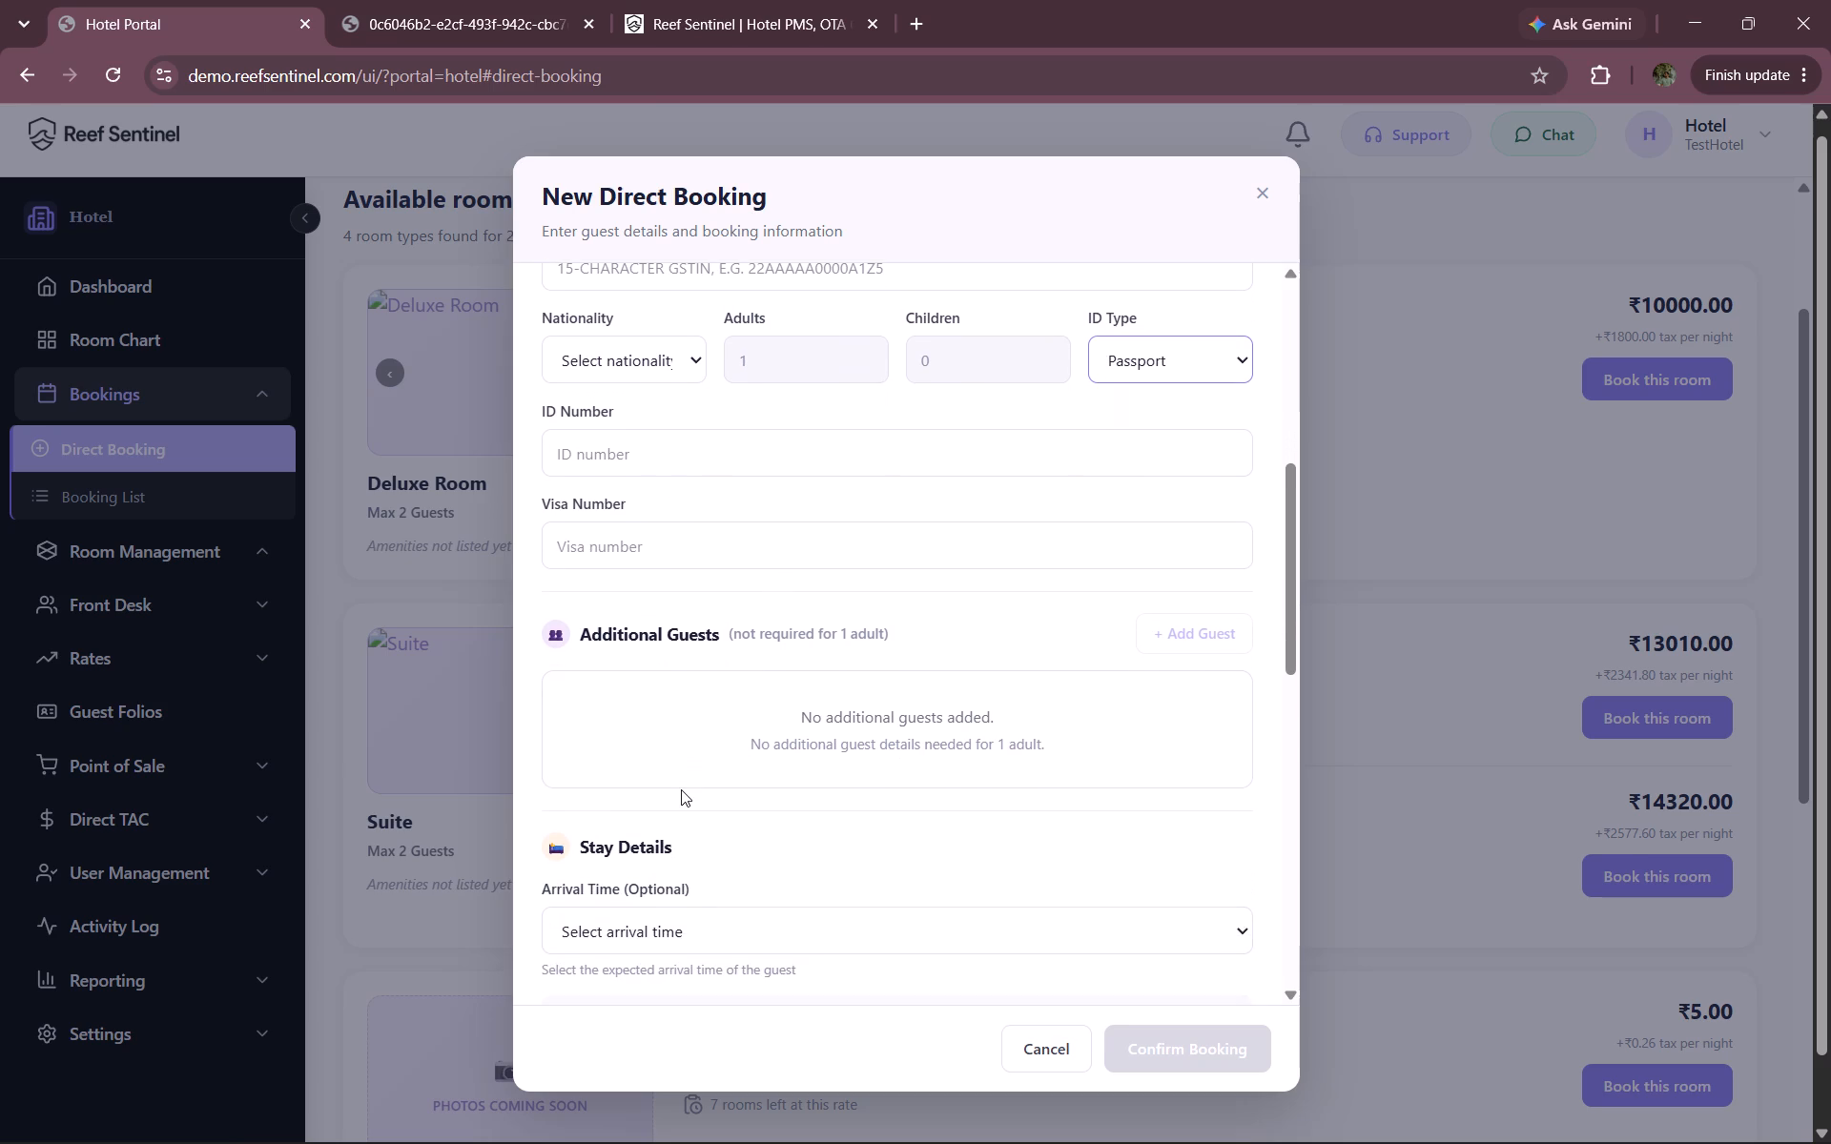
{"action": "scroll", "coordinate": [681, 789], "scroll_direction": "down", "scroll_amount": 2}
{"action": "scroll", "coordinate": [681, 789], "scroll_direction": "up", "scroll_amount": 6}
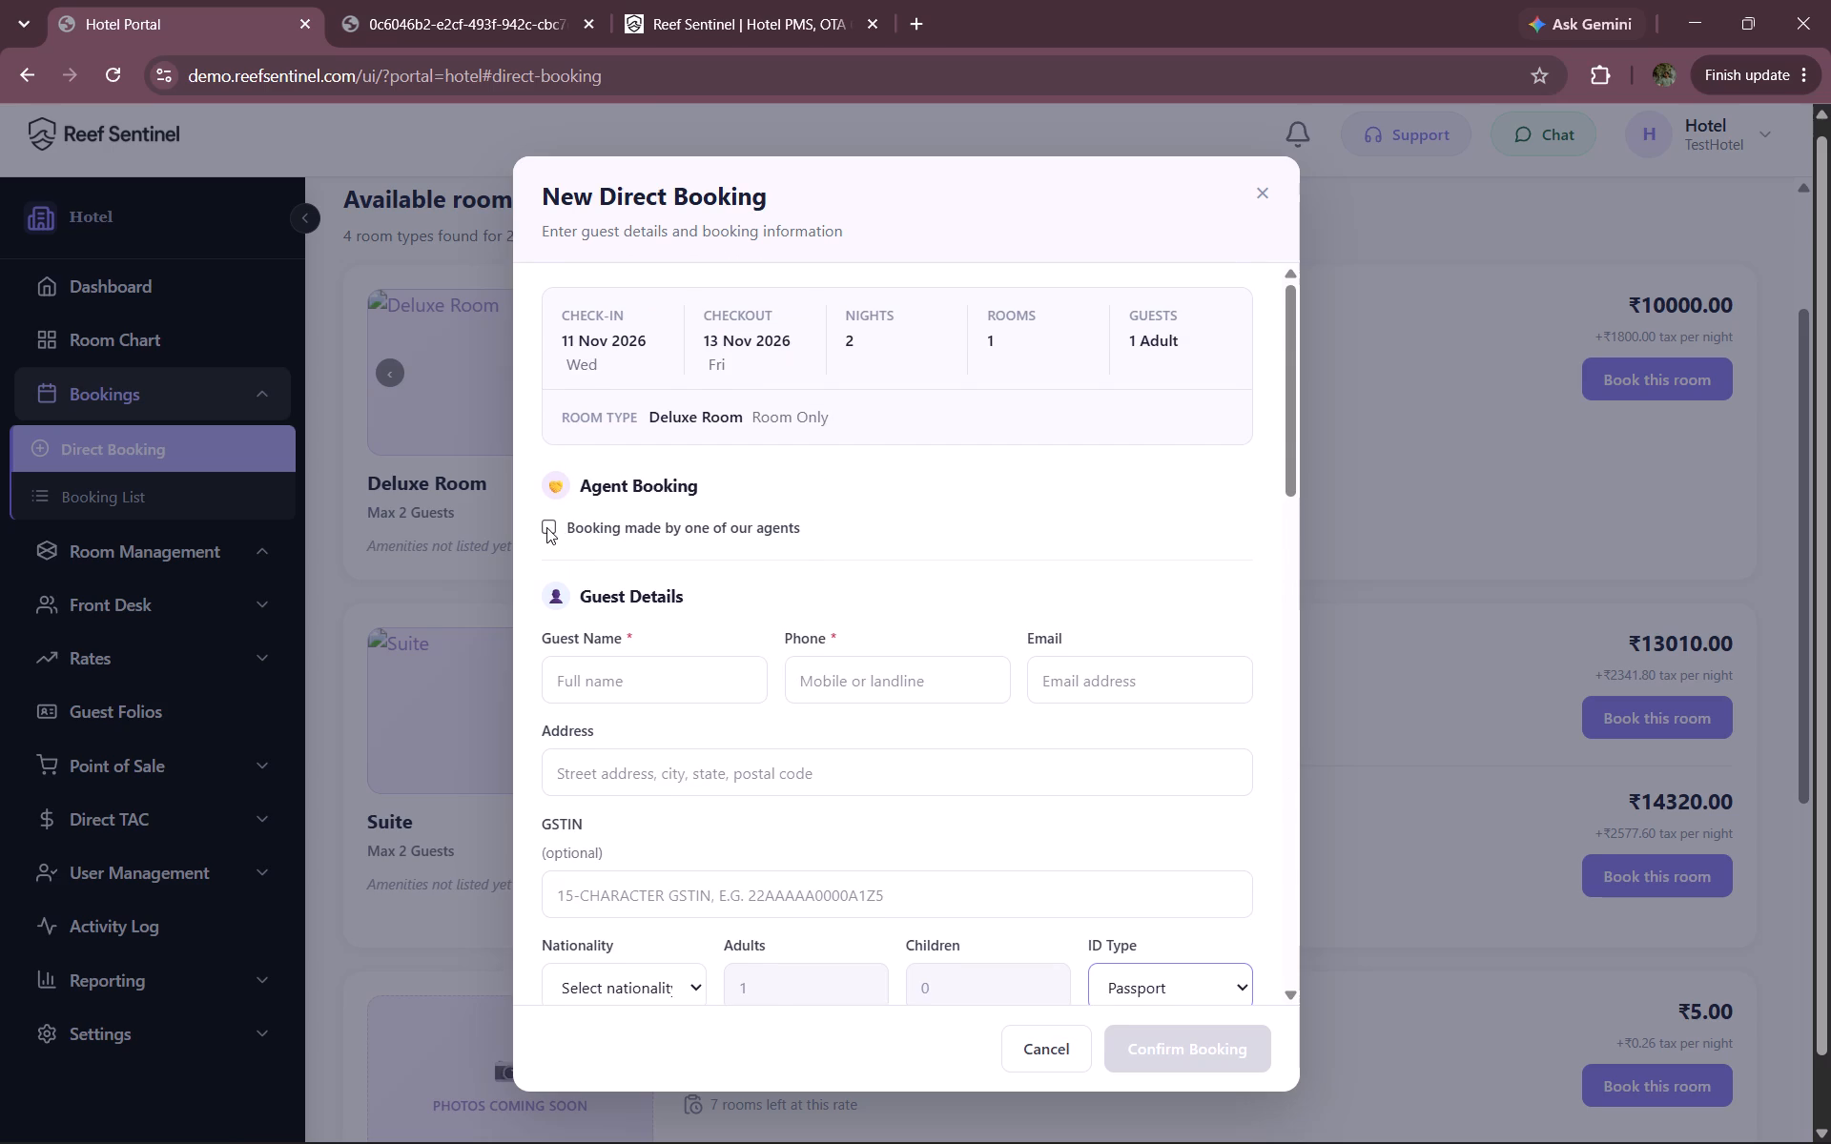
Mark the direct booking as made by one of the hotel's agents and open the list of existing agents.
{"action": "left_click", "coordinate": [546, 527]}
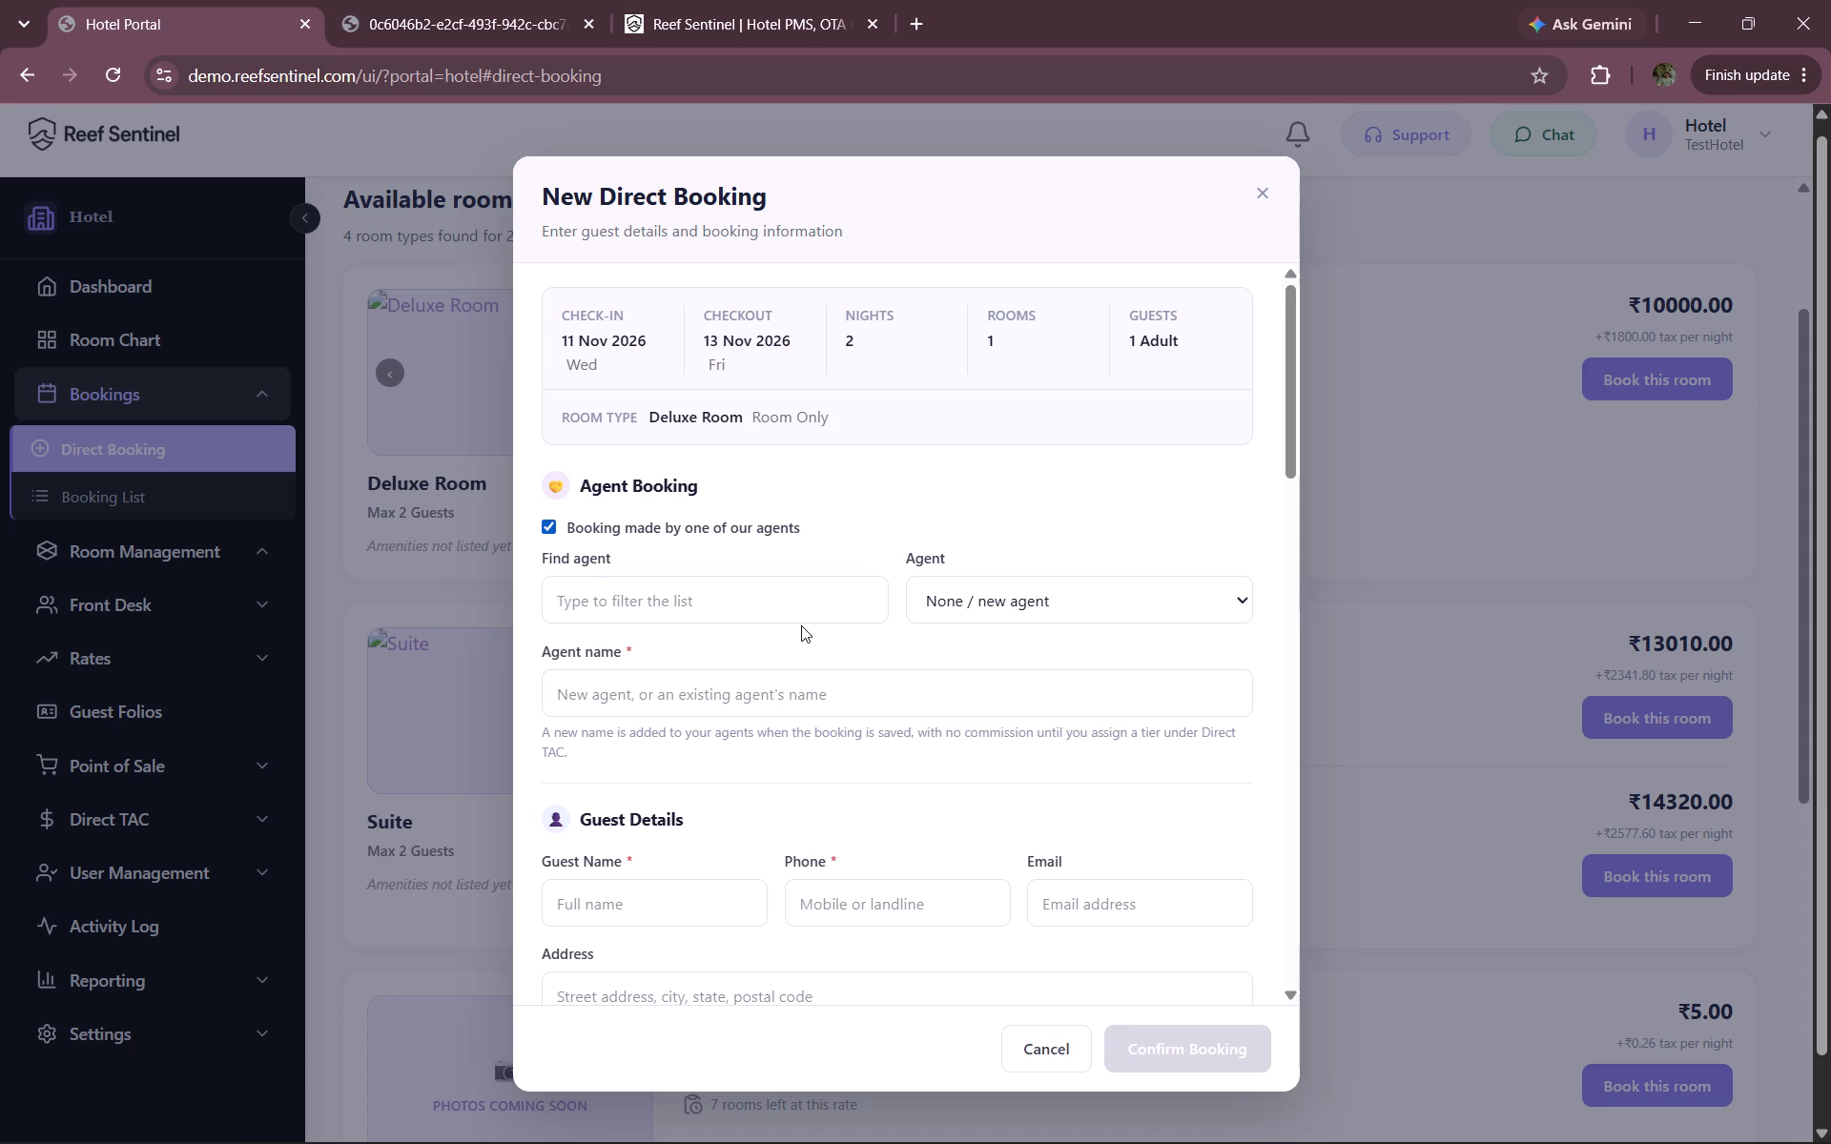
{"action": "left_click", "coordinate": [967, 608]}
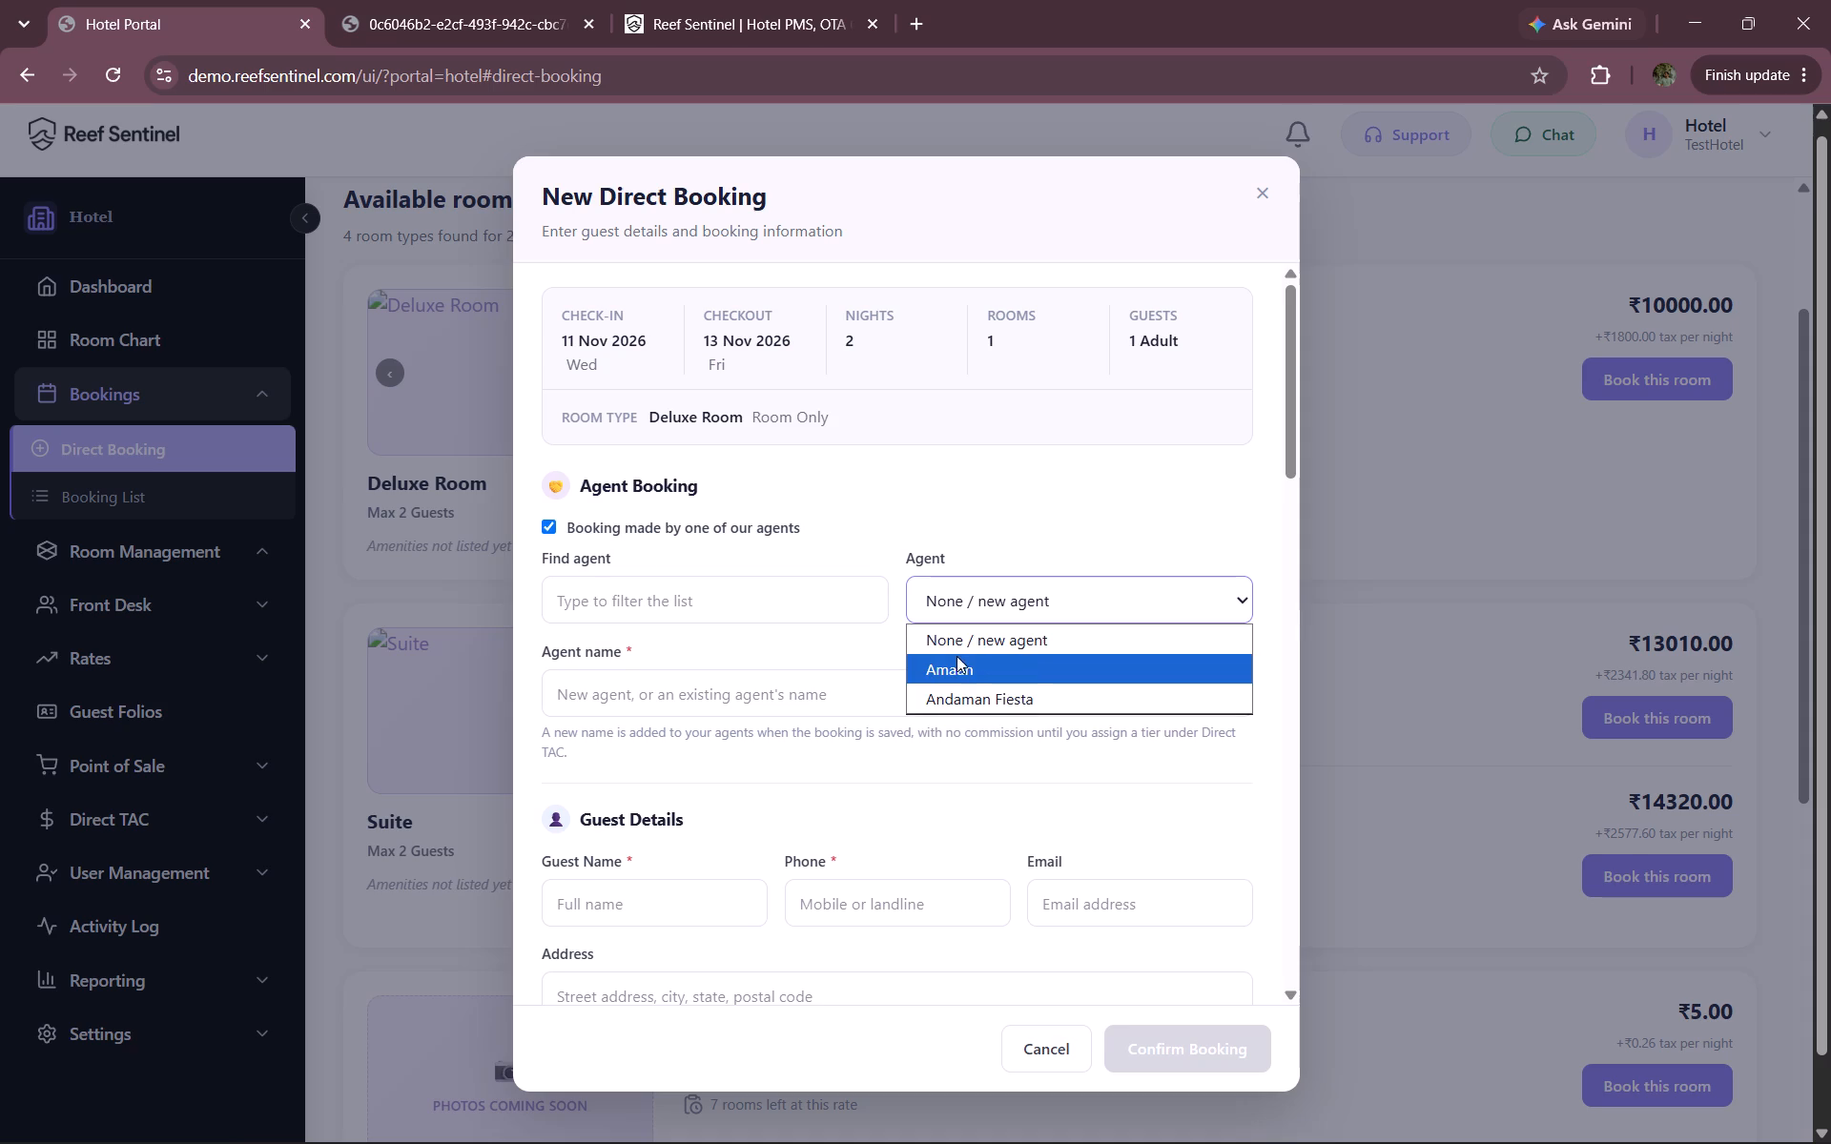
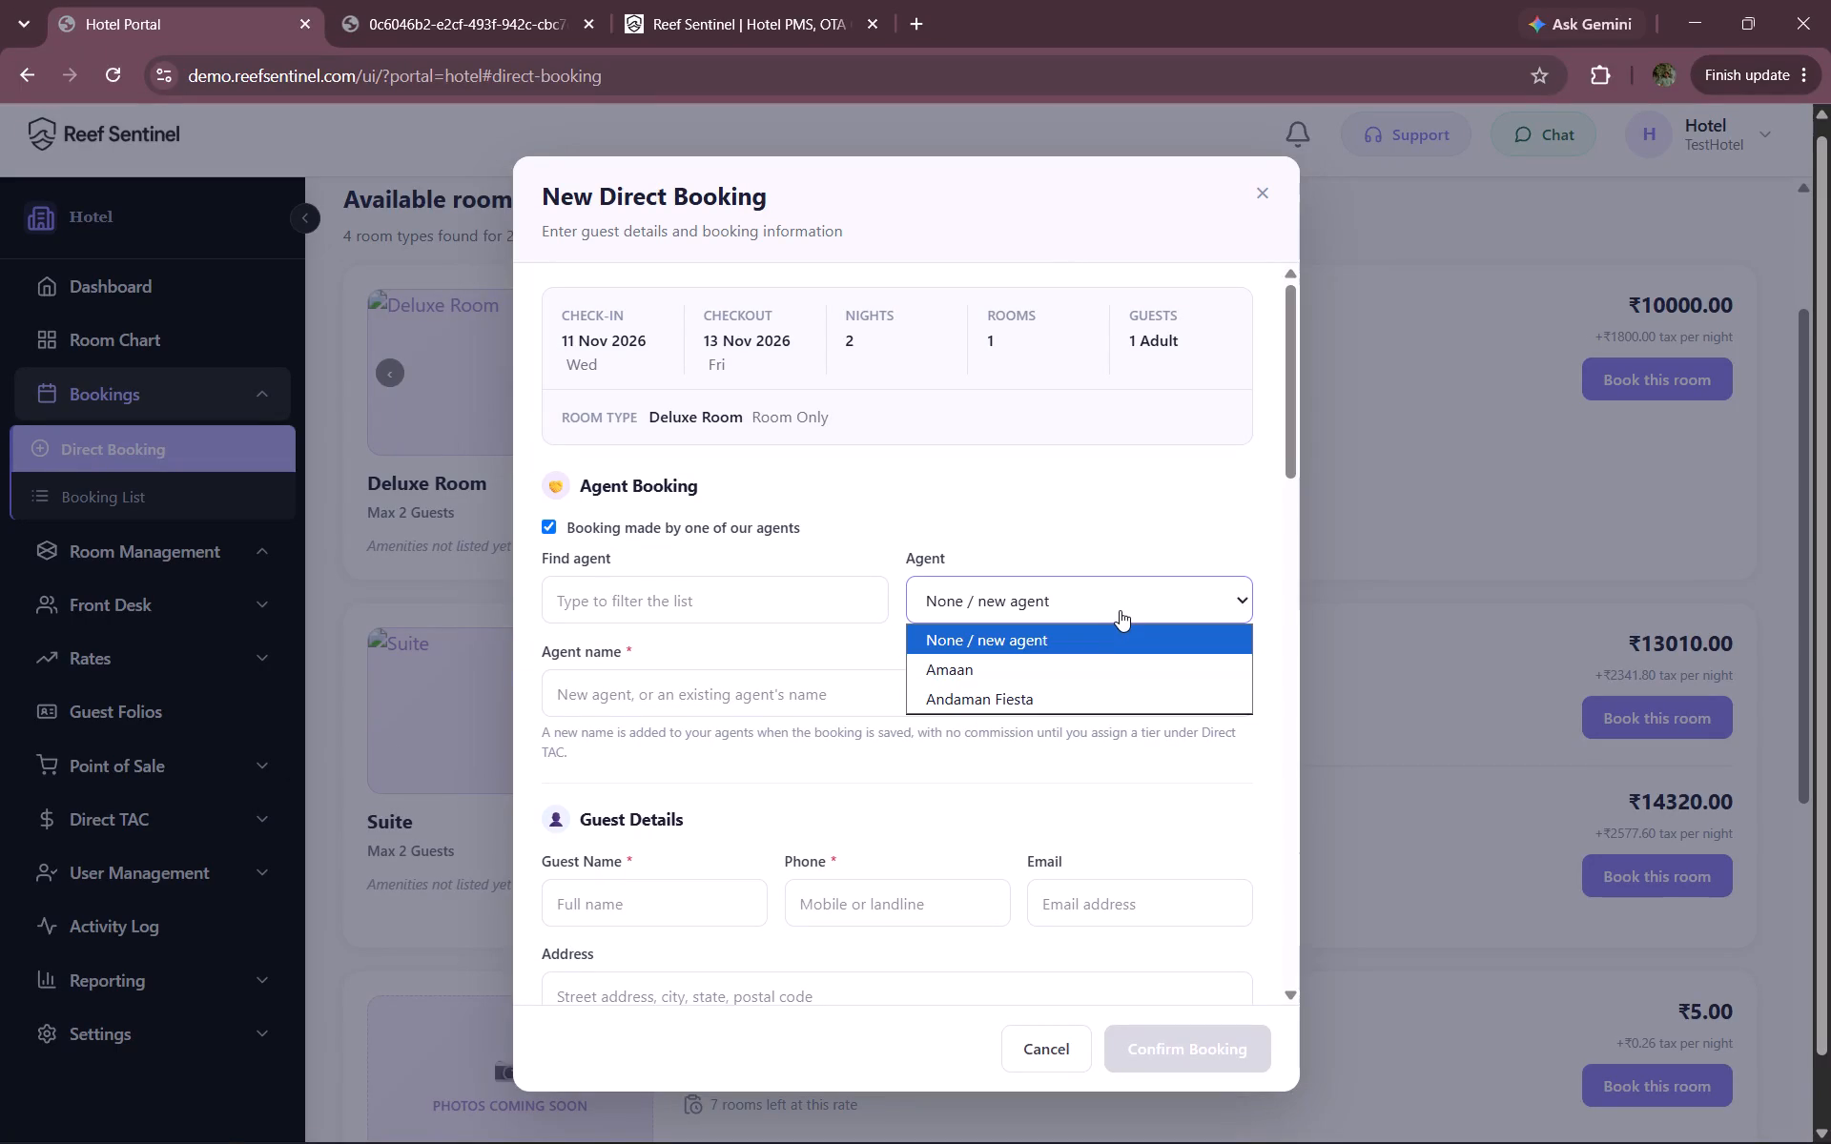
Choose the existing agent Amaan for the direct booking.
{"action": "left_click", "coordinate": [1014, 666]}
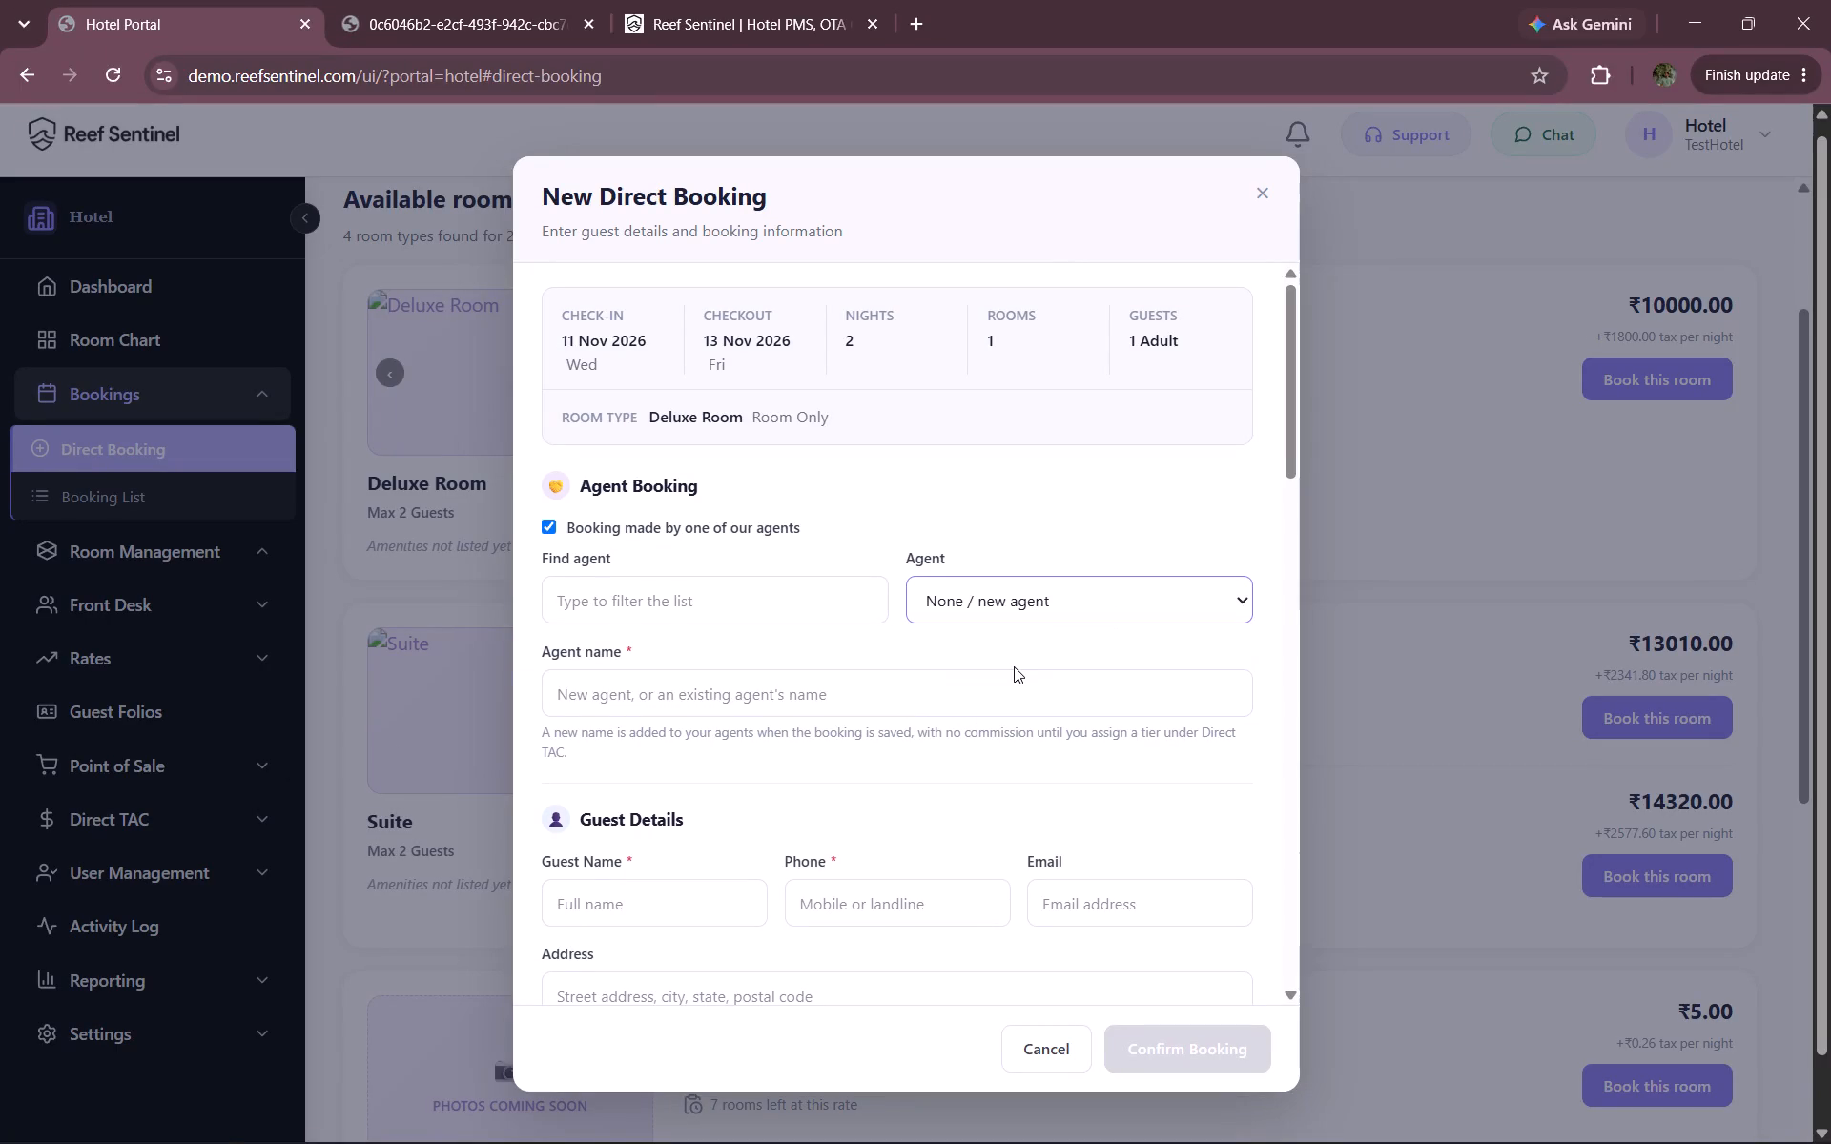
Examine the booking's Payment Details, including the room charge, agent commission, tax and total including tax.
{"action": "scroll", "coordinate": [766, 597], "scroll_direction": "down", "scroll_amount": 1}
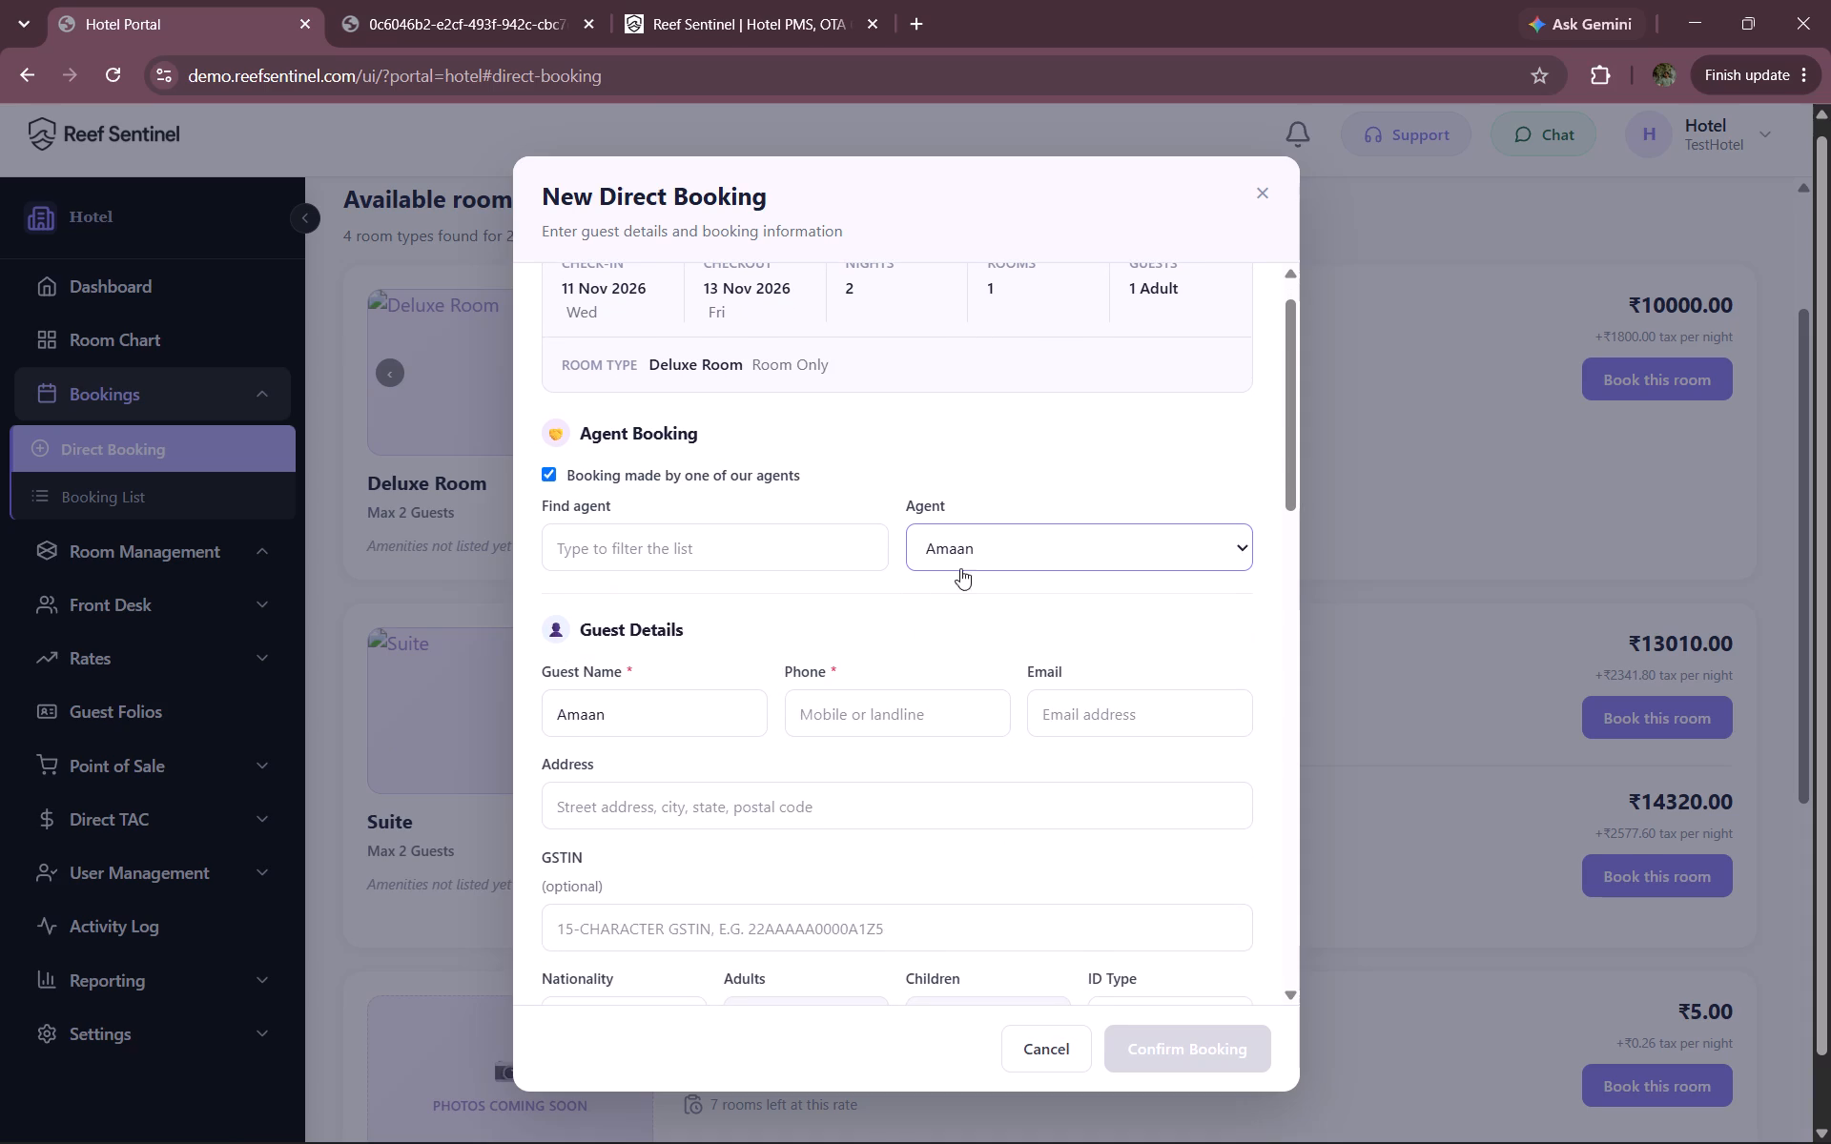
{"action": "scroll", "coordinate": [952, 586], "scroll_direction": "down", "scroll_amount": 1}
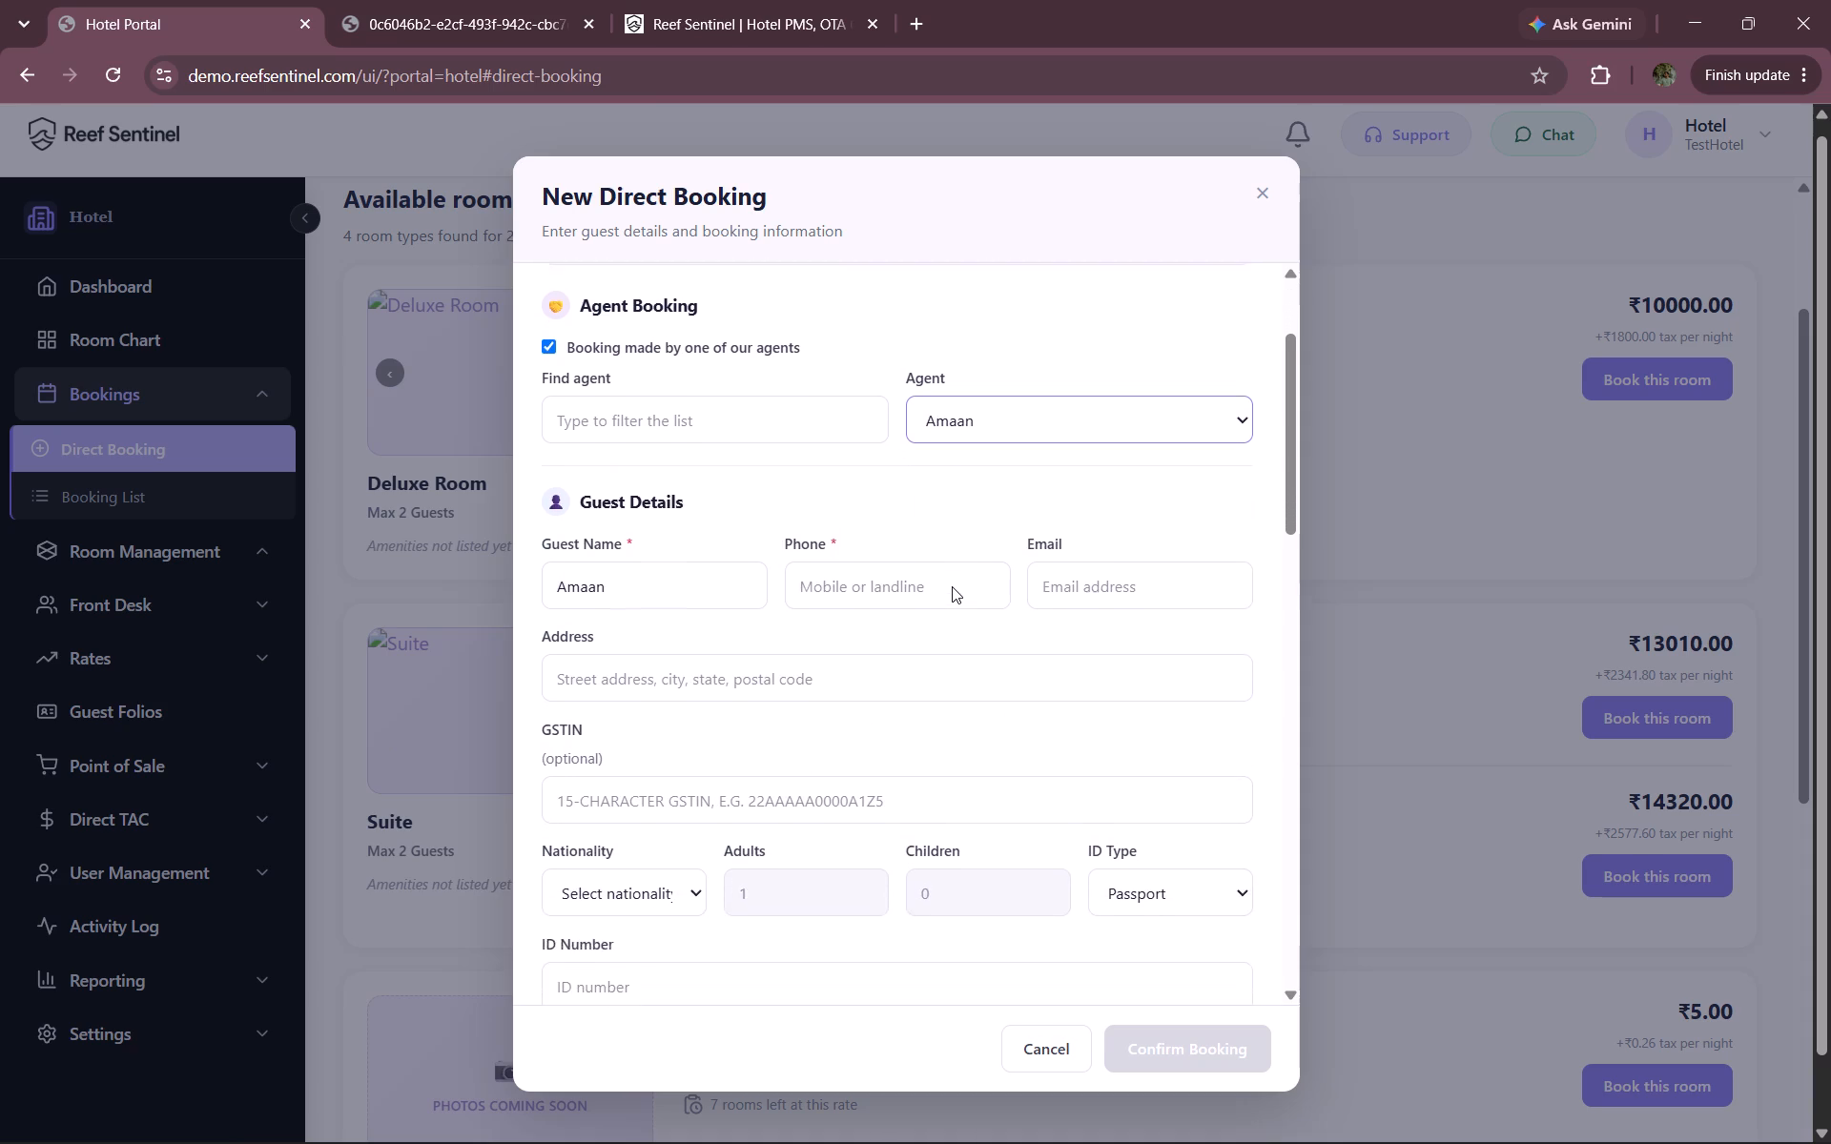
{"action": "scroll", "coordinate": [952, 586], "scroll_direction": "down", "scroll_amount": 1}
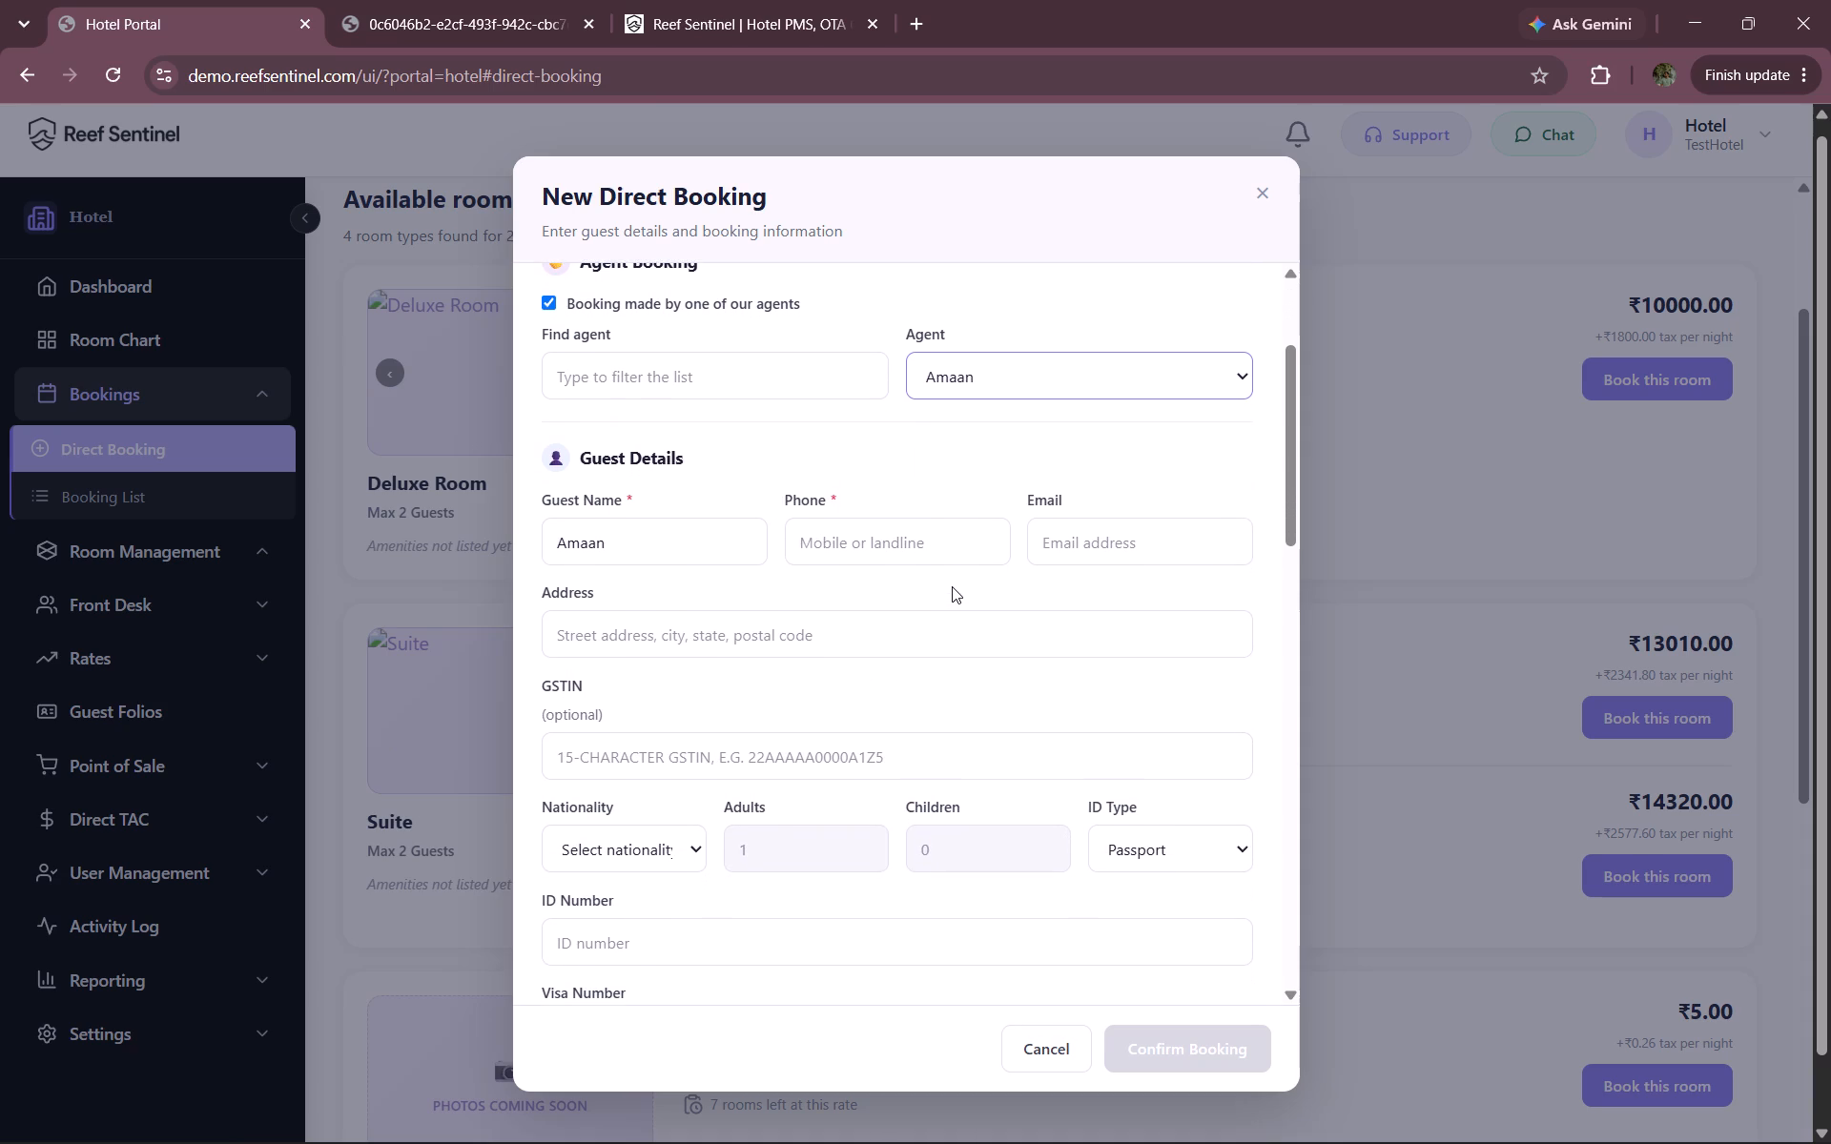
{"action": "scroll", "coordinate": [952, 586], "scroll_direction": "down", "scroll_amount": 1}
{"action": "scroll", "coordinate": [933, 484], "scroll_direction": "down", "scroll_amount": 2}
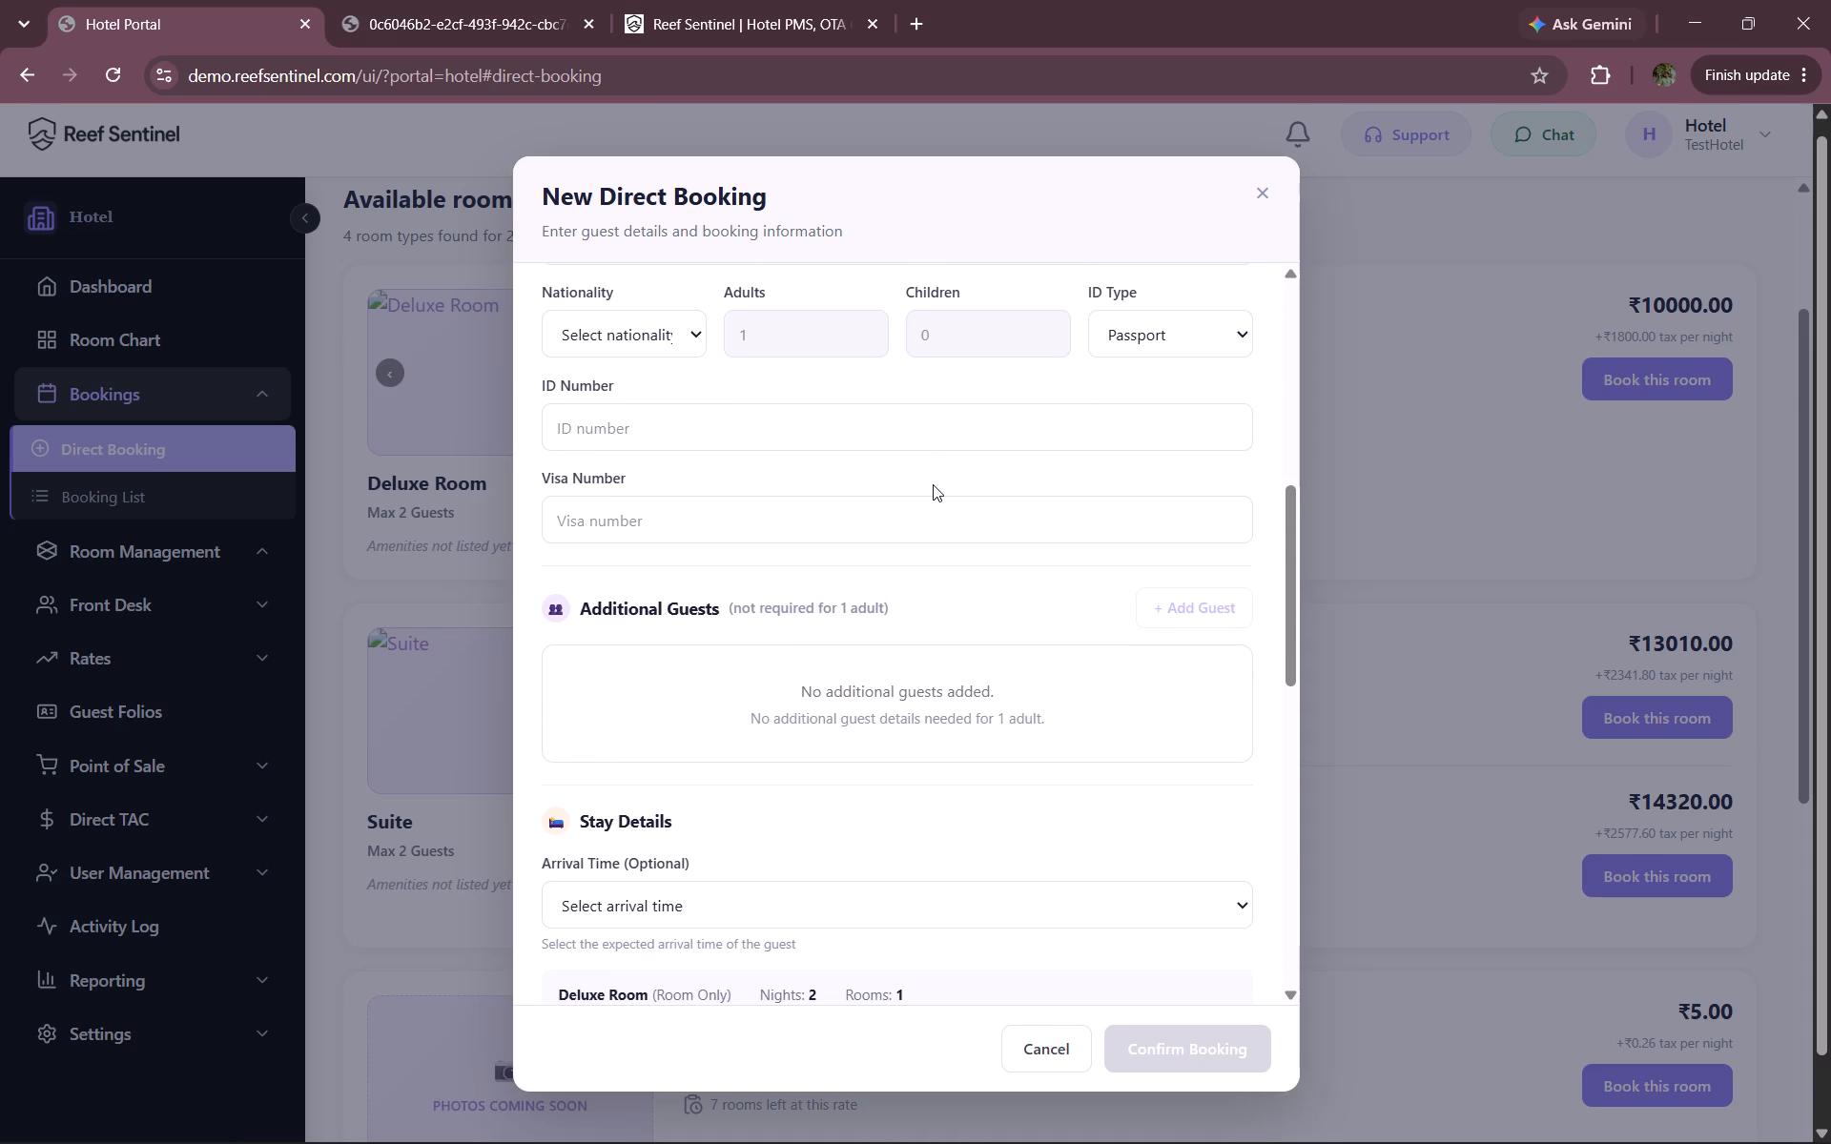
{"action": "scroll", "coordinate": [933, 484], "scroll_direction": "down", "scroll_amount": 4}
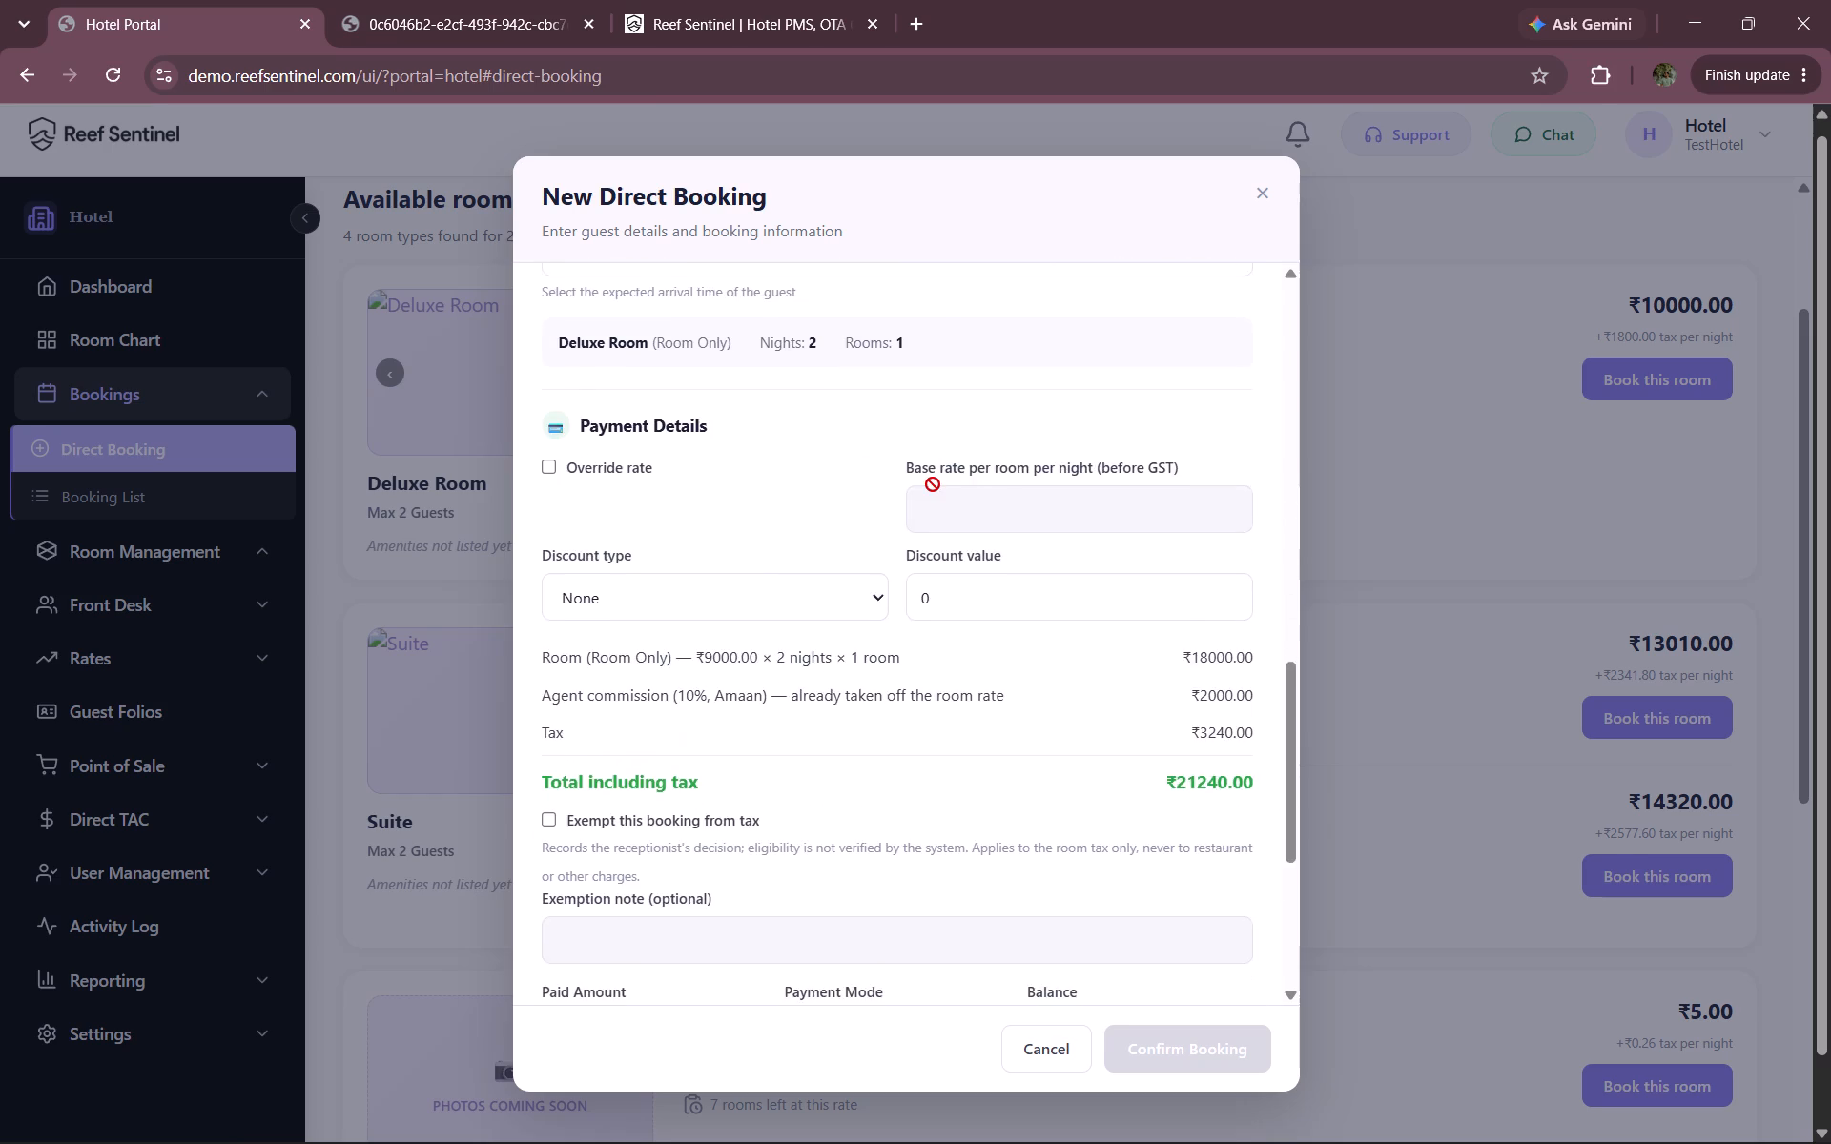
{"action": "scroll", "coordinate": [933, 484], "scroll_direction": "down", "scroll_amount": 3}
{"action": "scroll", "coordinate": [1209, 456], "scroll_direction": "up", "scroll_amount": 1}
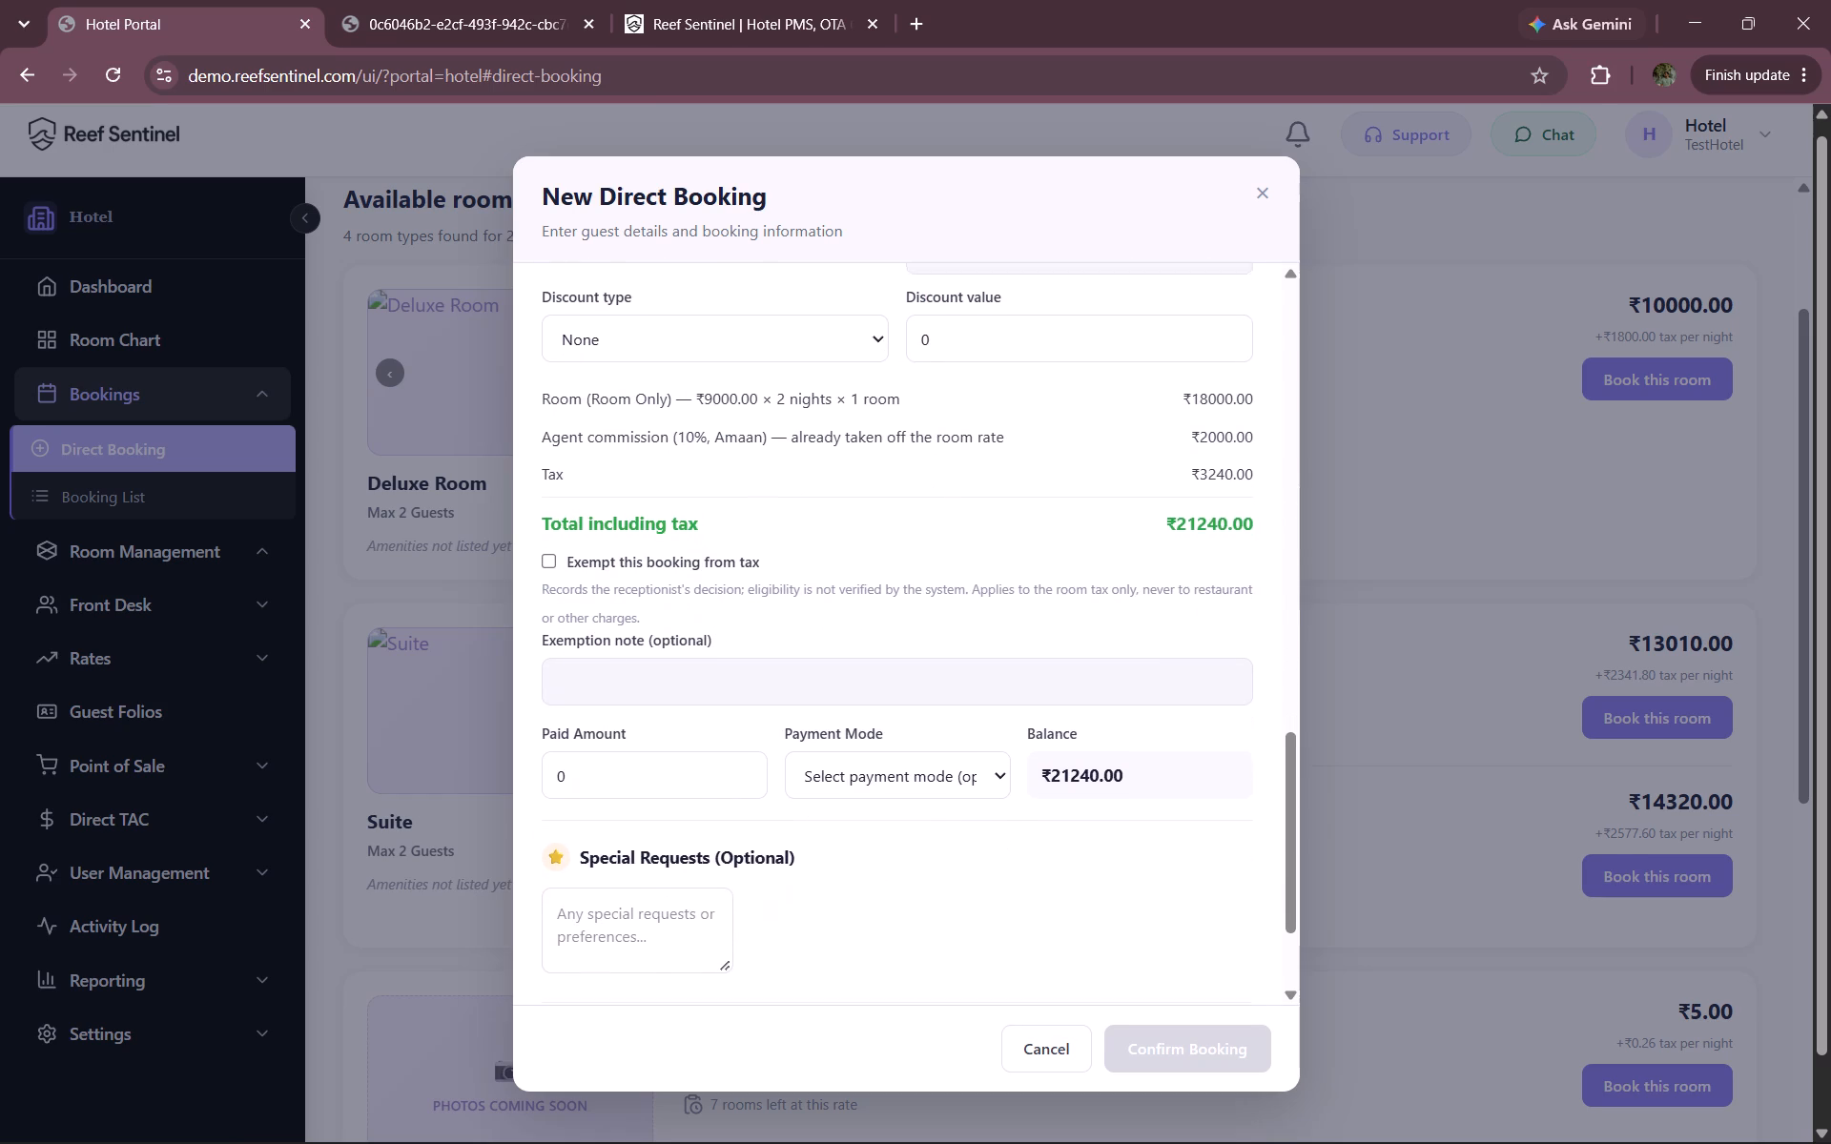
{"action": "scroll", "coordinate": [1209, 456], "scroll_direction": "up", "scroll_amount": 1}
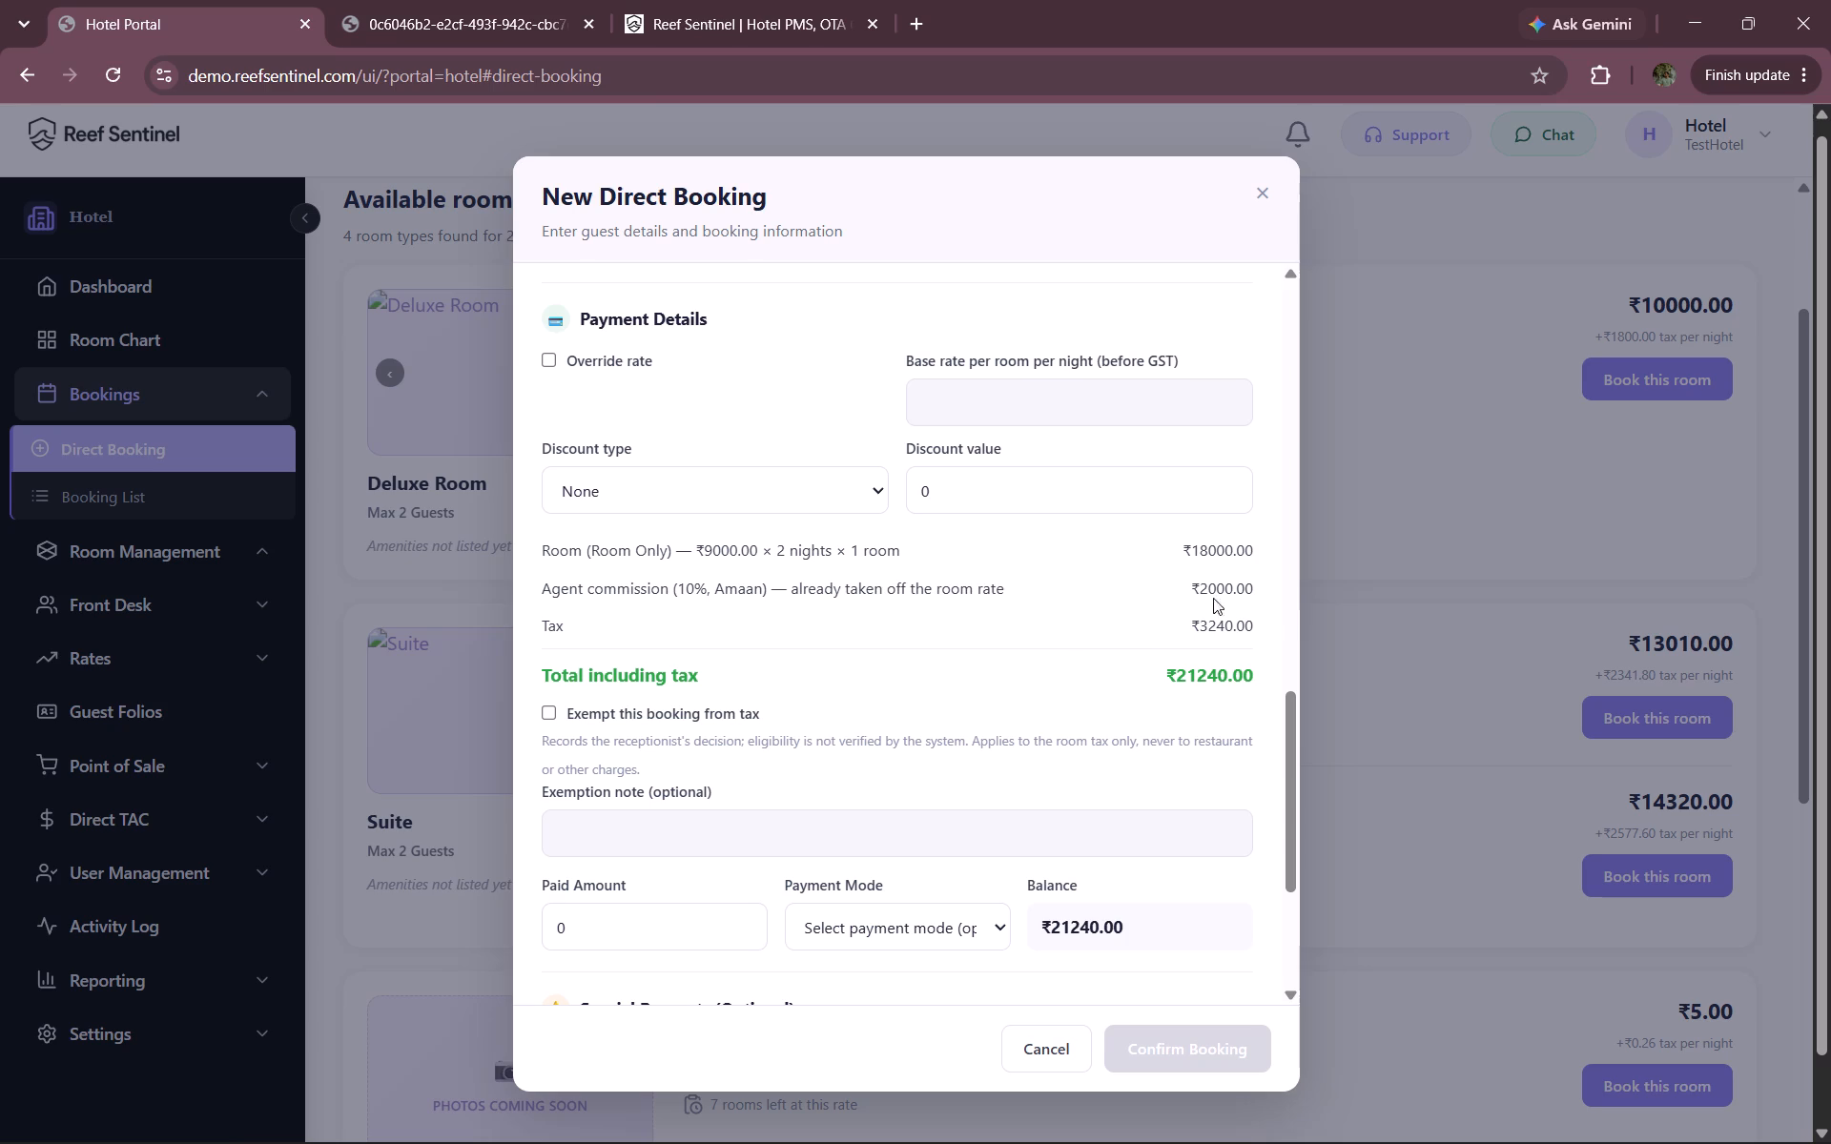
{"action": "left_click_drag", "start_coordinate": [1179, 630], "coordinate": [1238, 625]}
{"action": "left_click", "coordinate": [1238, 625]}
{"action": "left_click_drag", "start_coordinate": [669, 586], "coordinate": [773, 590]}
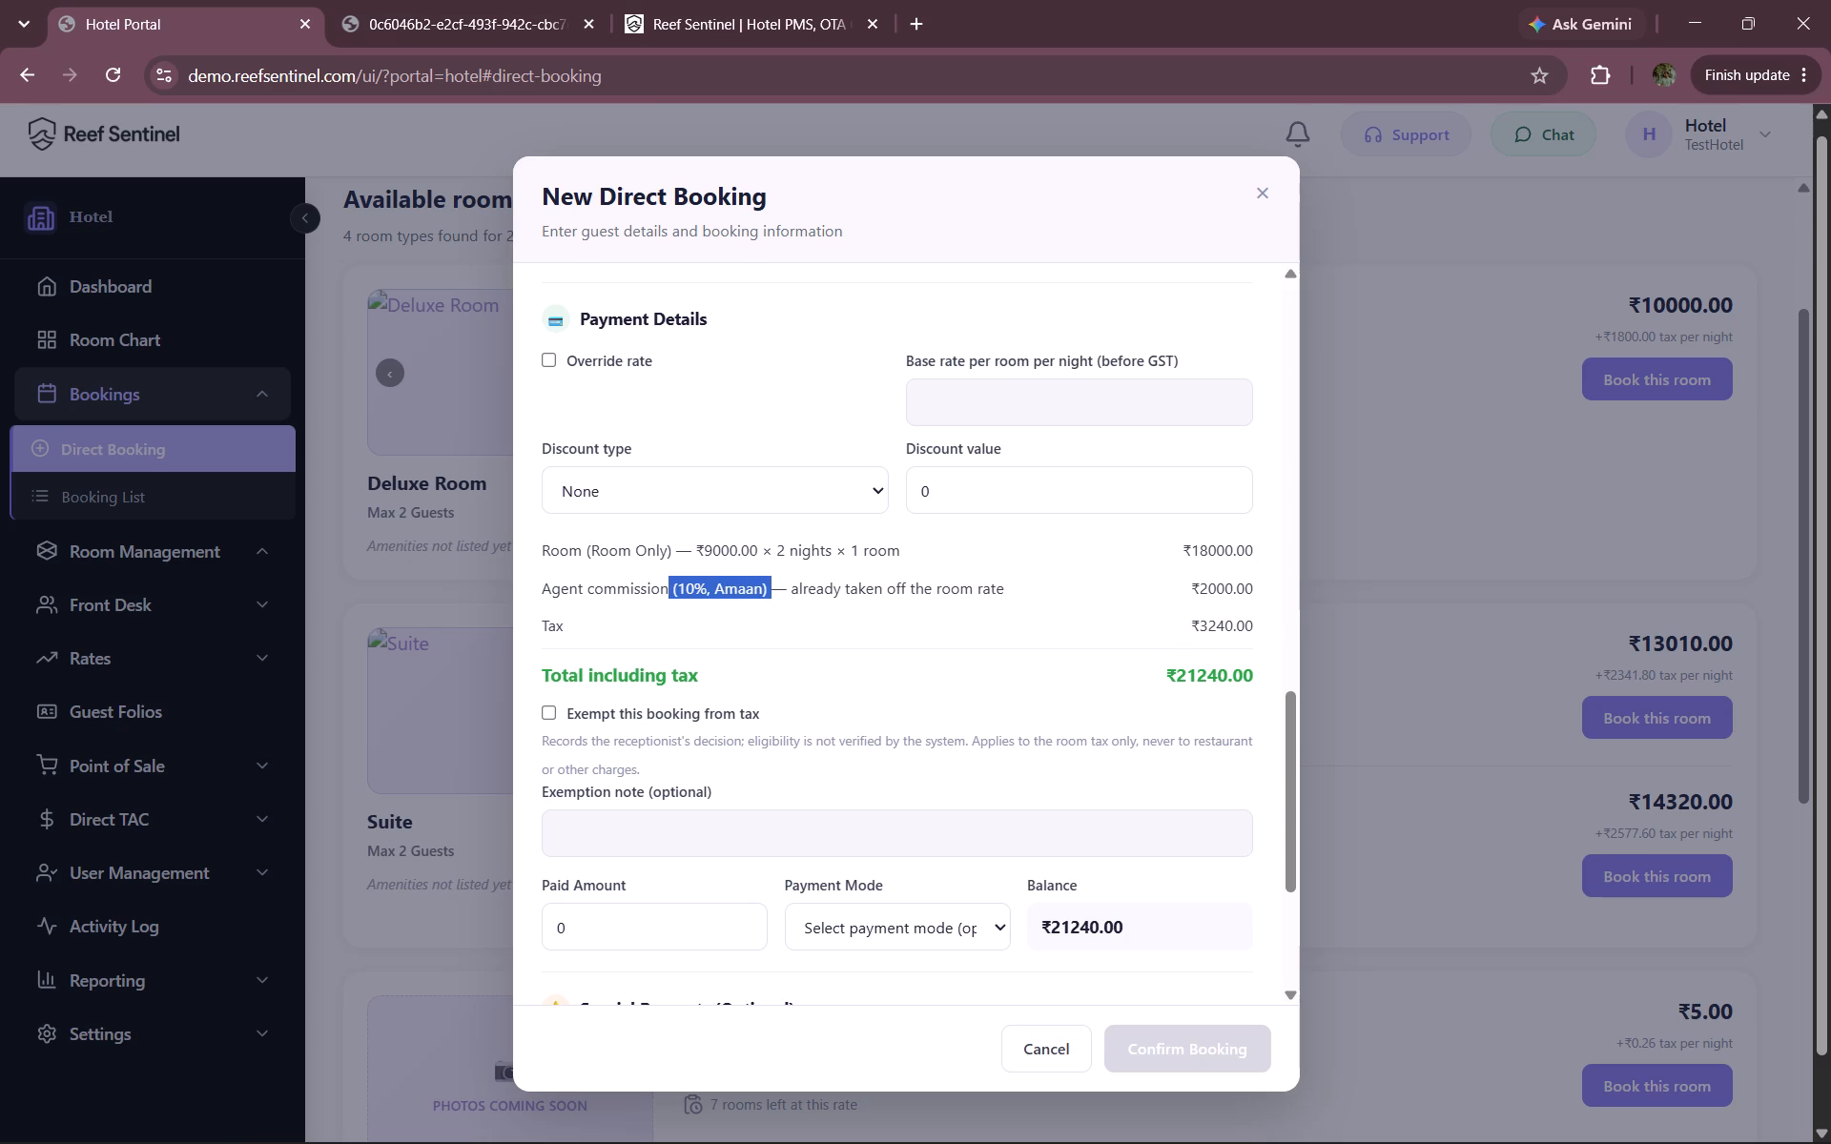
{"action": "left_click", "coordinate": [693, 593]}
{"action": "left_click_drag", "start_coordinate": [782, 593], "coordinate": [990, 572]}
{"action": "left_click", "coordinate": [990, 572]}
{"action": "left_click_drag", "start_coordinate": [1175, 595], "coordinate": [1259, 581]}
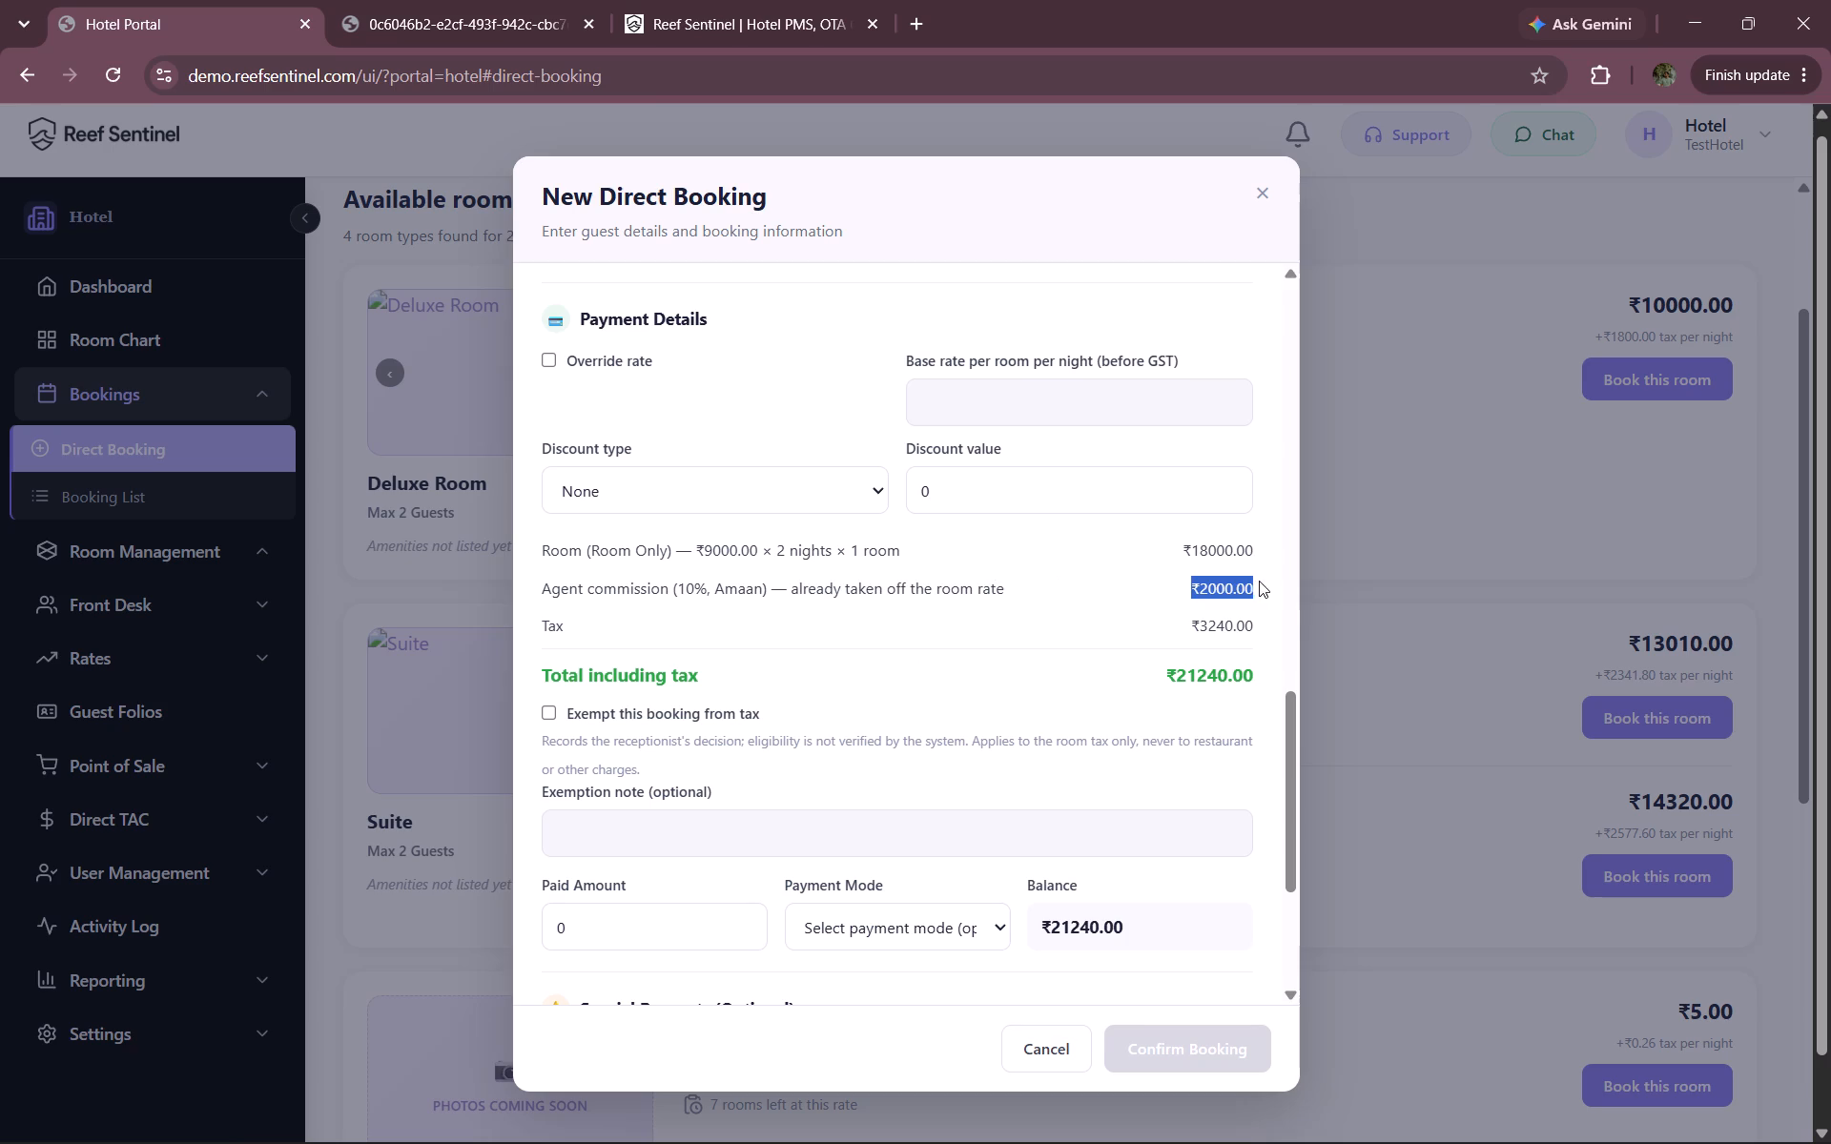
{"action": "left_click_drag", "start_coordinate": [1259, 581], "coordinate": [1270, 584]}
{"action": "left_click", "coordinate": [1270, 584]}
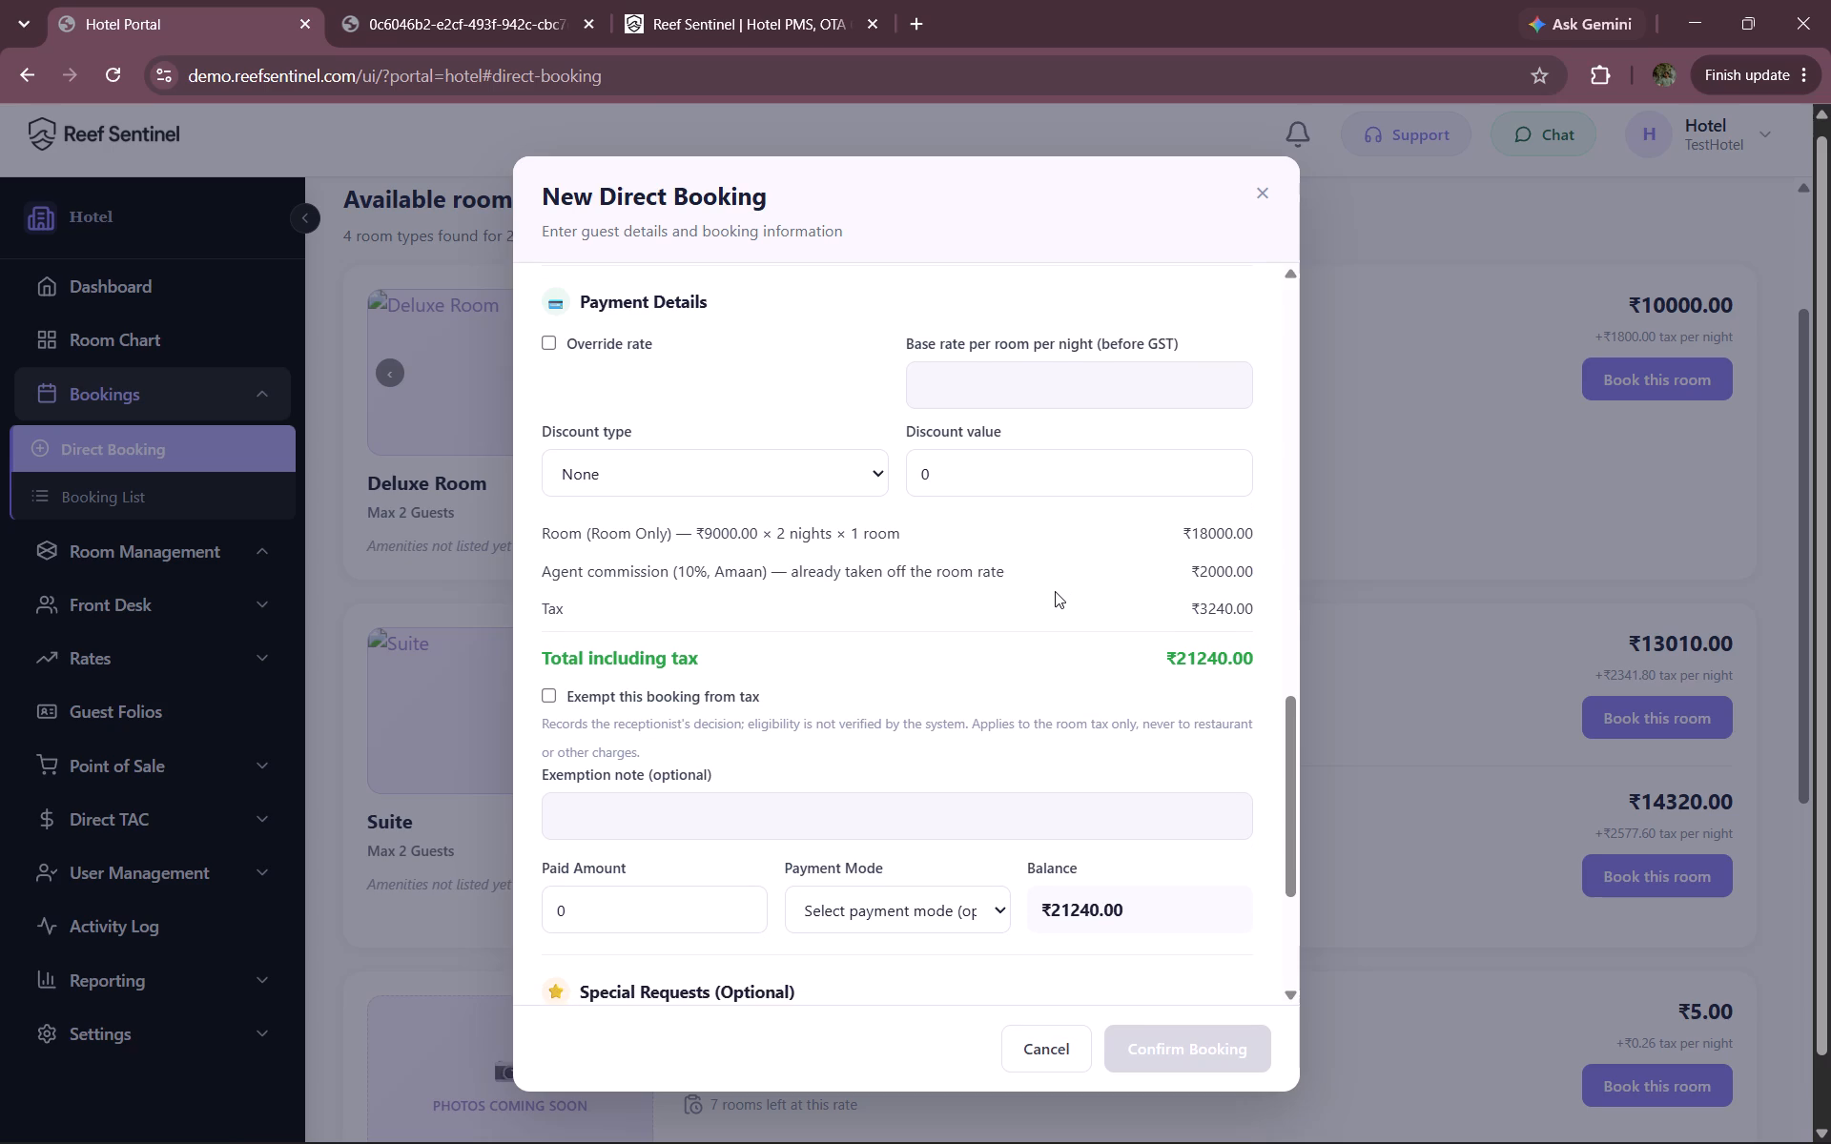
{"action": "left_click_drag", "start_coordinate": [1154, 674], "coordinate": [1256, 669]}
{"action": "left_click", "coordinate": [1256, 669]}
{"action": "left_click", "coordinate": [1212, 679]}
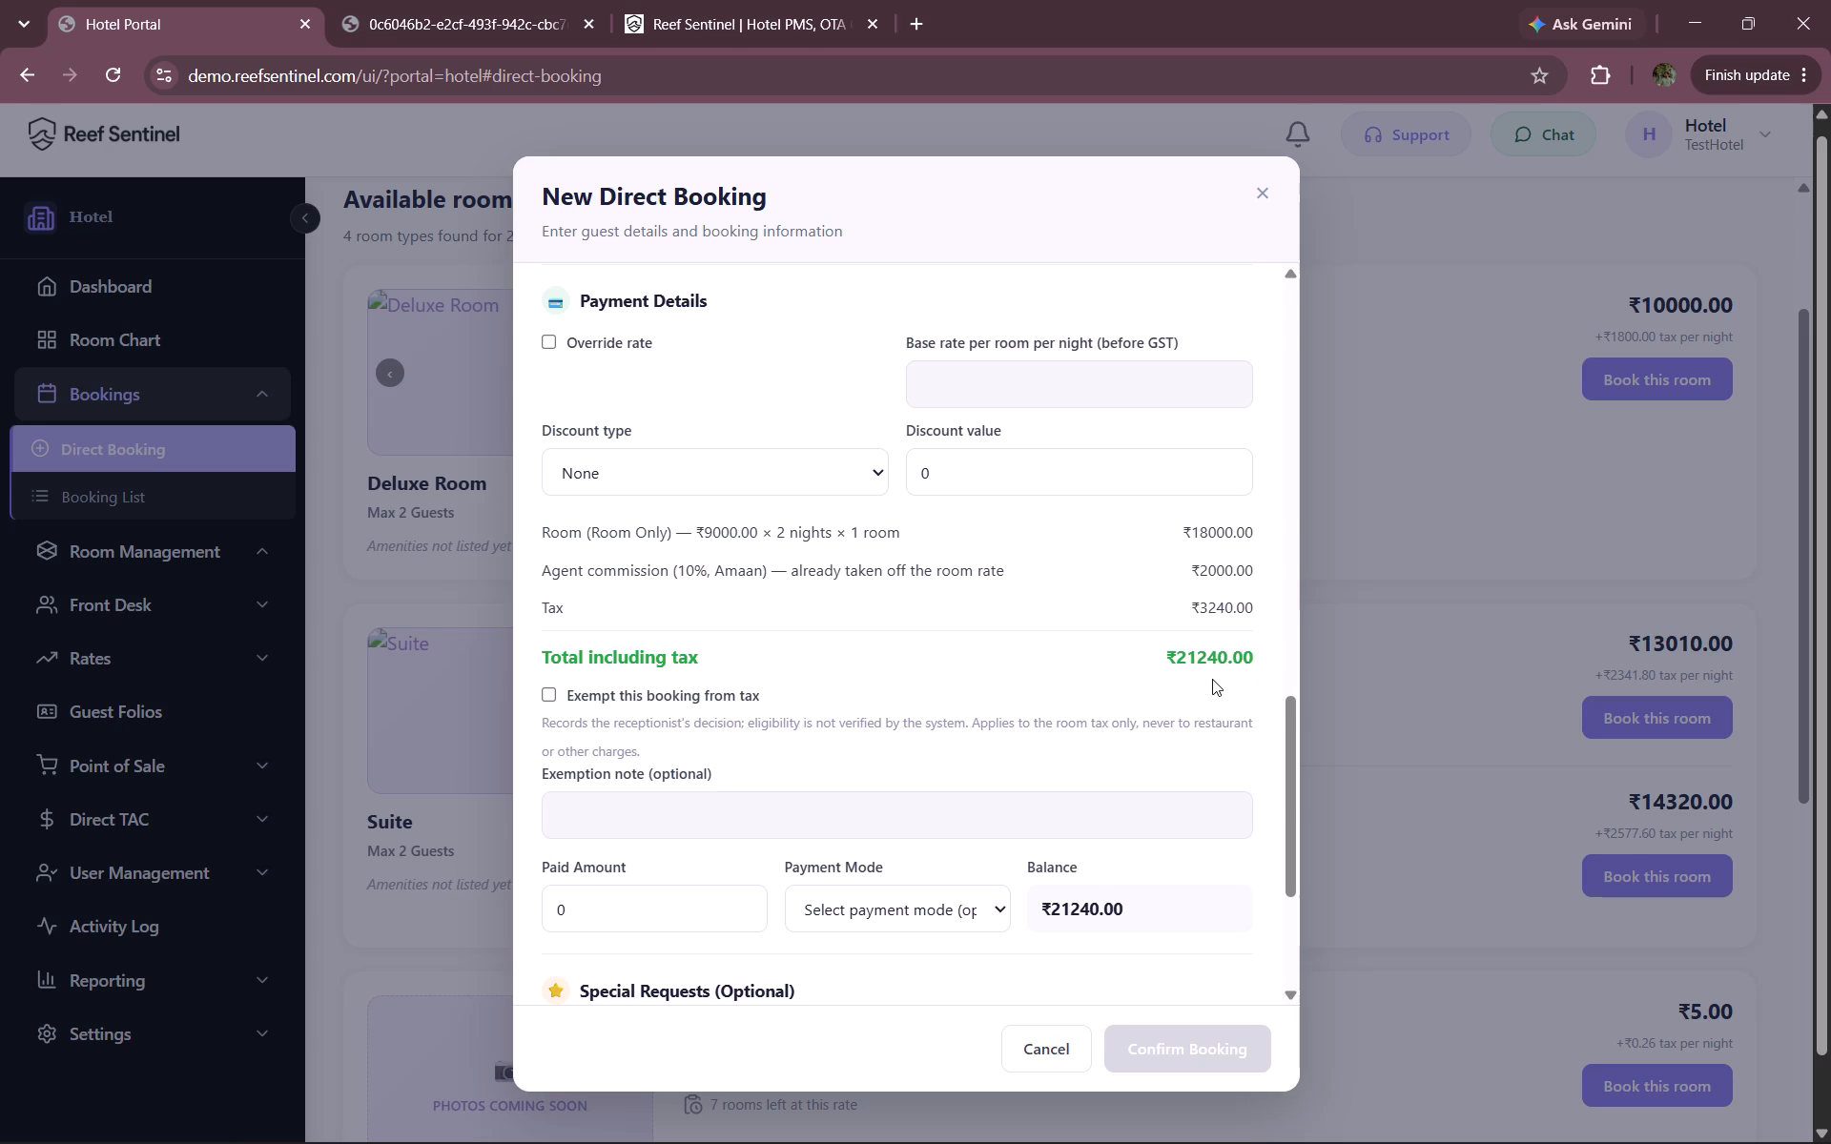
Override the room rate in Payment Details with a base rate of 7000 per room per night before GST.
{"action": "scroll", "coordinate": [893, 673], "scroll_direction": "down", "scroll_amount": 1}
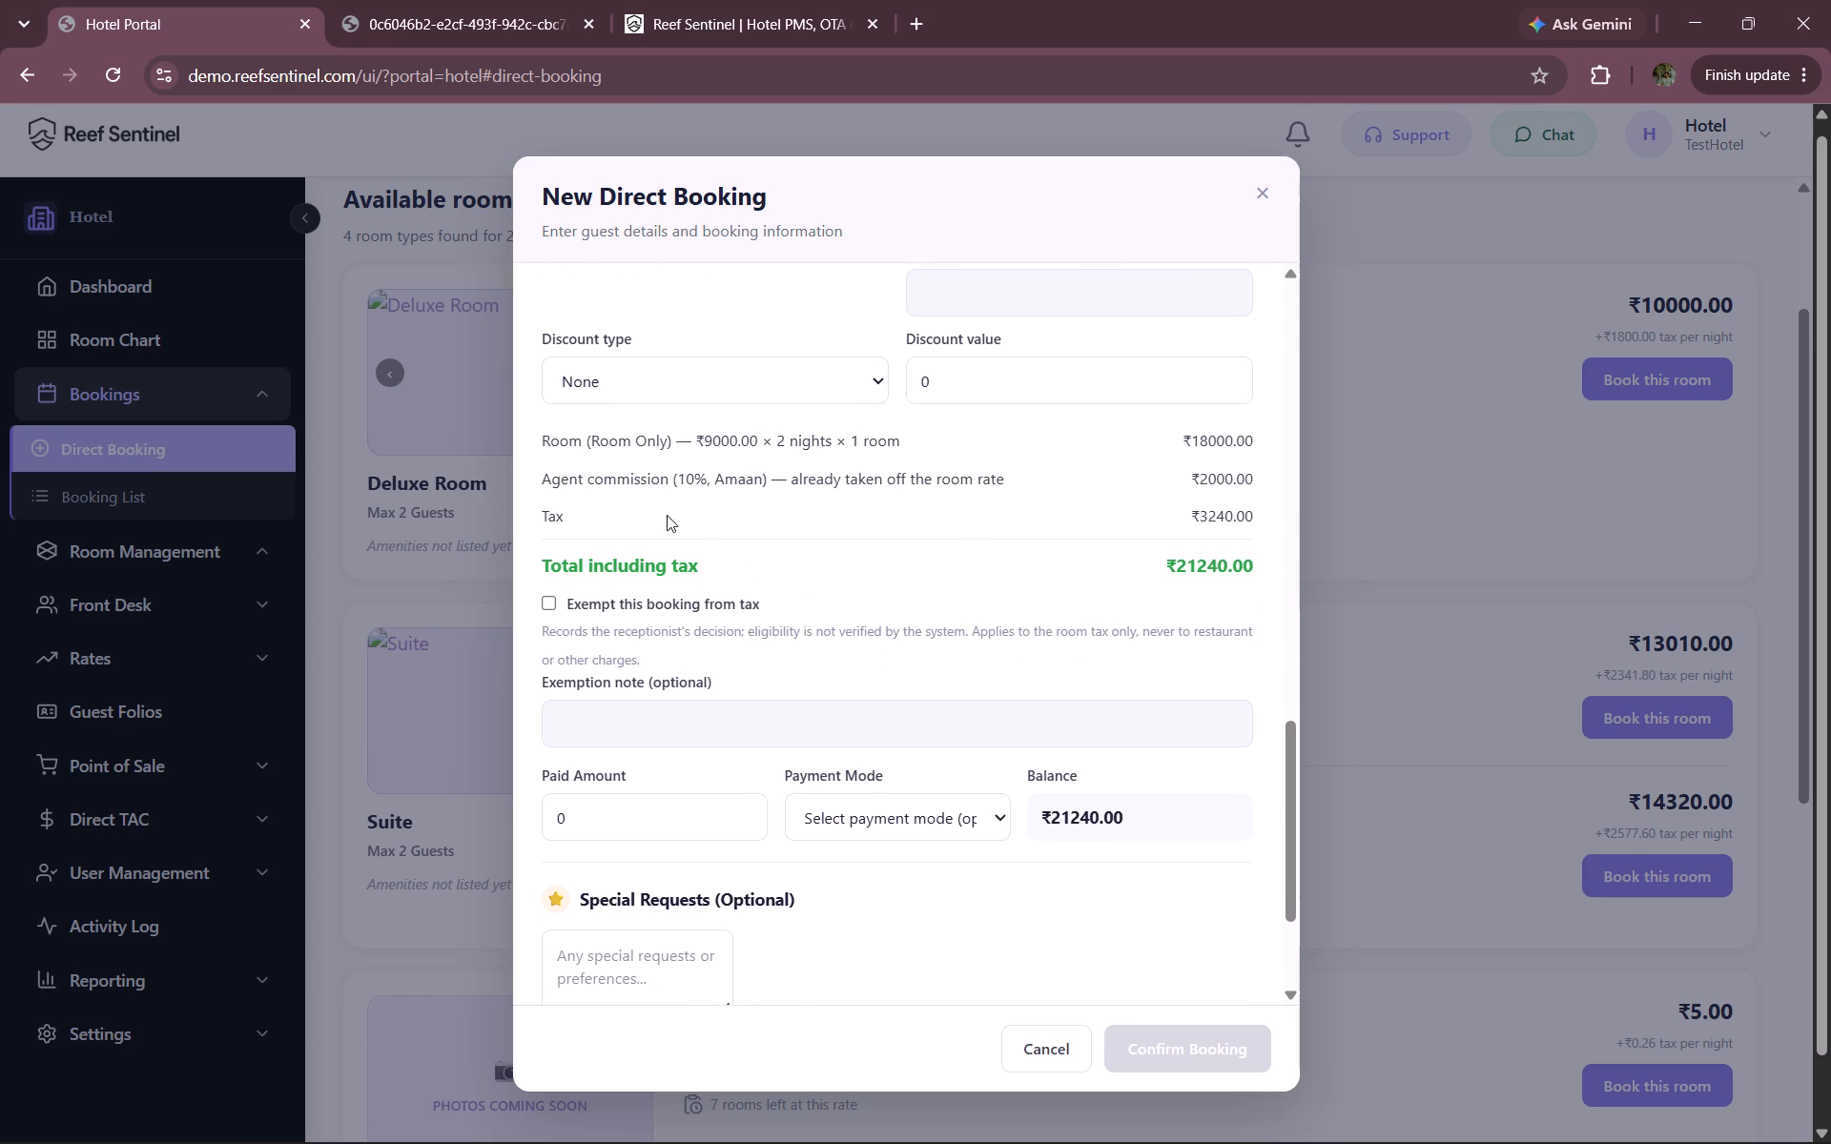
{"action": "scroll", "coordinate": [653, 584], "scroll_direction": "down", "scroll_amount": 1}
{"action": "scroll", "coordinate": [661, 456], "scroll_direction": "up", "scroll_amount": 1}
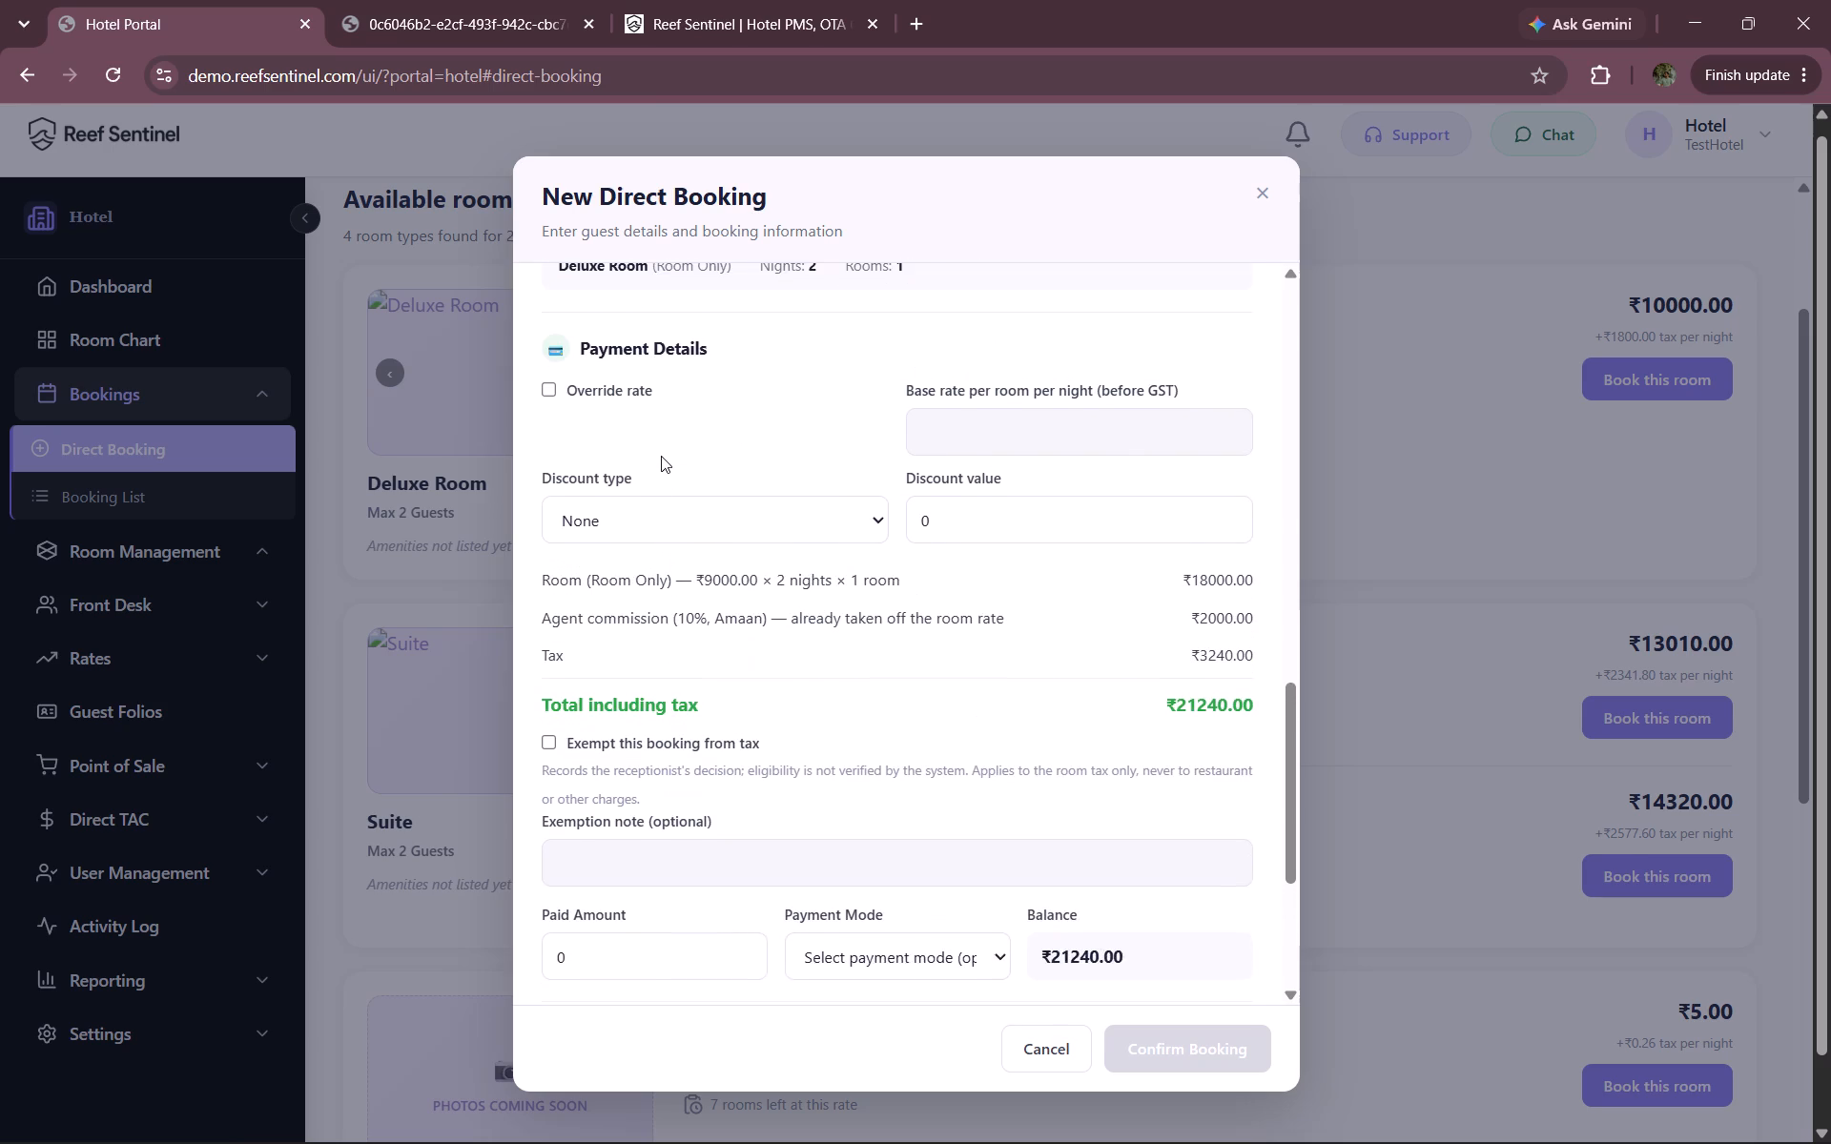
{"action": "scroll", "coordinate": [661, 456], "scroll_direction": "up", "scroll_amount": 1}
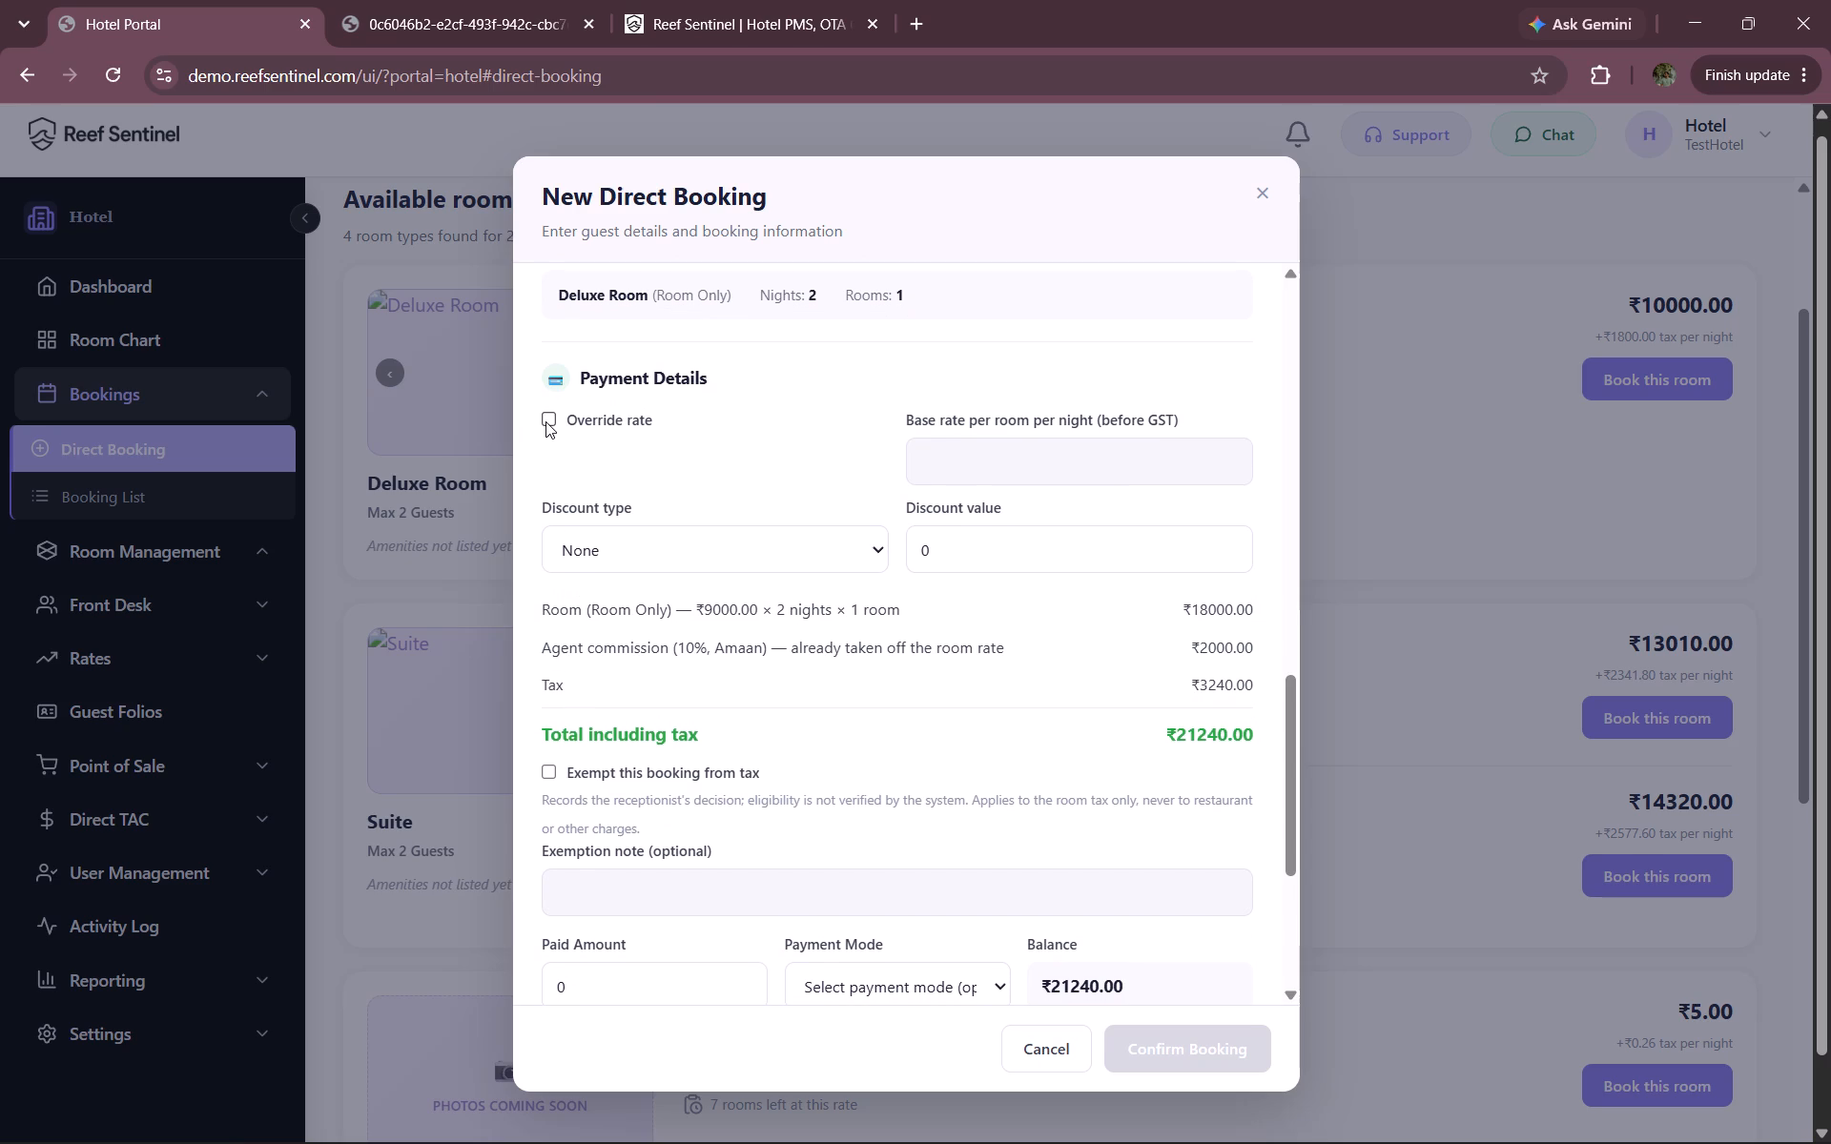
{"action": "left_click", "coordinate": [545, 421]}
{"action": "left_click", "coordinate": [984, 461]}
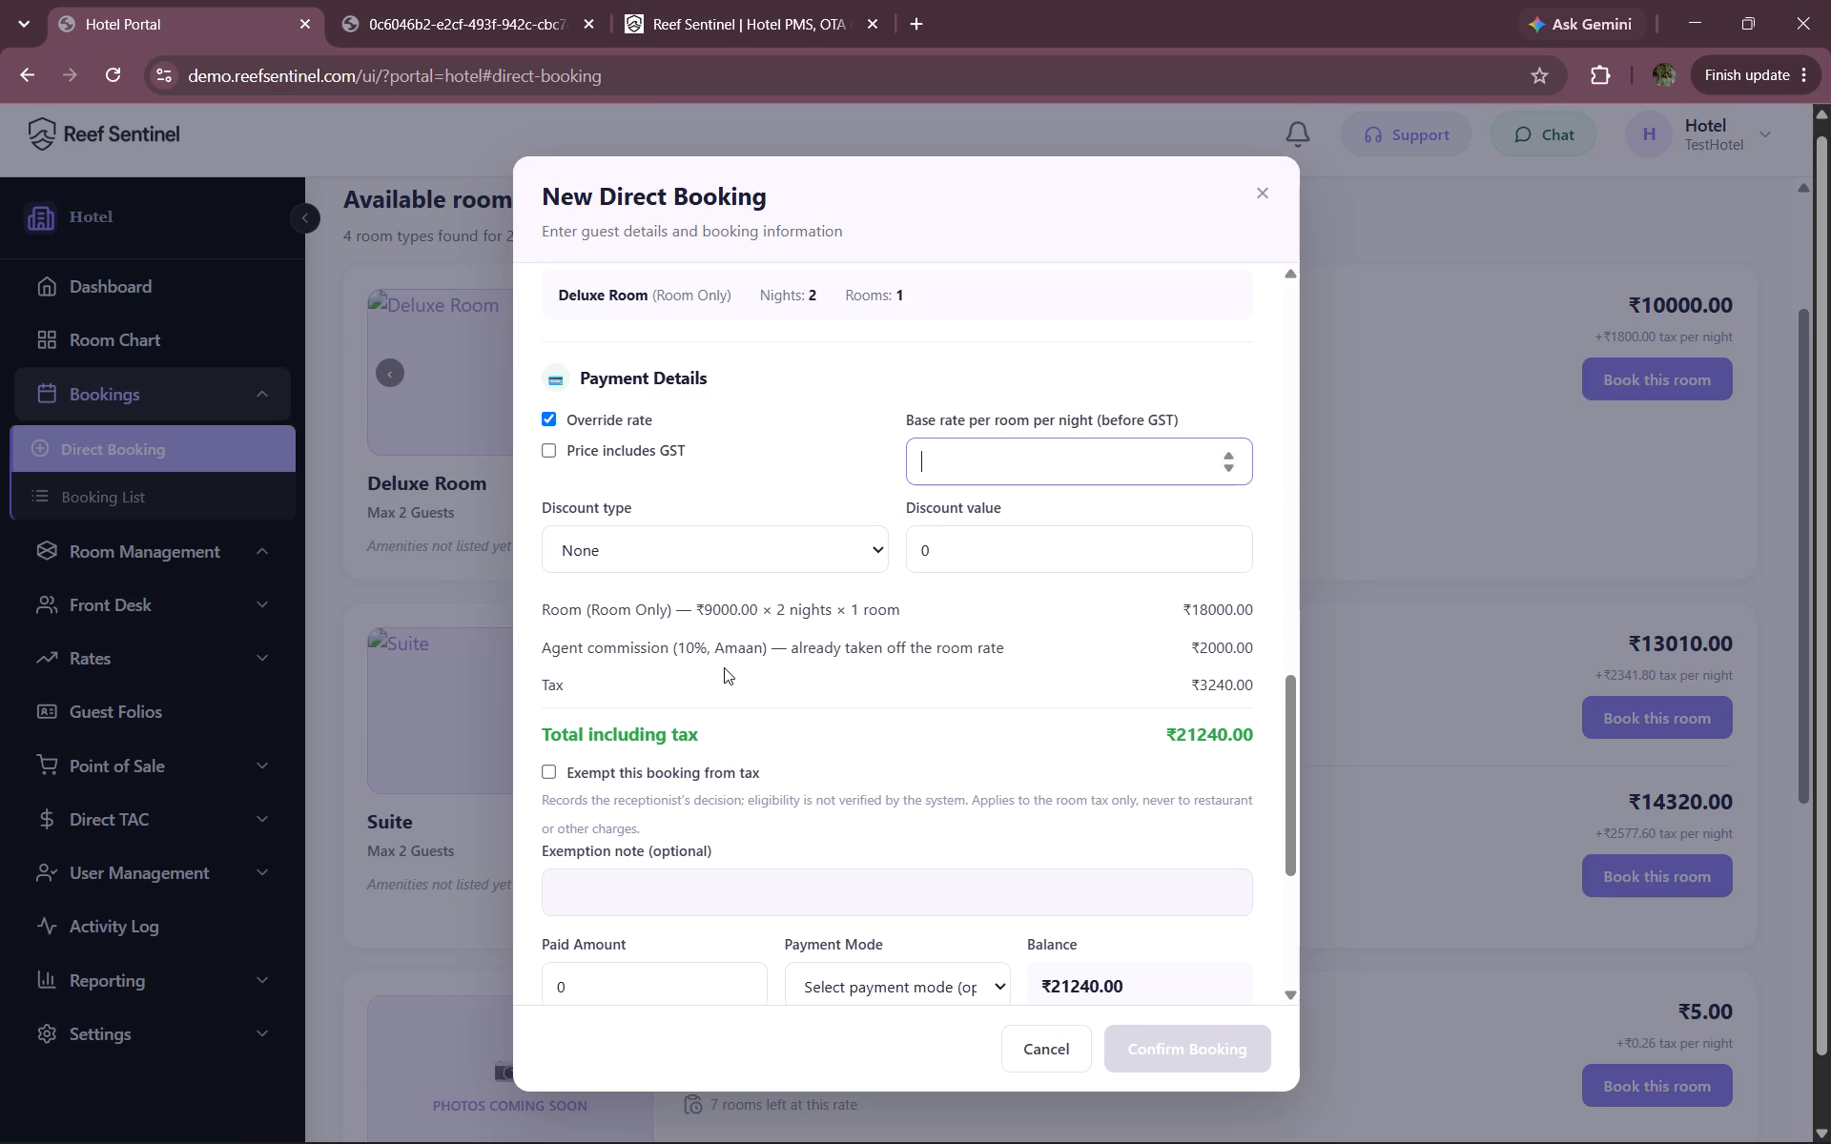
{"action": "key", "text": "7"}
{"action": "type", "text": "000"}
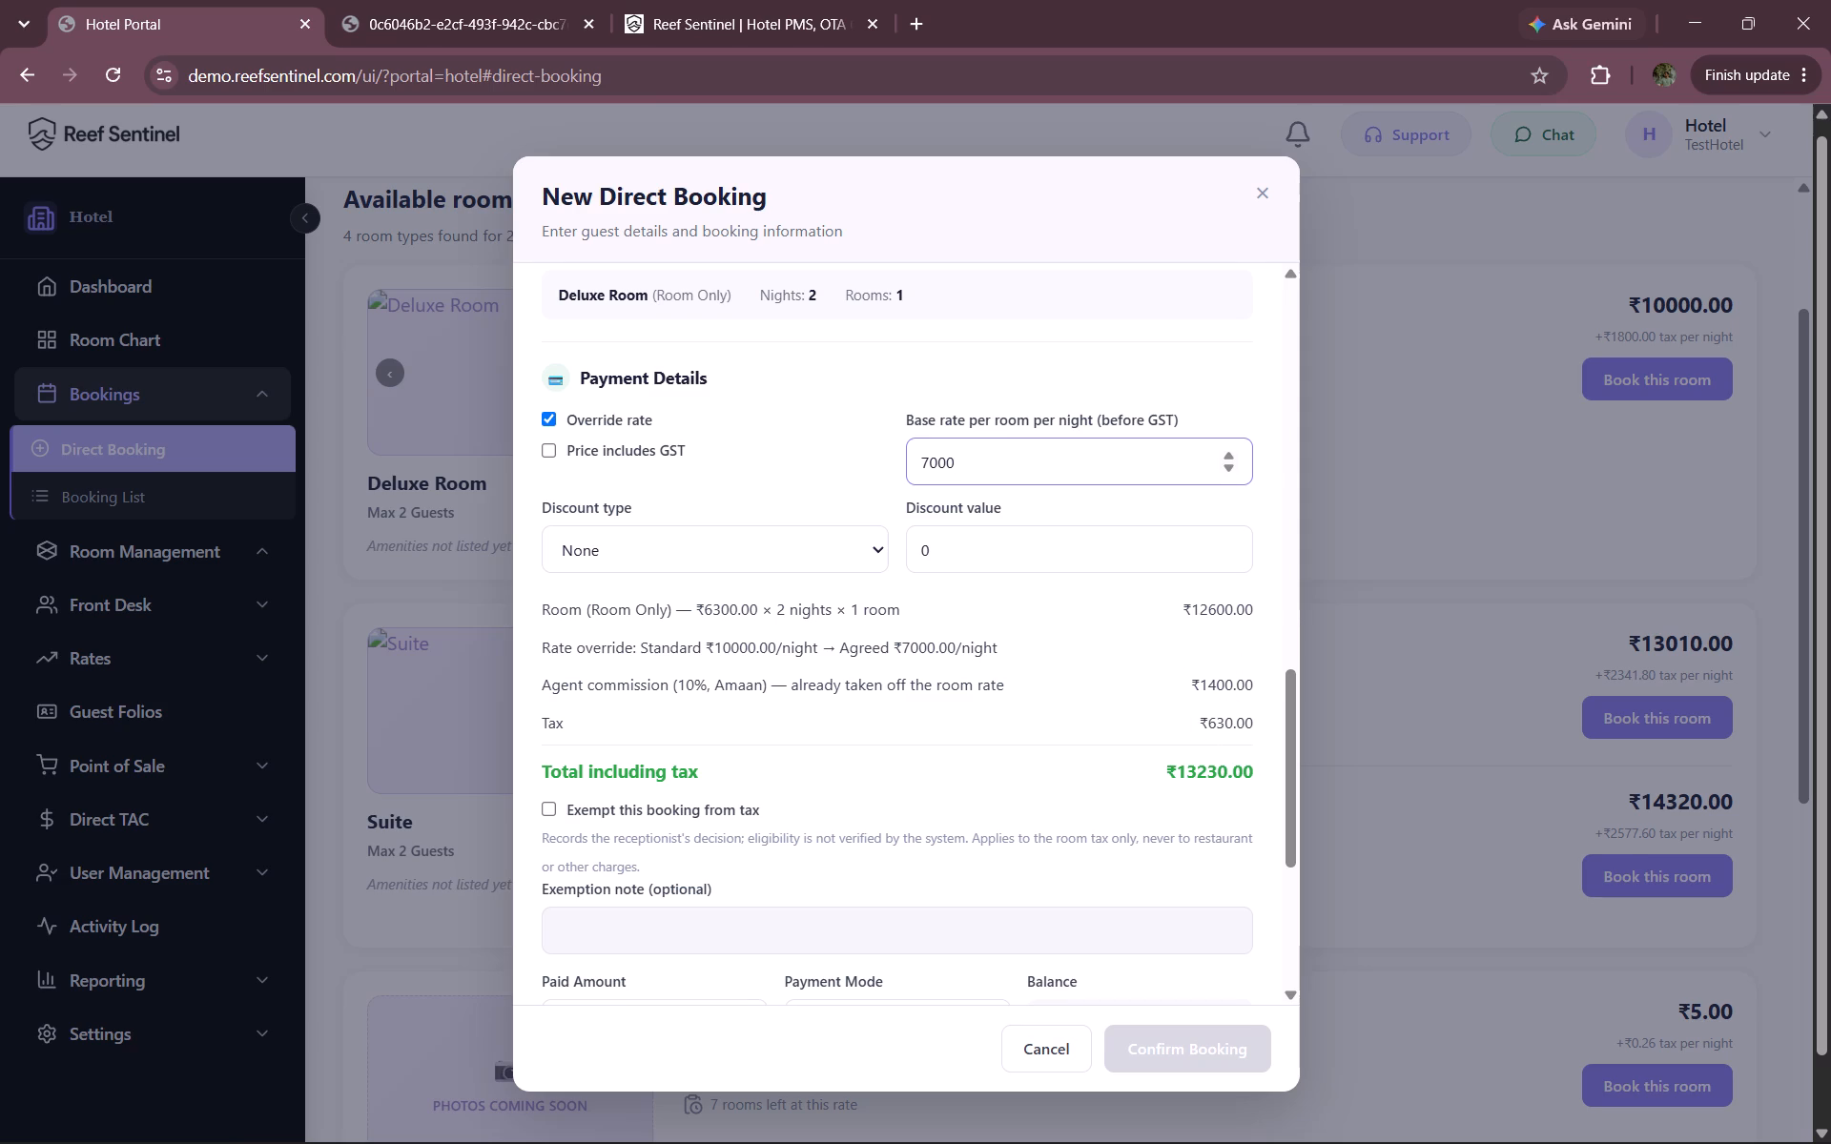
Mark the overridden price as including GST and check the room rate and agent commission in the price breakdown.
{"action": "scroll", "coordinate": [906, 703], "scroll_direction": "down", "scroll_amount": 1}
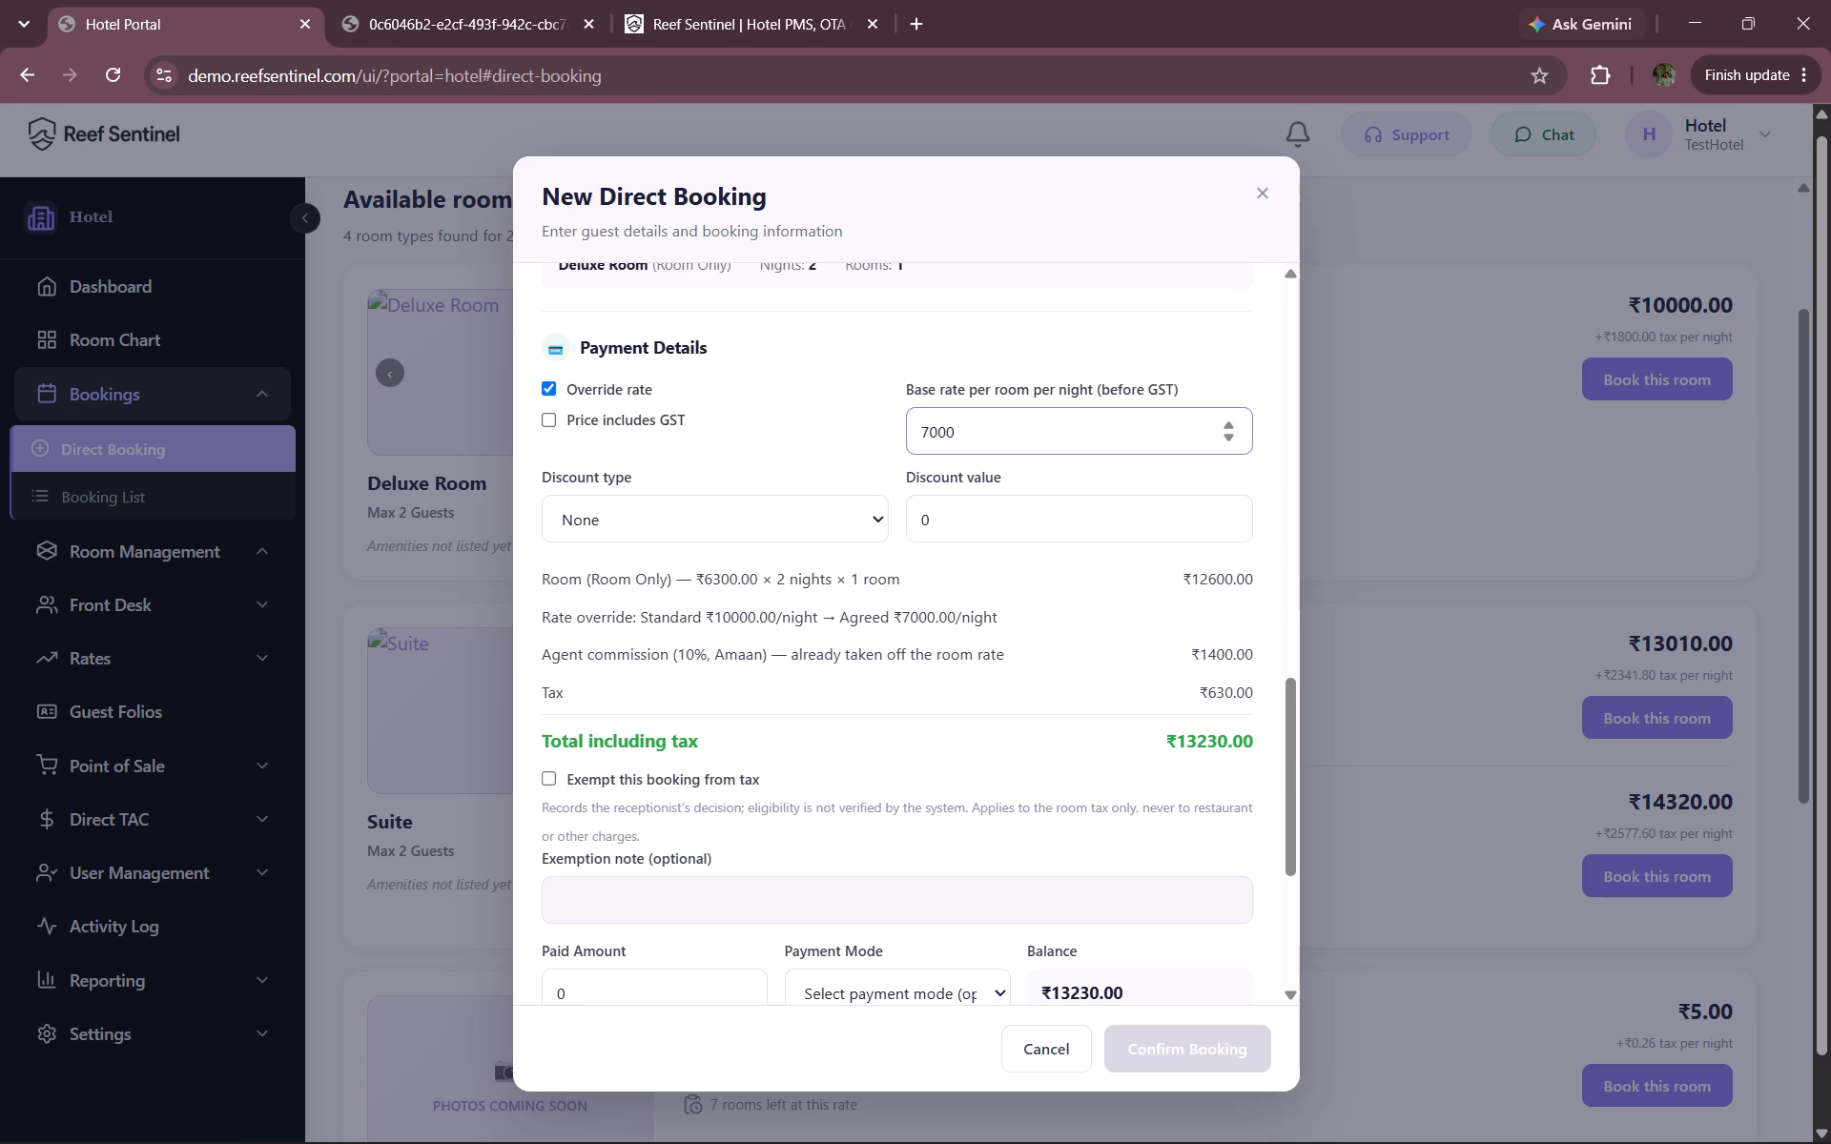
{"action": "left_click", "coordinate": [554, 421]}
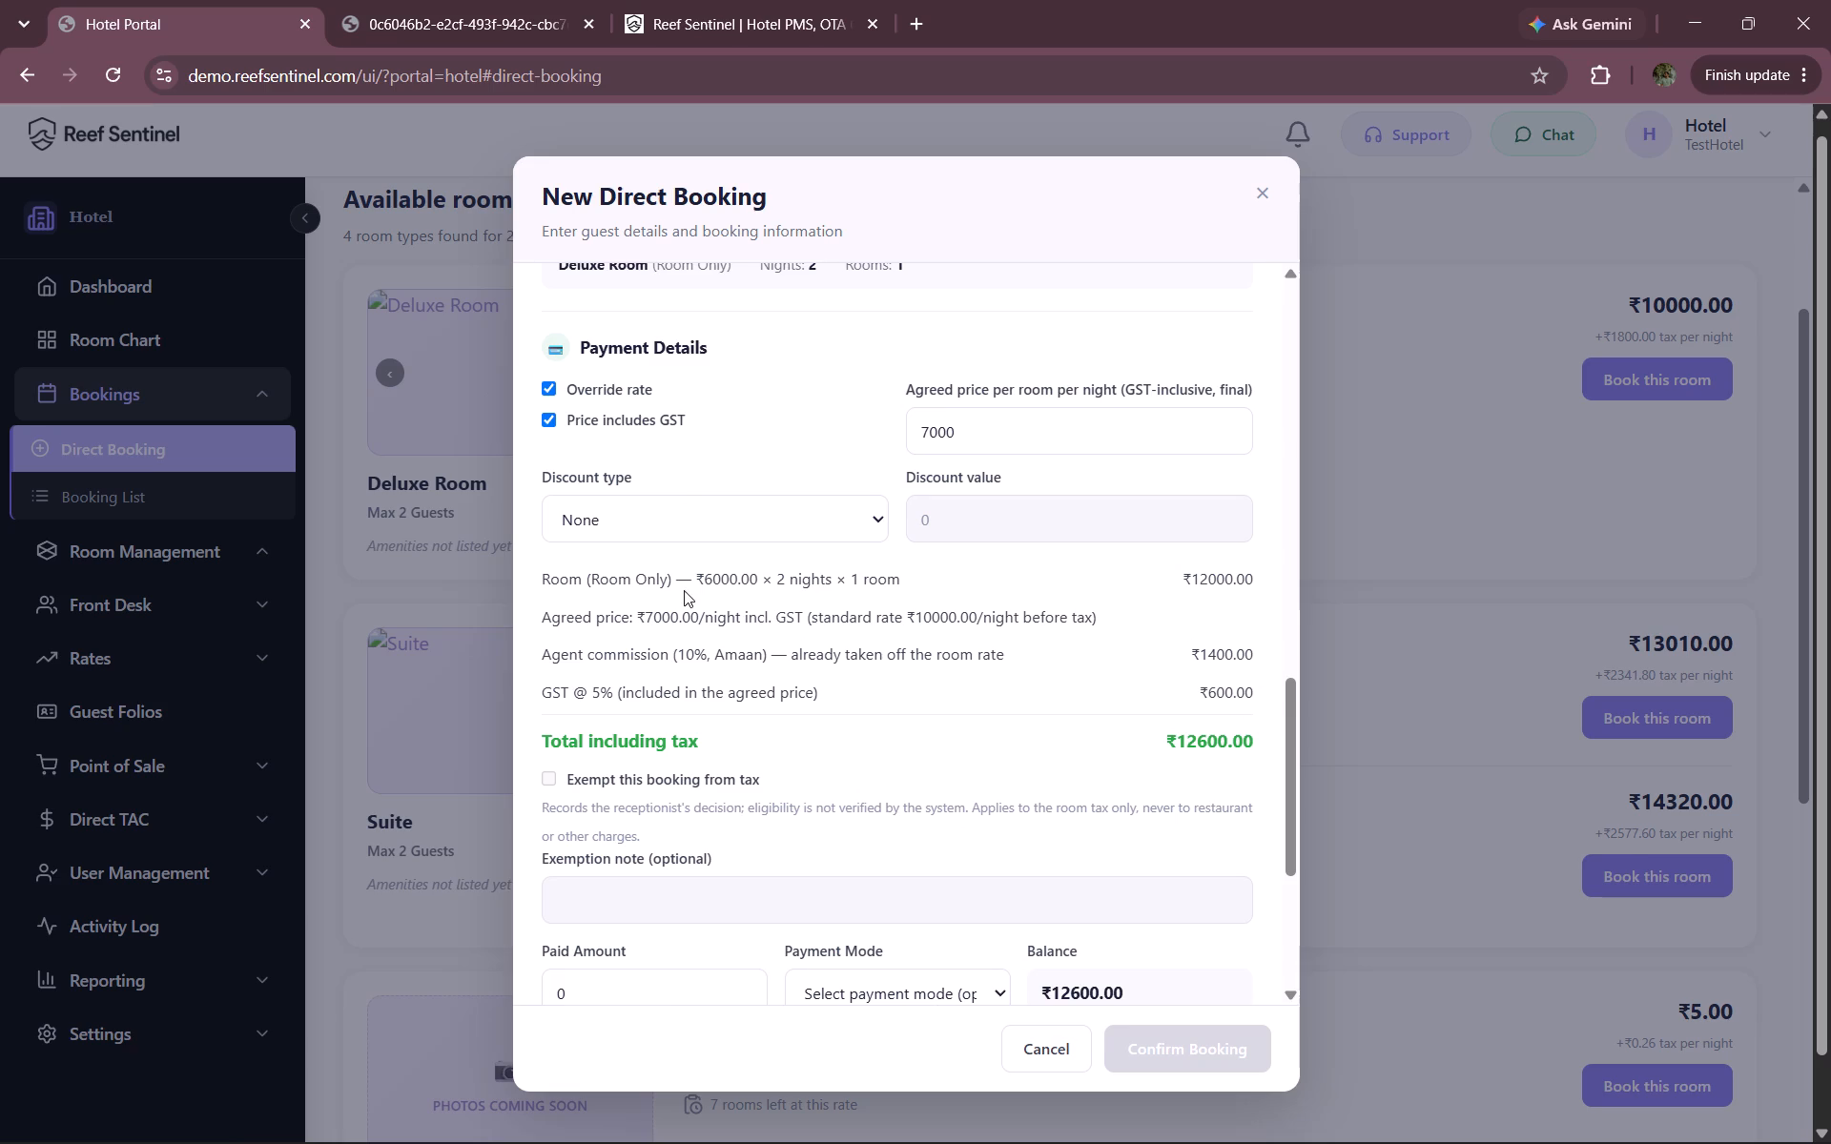
{"action": "left_click_drag", "start_coordinate": [689, 578], "coordinate": [768, 594]}
{"action": "left_click", "coordinate": [768, 594]}
{"action": "left_click_drag", "start_coordinate": [701, 573], "coordinate": [756, 581]}
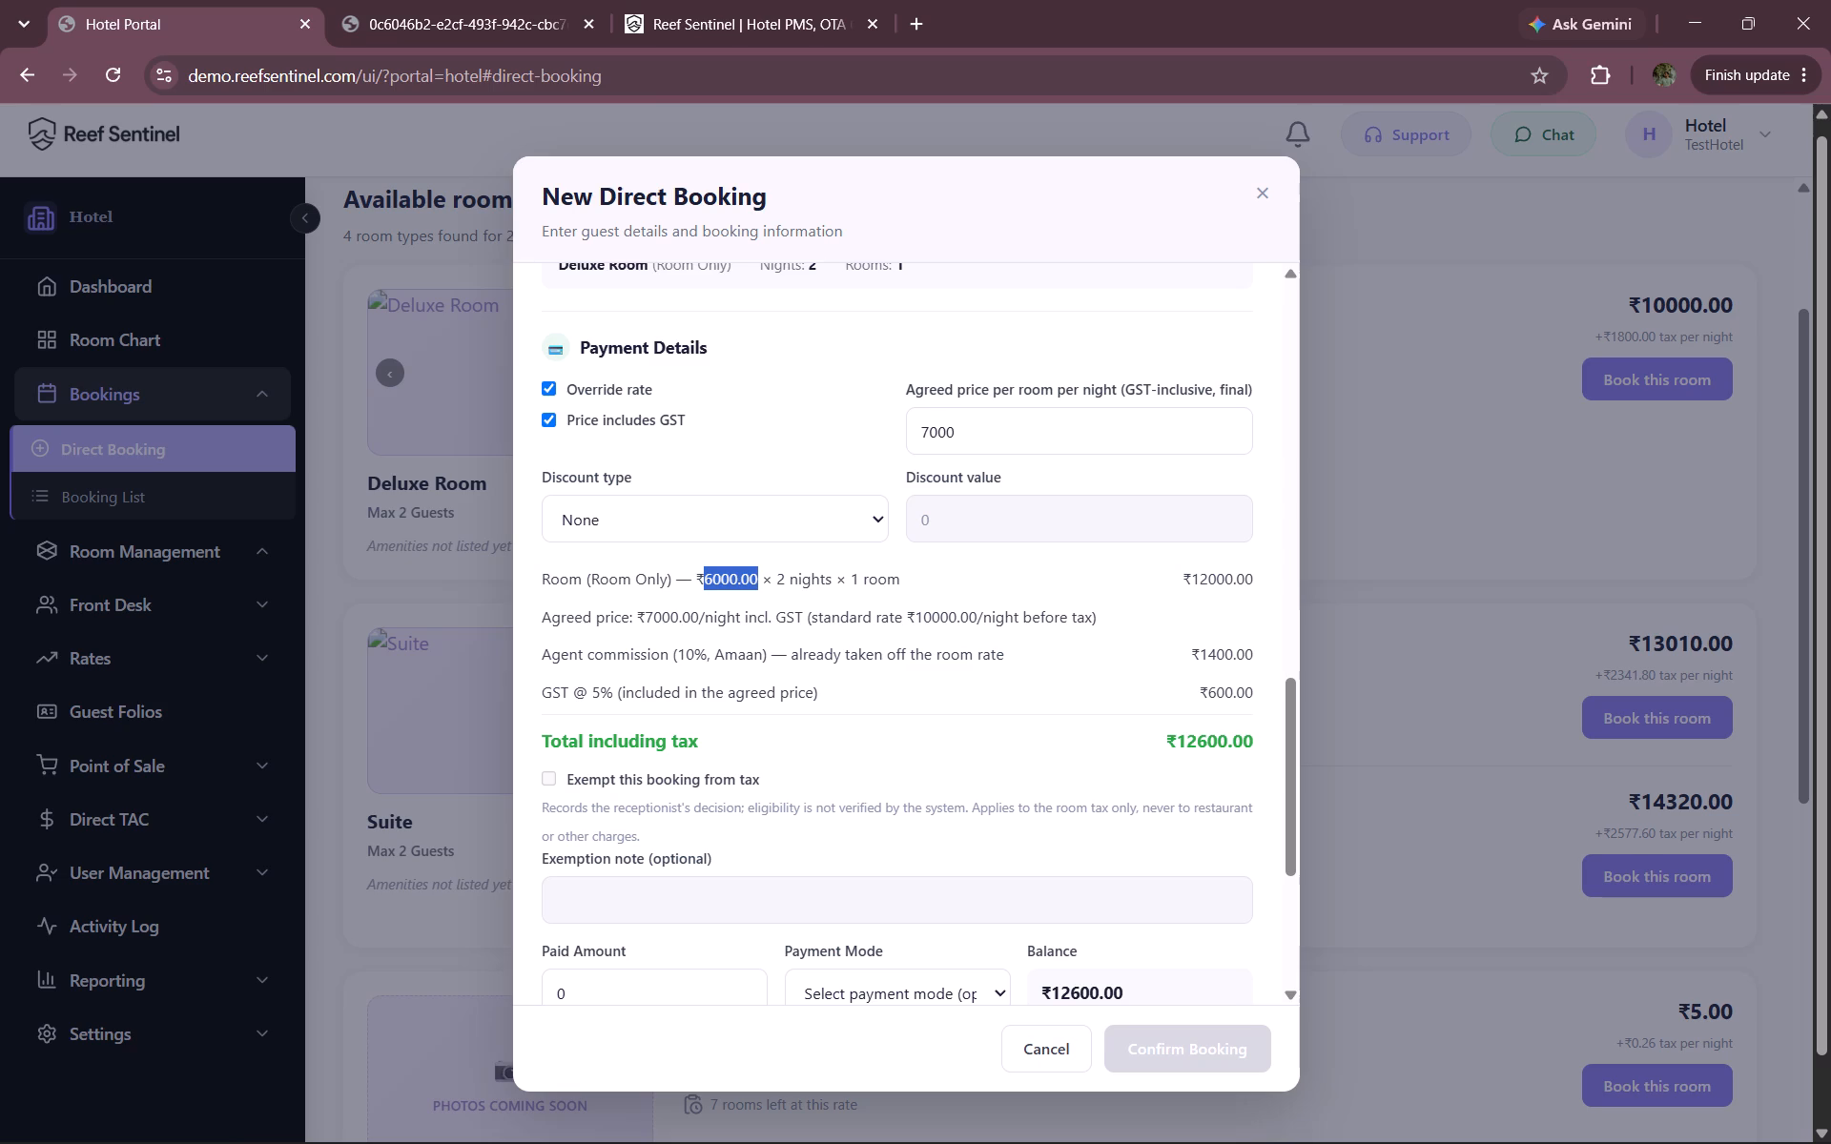
{"action": "left_click", "coordinate": [774, 605]}
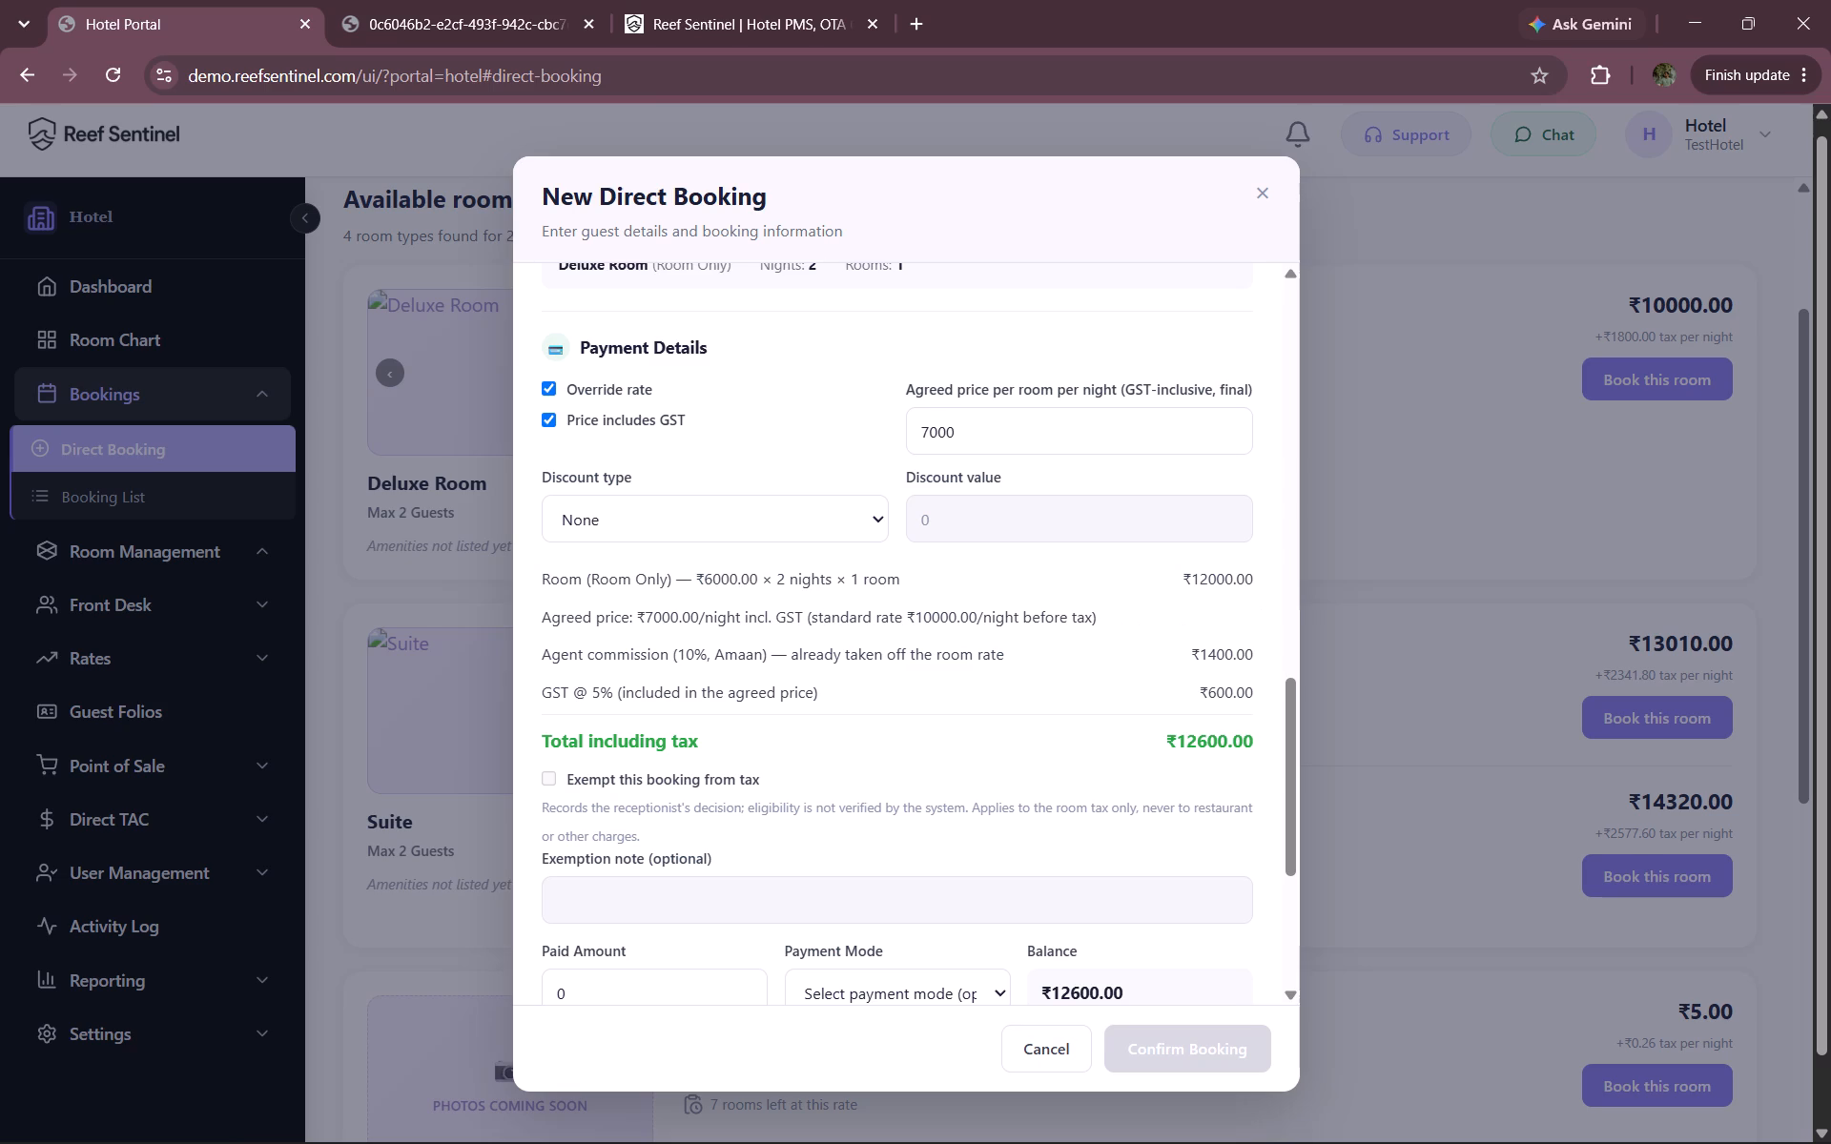
{"action": "left_click_drag", "start_coordinate": [1200, 654], "coordinate": [1265, 667]}
{"action": "left_click", "coordinate": [1265, 667]}
Clear the Paid Amount field in the booking's payment details.
{"action": "scroll", "coordinate": [1265, 667], "scroll_direction": "down", "scroll_amount": 2}
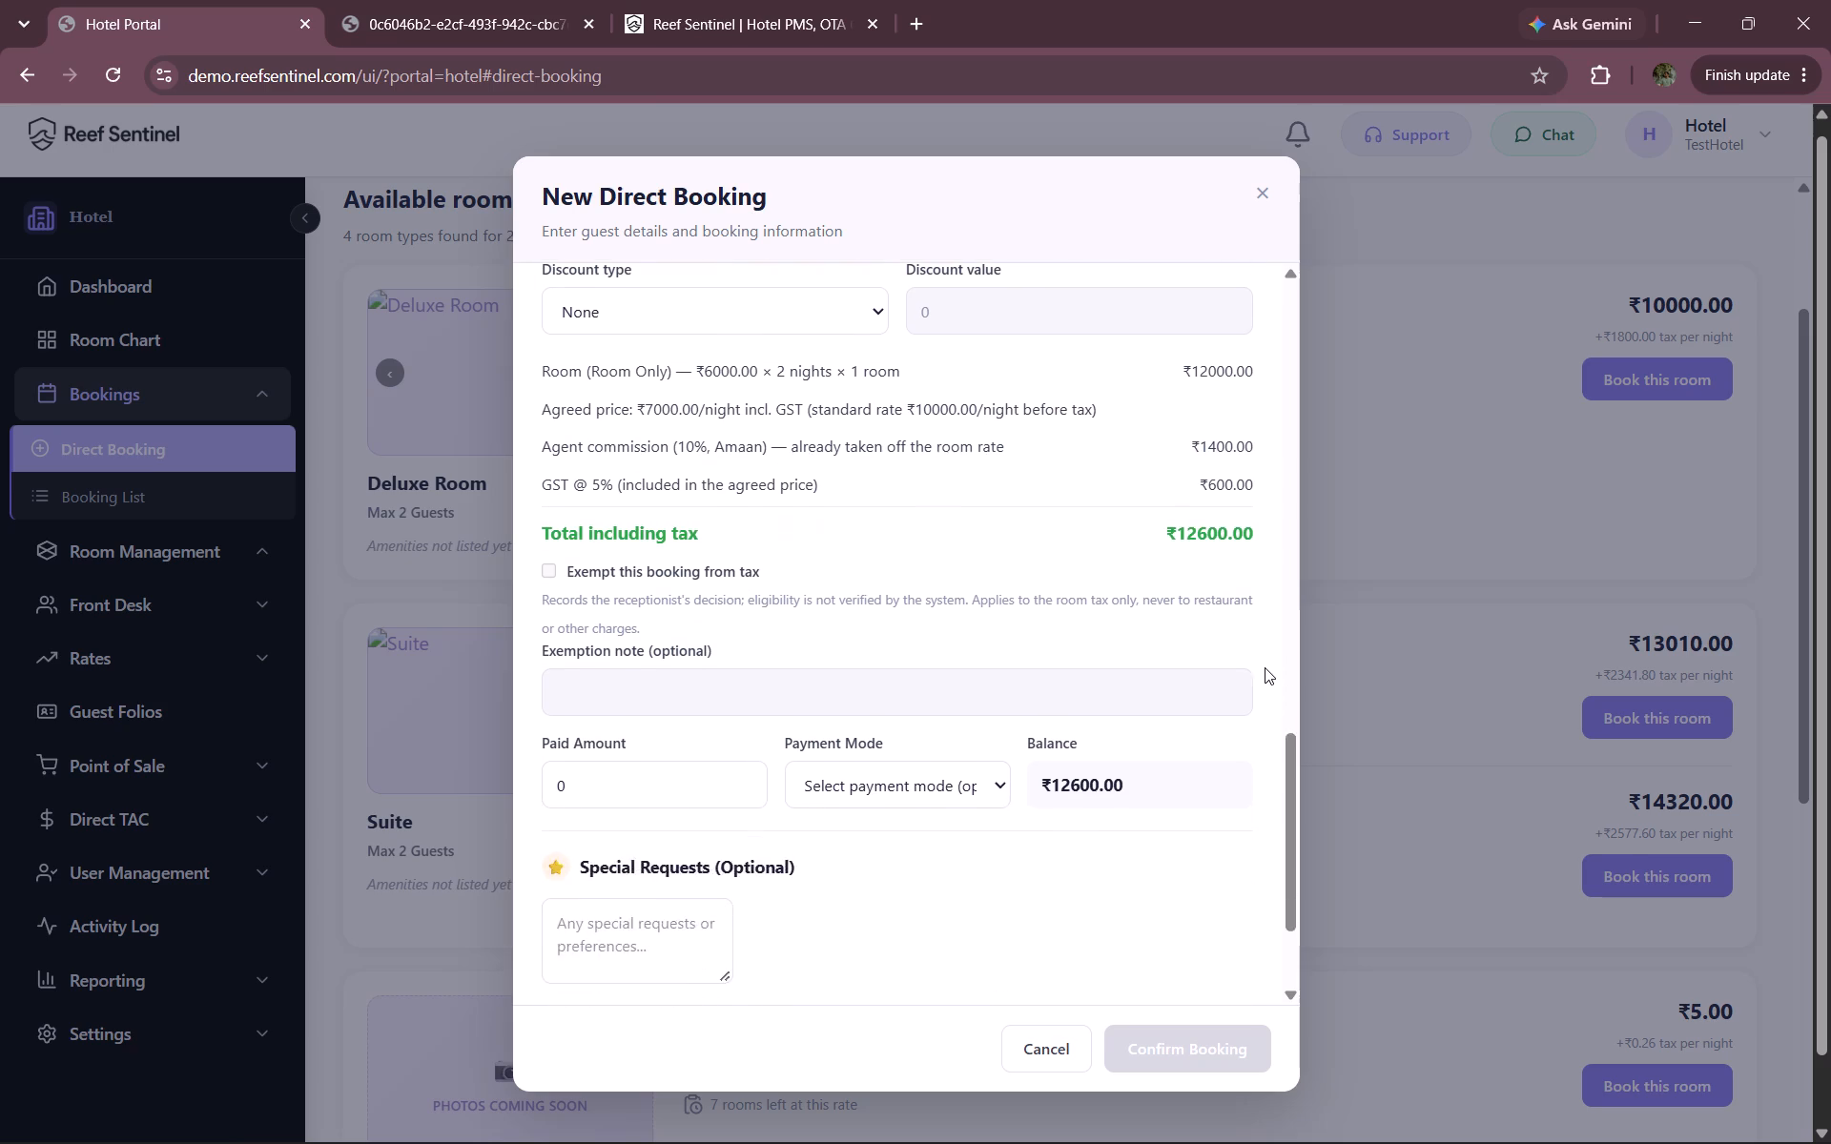
{"action": "scroll", "coordinate": [1265, 667], "scroll_direction": "down", "scroll_amount": 1}
{"action": "left_click", "coordinate": [570, 586]}
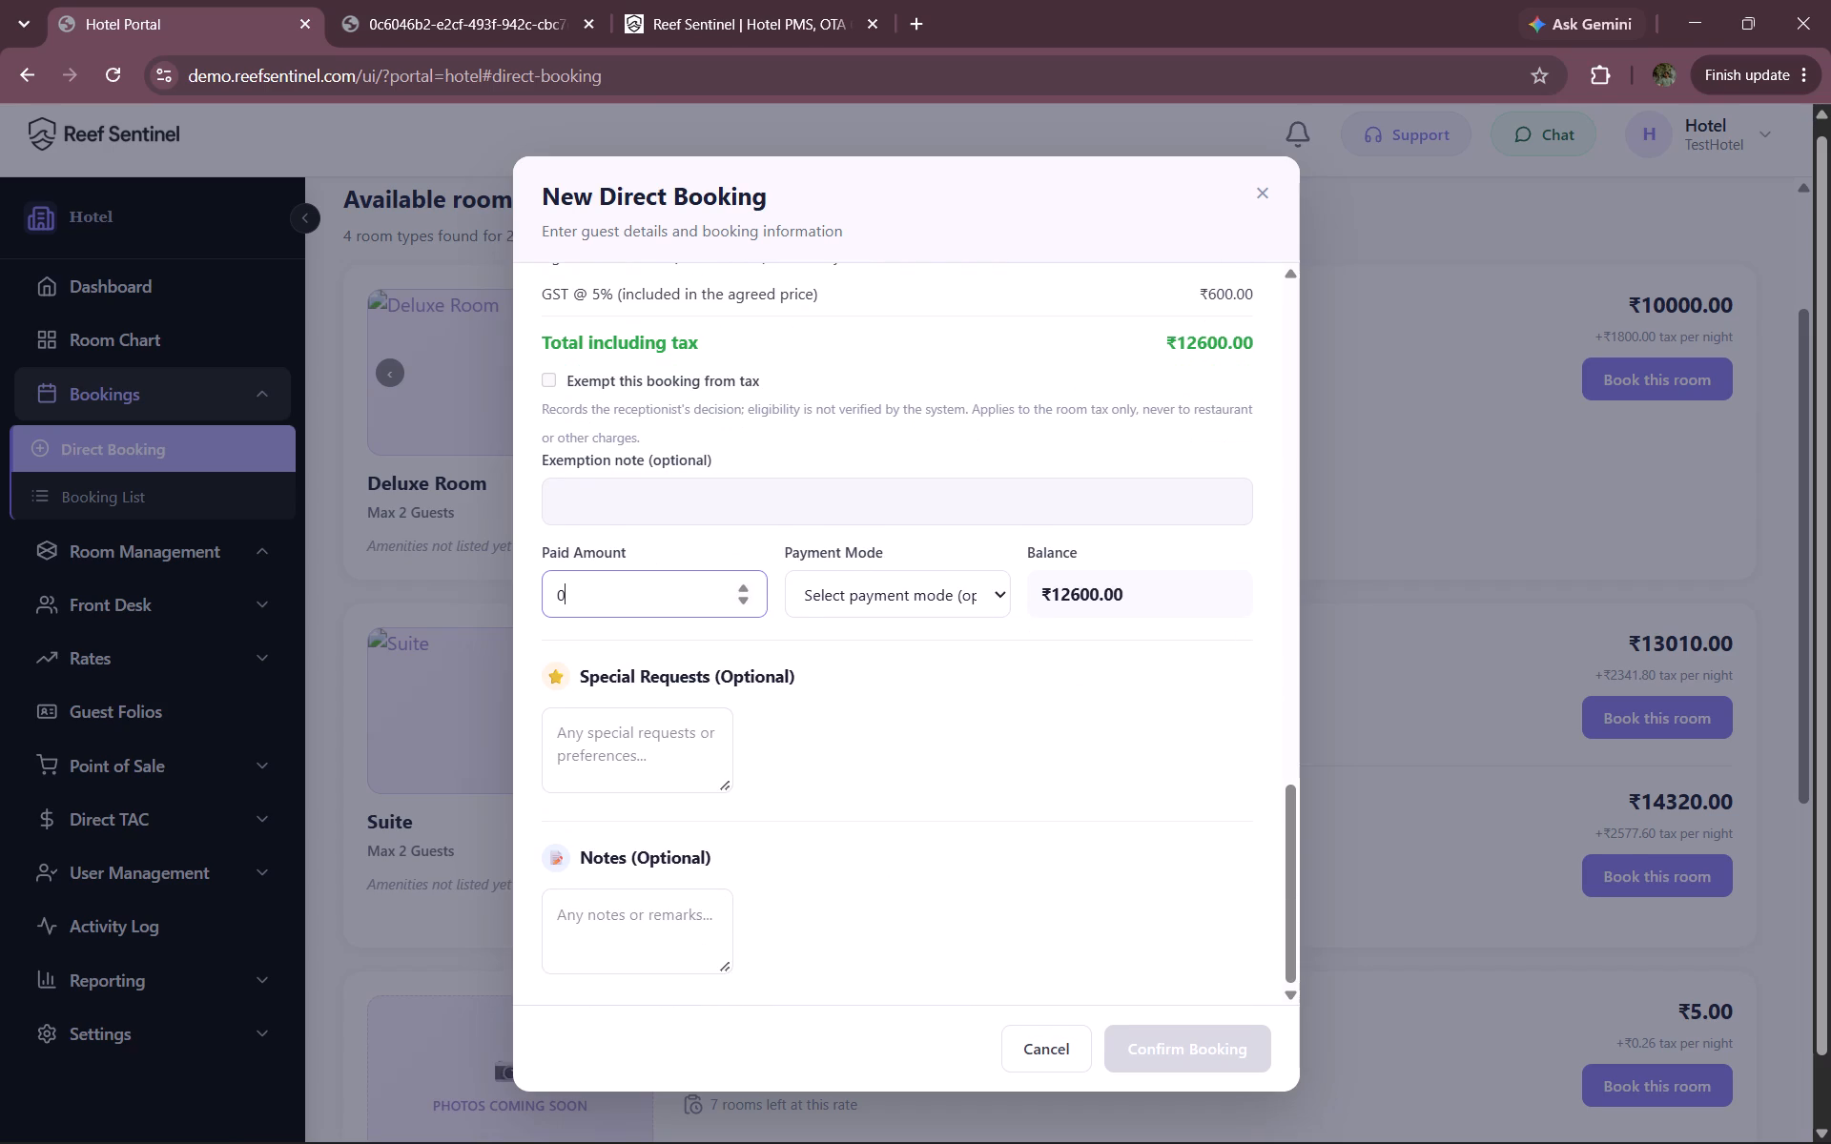
{"action": "key", "text": "BackSpace"}
Review the direct booking's agent selection and guest details again, including the optional GSTIN field.
{"action": "scroll", "coordinate": [463, 586], "scroll_direction": "up", "scroll_amount": 5}
{"action": "scroll", "coordinate": [837, 561], "scroll_direction": "up", "scroll_amount": 2}
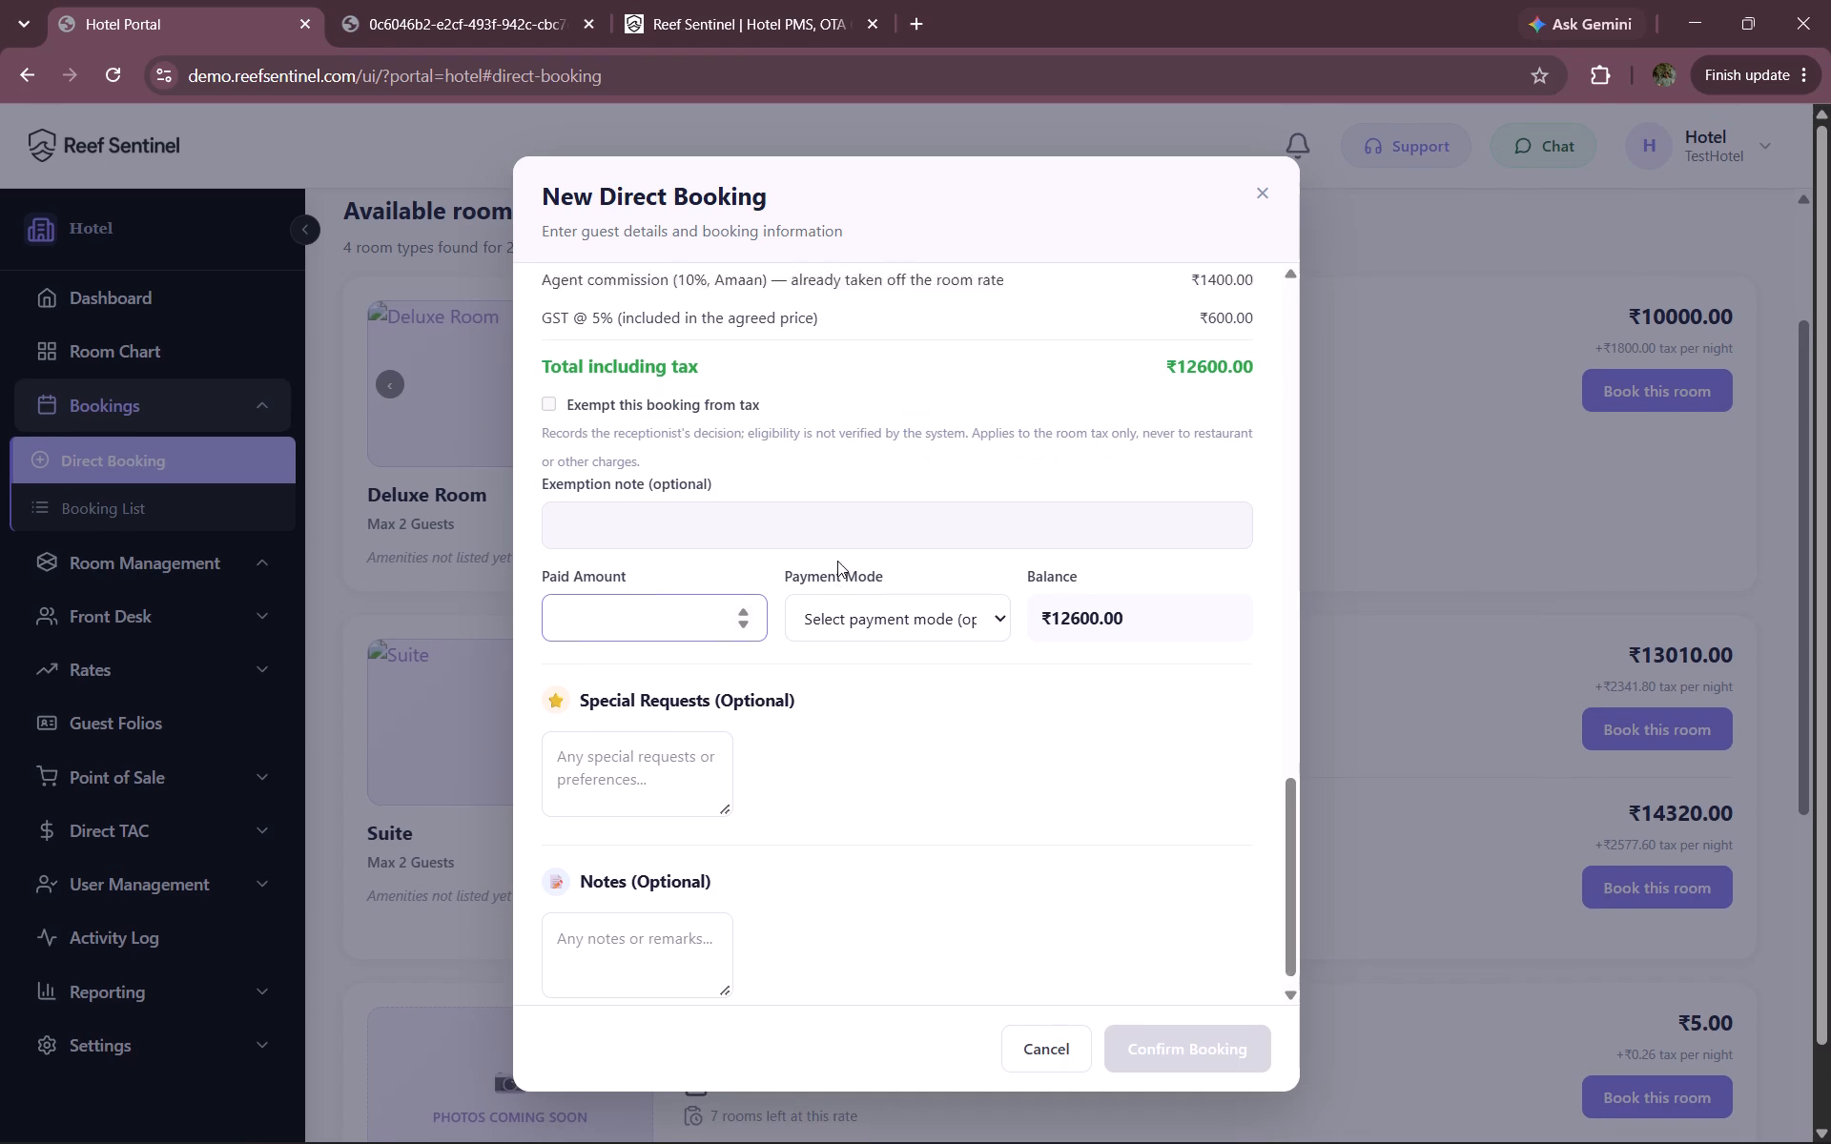
{"action": "scroll", "coordinate": [837, 561], "scroll_direction": "up", "scroll_amount": 2}
{"action": "scroll", "coordinate": [556, 446], "scroll_direction": "up", "scroll_amount": 2}
{"action": "scroll", "coordinate": [607, 377], "scroll_direction": "up", "scroll_amount": 1}
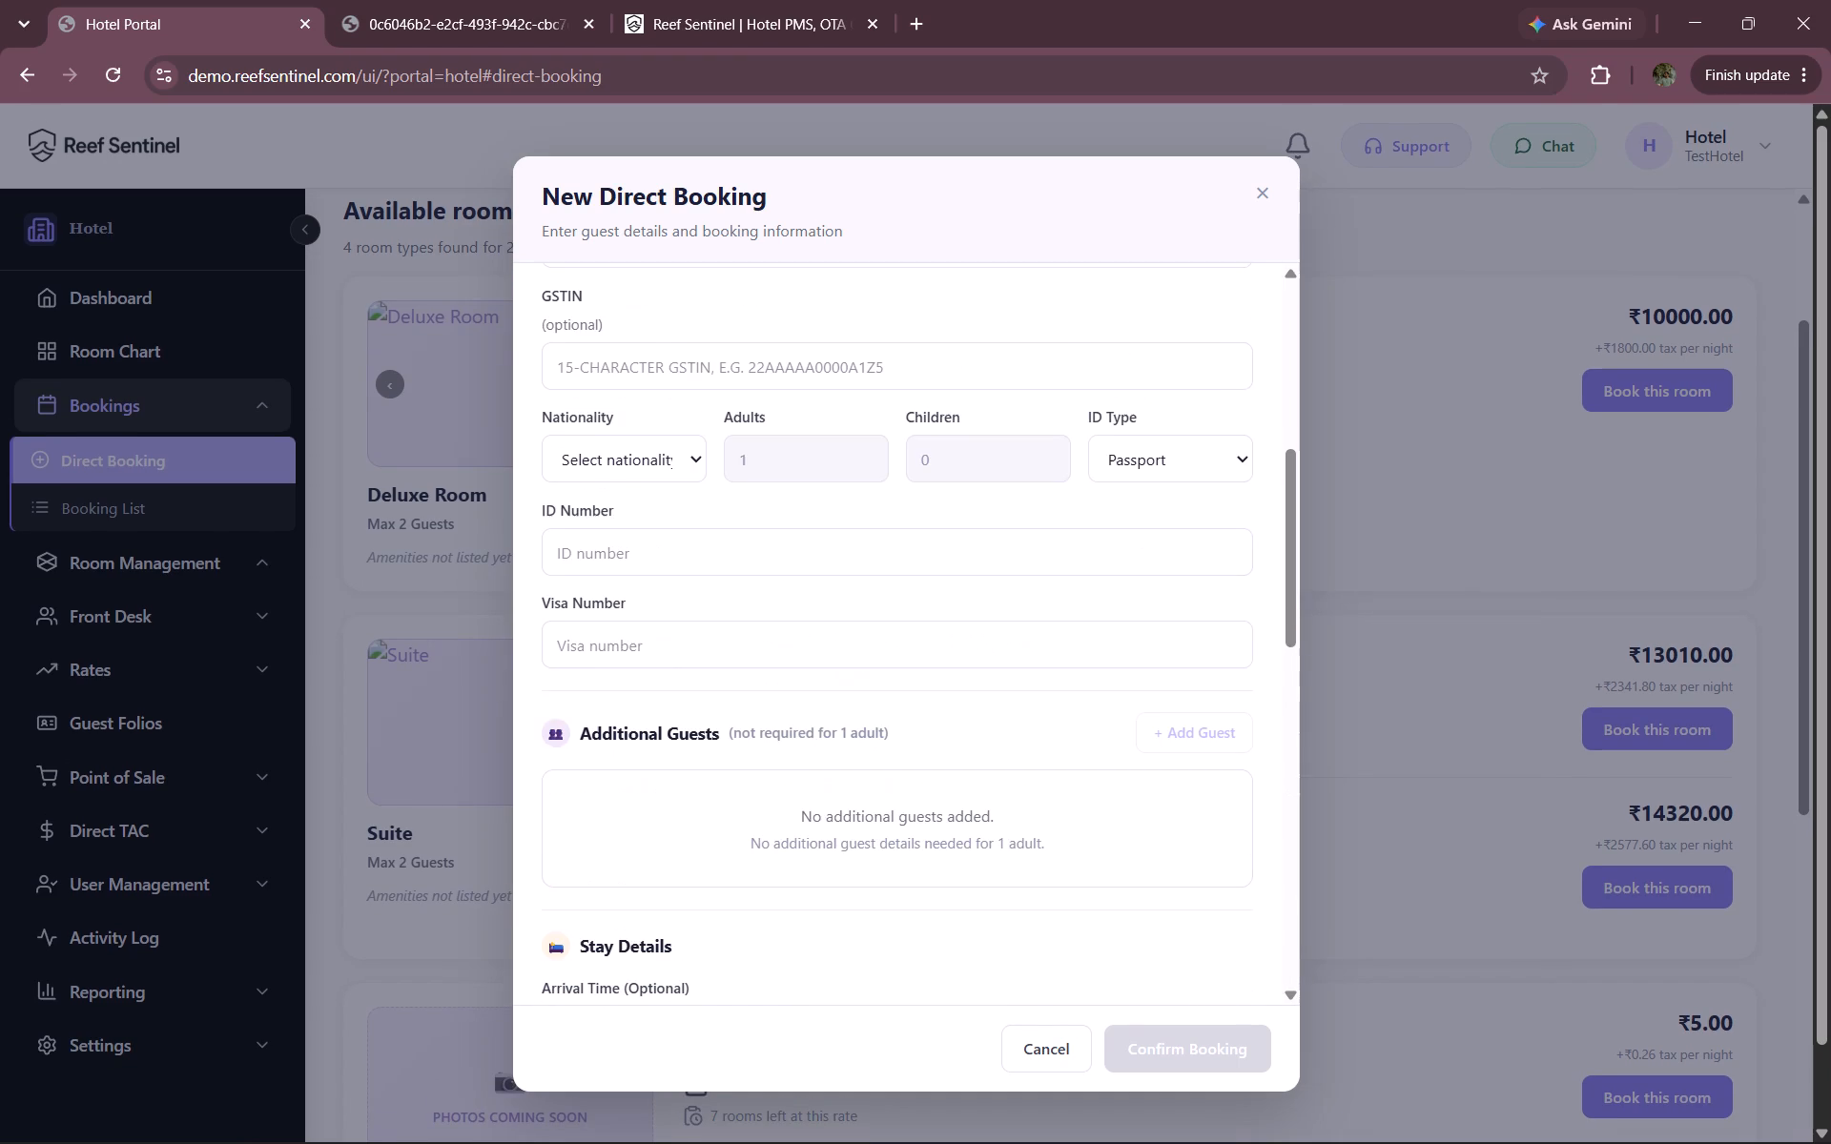
{"action": "scroll", "coordinate": [607, 377], "scroll_direction": "up", "scroll_amount": 1}
{"action": "left_click", "coordinate": [607, 377]}
{"action": "scroll", "coordinate": [607, 377], "scroll_direction": "up", "scroll_amount": 3}
{"action": "scroll", "coordinate": [582, 607], "scroll_direction": "down", "scroll_amount": 1}
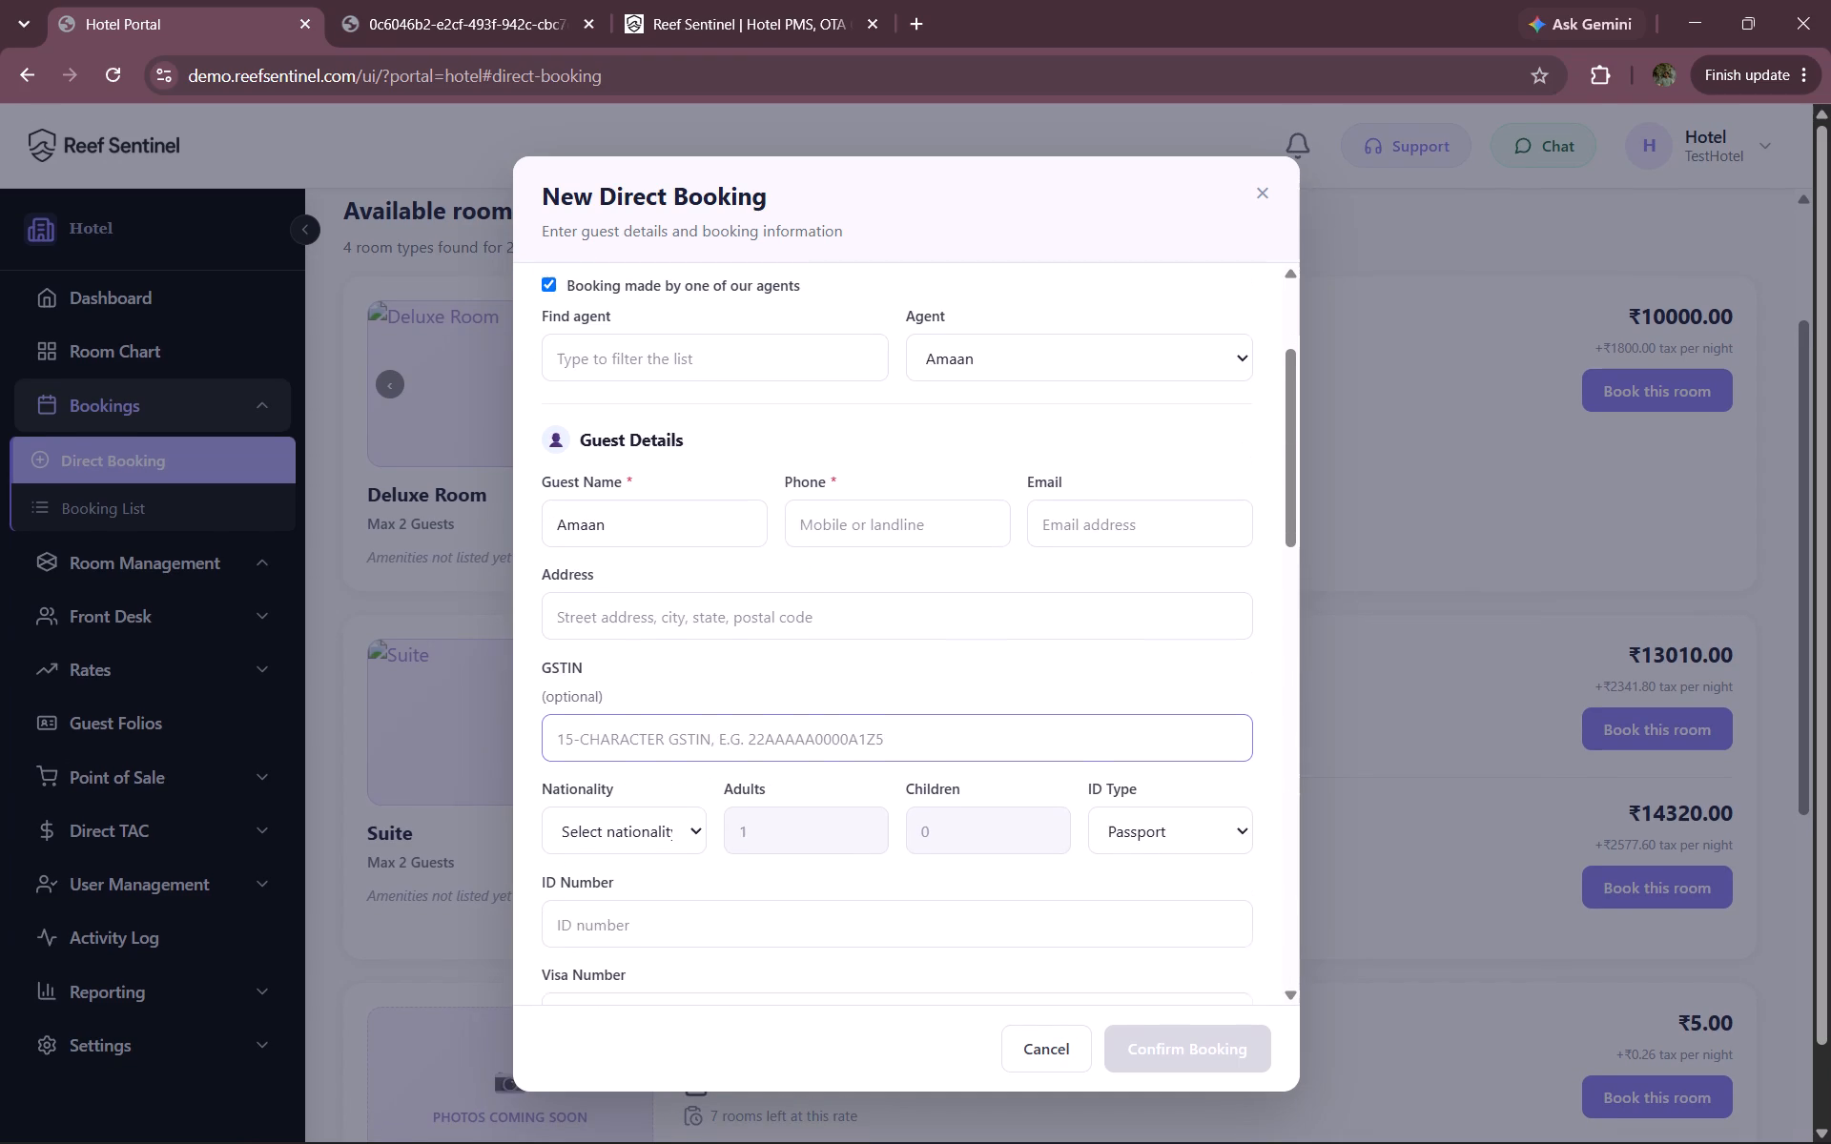
{"action": "scroll", "coordinate": [582, 607], "scroll_direction": "down", "scroll_amount": 1}
{"action": "scroll", "coordinate": [585, 820], "scroll_direction": "down", "scroll_amount": 1}
{"action": "scroll", "coordinate": [584, 690], "scroll_direction": "up", "scroll_amount": 3}
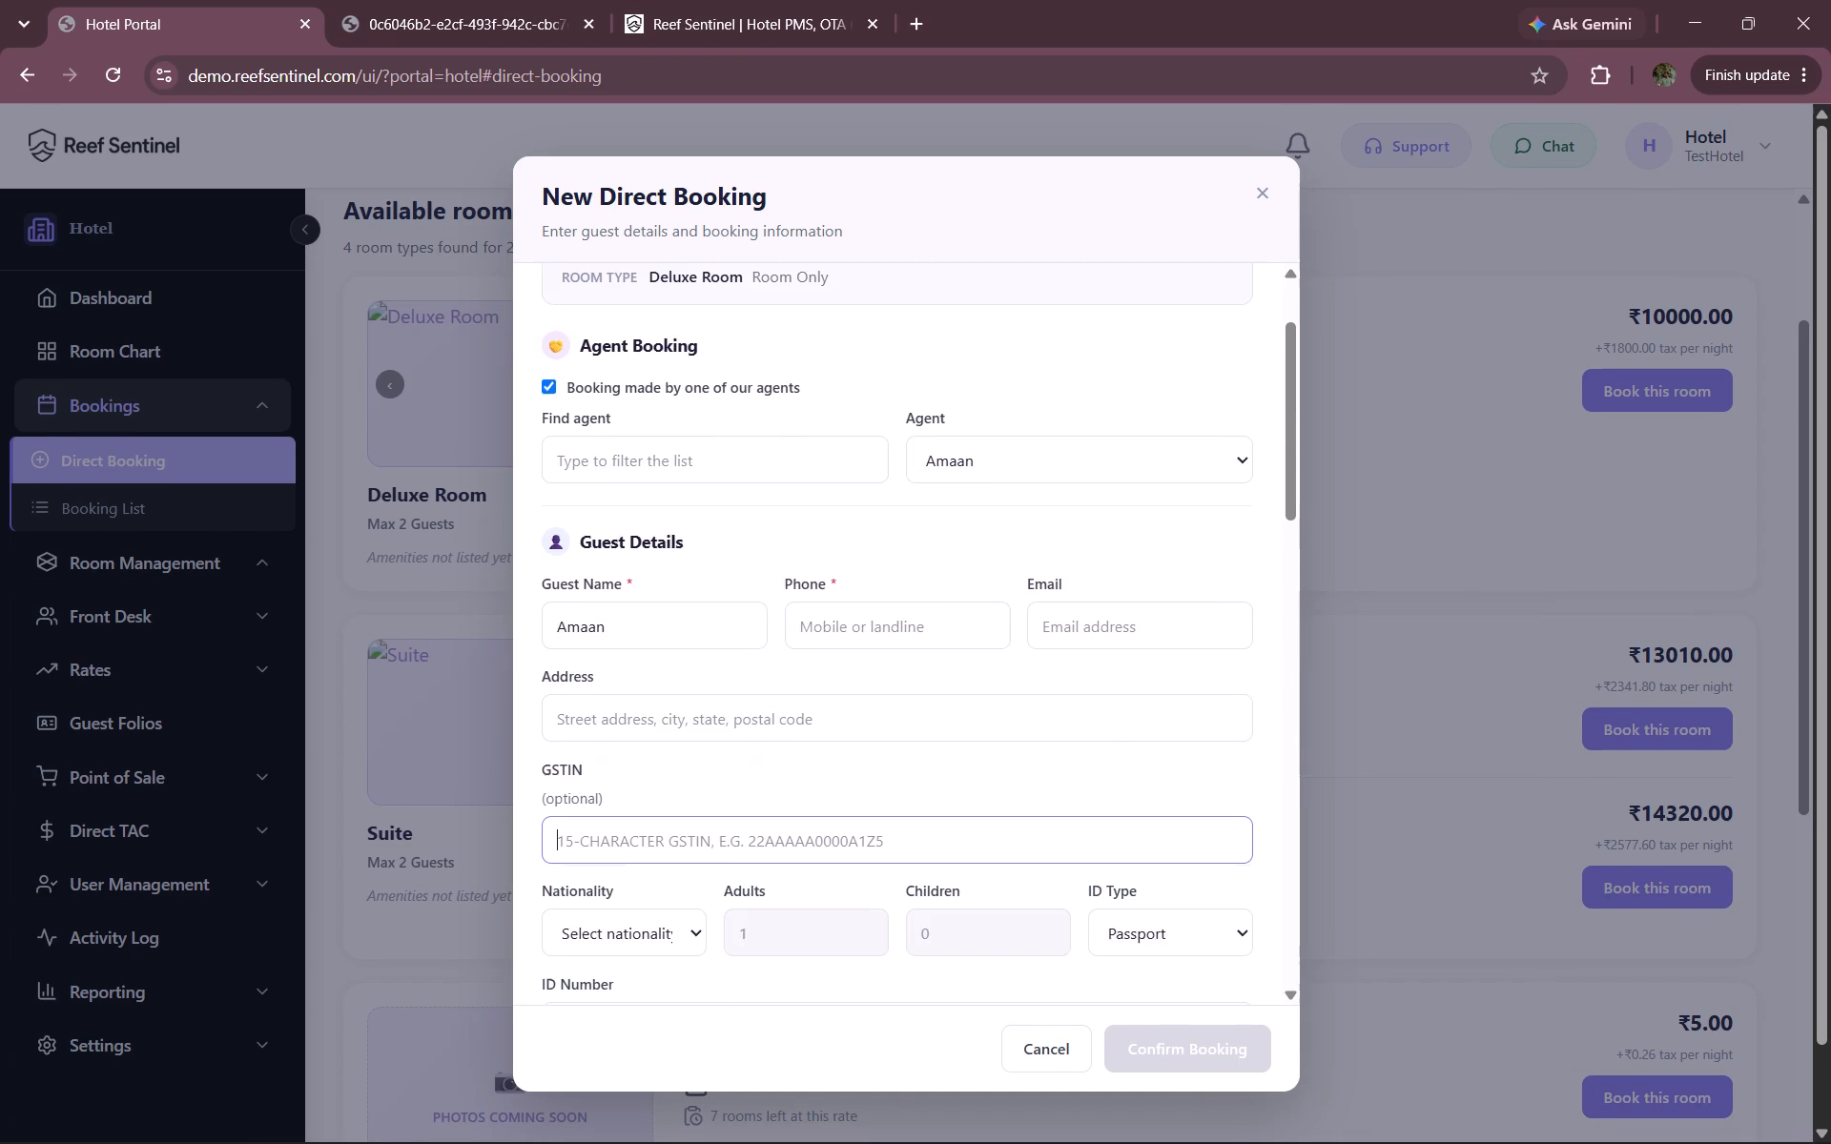
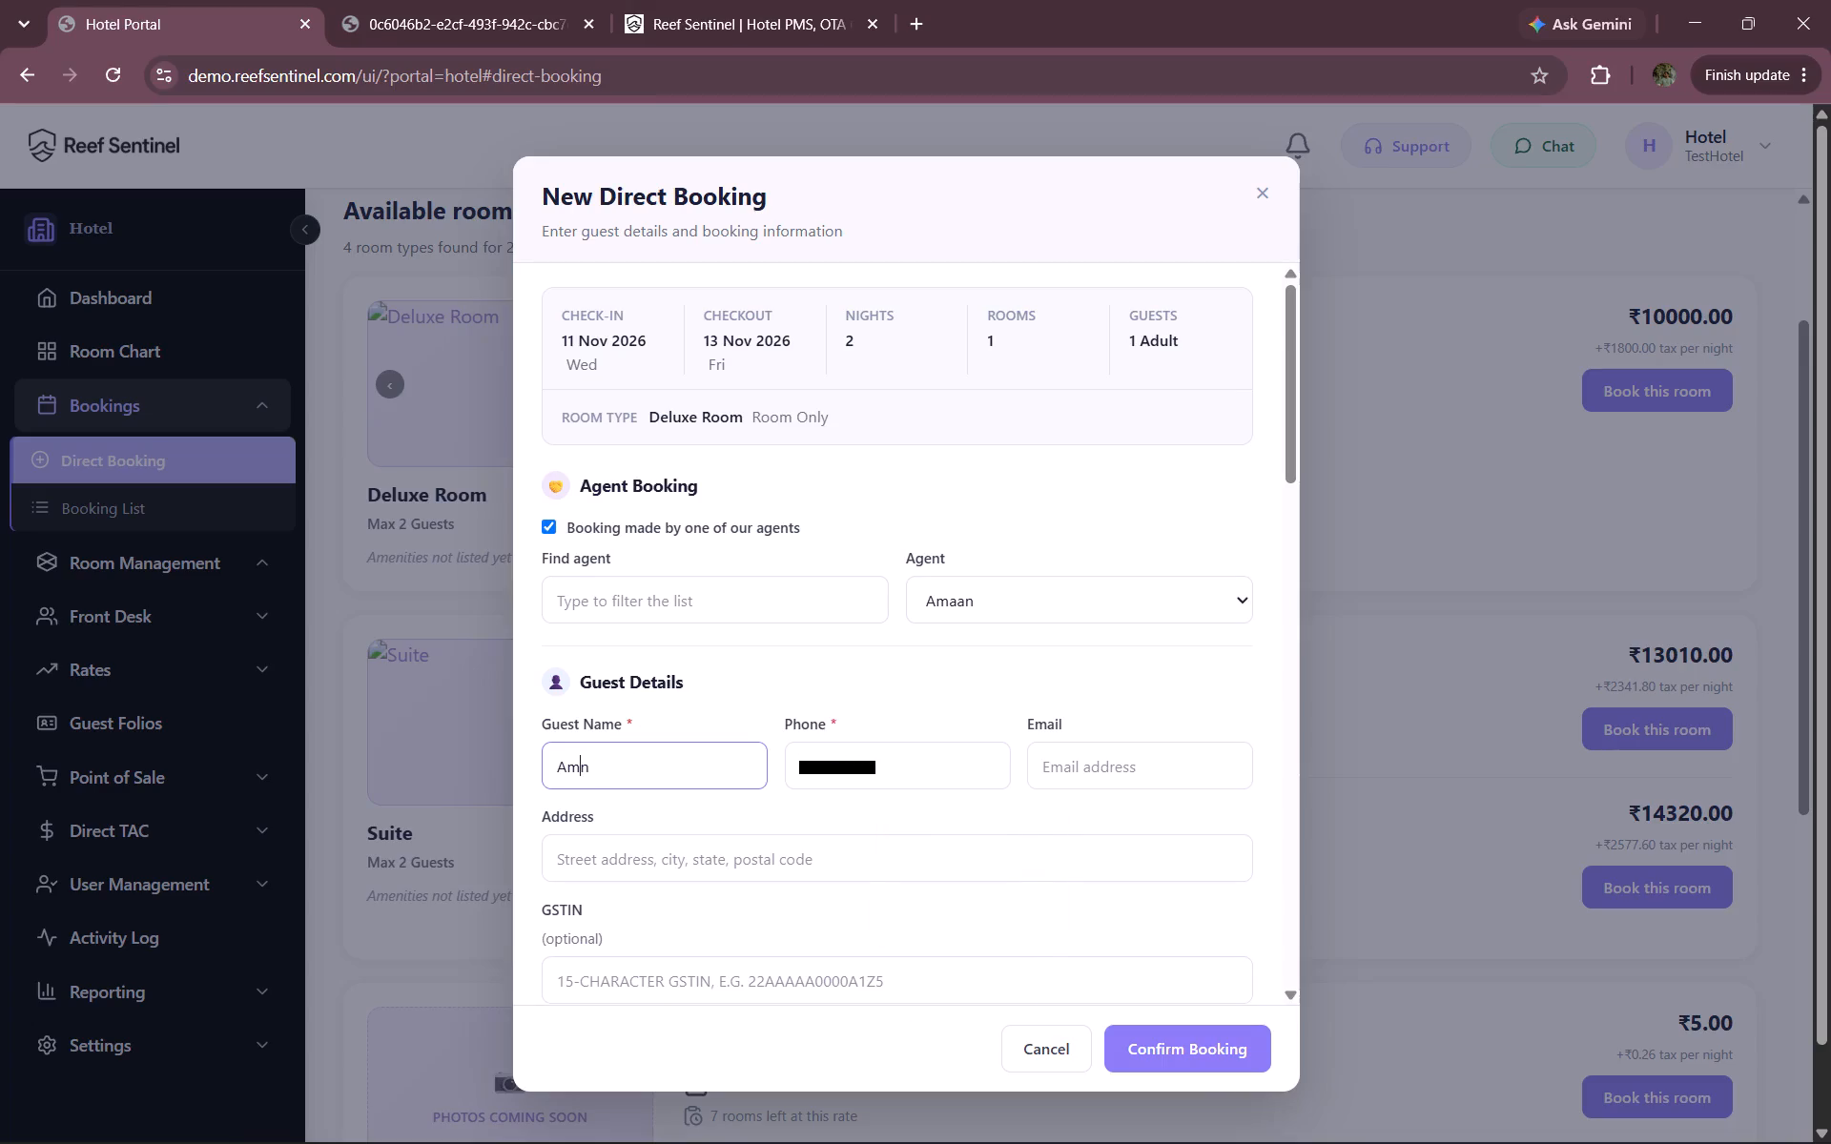
Complete the guest name as Ameeen, confirm the direct booking for the Deluxe Room and dismiss the confirmation.
{"action": "type", "text": "eee"}
{"action": "scroll", "coordinate": [593, 769], "scroll_direction": "down", "scroll_amount": 5}
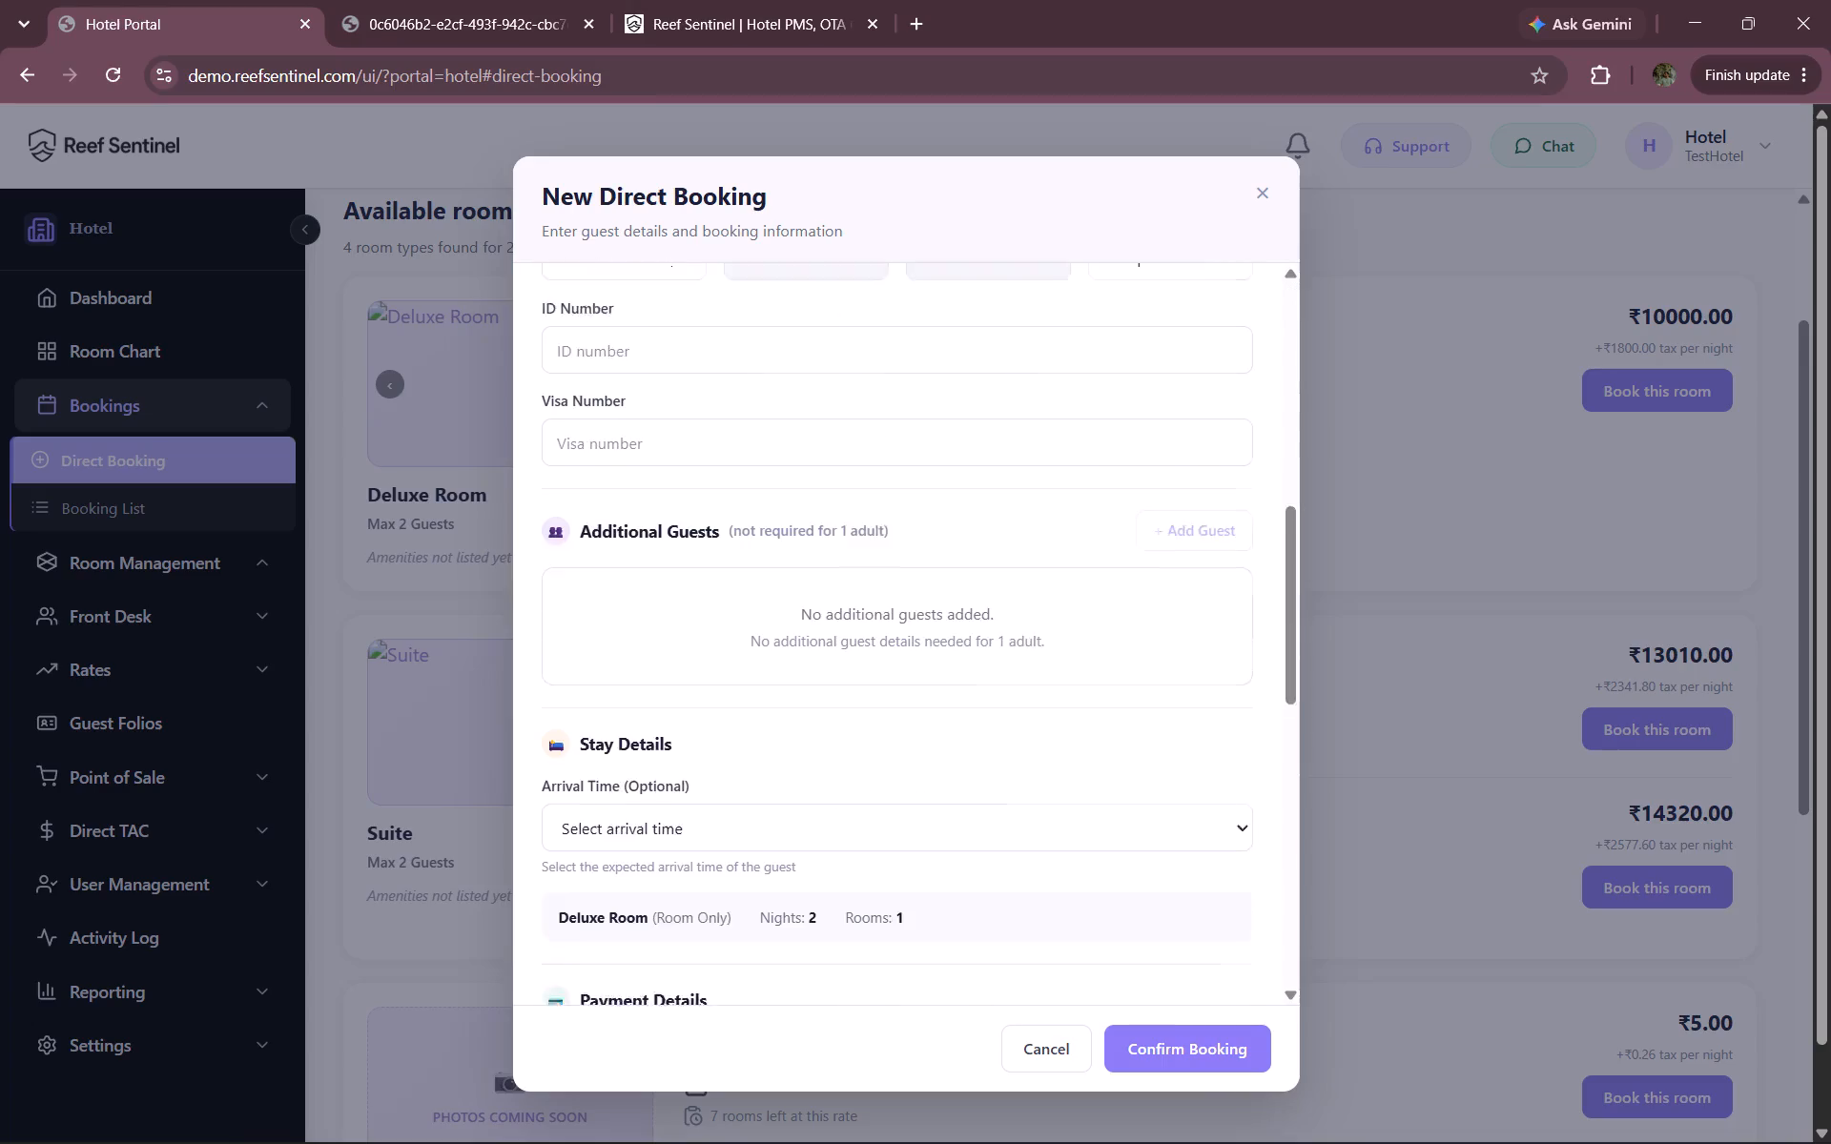
{"action": "scroll", "coordinate": [593, 769], "scroll_direction": "down", "scroll_amount": 1}
{"action": "scroll", "coordinate": [1070, 929], "scroll_direction": "down", "scroll_amount": 1}
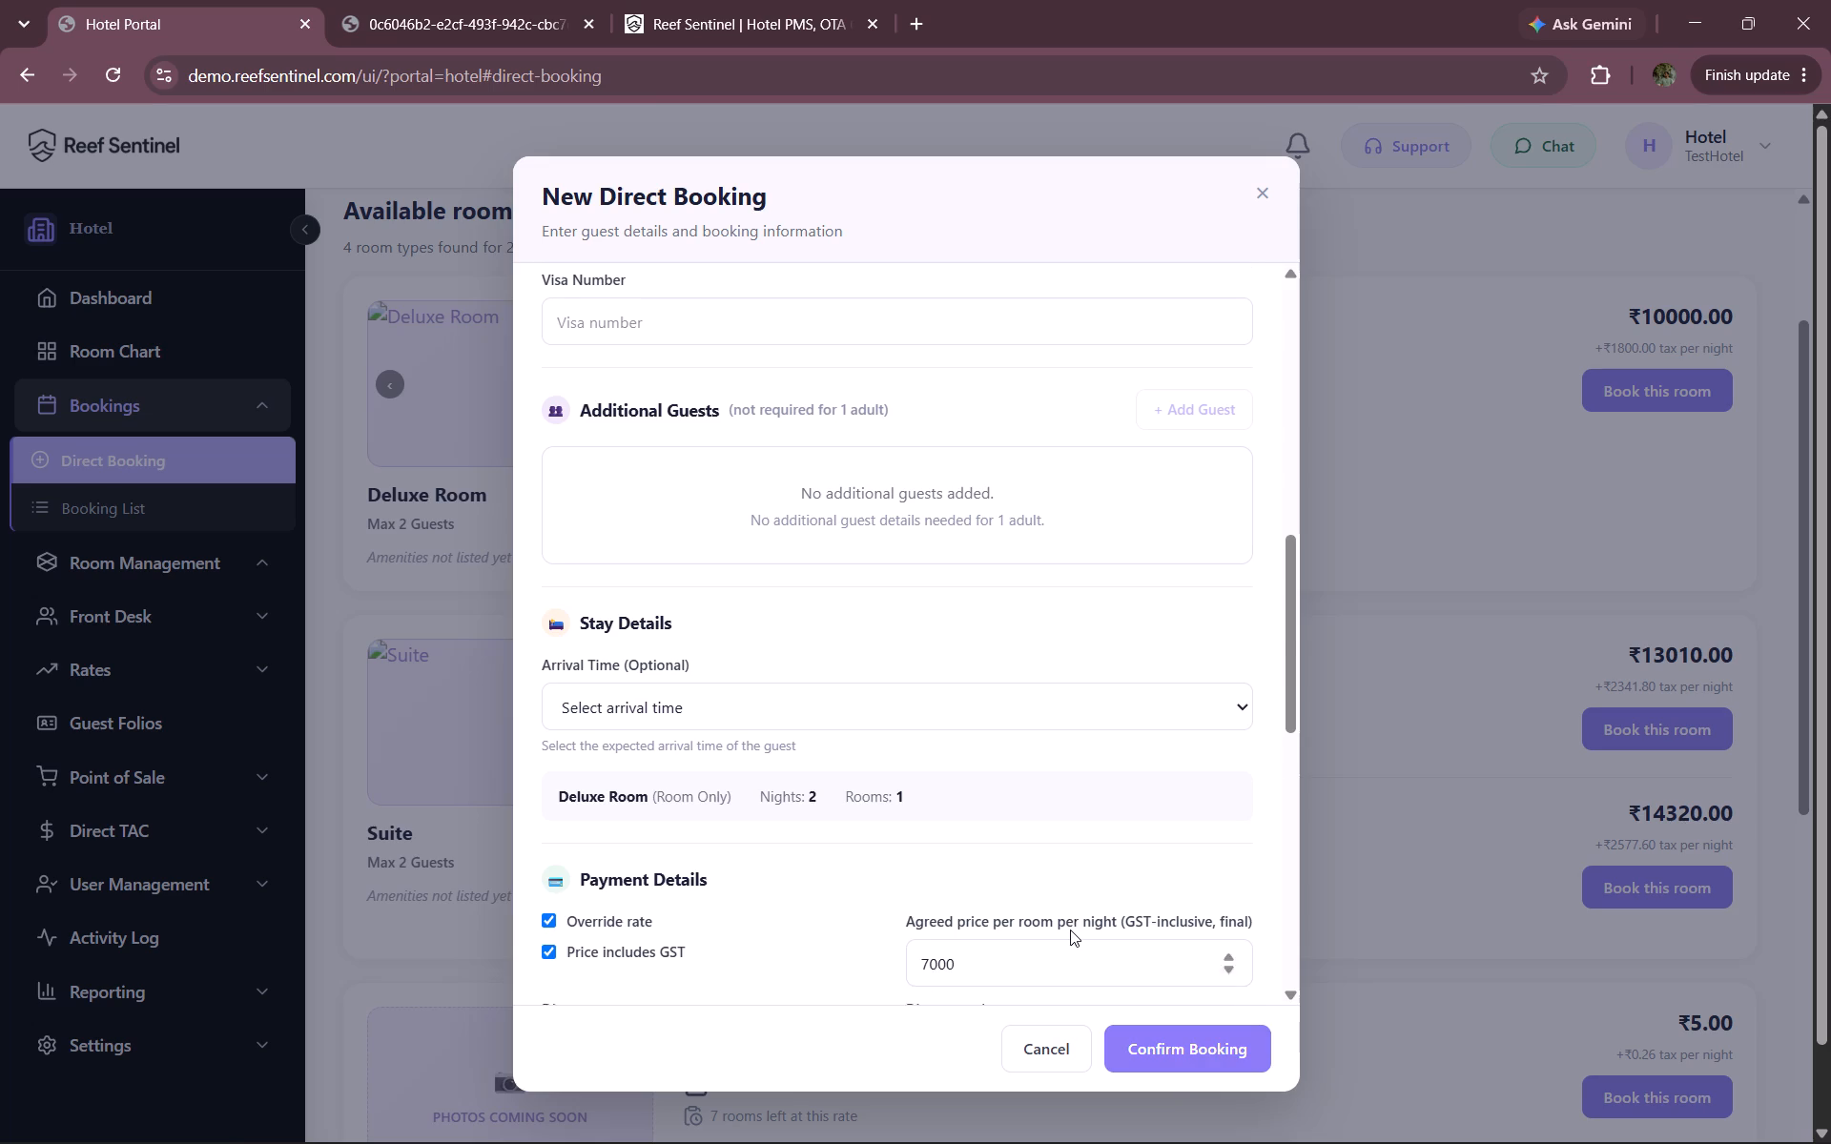
{"action": "scroll", "coordinate": [1070, 929], "scroll_direction": "down", "scroll_amount": 6}
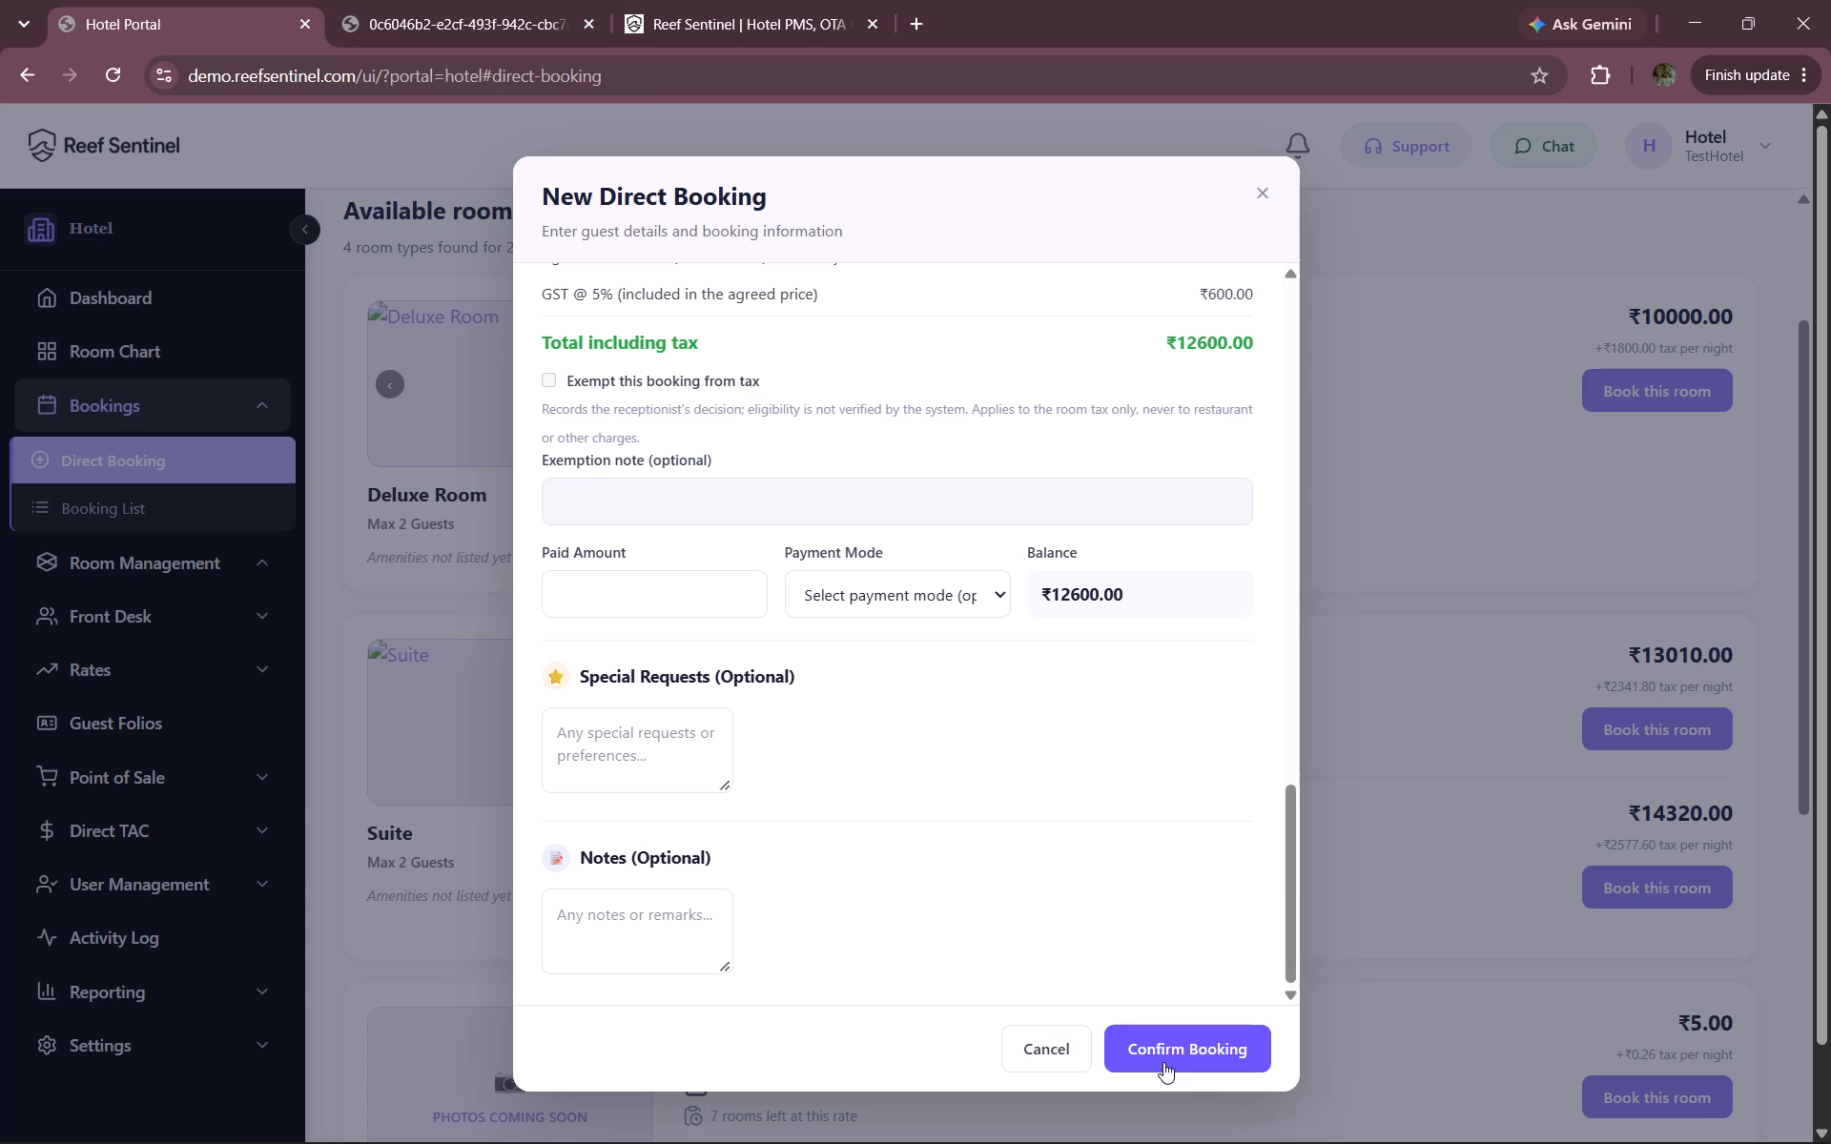
{"action": "left_click", "coordinate": [1163, 1062]}
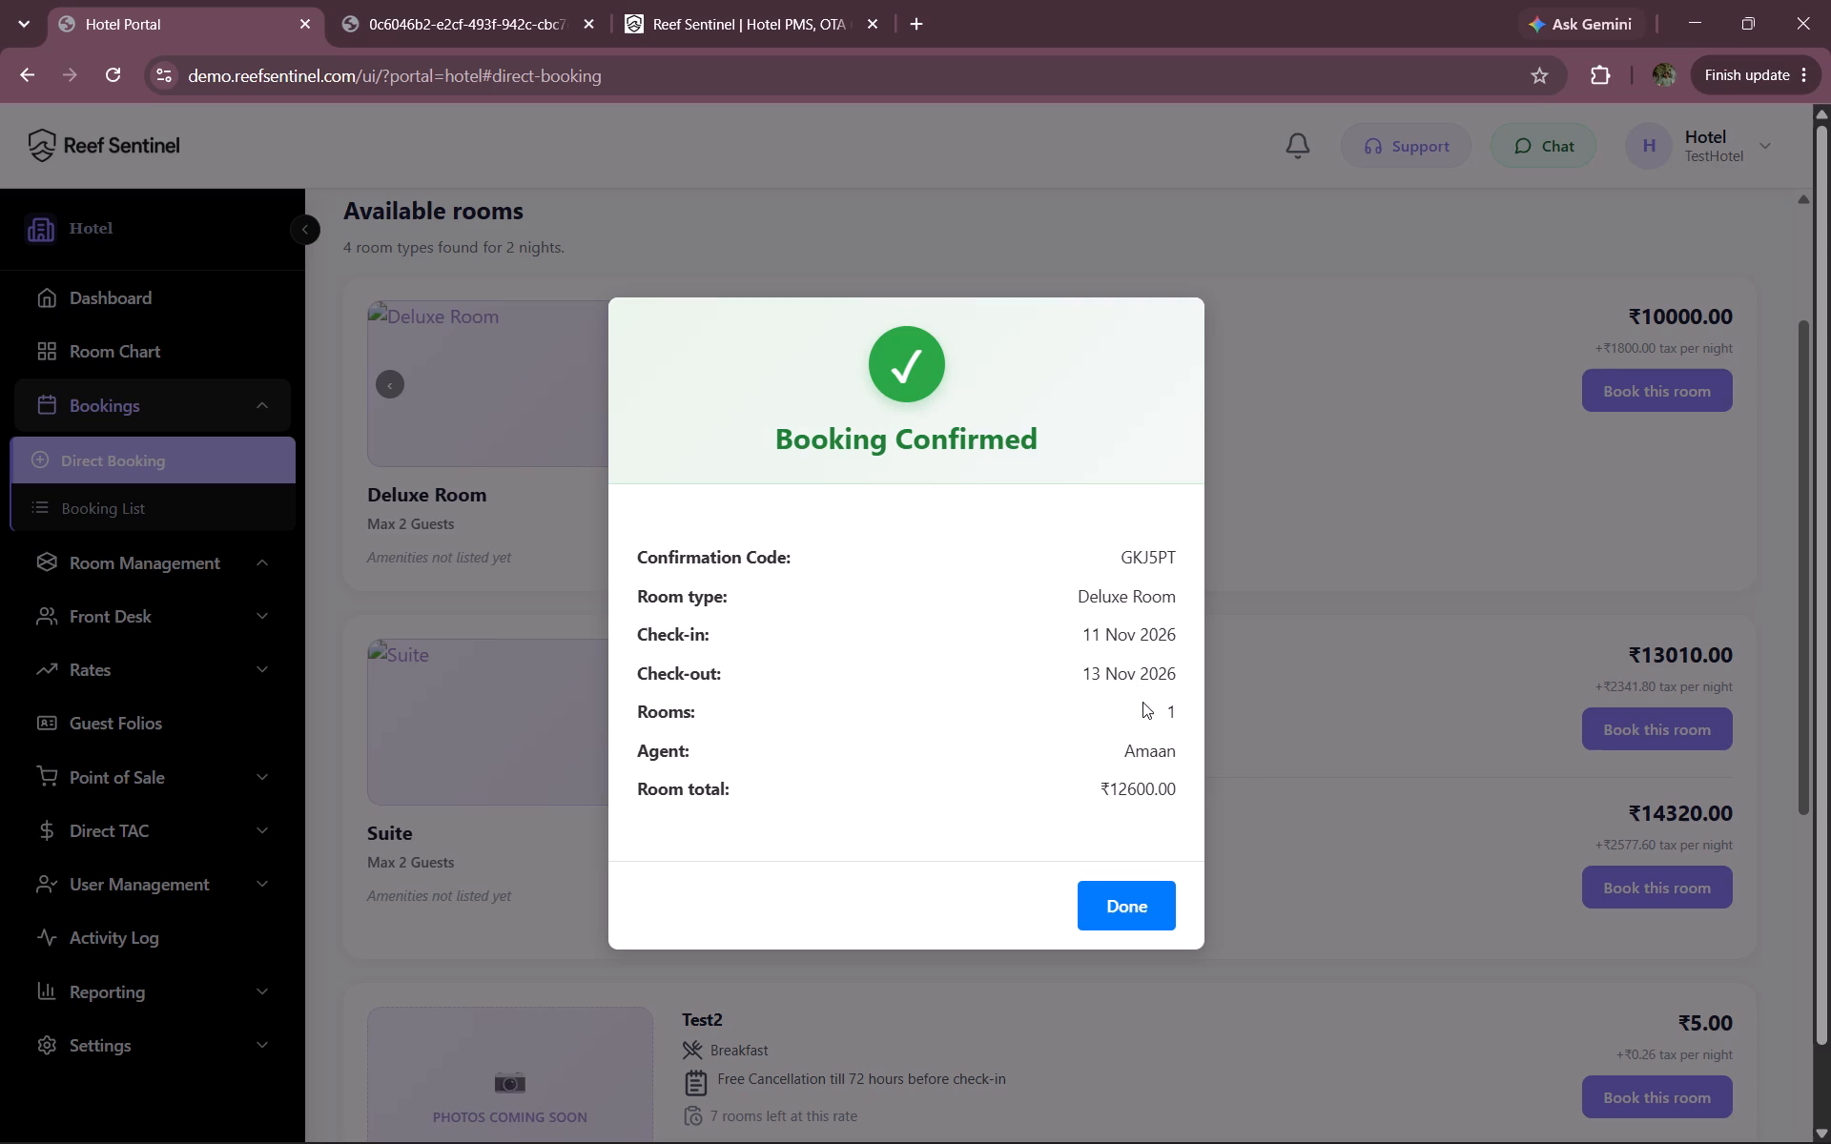
{"action": "left_click", "coordinate": [1123, 913]}
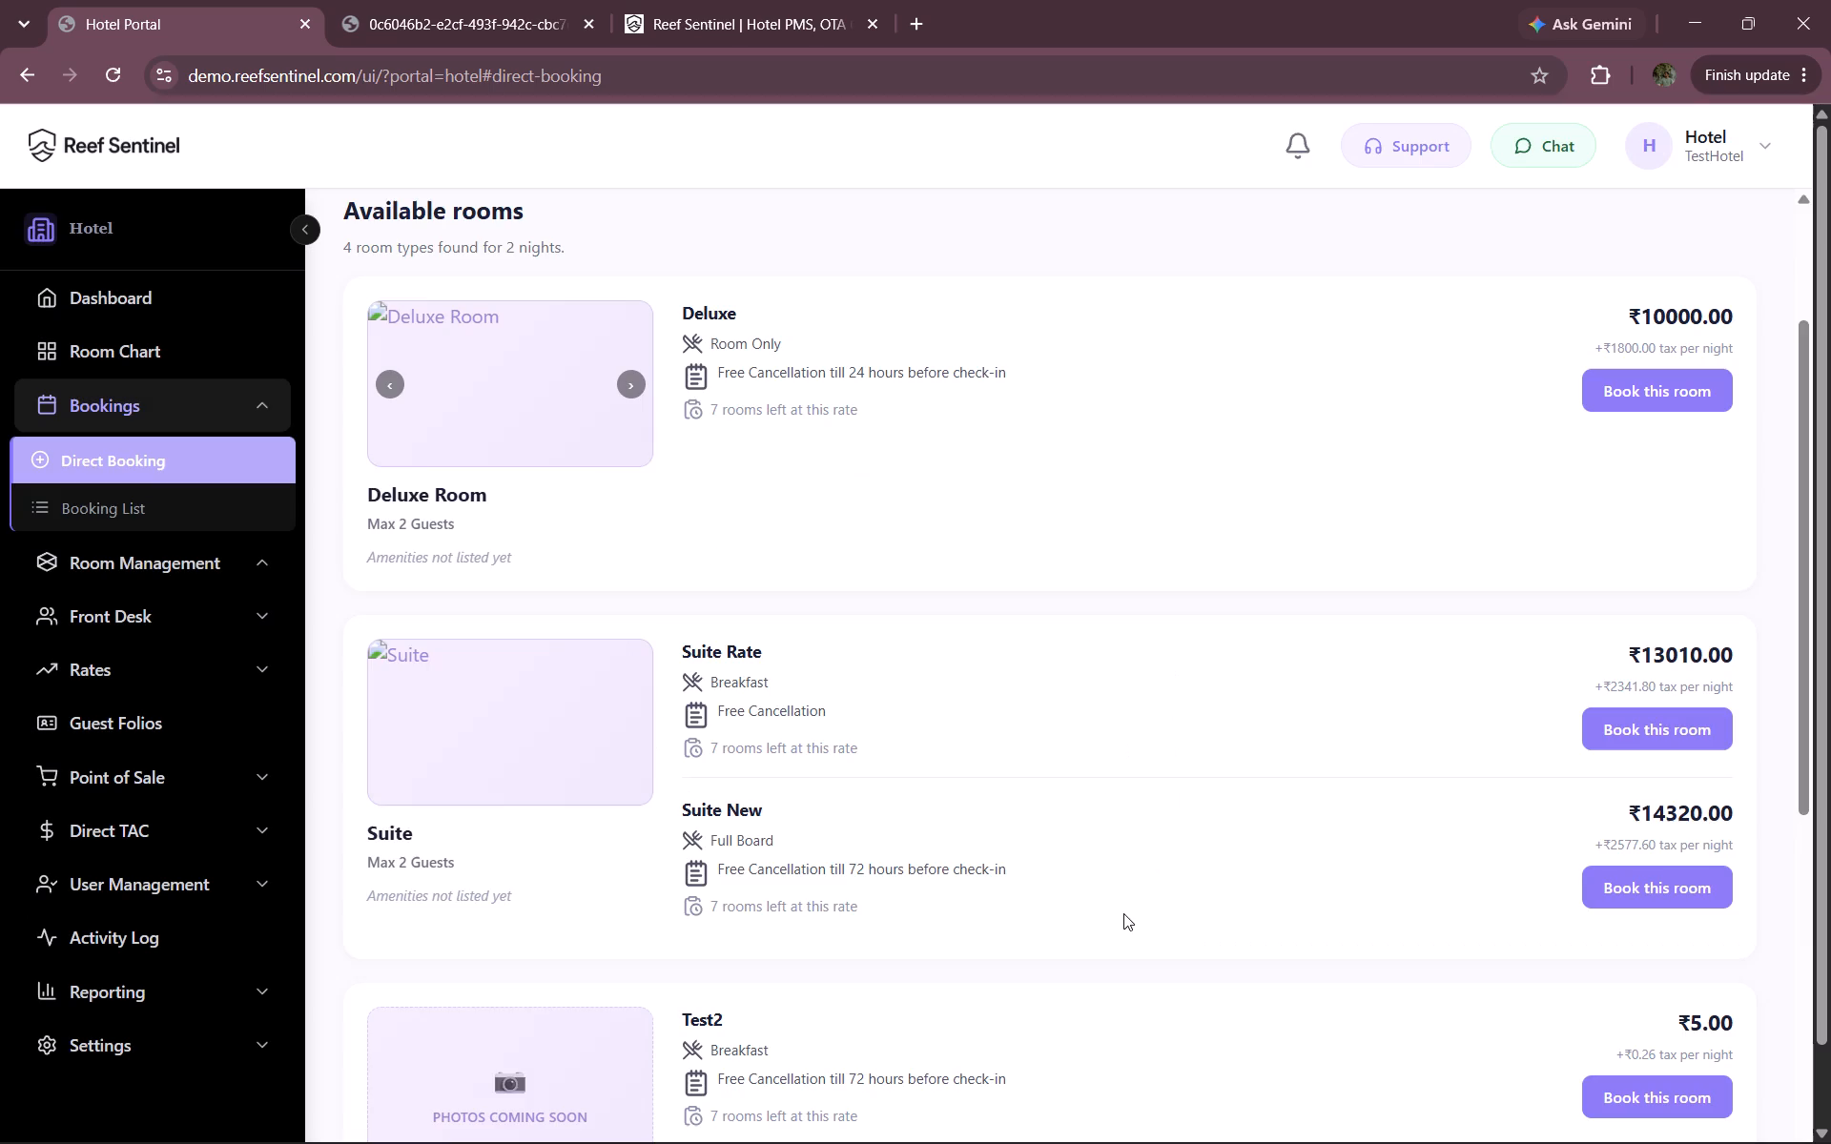
Open the booking list and check the new booking's row for Ameeen.
{"action": "left_click", "coordinate": [68, 520]}
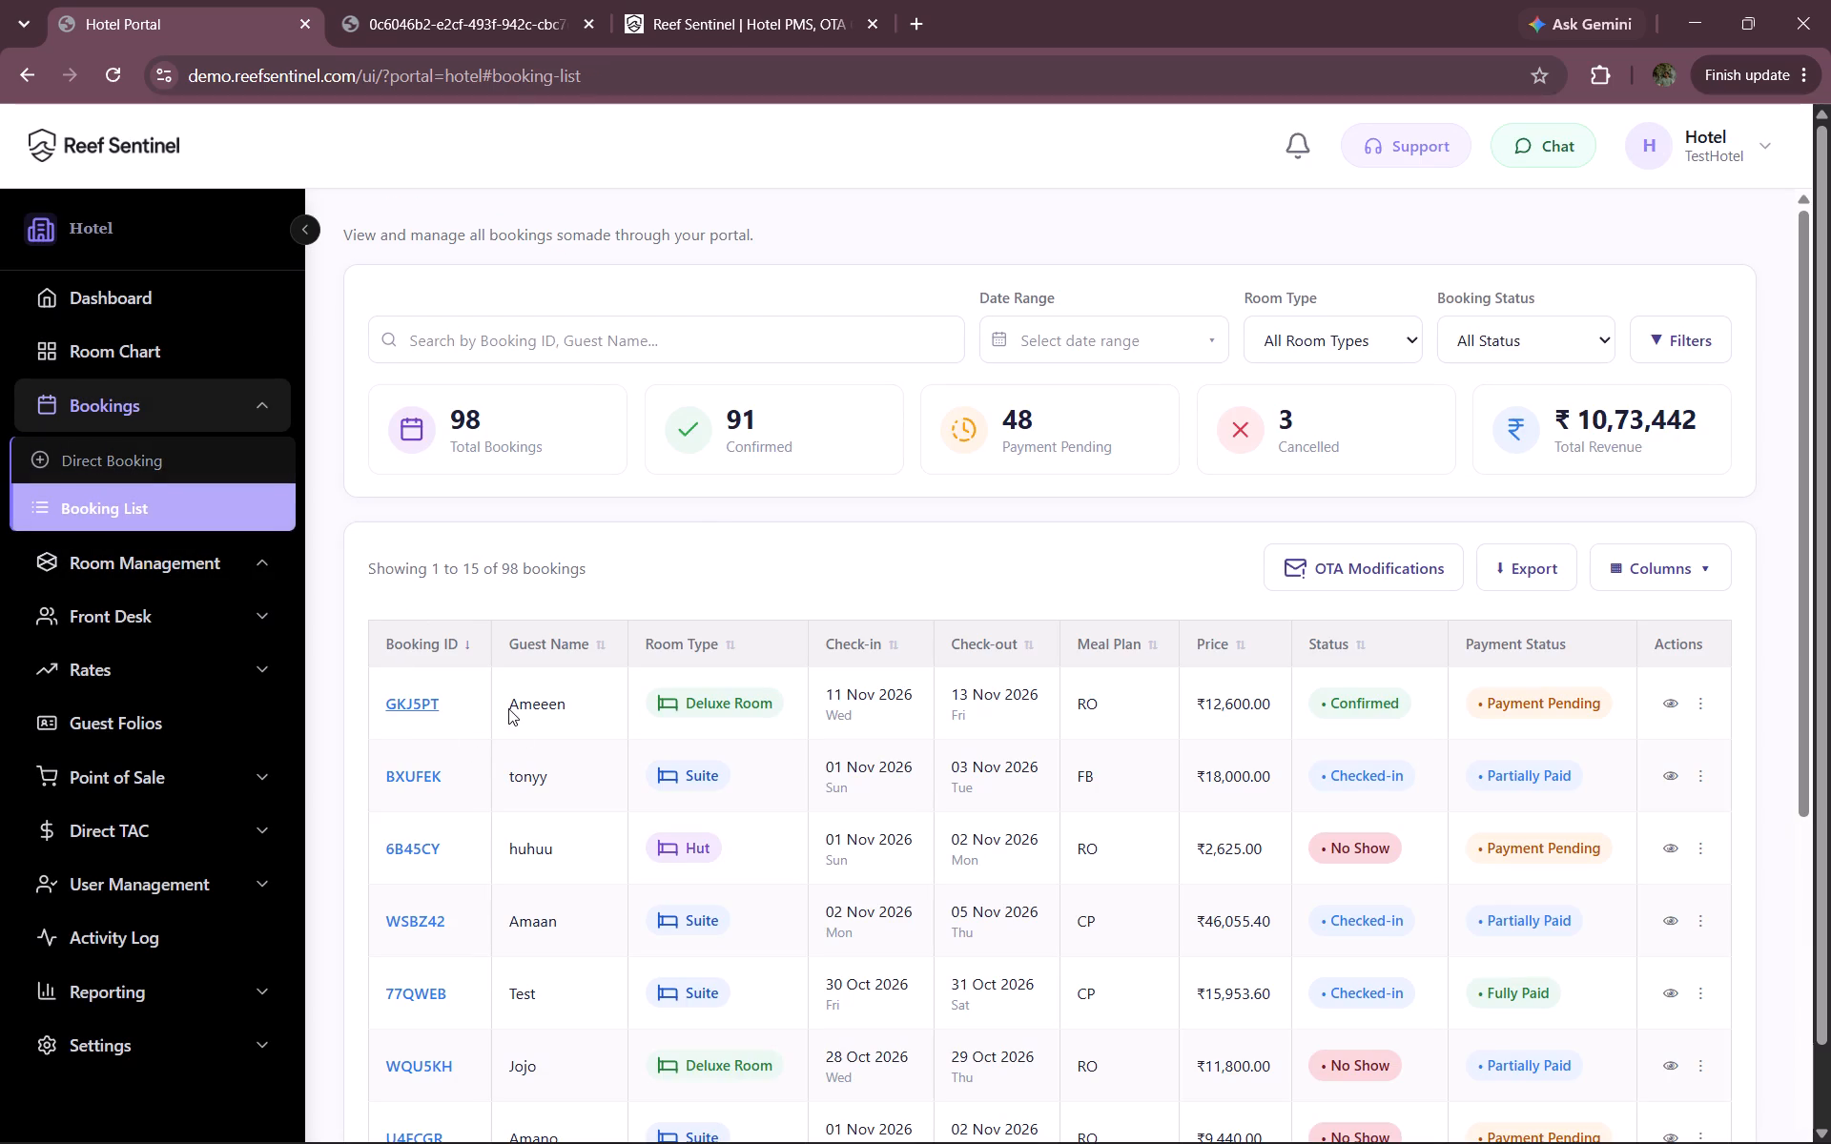
{"action": "left_click_drag", "start_coordinate": [508, 708], "coordinate": [586, 703]}
{"action": "left_click", "coordinate": [586, 703]}
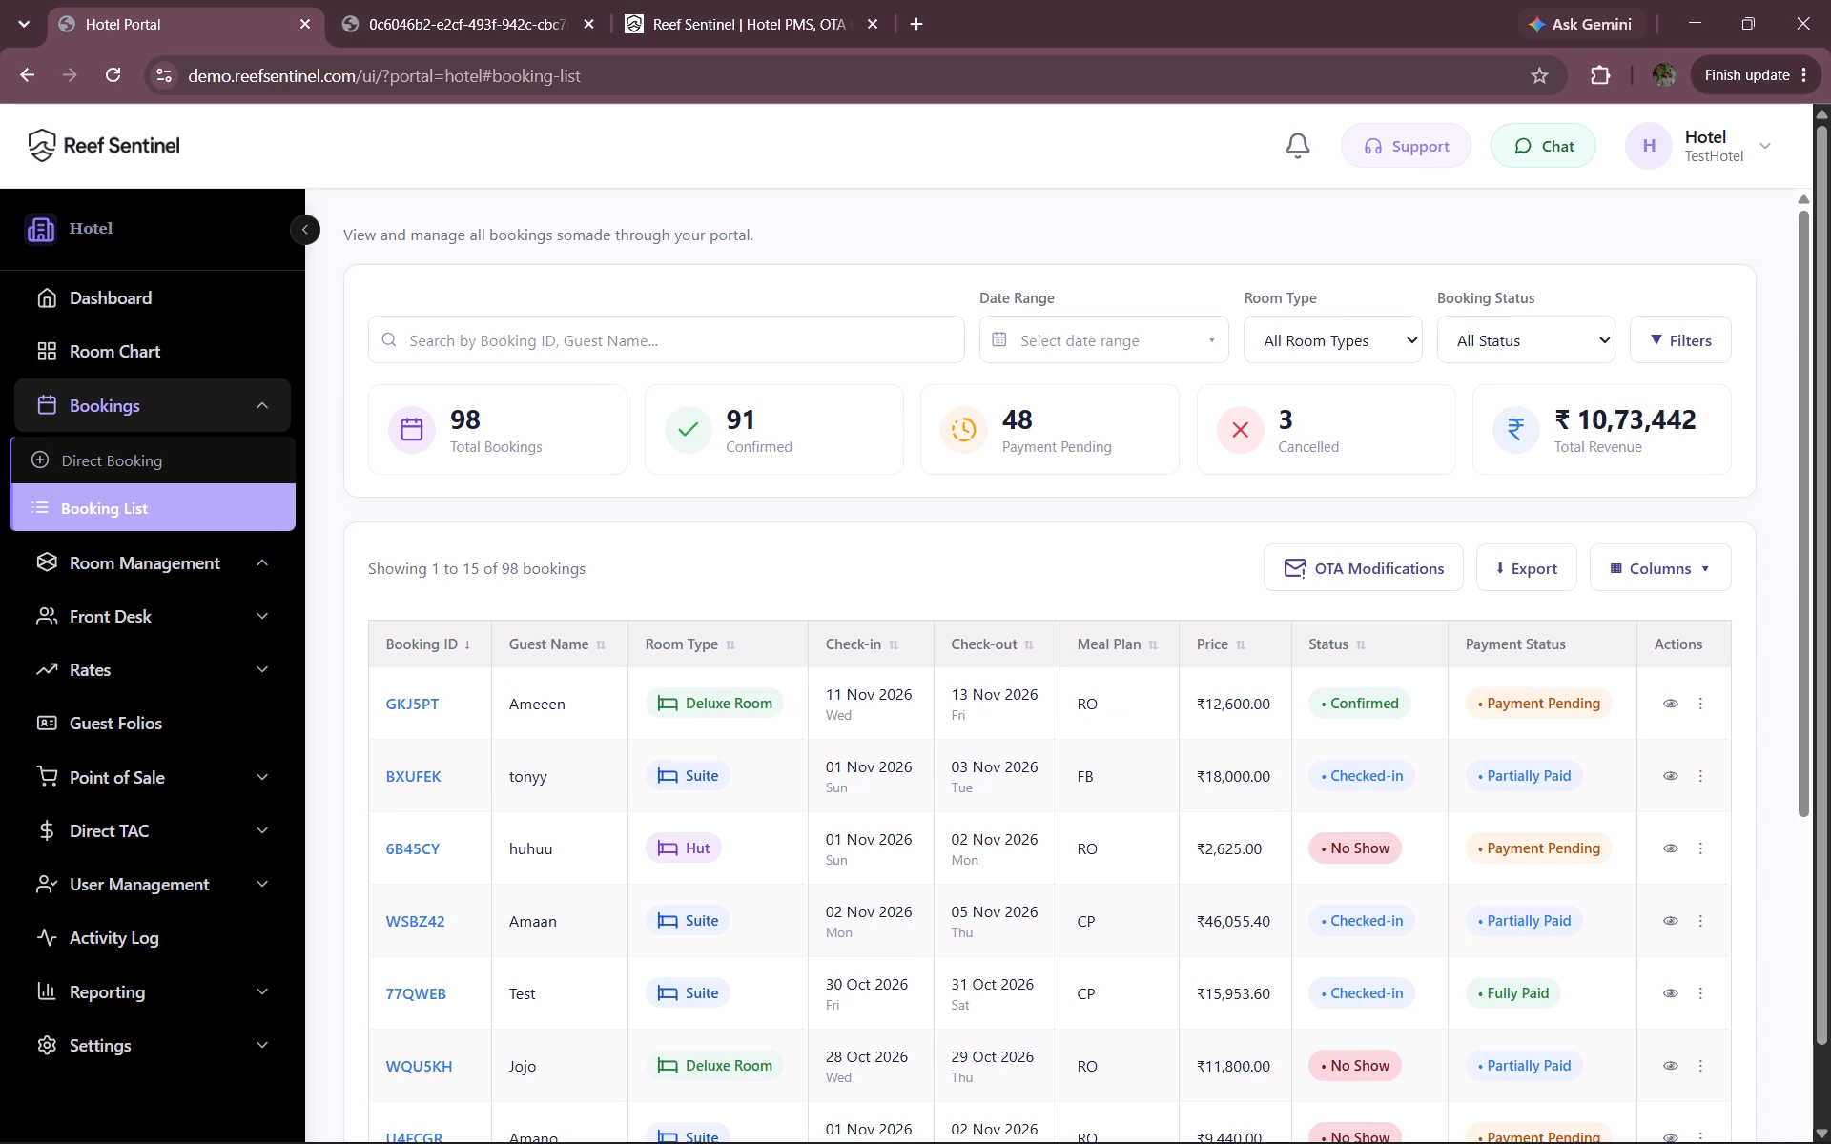
{"action": "scroll", "coordinate": [1385, 699], "scroll_direction": "left", "scroll_amount": 1}
{"action": "left_click", "coordinate": [1677, 705]}
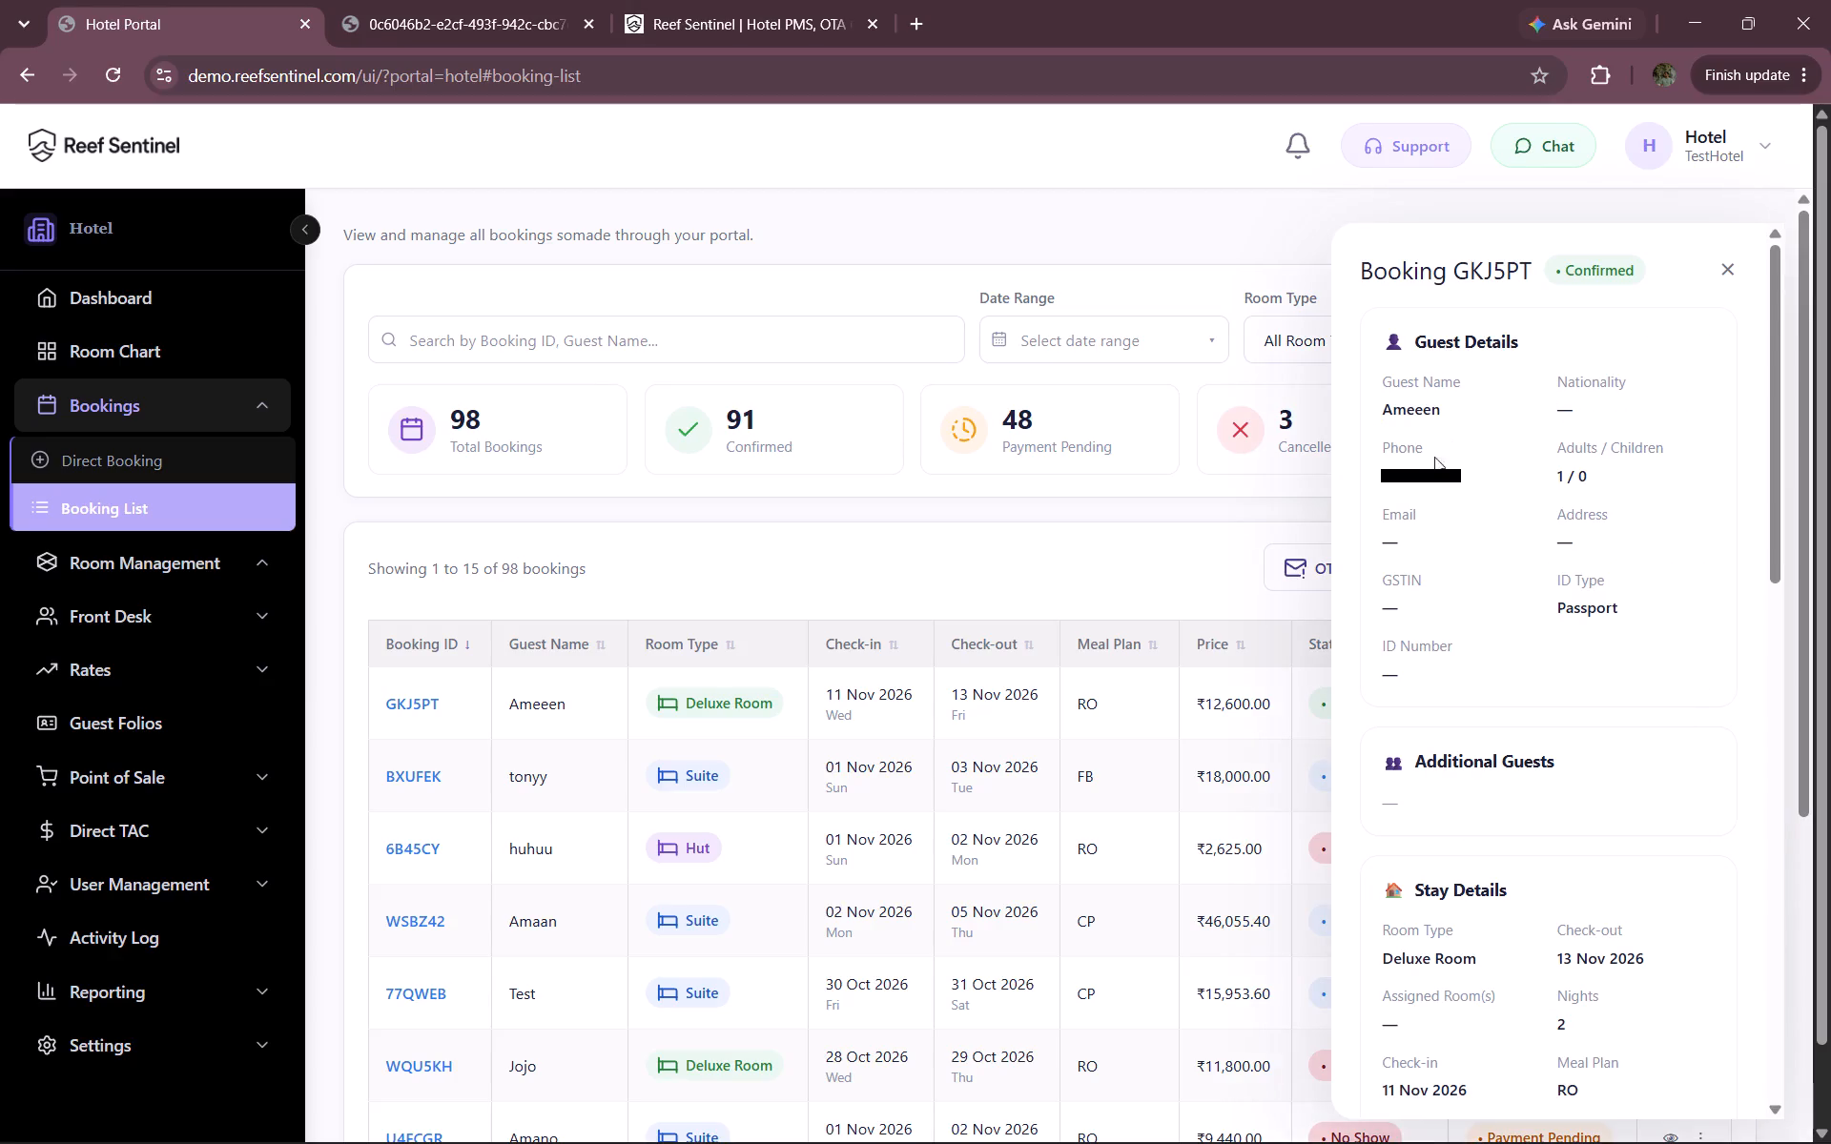
{"action": "scroll", "coordinate": [1584, 722], "scroll_direction": "down", "scroll_amount": 2}
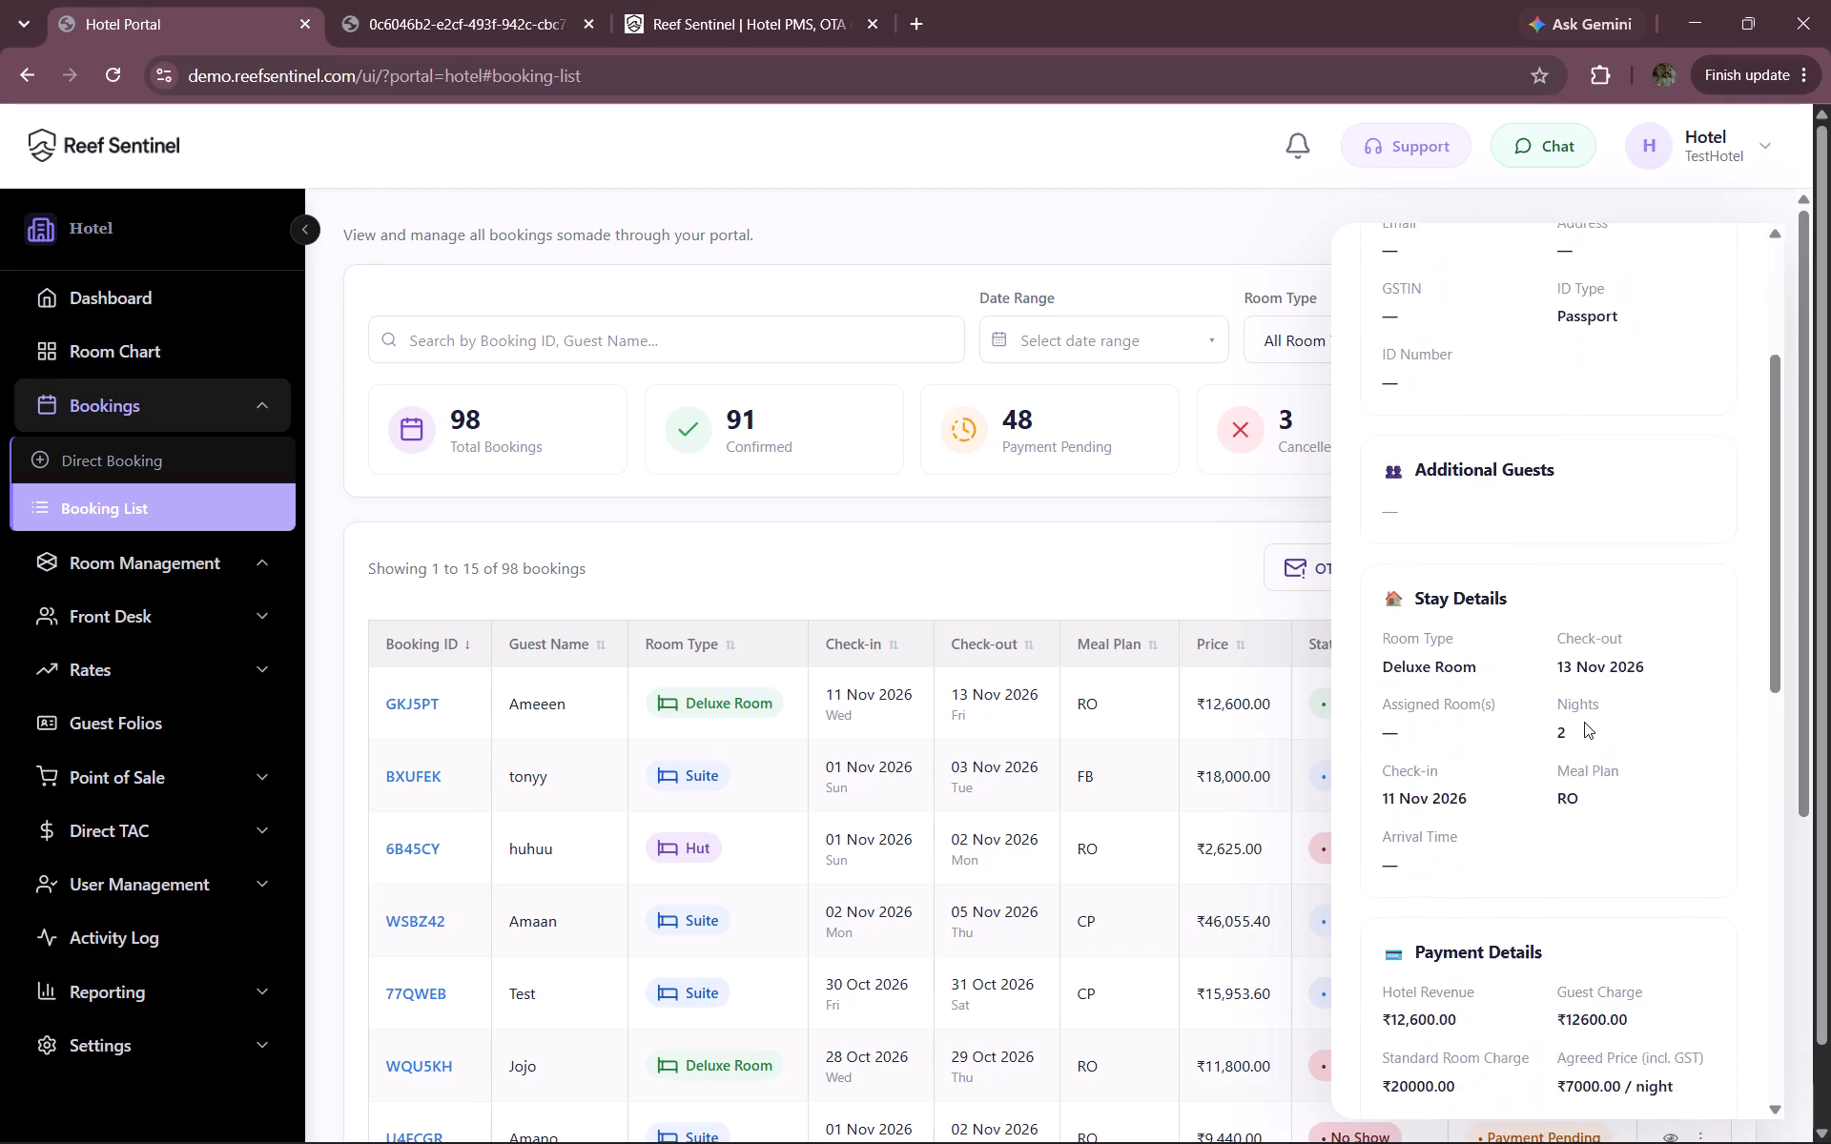
{"action": "scroll", "coordinate": [1584, 722], "scroll_direction": "down", "scroll_amount": 3}
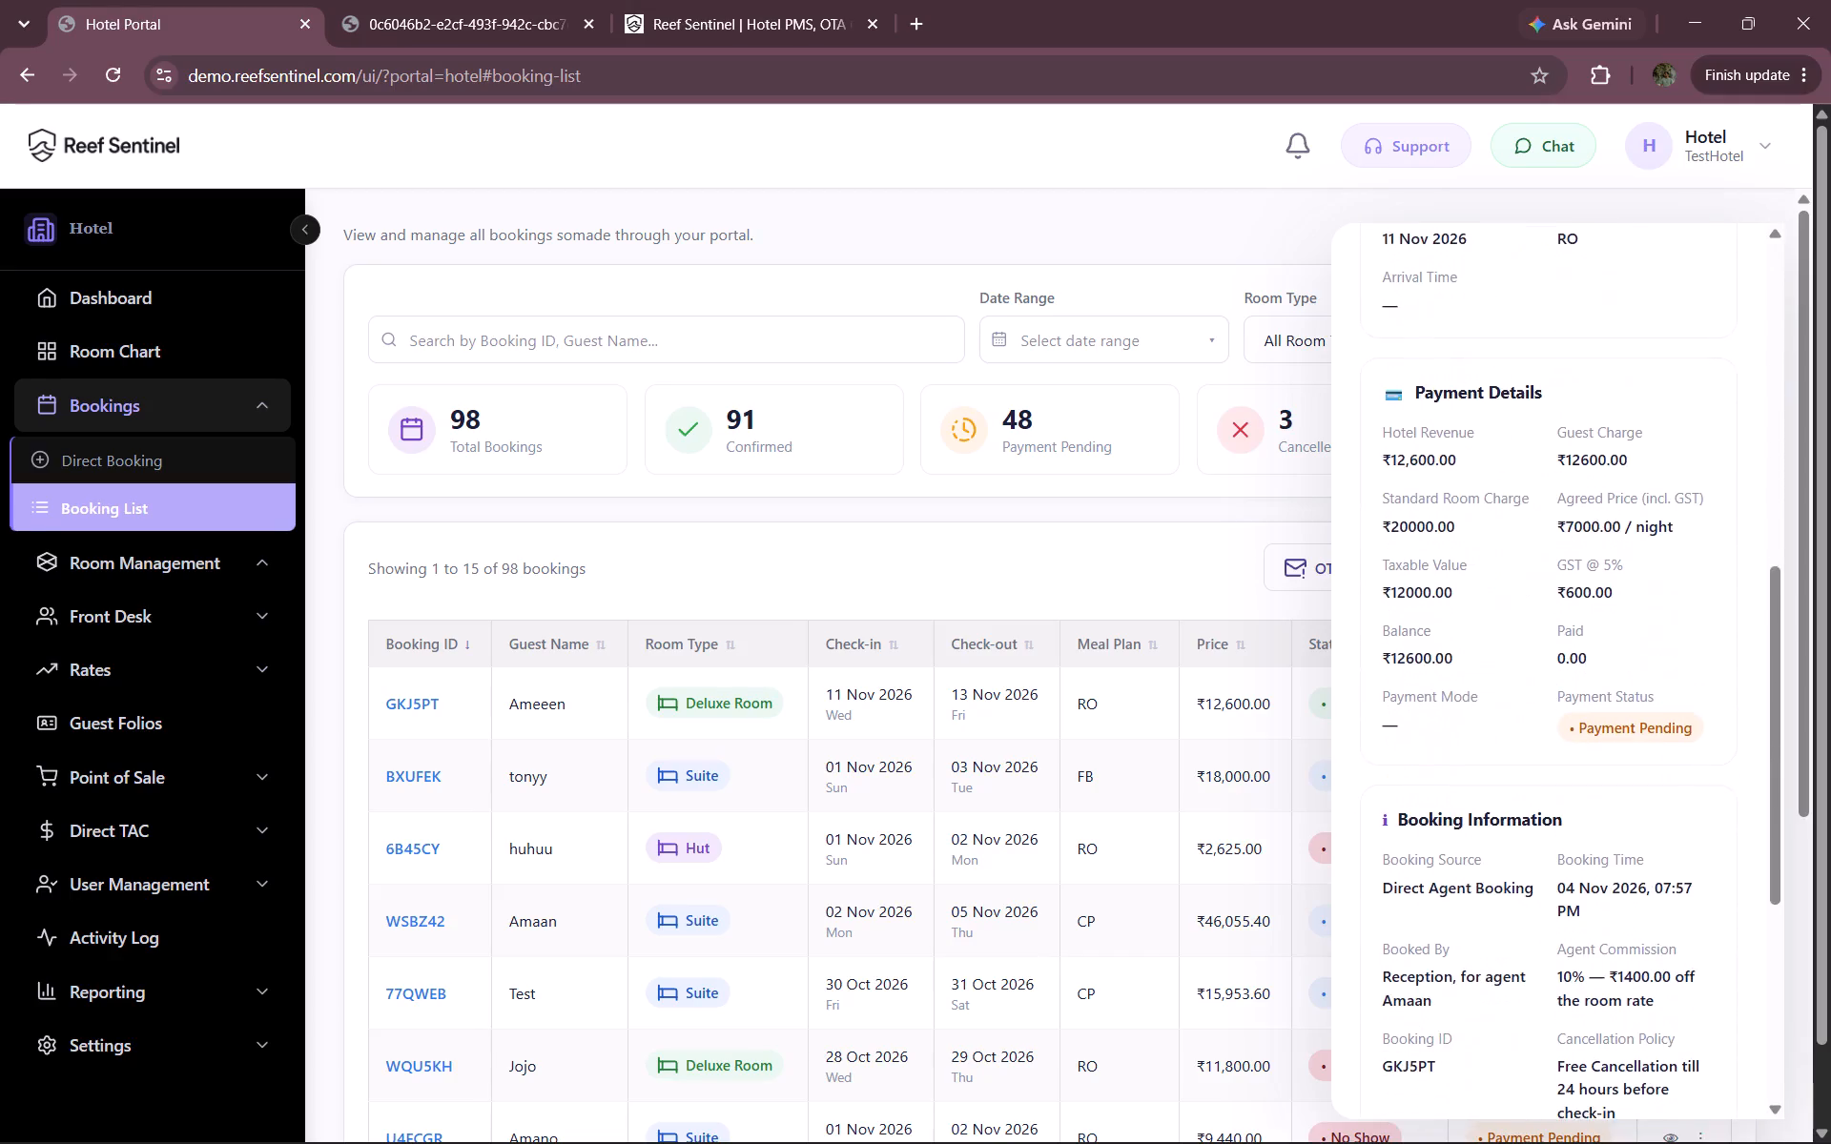
{"action": "scroll", "coordinate": [1584, 722], "scroll_direction": "down", "scroll_amount": 3}
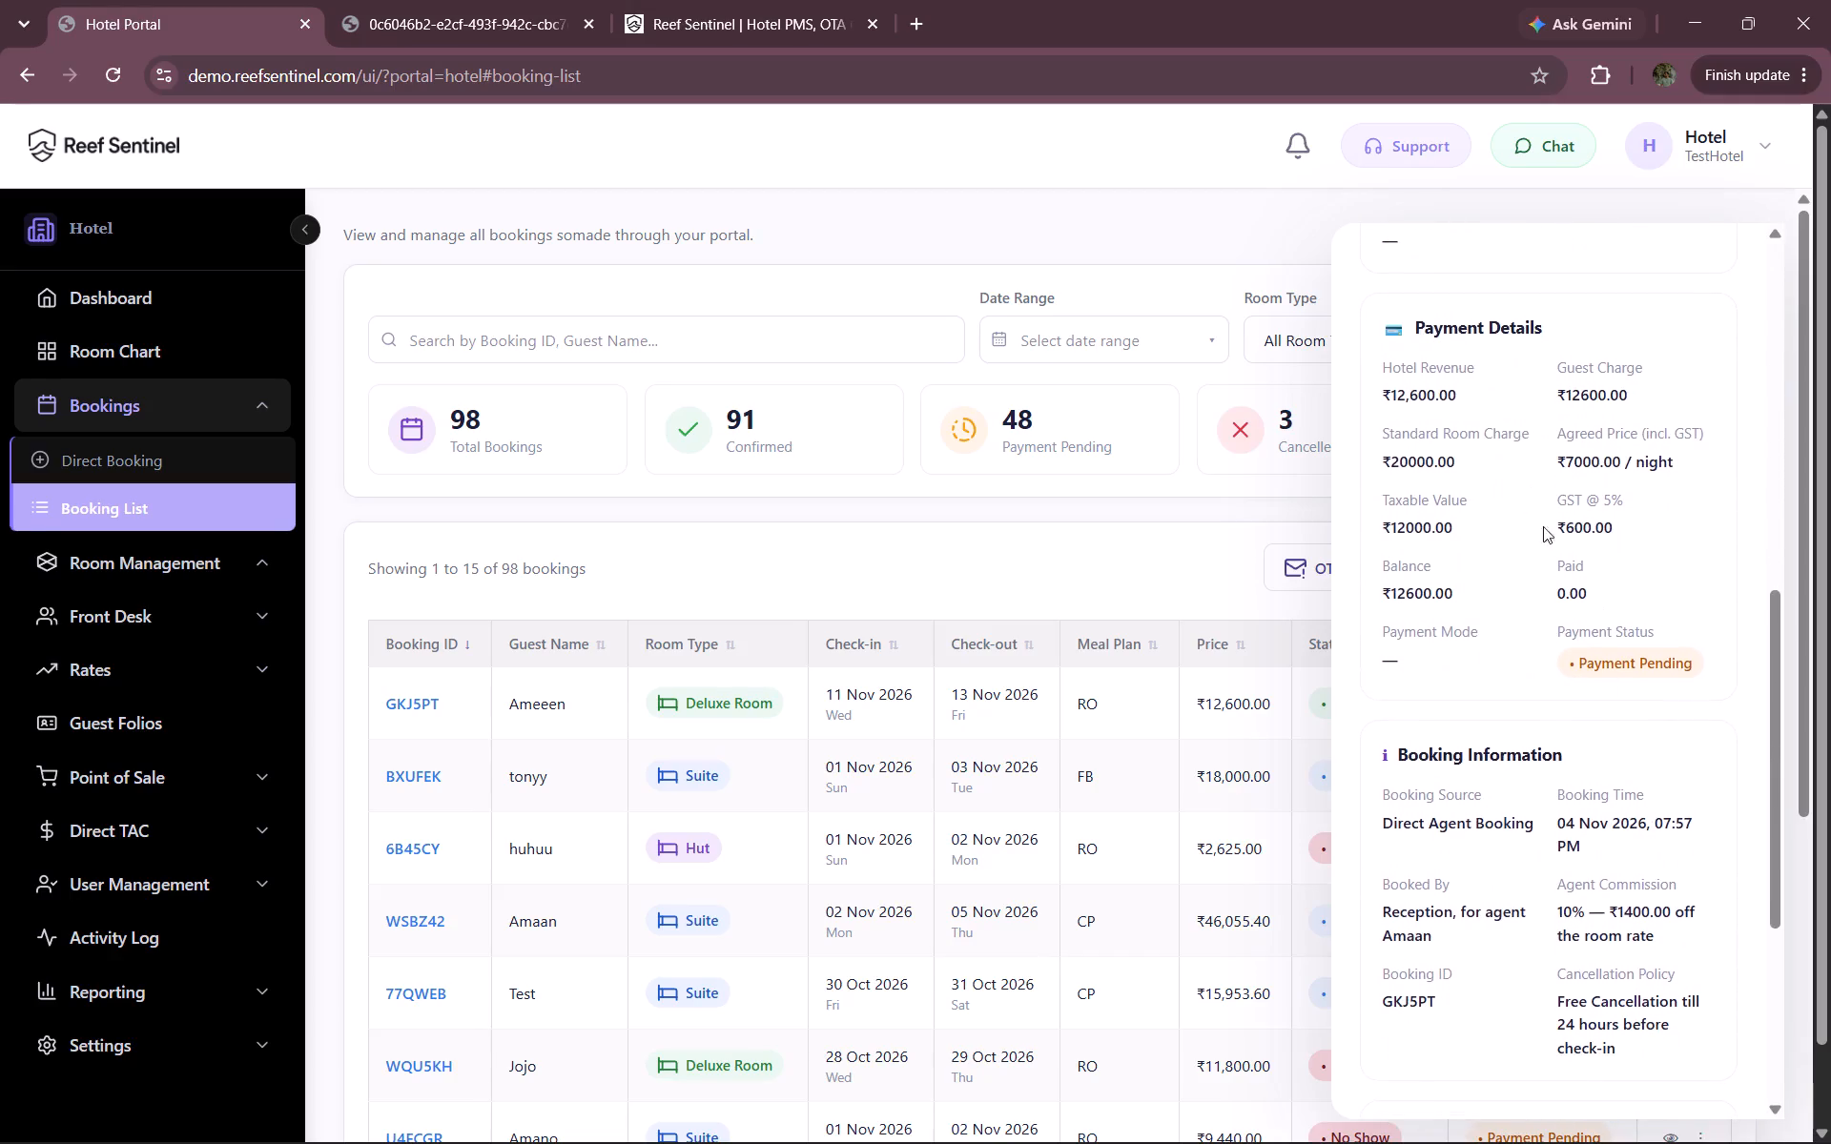
{"action": "scroll", "coordinate": [1544, 592], "scroll_direction": "down", "scroll_amount": 1}
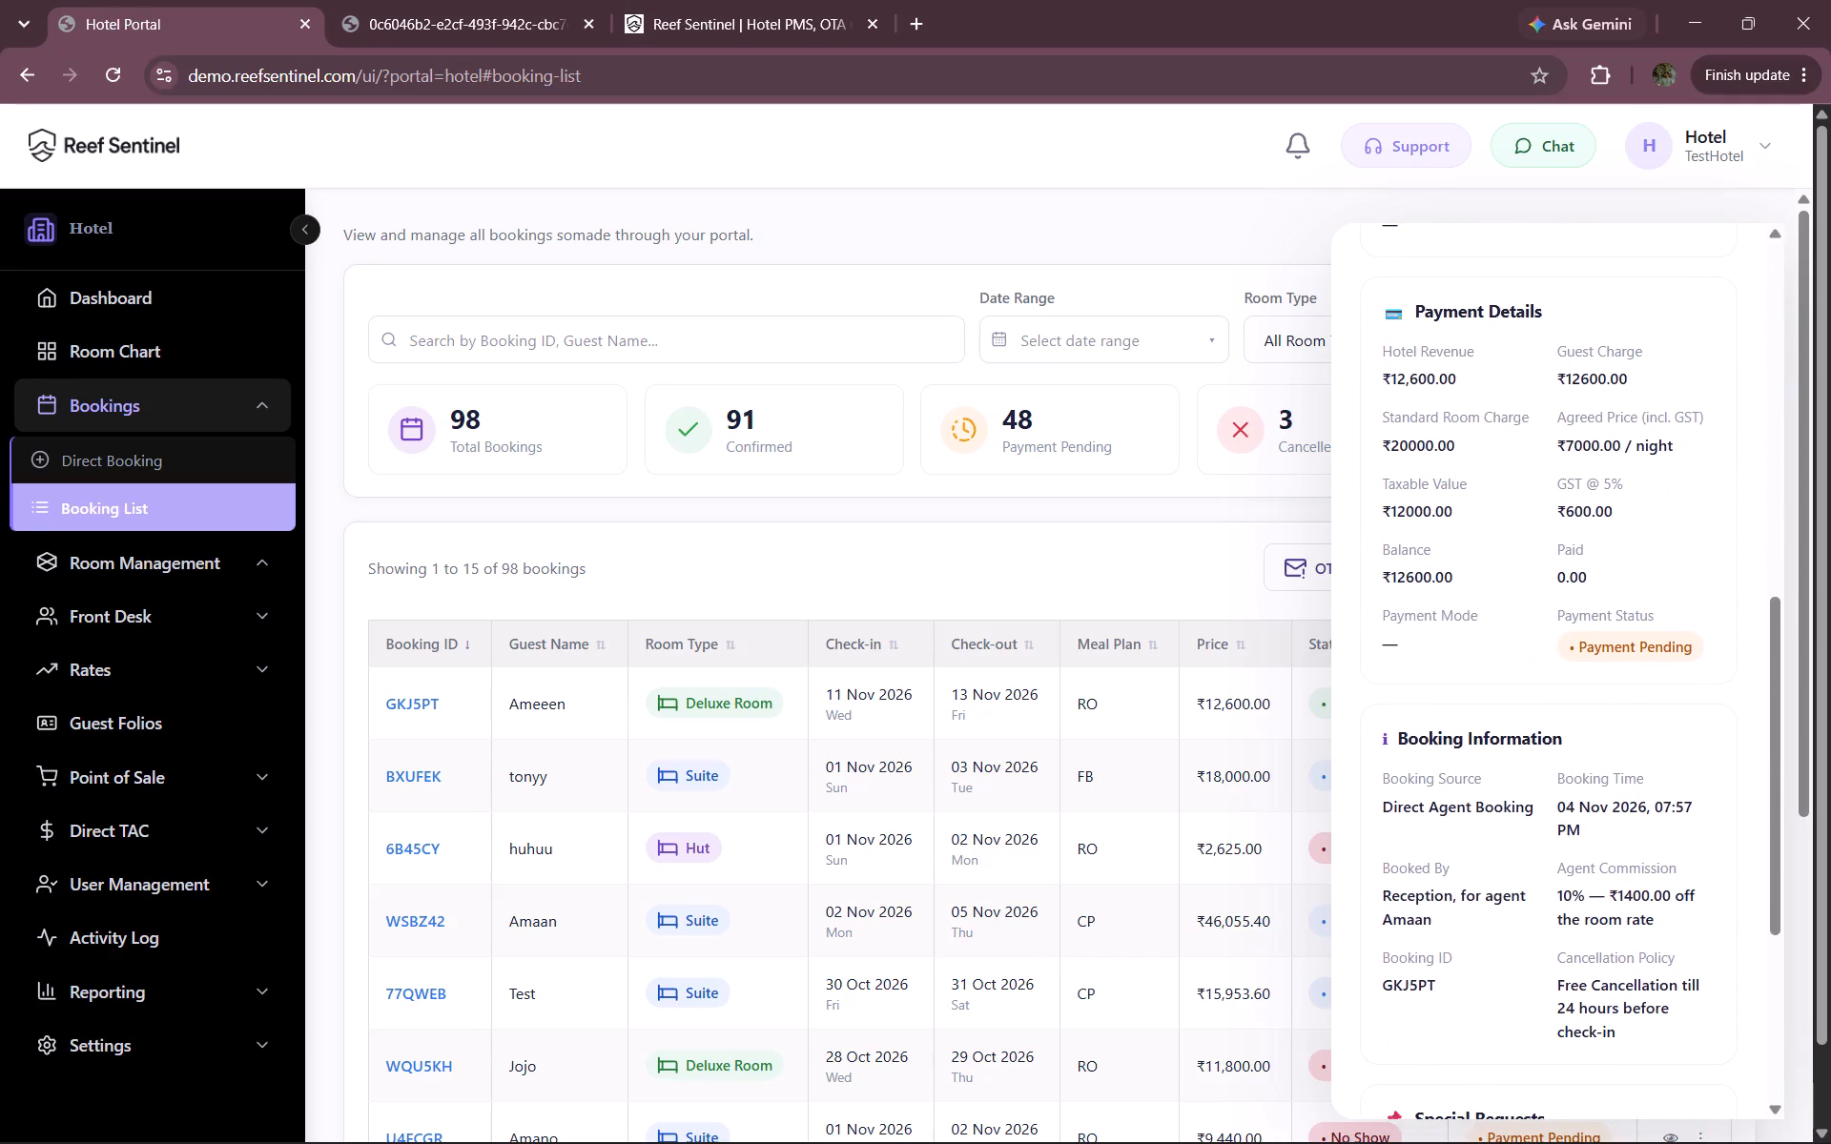
{"action": "scroll", "coordinate": [1610, 585], "scroll_direction": "down", "scroll_amount": 2}
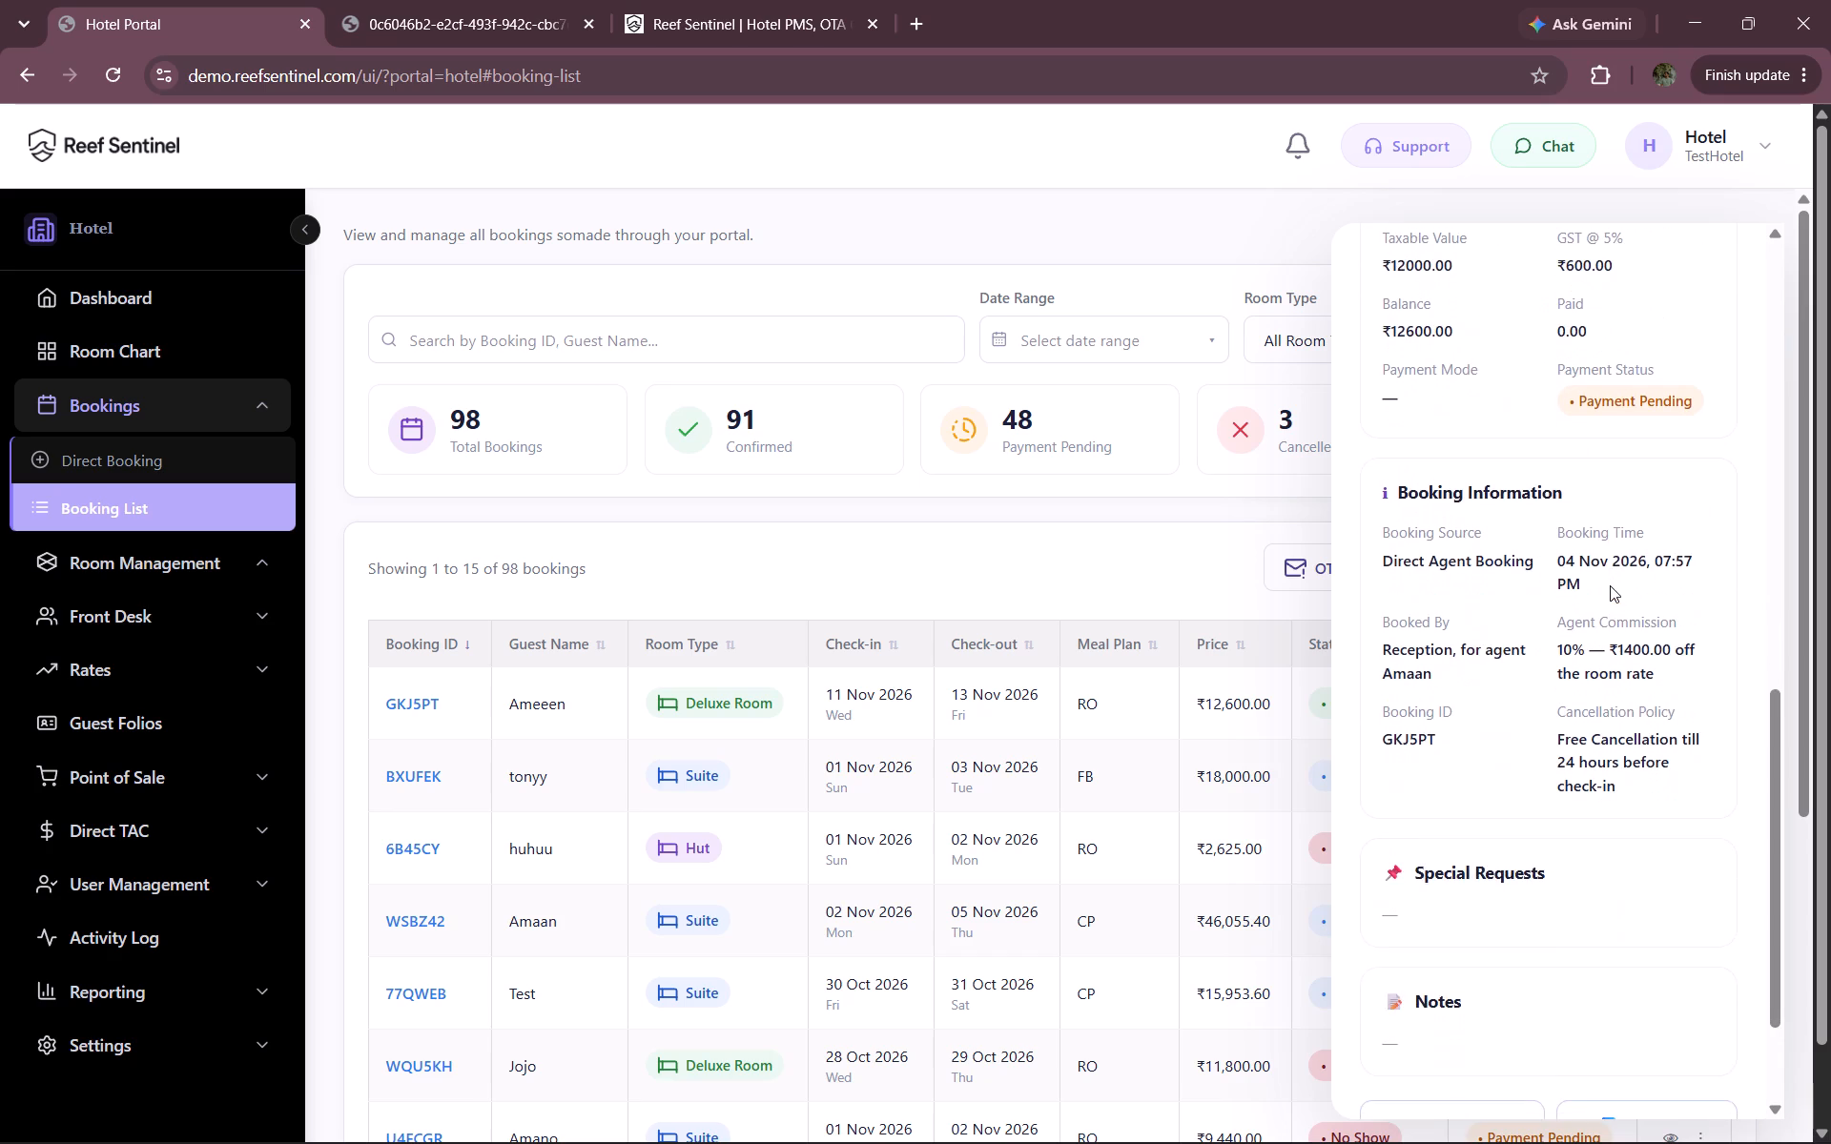
{"action": "scroll", "coordinate": [1610, 585], "scroll_direction": "down", "scroll_amount": 1}
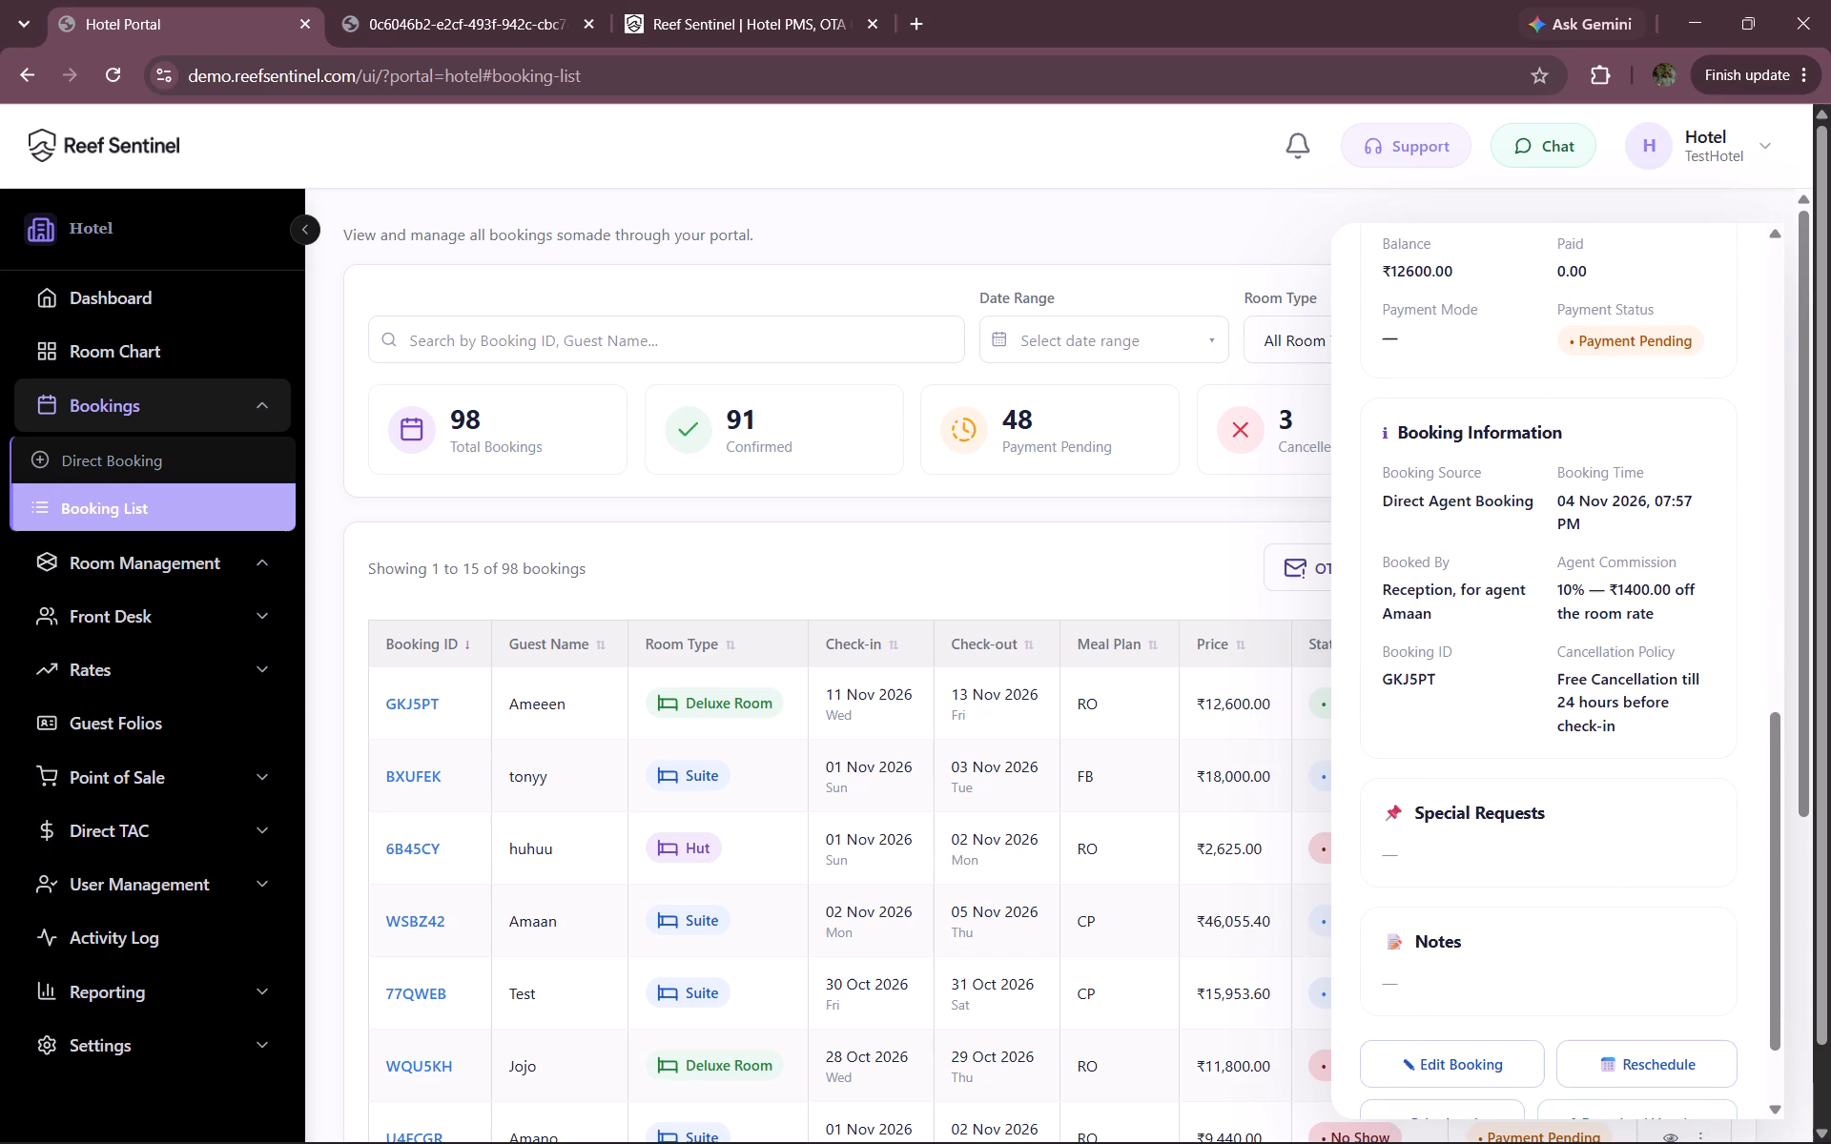
Examine the booking information for its source, booking agent and agent commission, and the available booking actions.
{"action": "left_click_drag", "start_coordinate": [1385, 508], "coordinate": [1537, 513]}
{"action": "left_click", "coordinate": [1537, 513]}
{"action": "left_click_drag", "start_coordinate": [1463, 591], "coordinate": [1459, 622]}
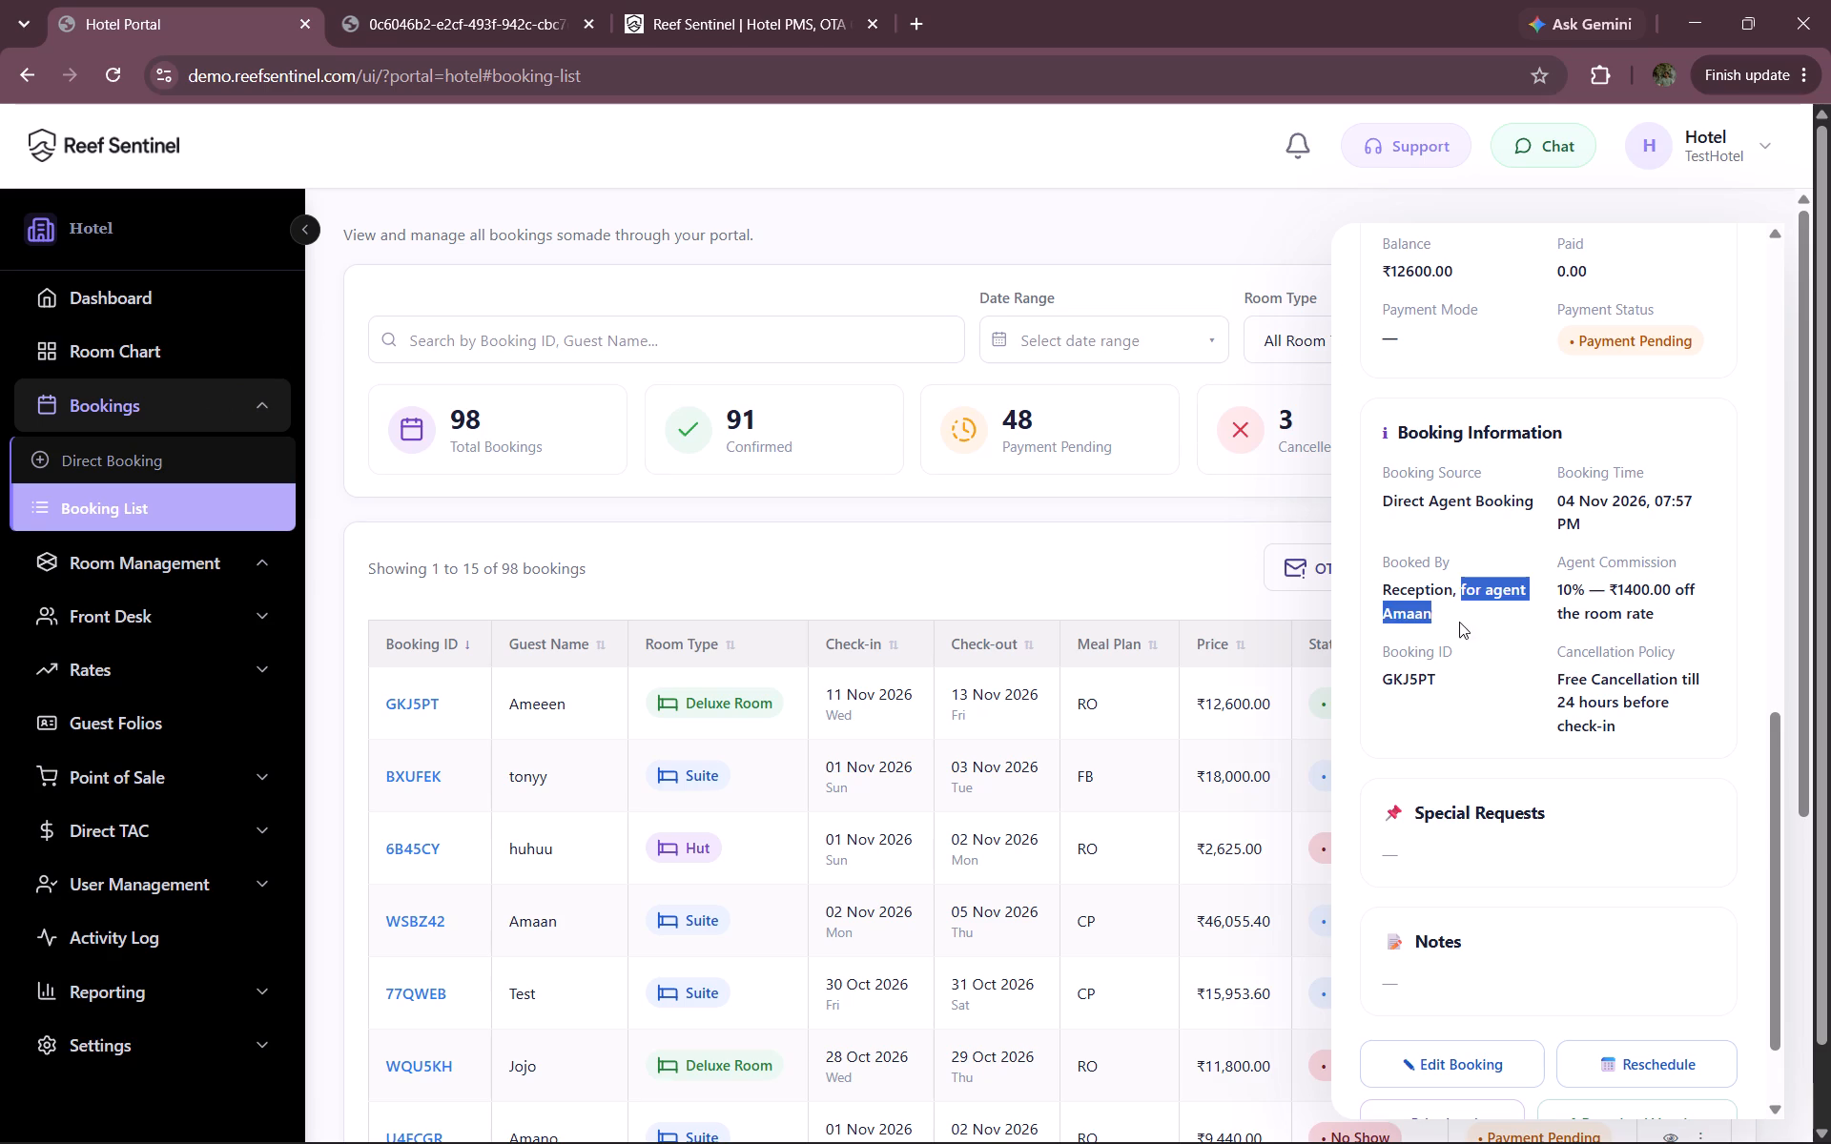
{"action": "left_click_drag", "start_coordinate": [1459, 622], "coordinate": [1457, 622]}
{"action": "left_click", "coordinate": [1457, 622]}
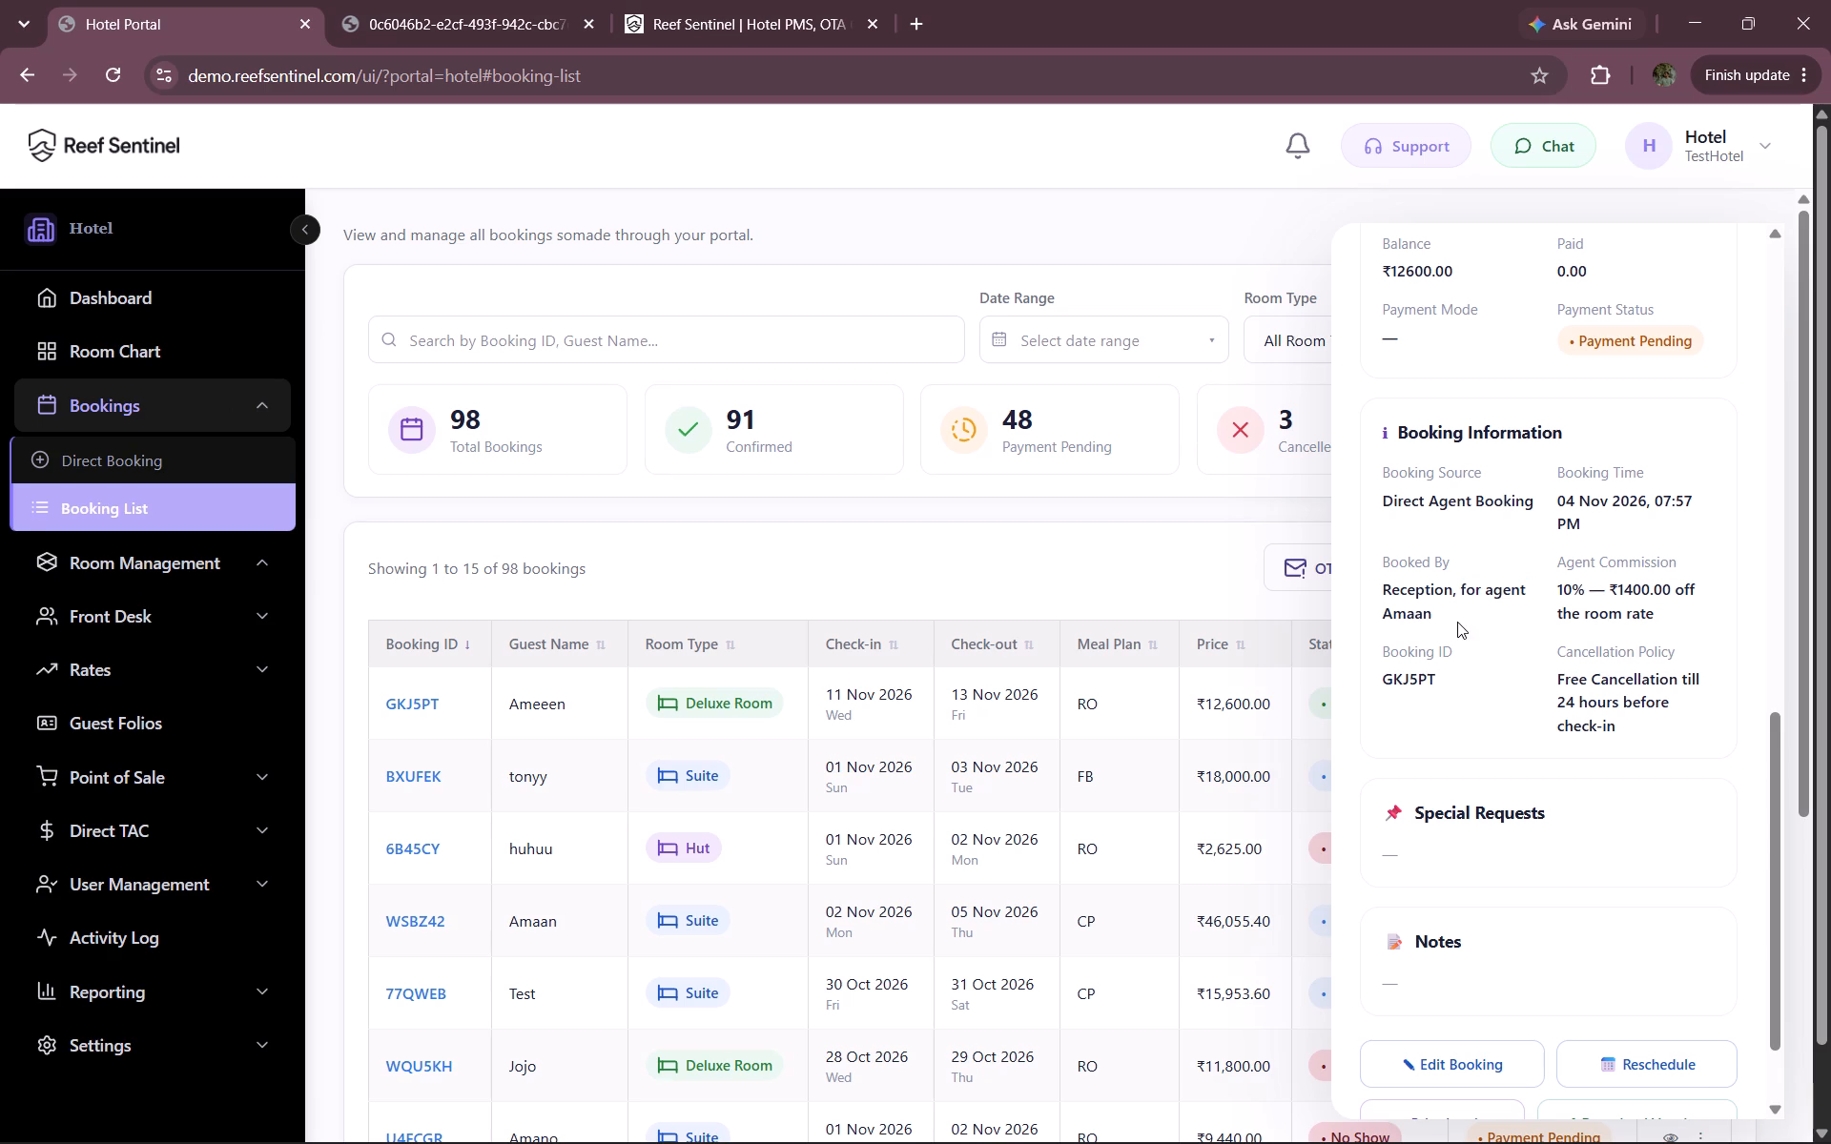
{"action": "scroll", "coordinate": [1751, 708], "scroll_direction": "down", "scroll_amount": 1}
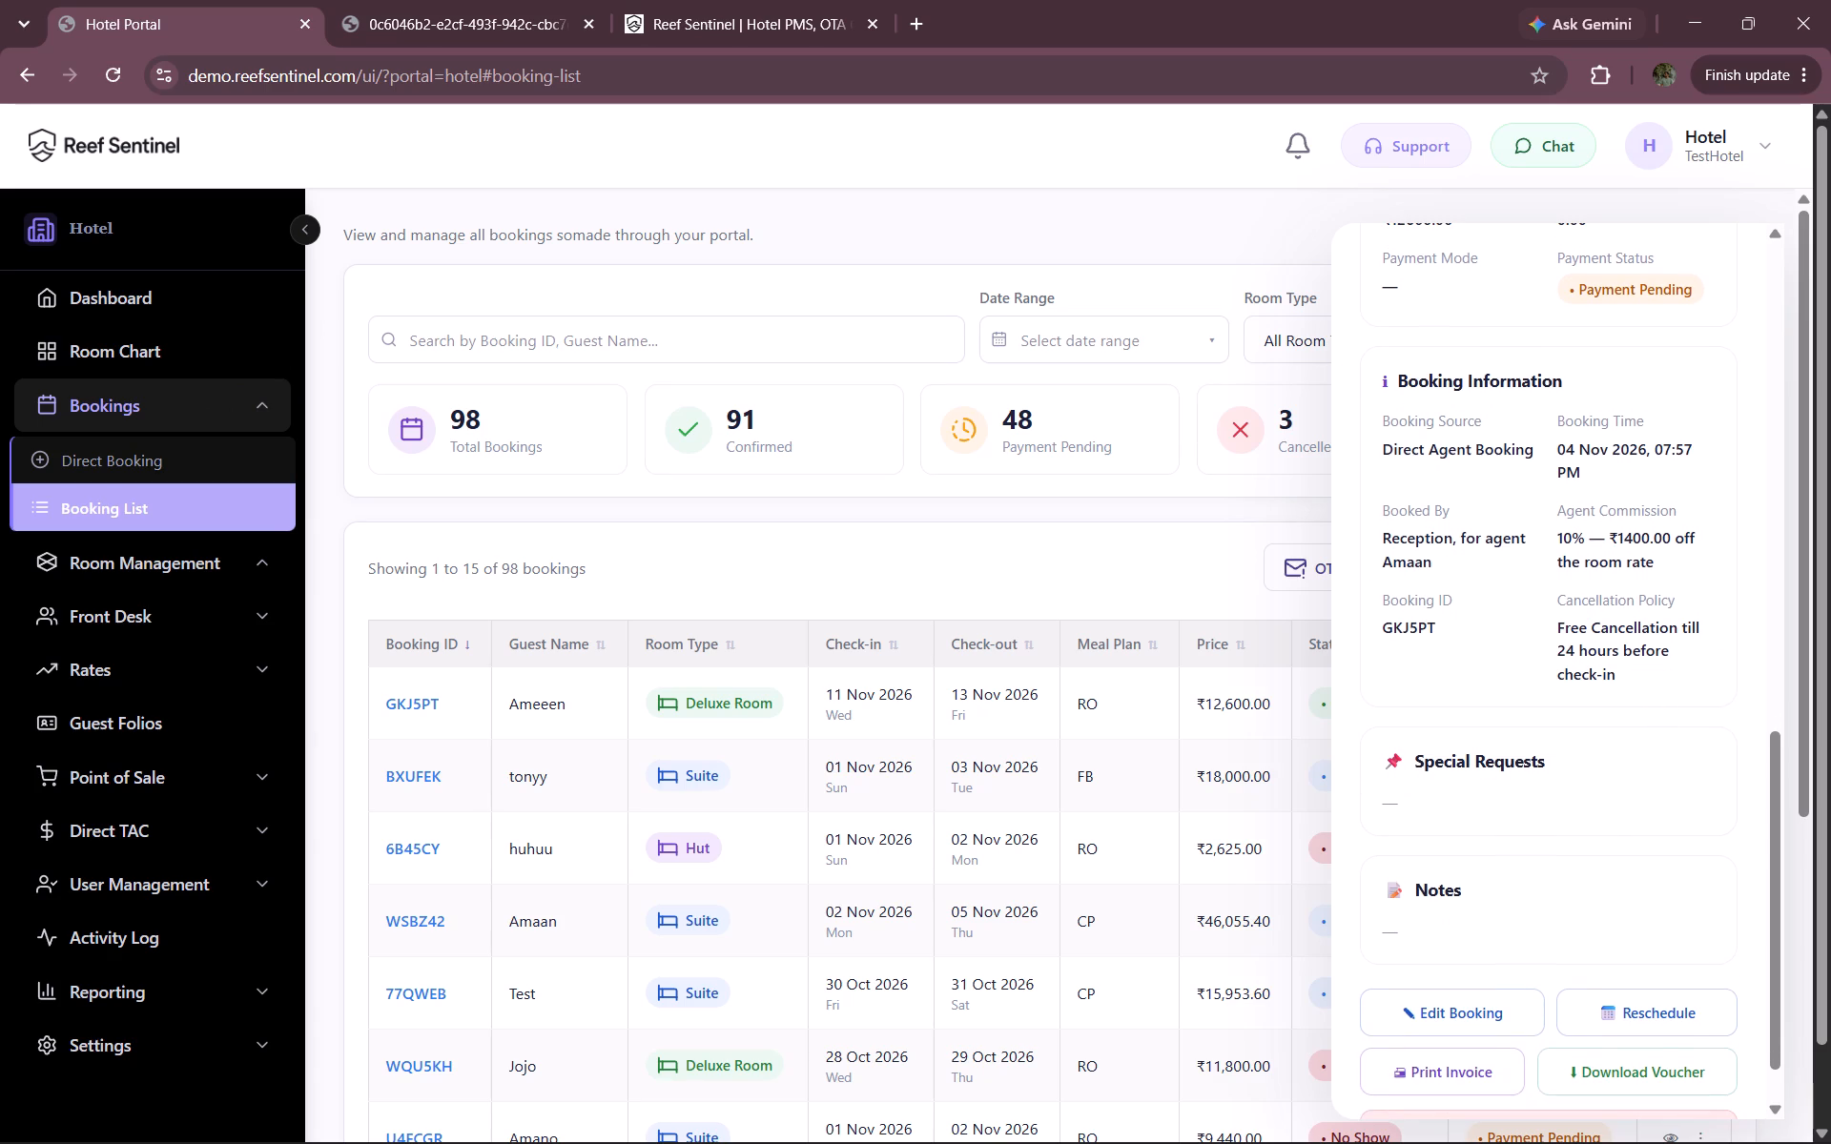
{"action": "left_click_drag", "start_coordinate": [1538, 538], "coordinate": [1647, 580]}
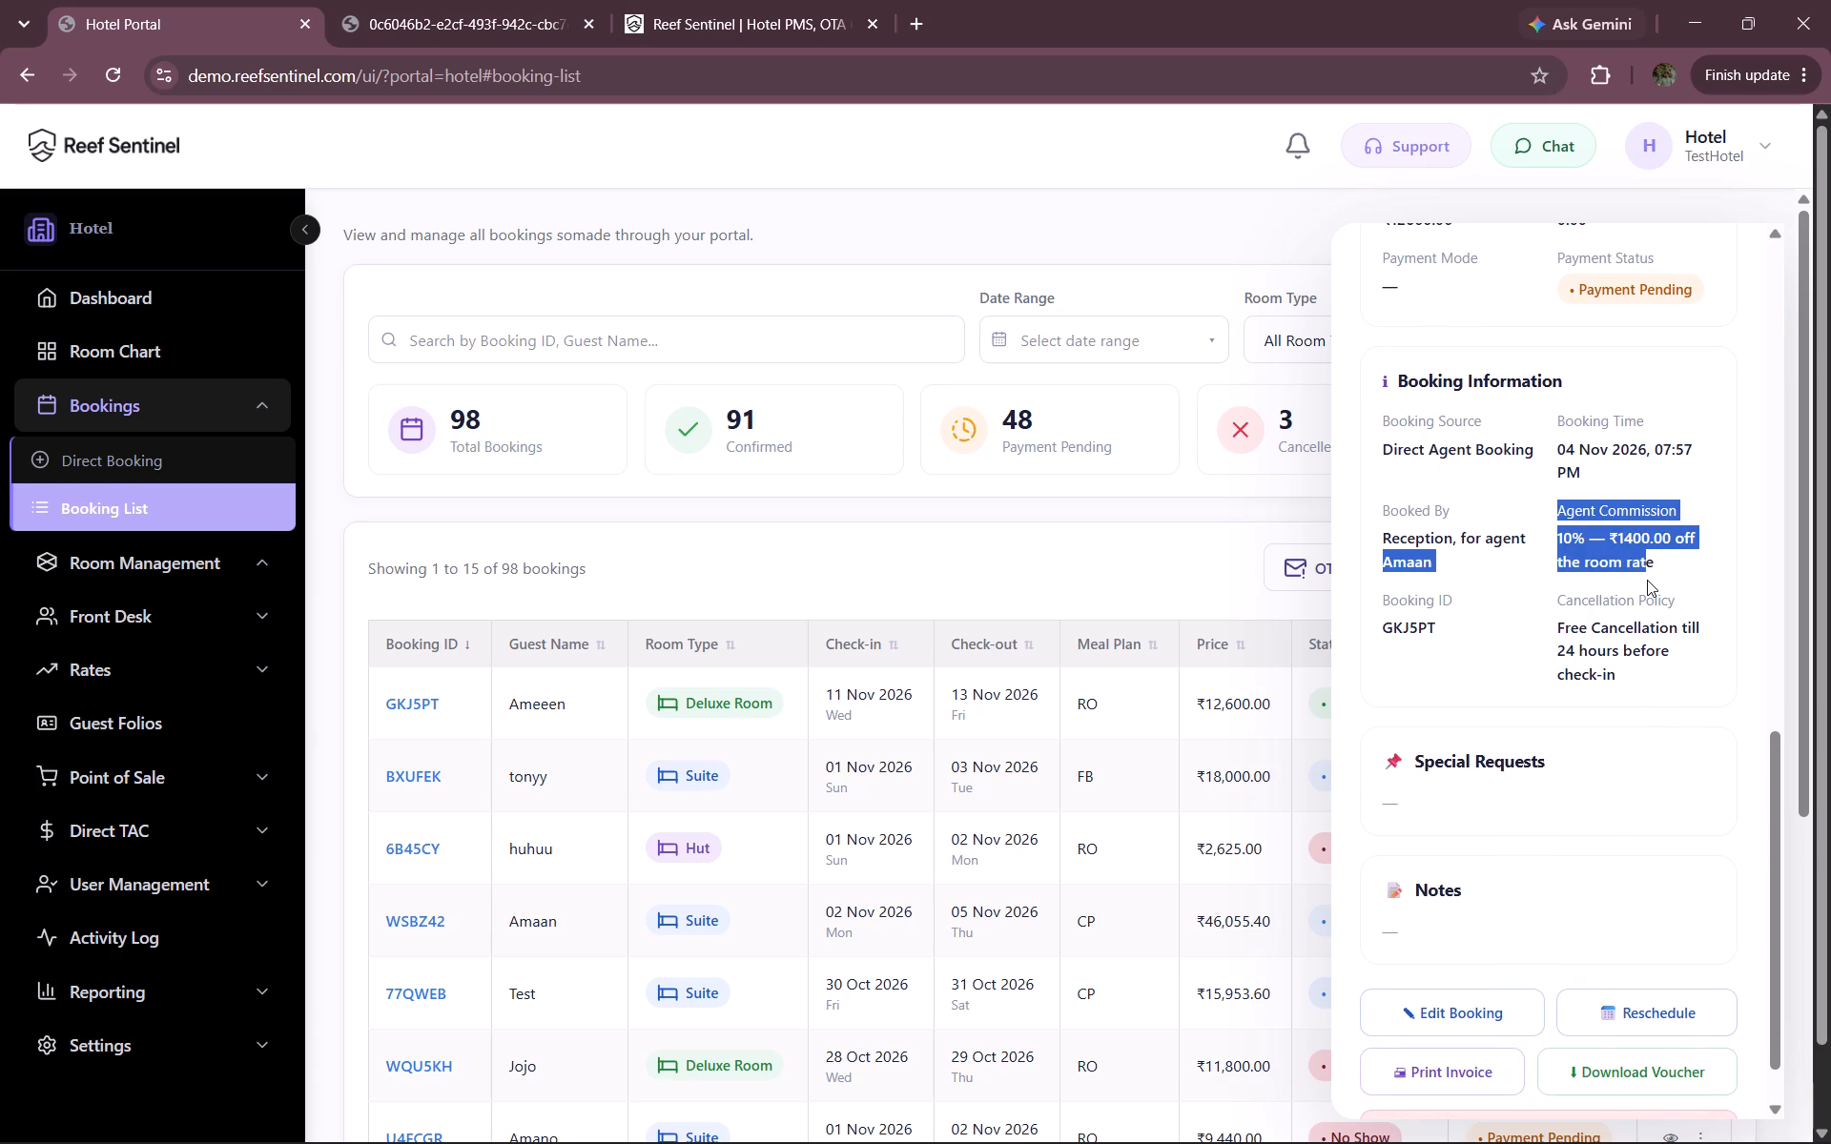
{"action": "left_click", "coordinate": [1647, 580]}
{"action": "scroll", "coordinate": [1664, 598], "scroll_direction": "down", "scroll_amount": 1}
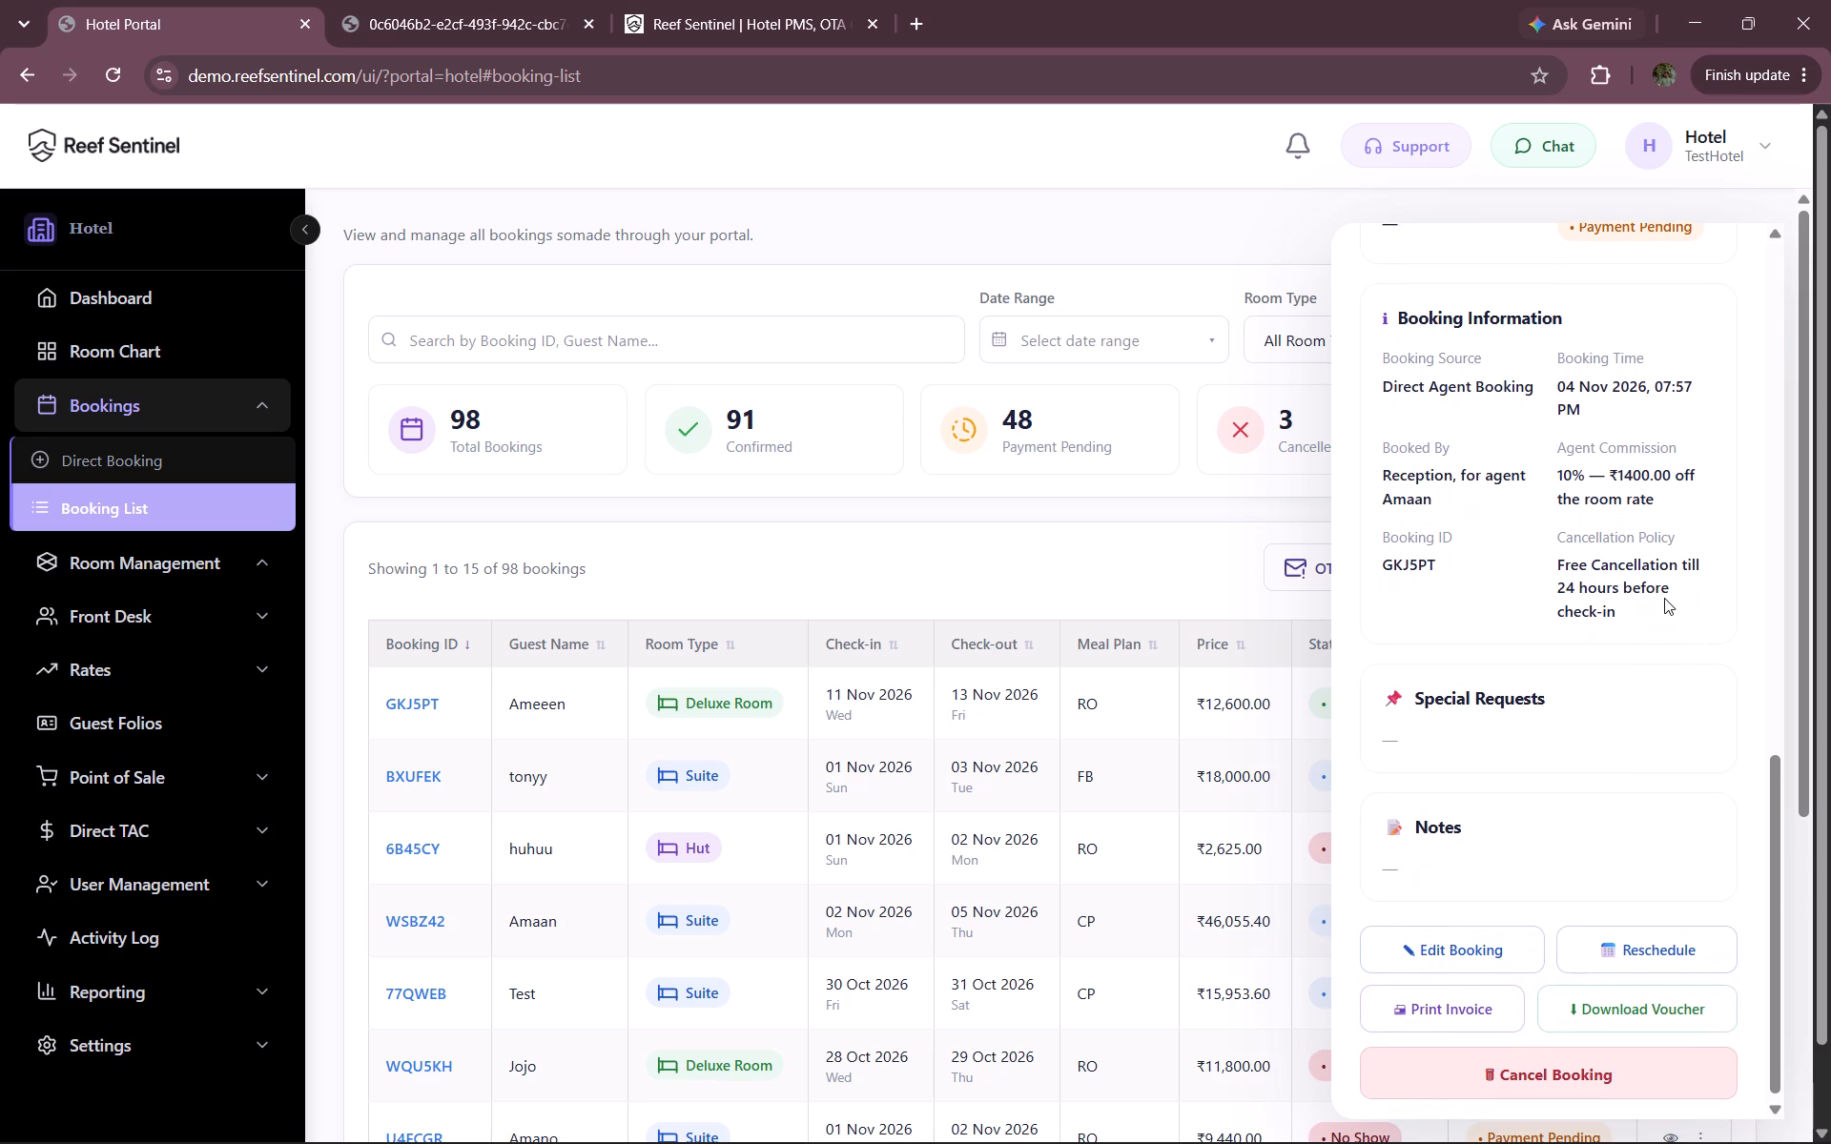
{"action": "scroll", "coordinate": [1664, 598], "scroll_direction": "down", "scroll_amount": 1}
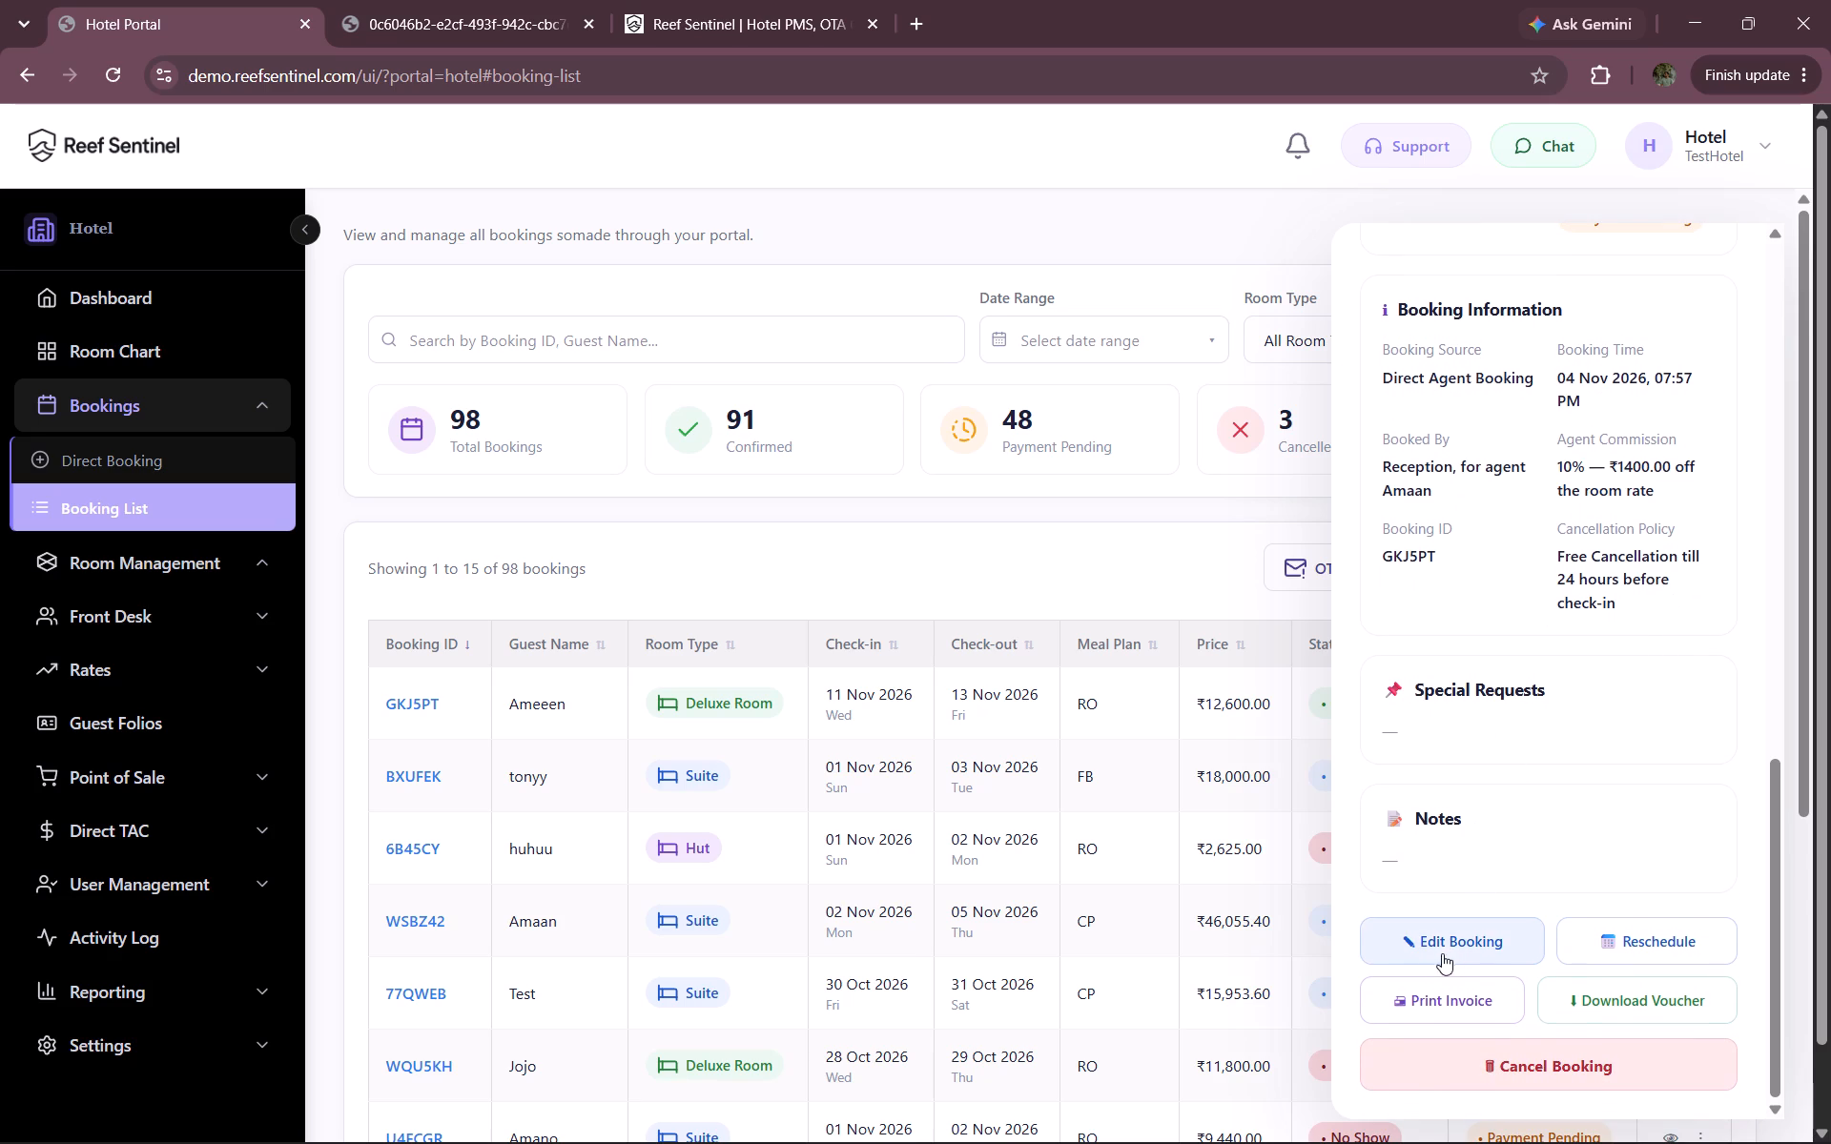
{"action": "left_click", "coordinate": [1492, 934]}
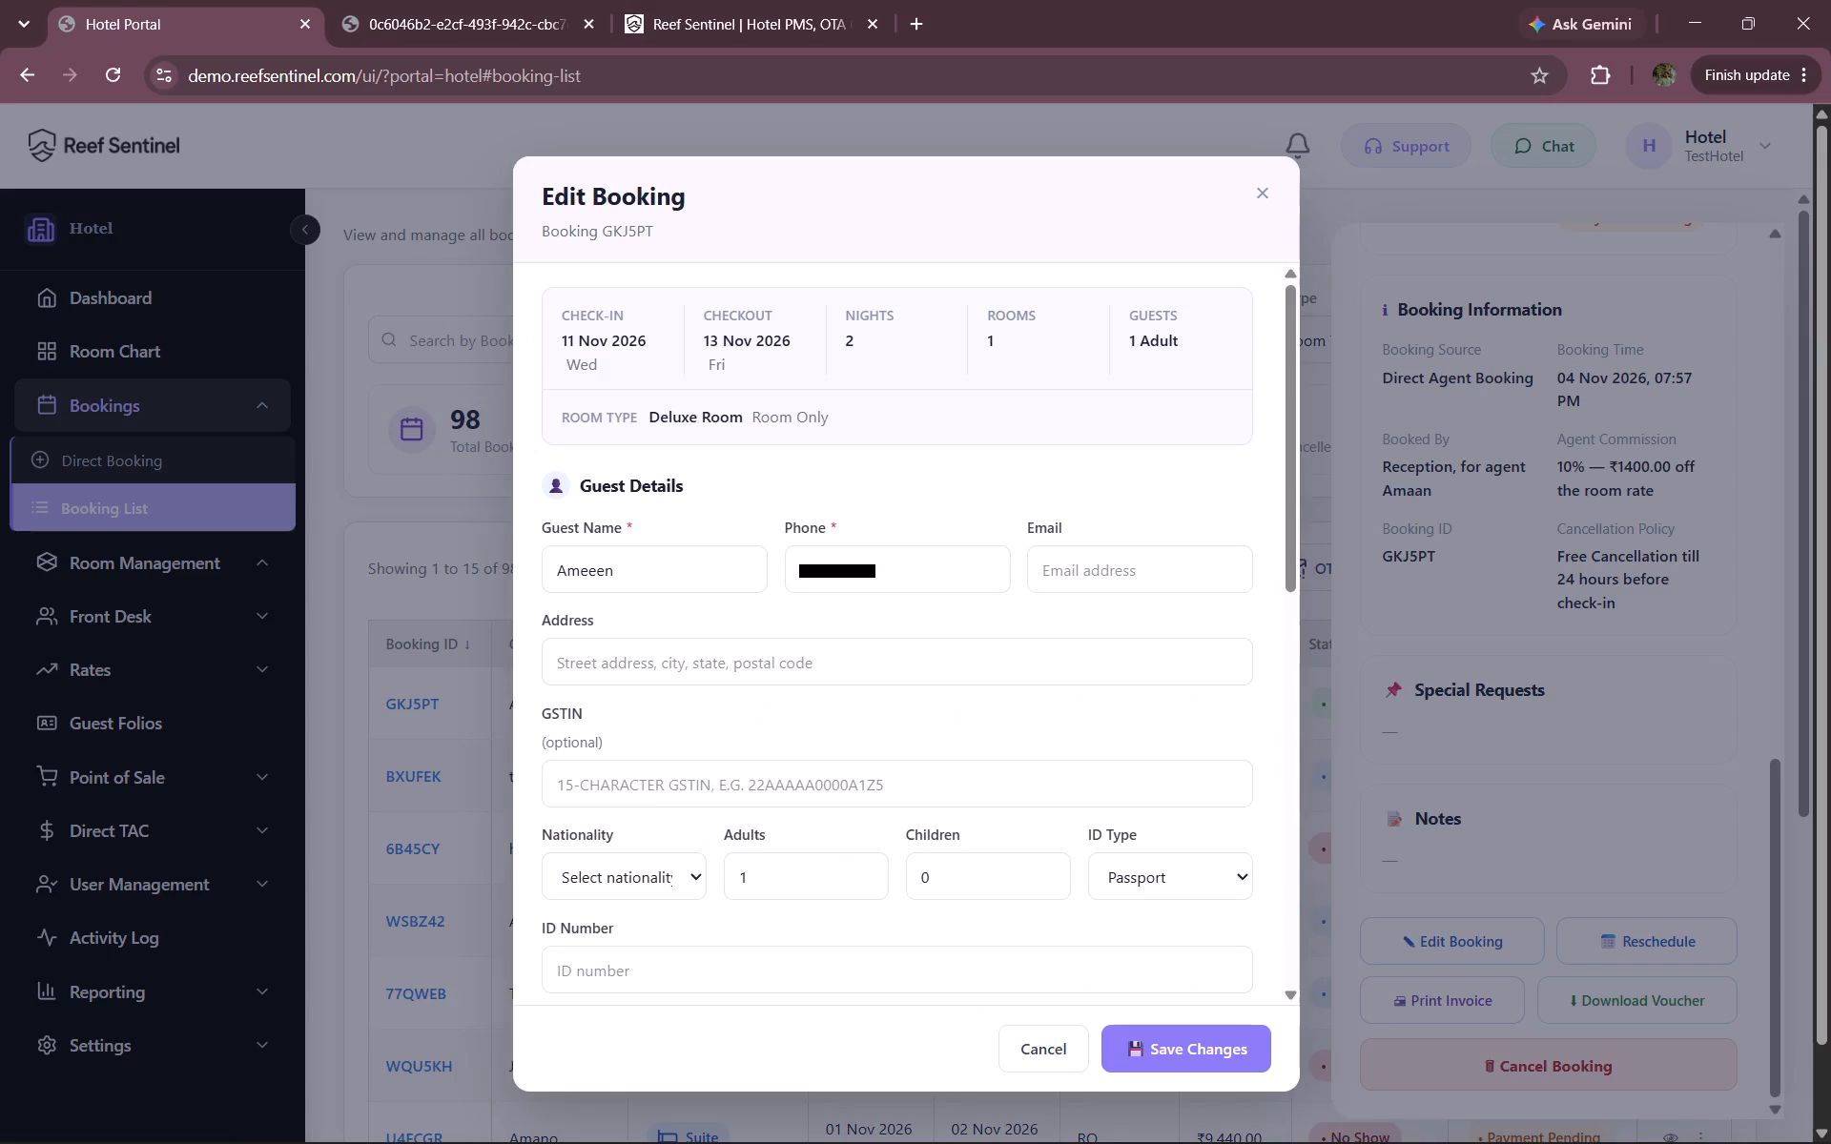
{"action": "scroll", "coordinate": [669, 678], "scroll_direction": "down", "scroll_amount": 2}
{"action": "scroll", "coordinate": [669, 788], "scroll_direction": "down", "scroll_amount": 2}
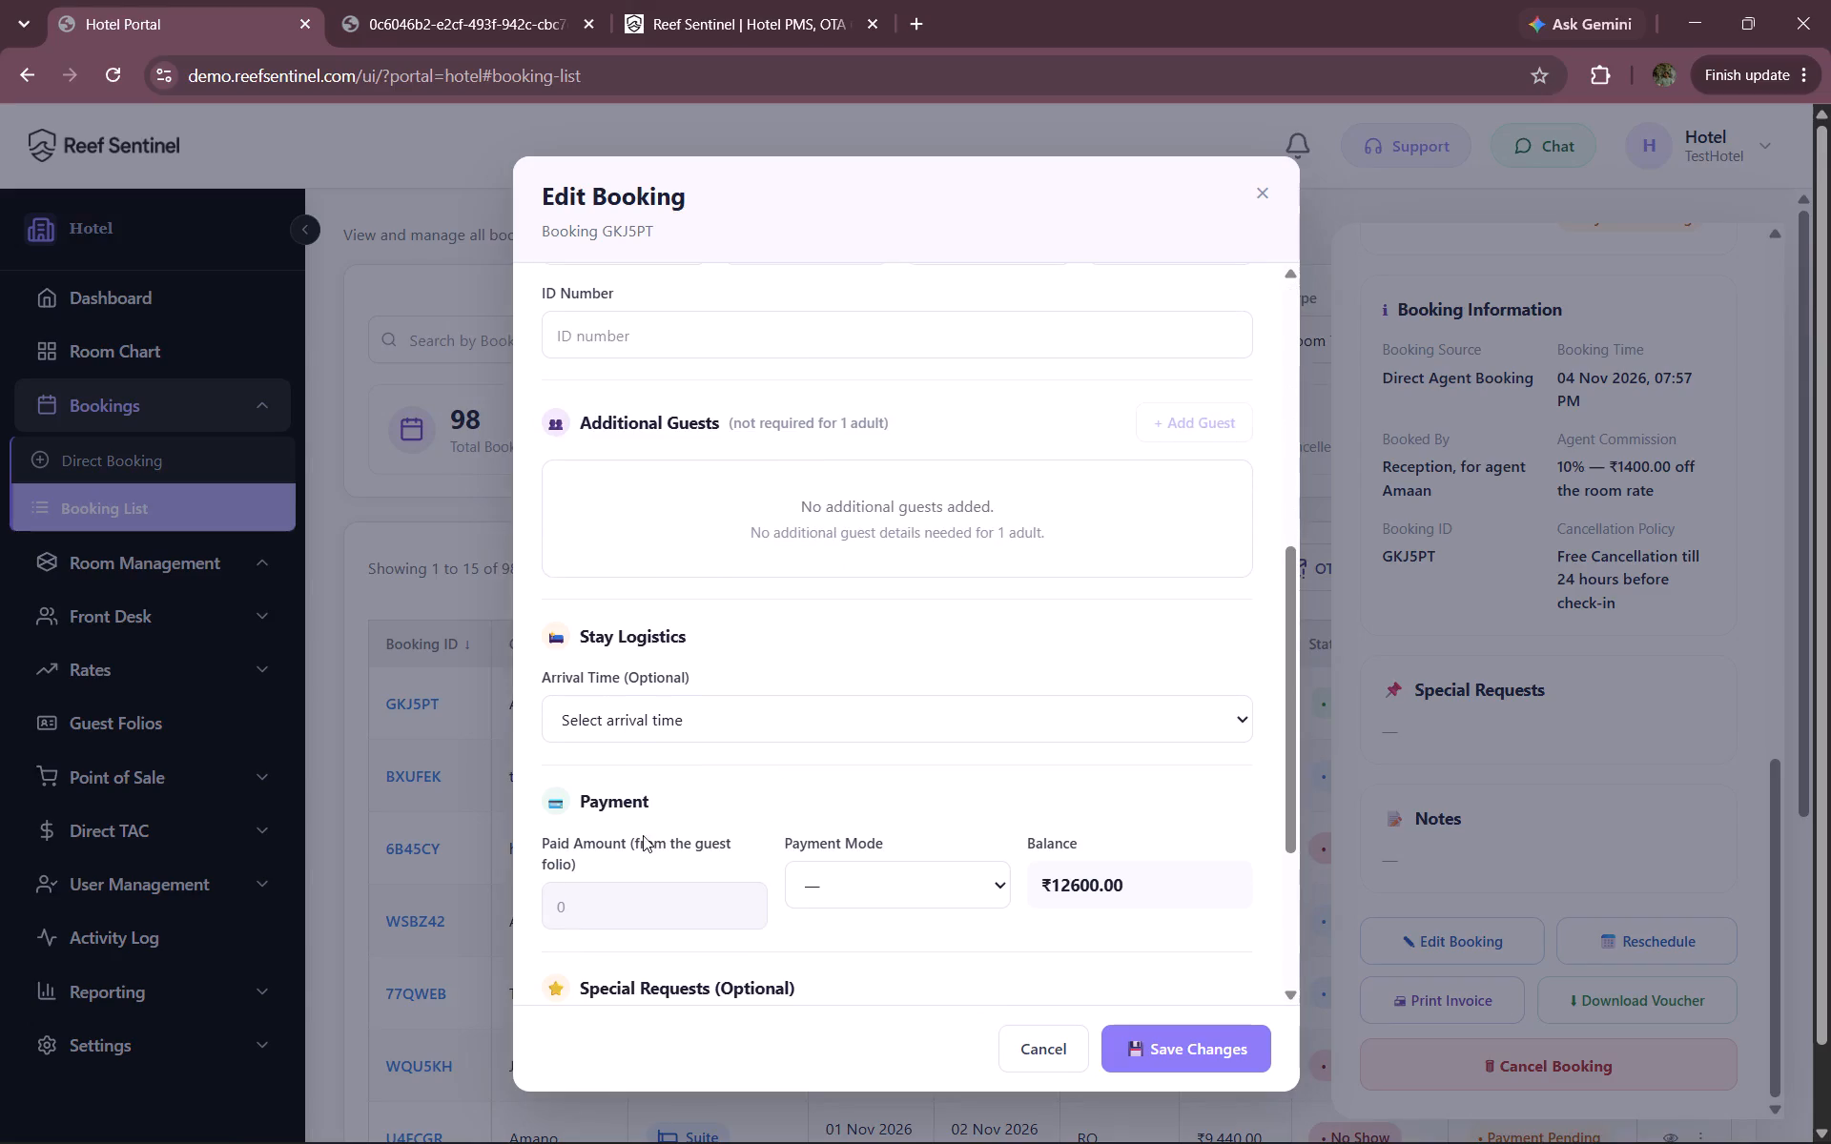
{"action": "scroll", "coordinate": [623, 888], "scroll_direction": "down", "scroll_amount": 1}
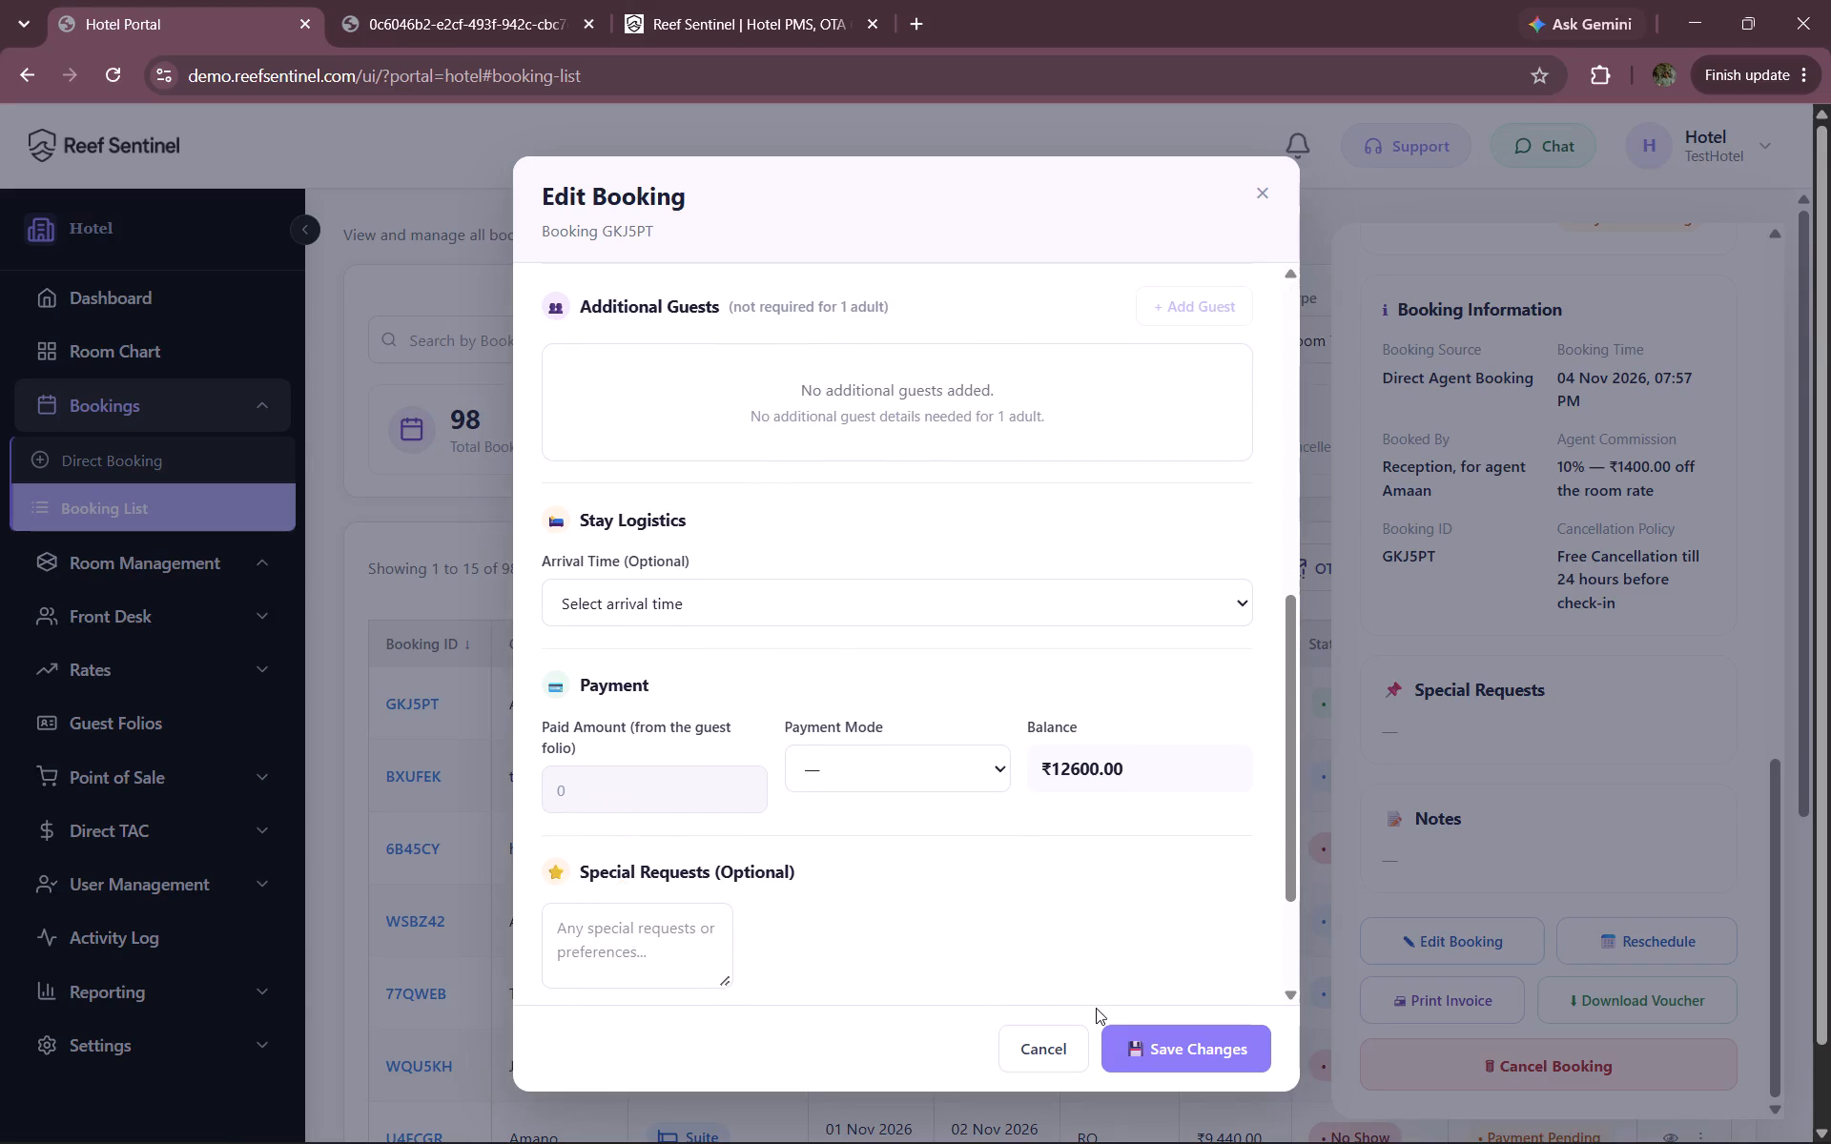
{"action": "left_click", "coordinate": [1049, 1058]}
{"action": "scroll", "coordinate": [1750, 509], "scroll_direction": "up", "scroll_amount": 5}
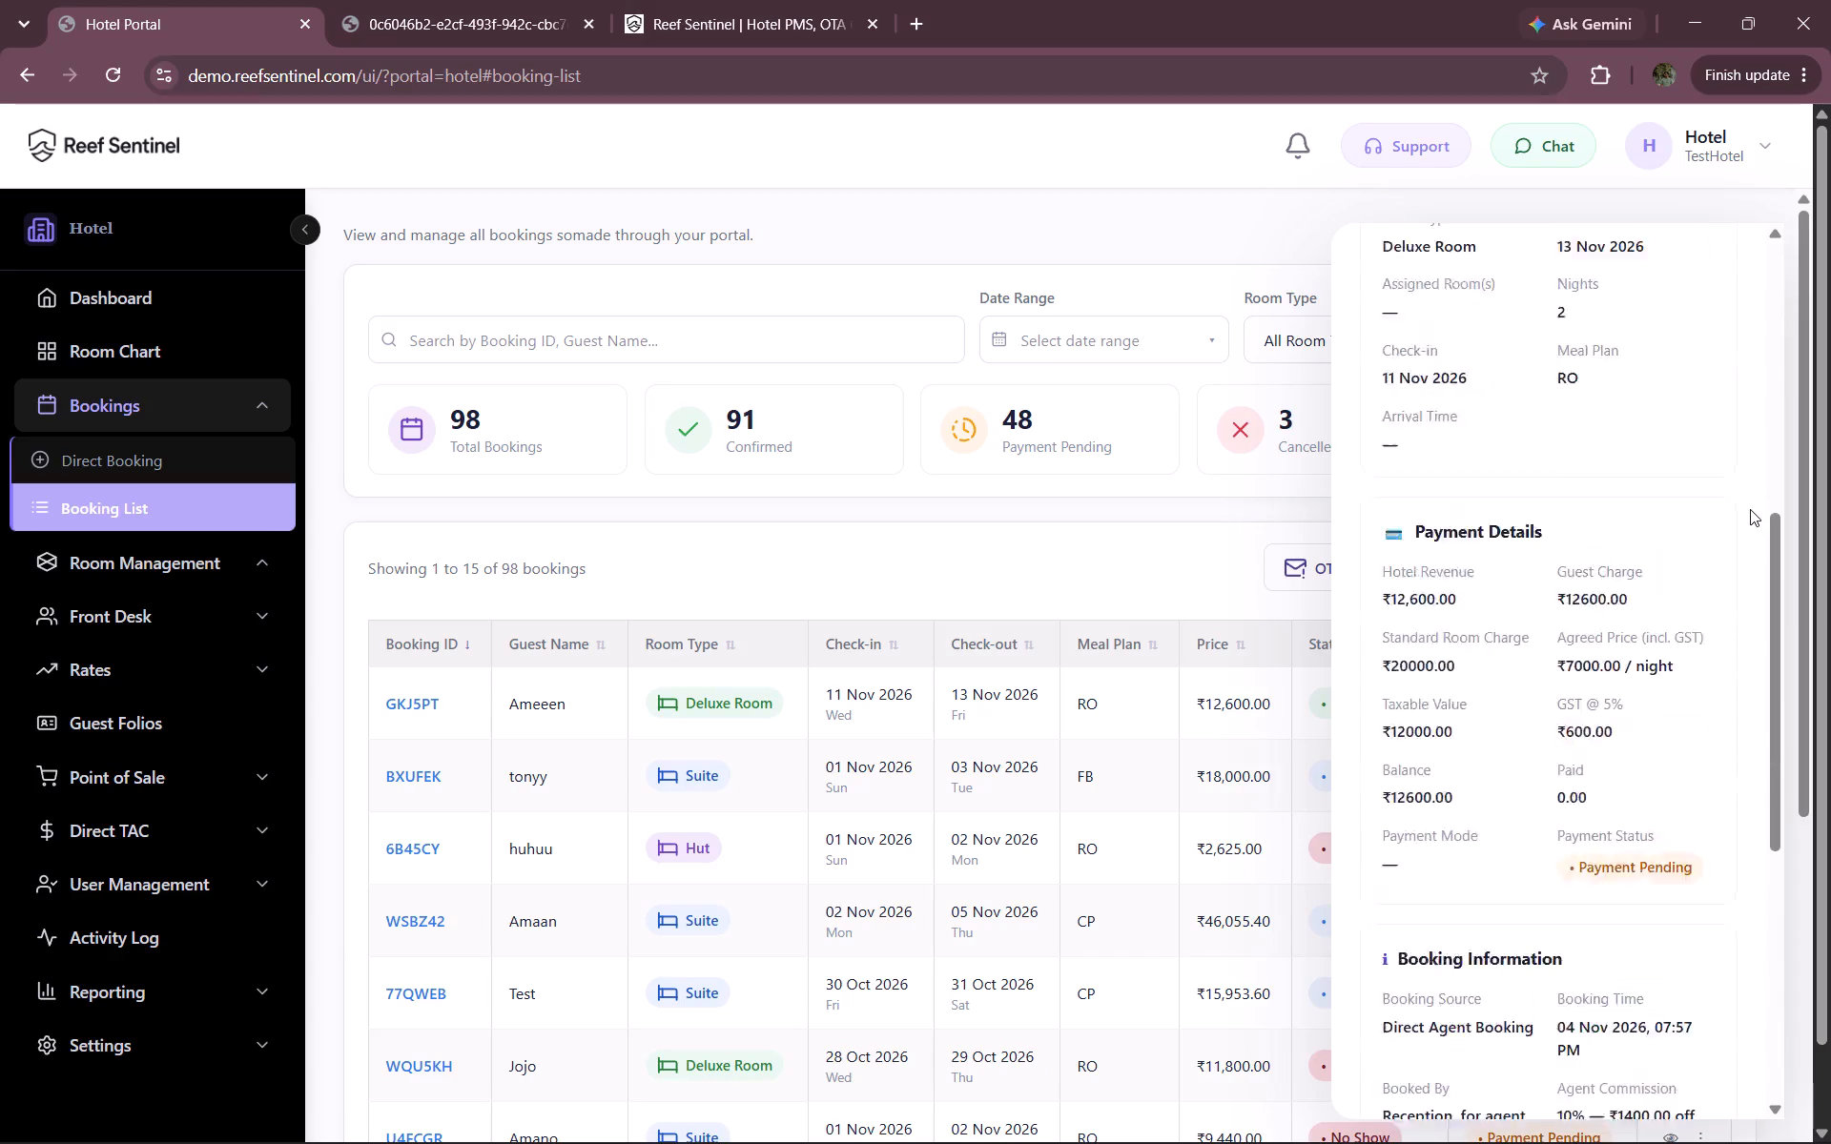
{"action": "scroll", "coordinate": [1750, 509], "scroll_direction": "up", "scroll_amount": 1}
{"action": "scroll", "coordinate": [1746, 186], "scroll_direction": "up", "scroll_amount": 5}
{"action": "scroll", "coordinate": [1610, 392], "scroll_direction": "up", "scroll_amount": 6}
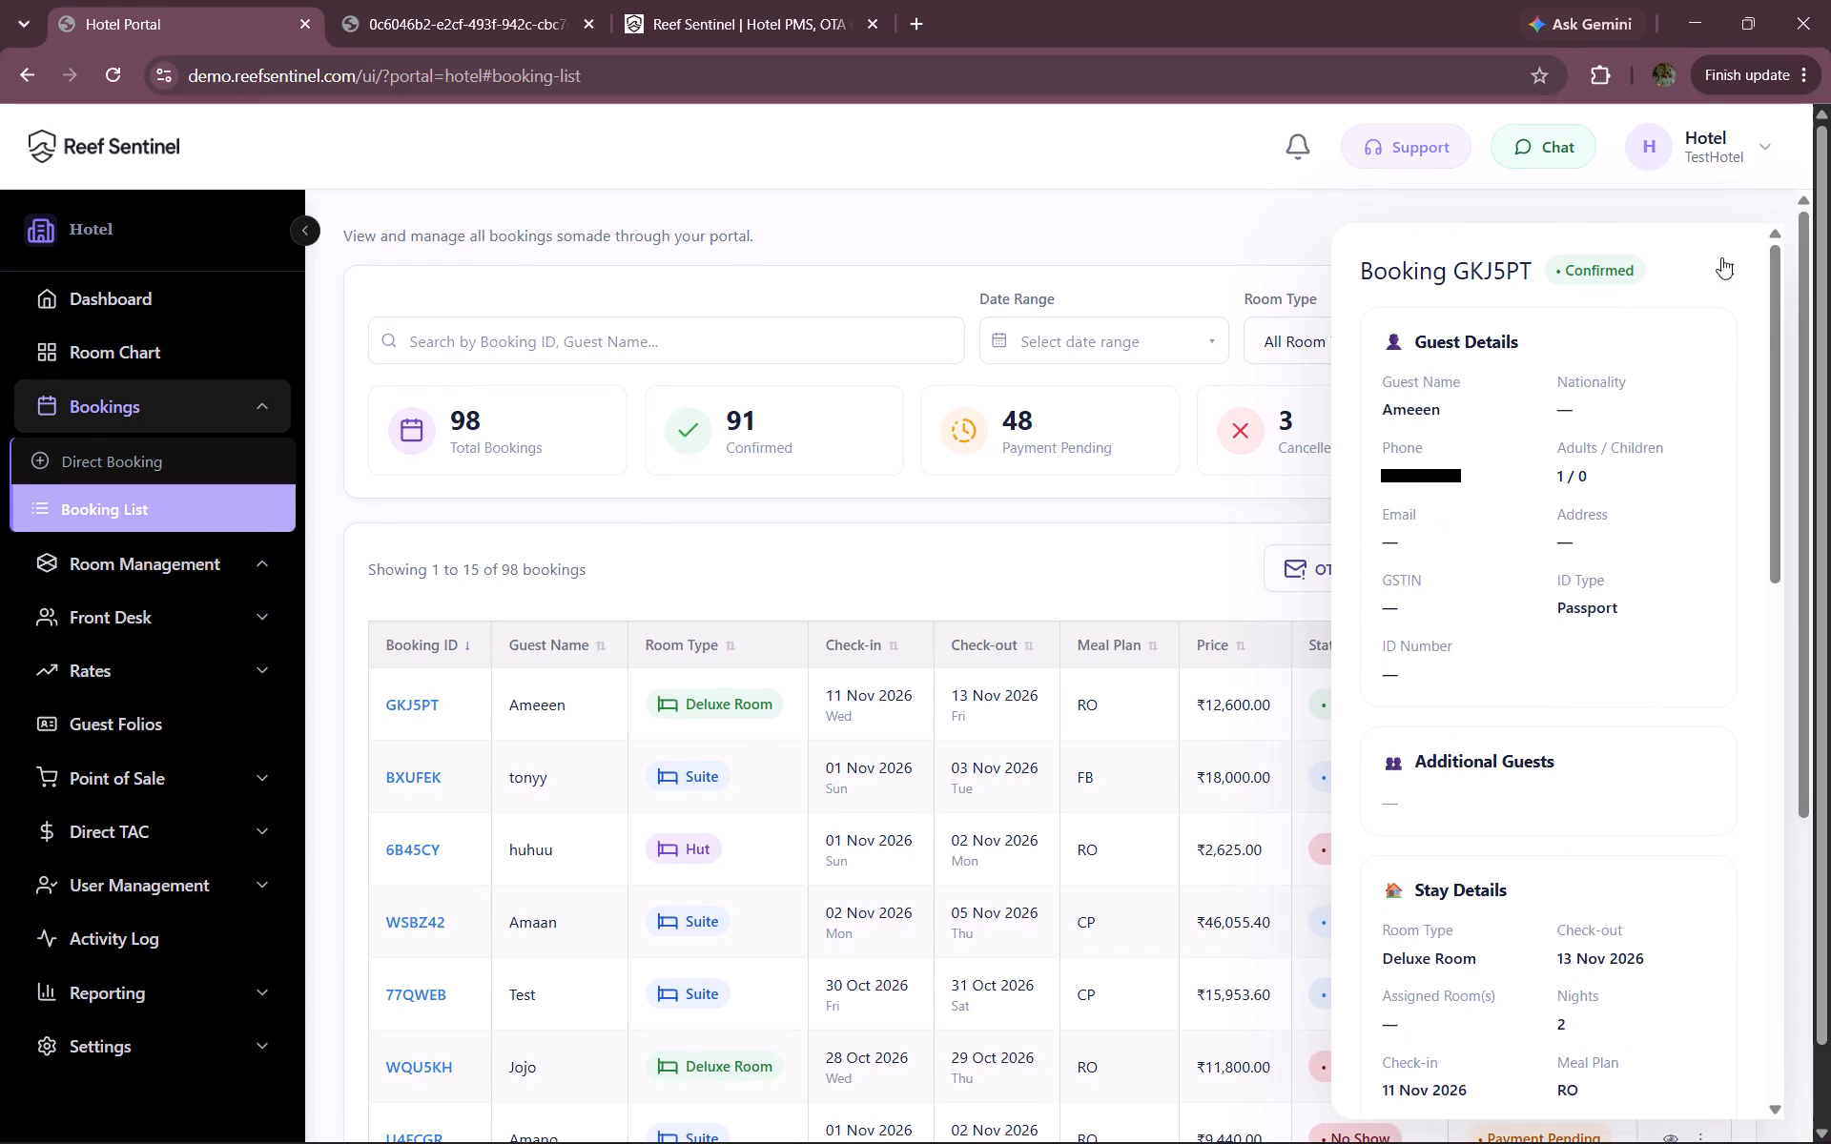
{"action": "left_click", "coordinate": [1721, 257]}
View the Guest Folios list and return to the Direct Booking page.
{"action": "left_click", "coordinate": [110, 721]}
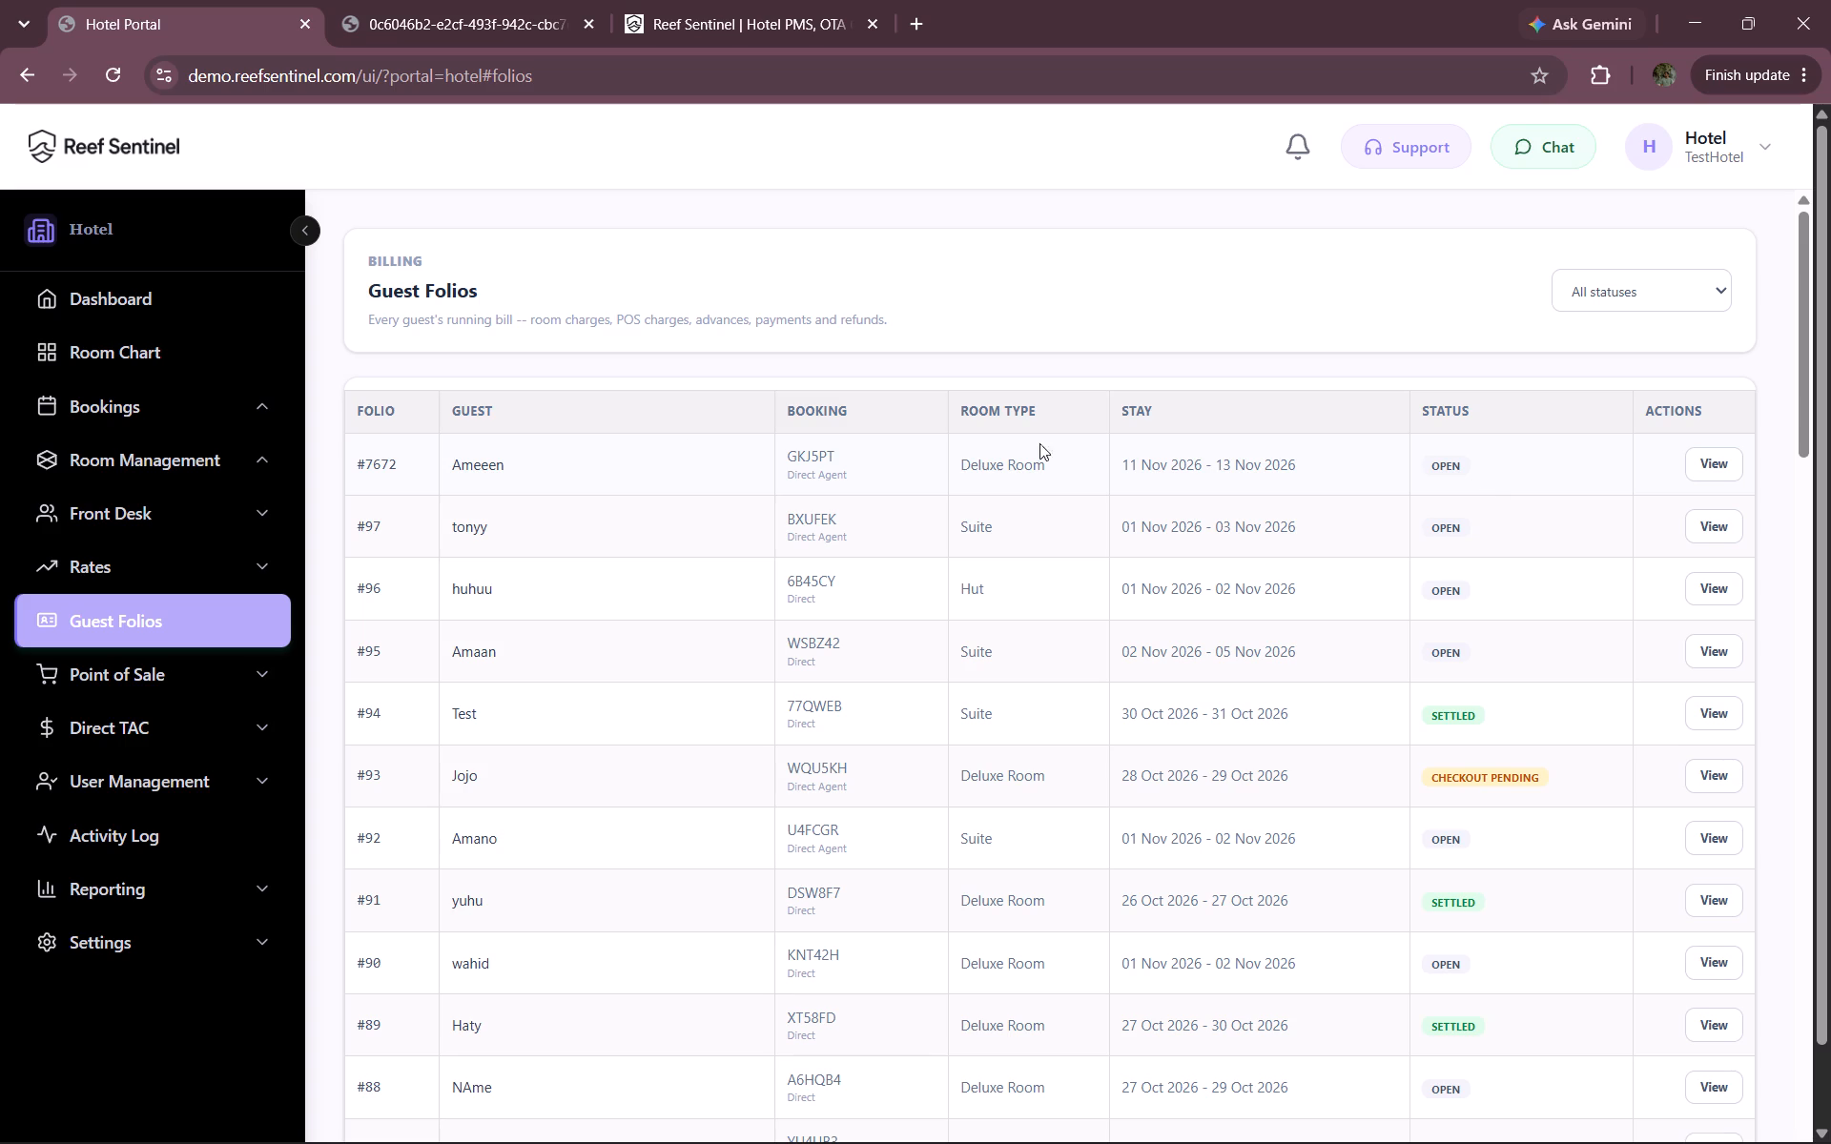
{"action": "left_click", "coordinate": [123, 383]}
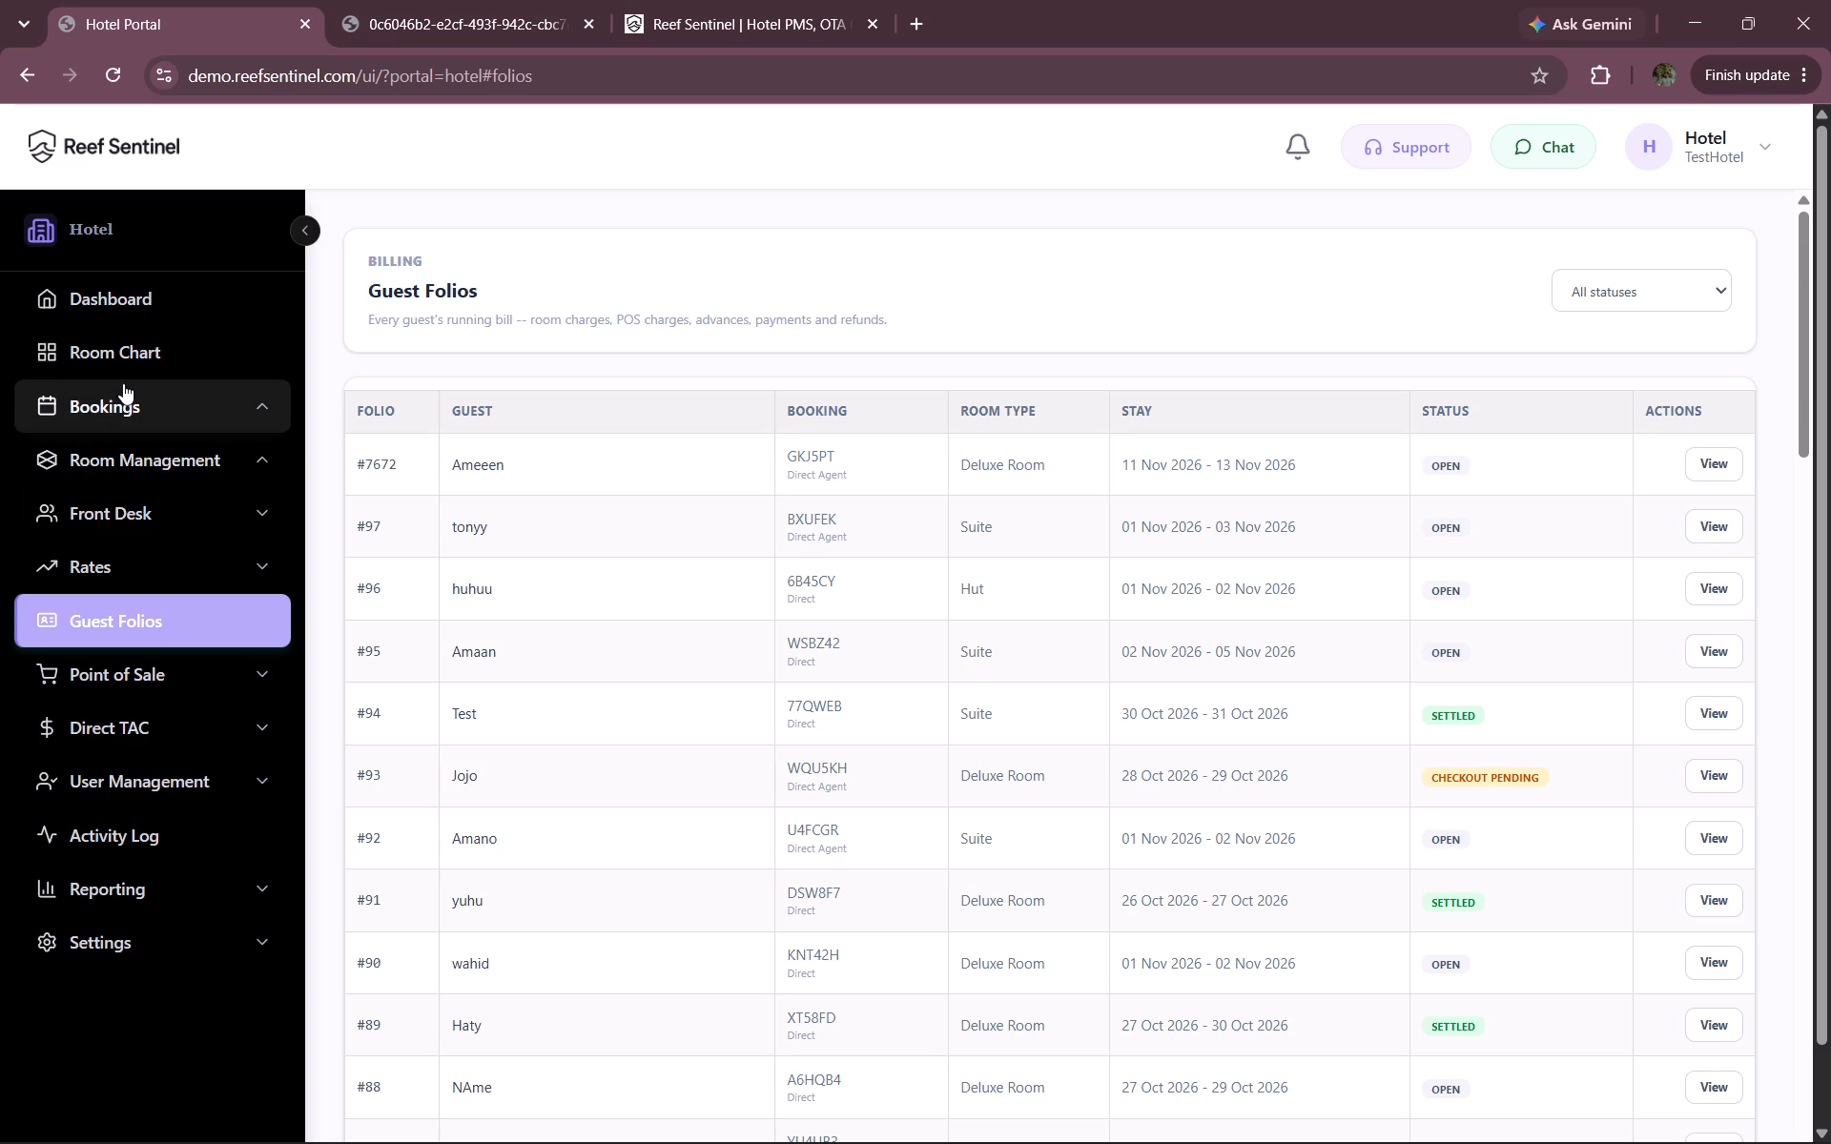
{"action": "left_click", "coordinate": [116, 442]}
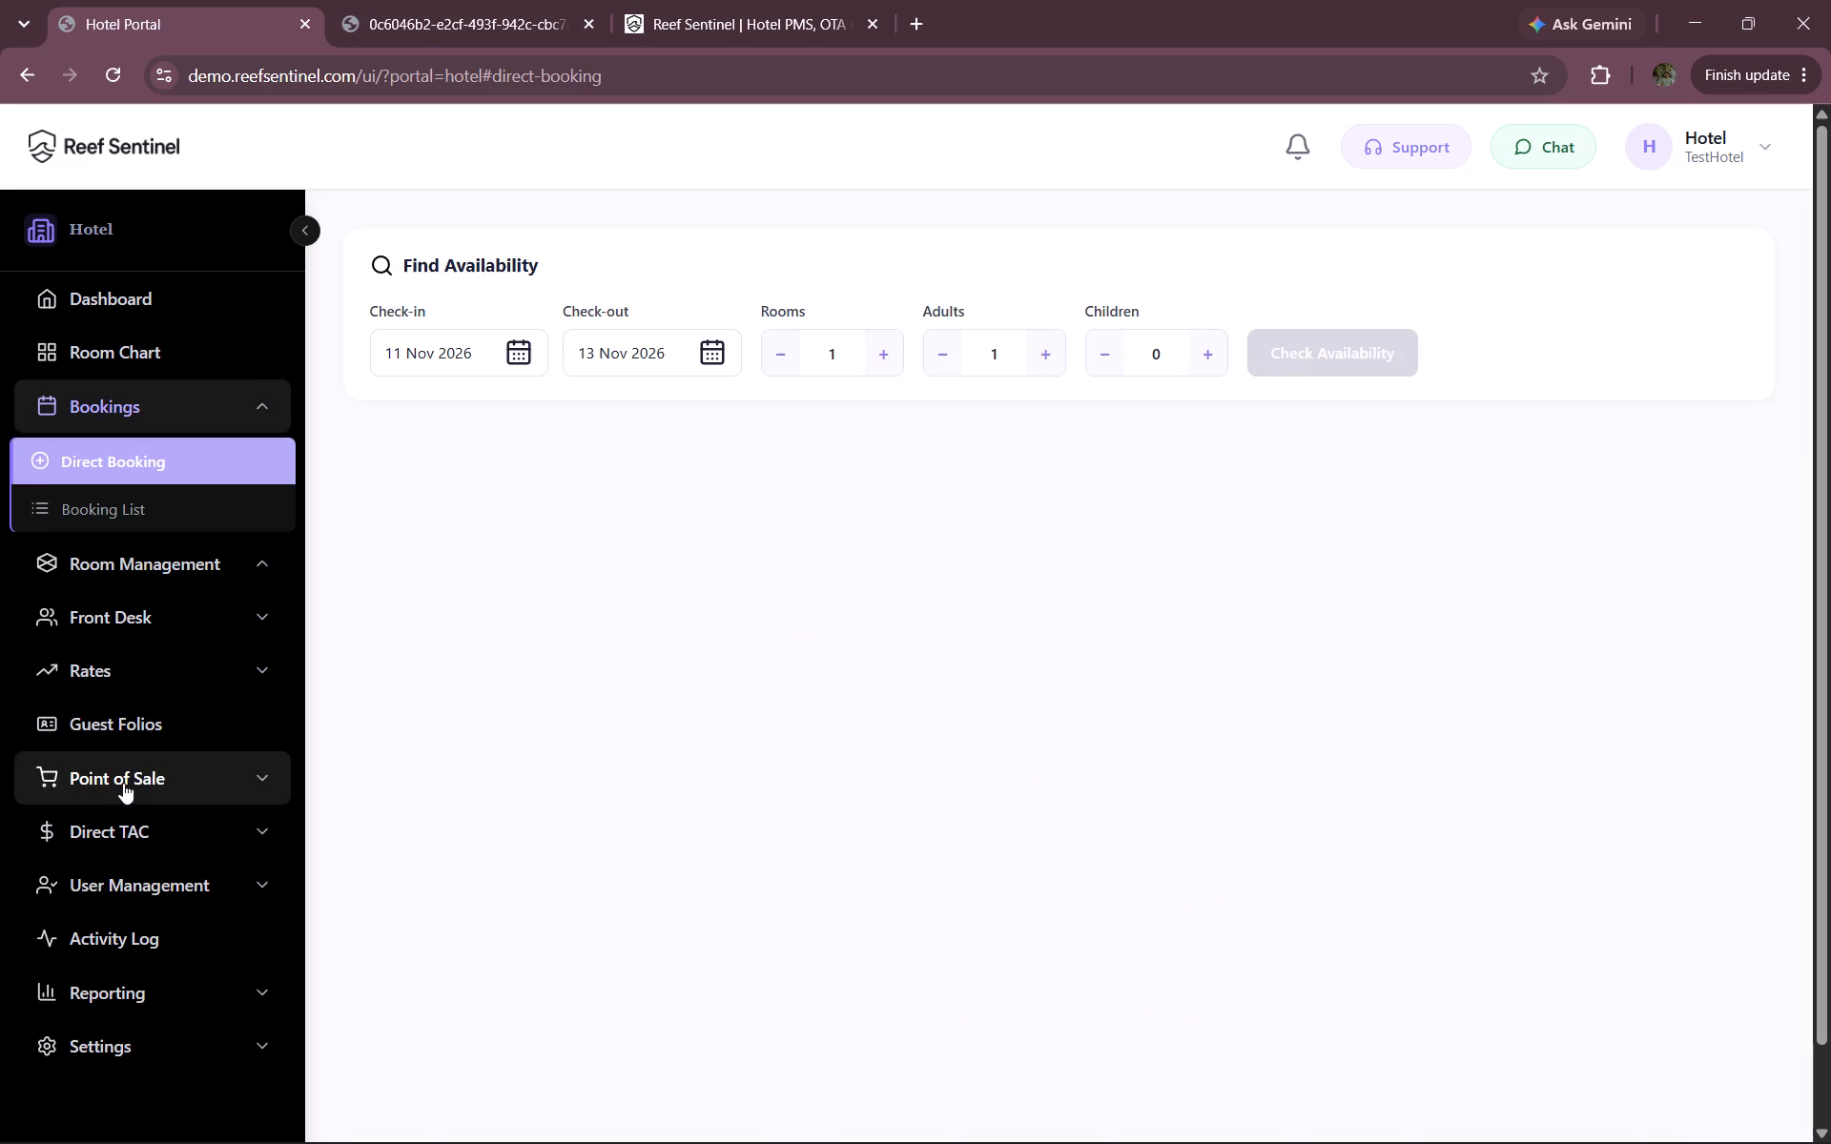
Add a direct agent named Sameer with the Elite (20%) tier under Direct TAC agent commission.
{"action": "left_click", "coordinate": [127, 844]}
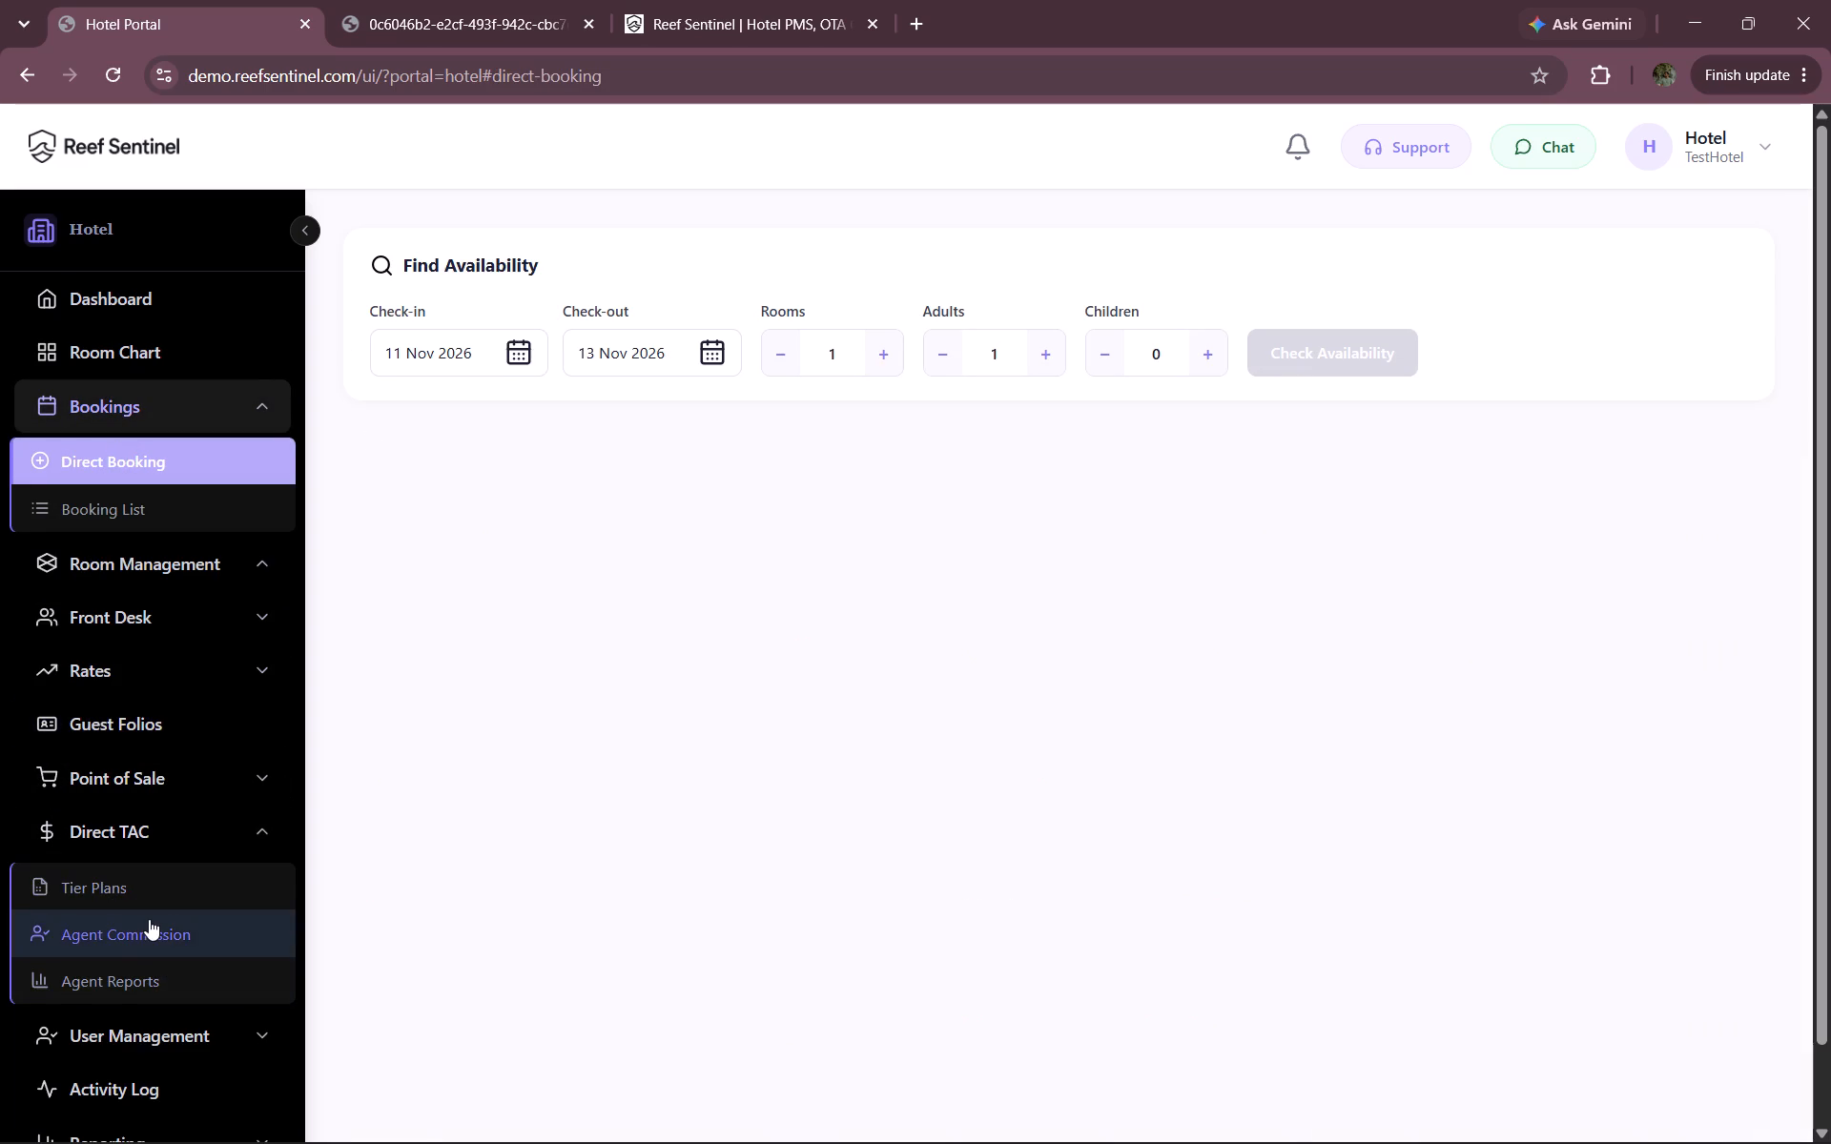
{"action": "left_click", "coordinate": [149, 919]}
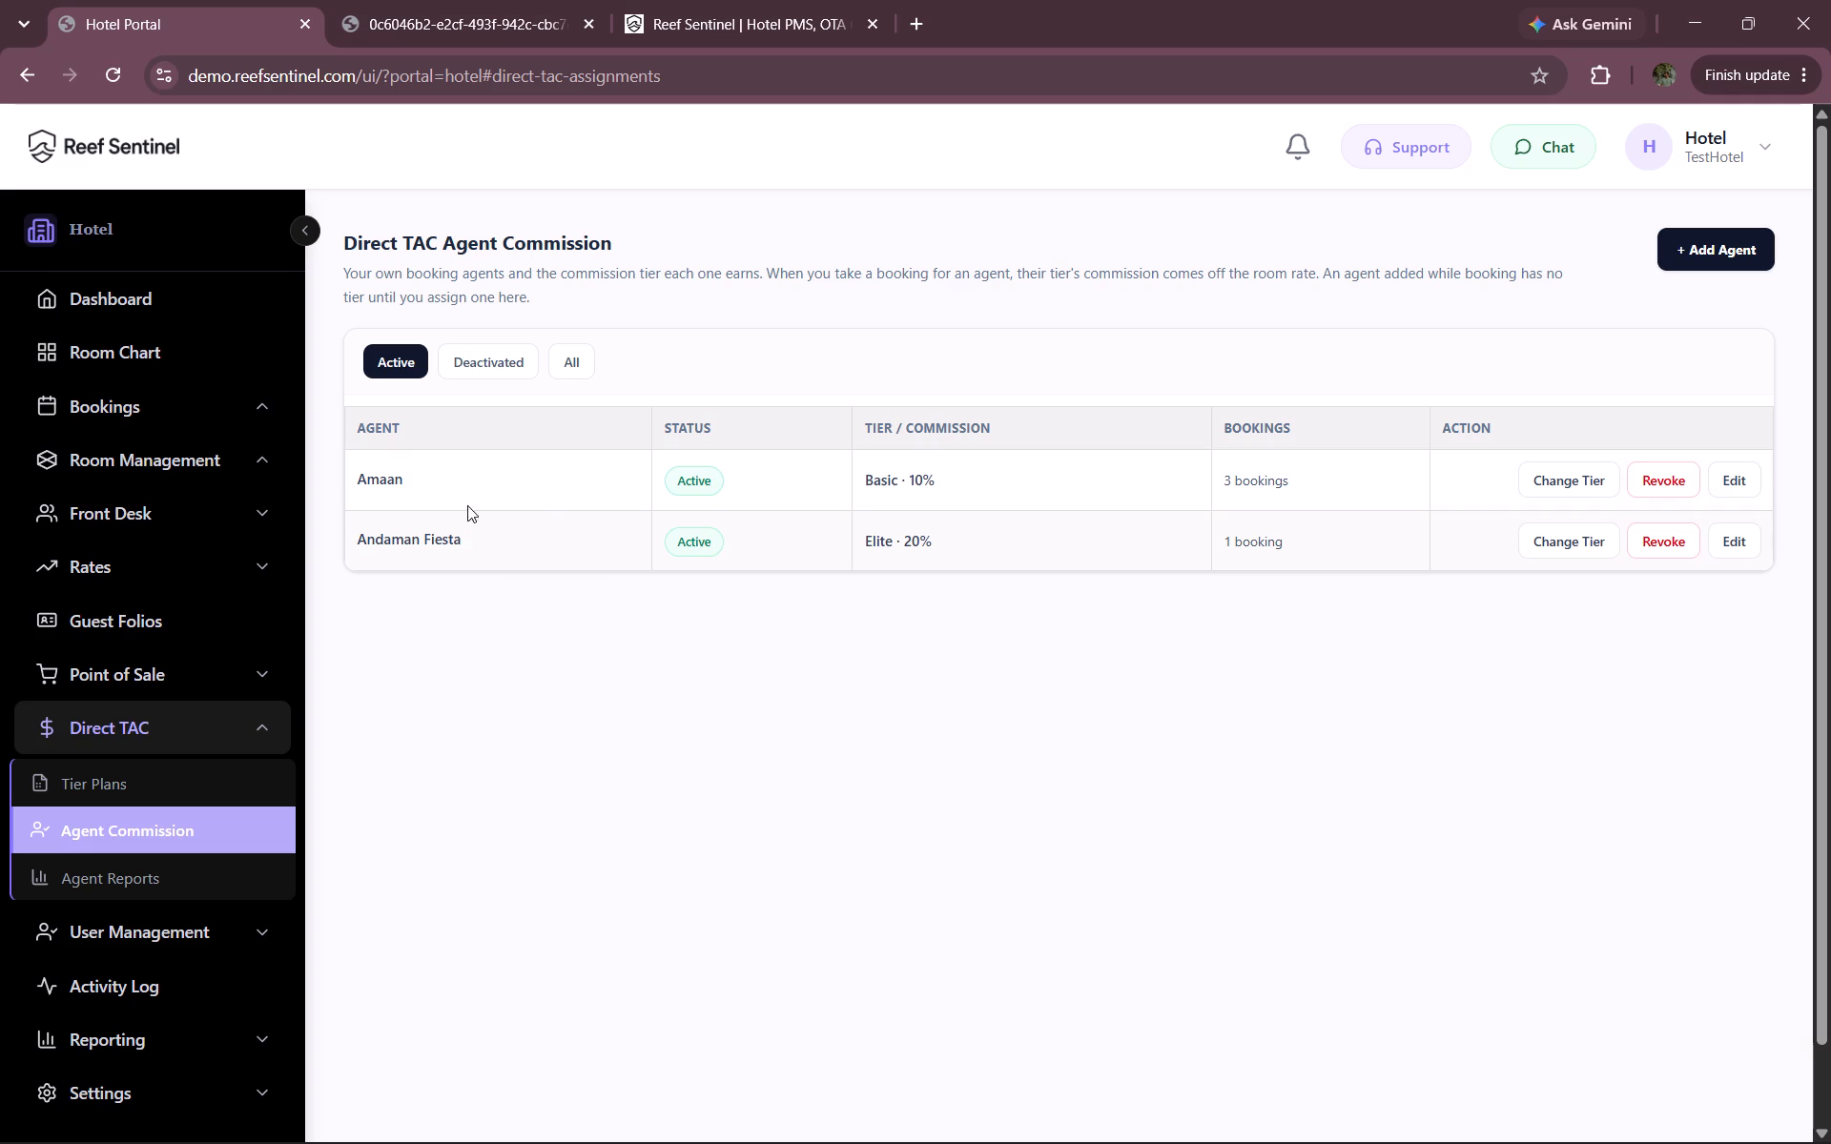
{"action": "left_click", "coordinate": [1700, 237]}
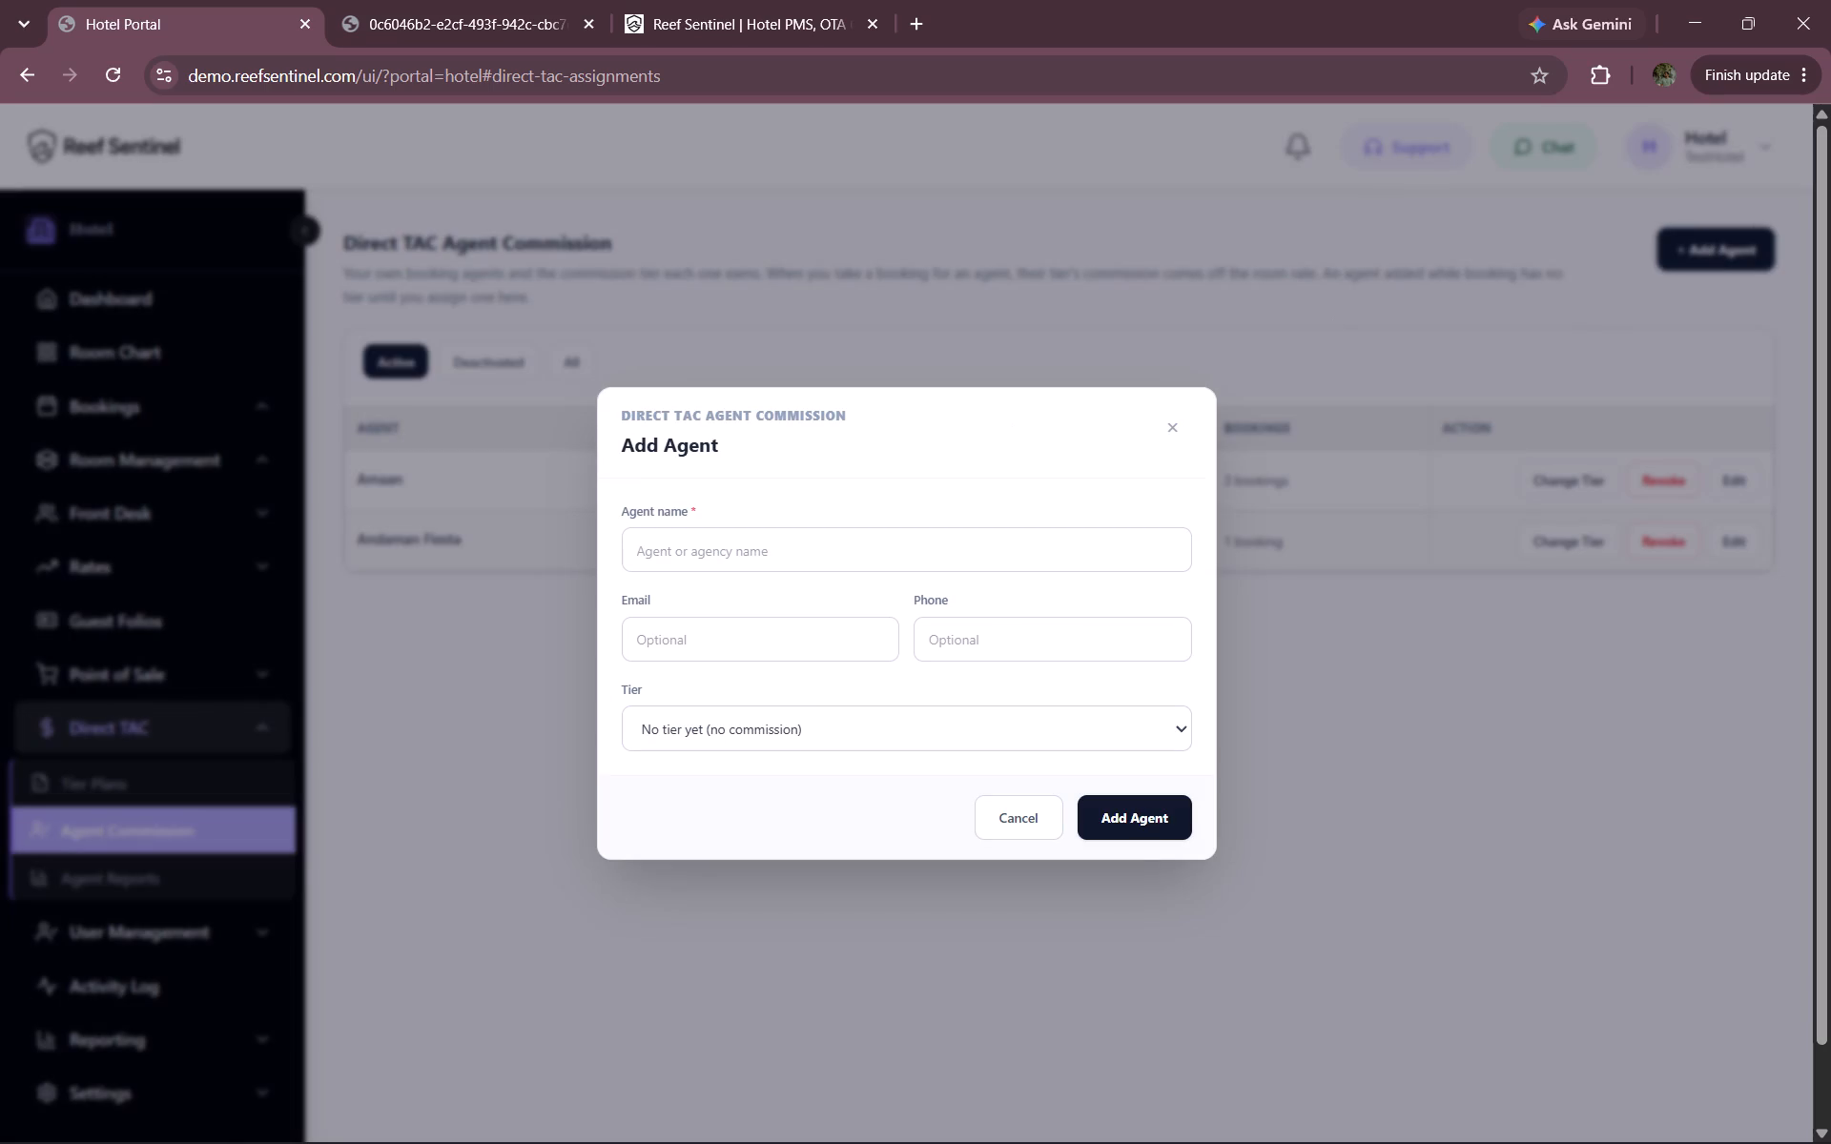
{"action": "left_click", "coordinate": [674, 563]}
{"action": "type", "text": "Sameer"}
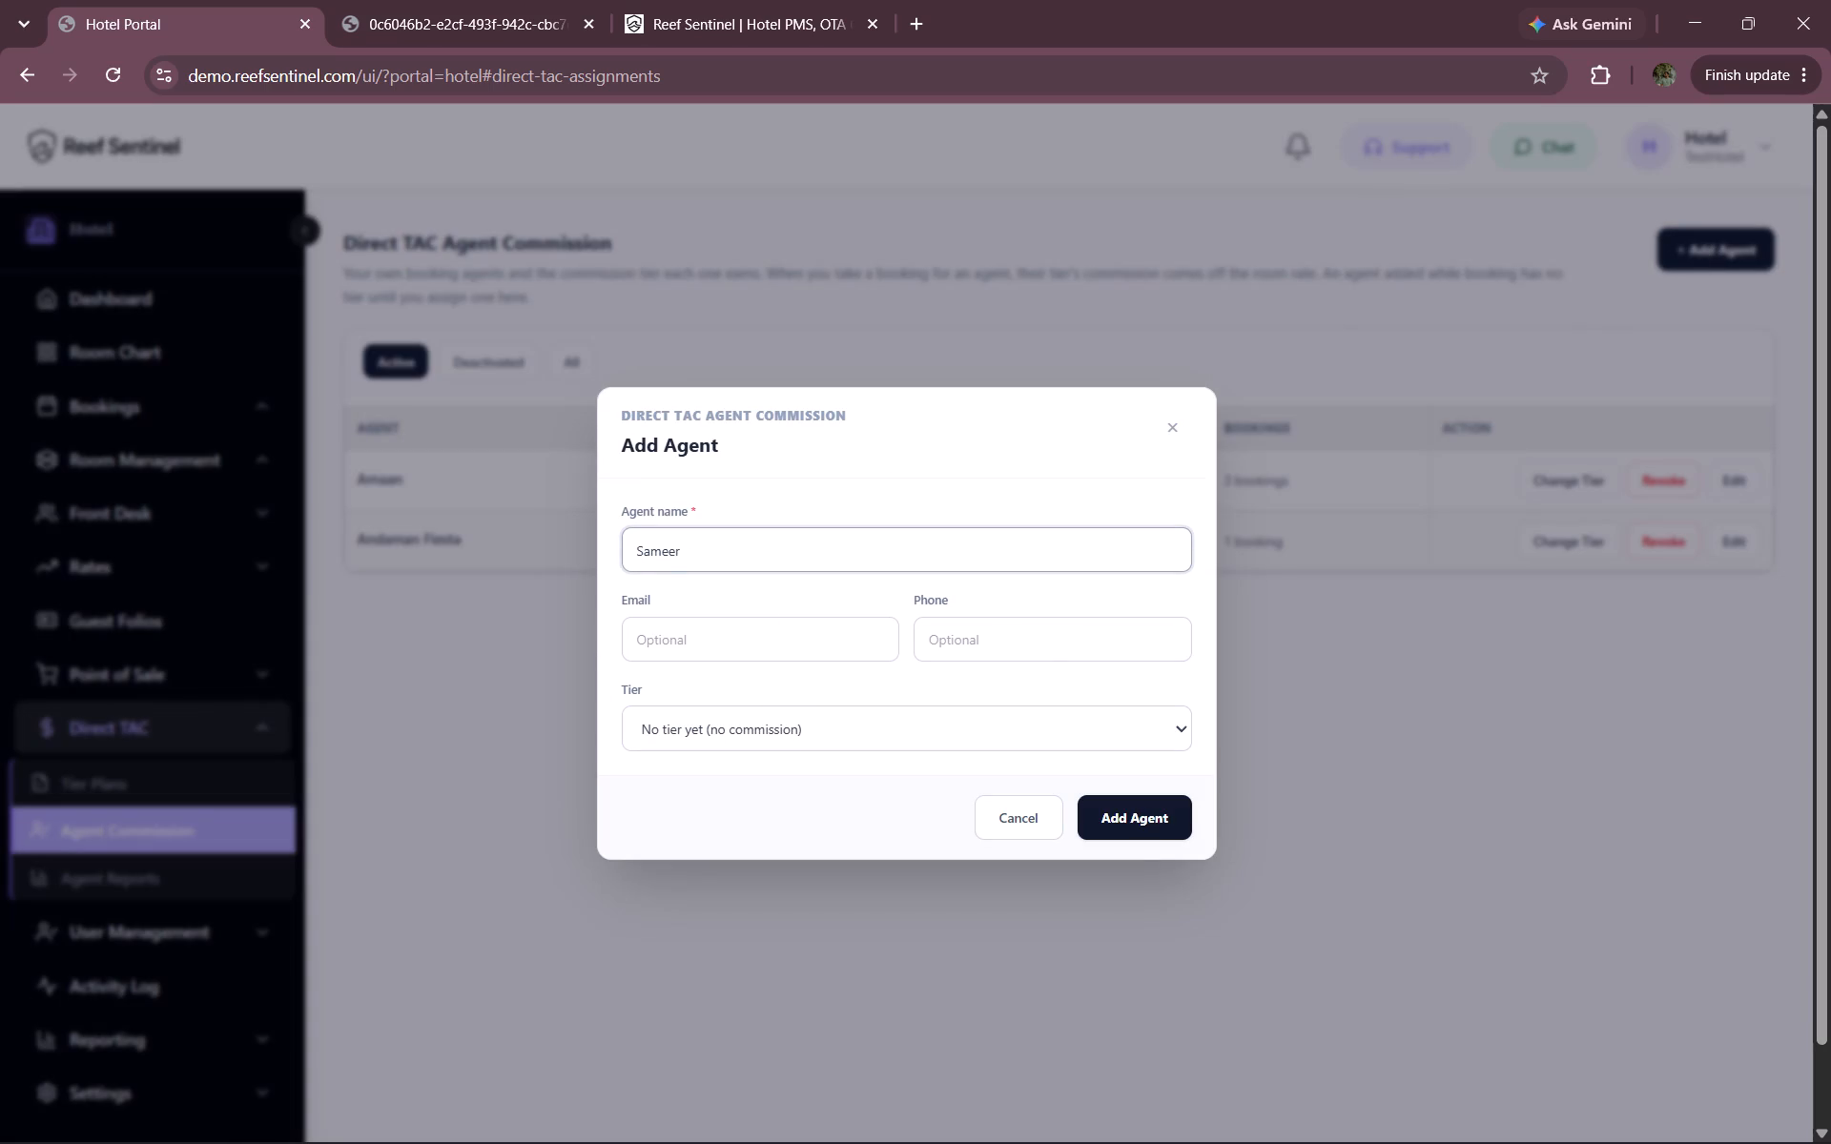
{"action": "left_click", "coordinate": [747, 745]}
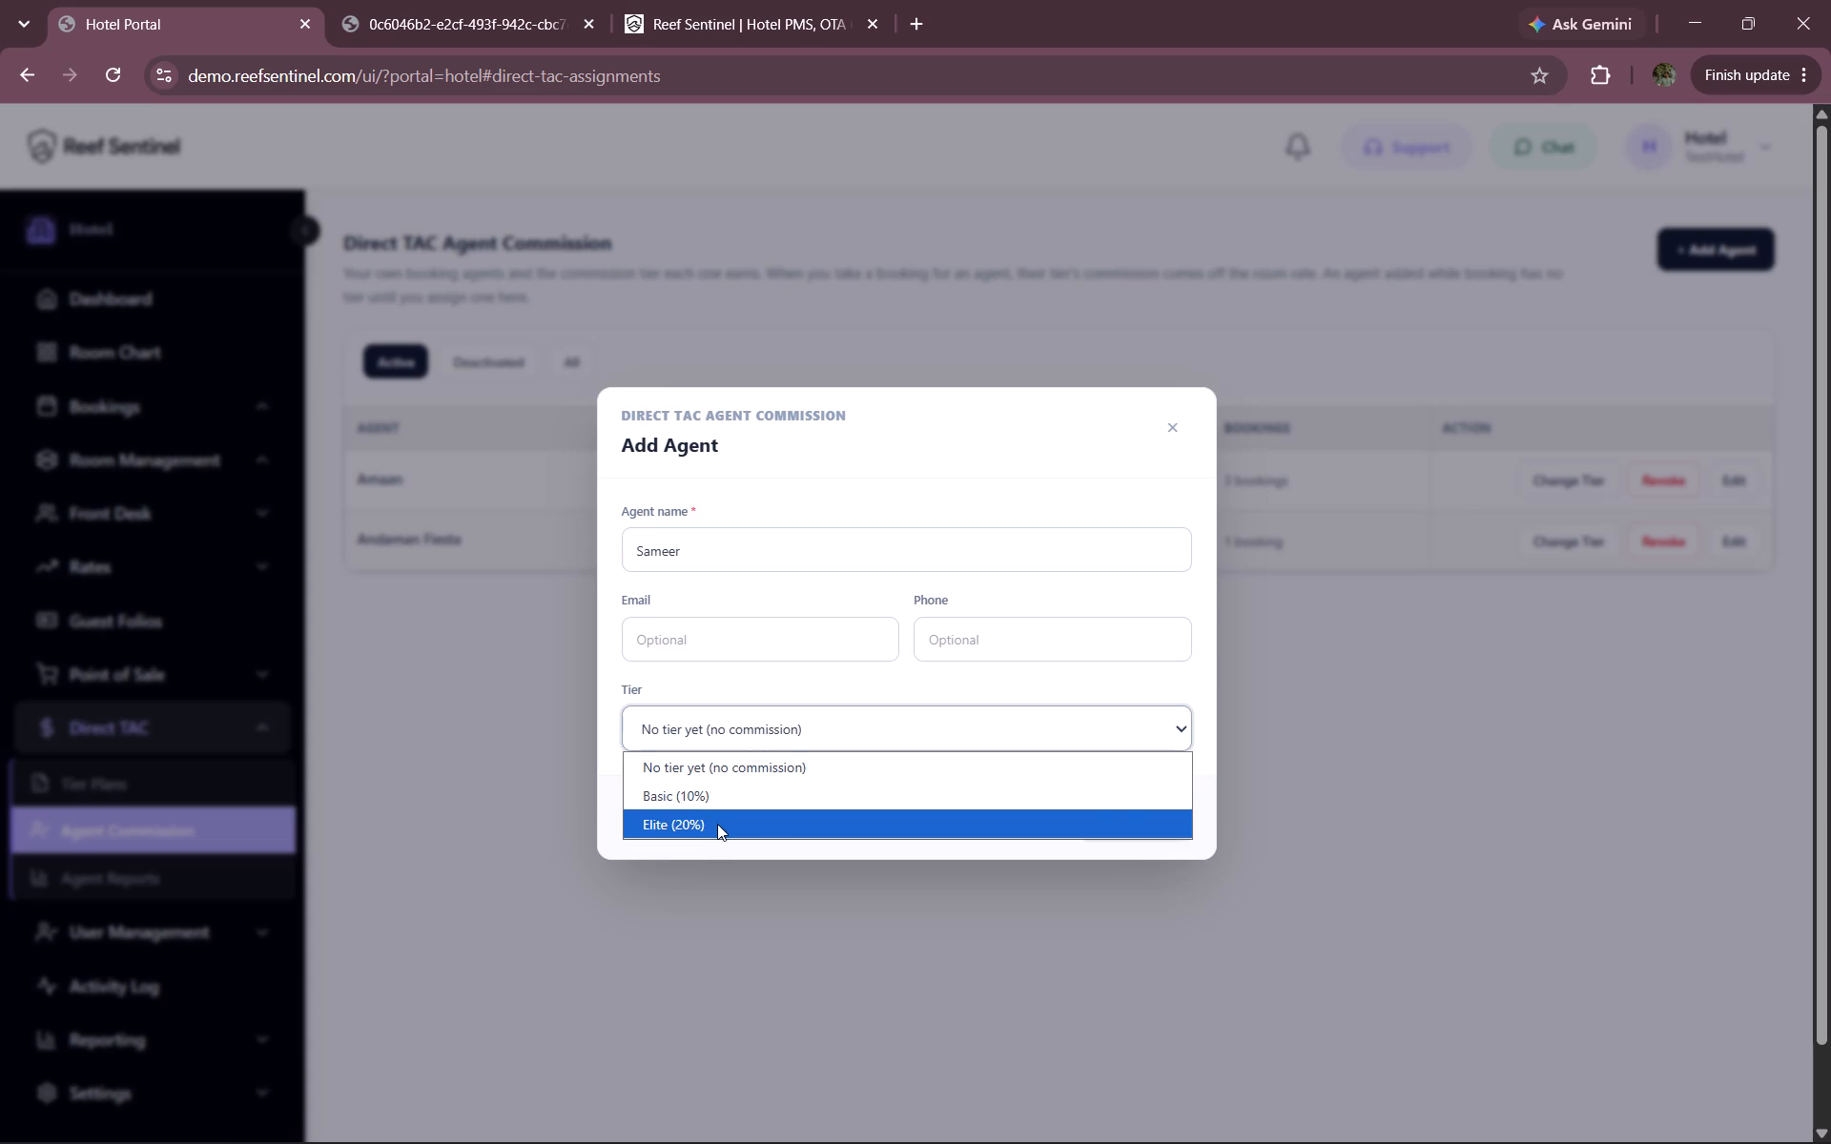
{"action": "left_click", "coordinate": [717, 824]}
{"action": "left_click", "coordinate": [1186, 828]}
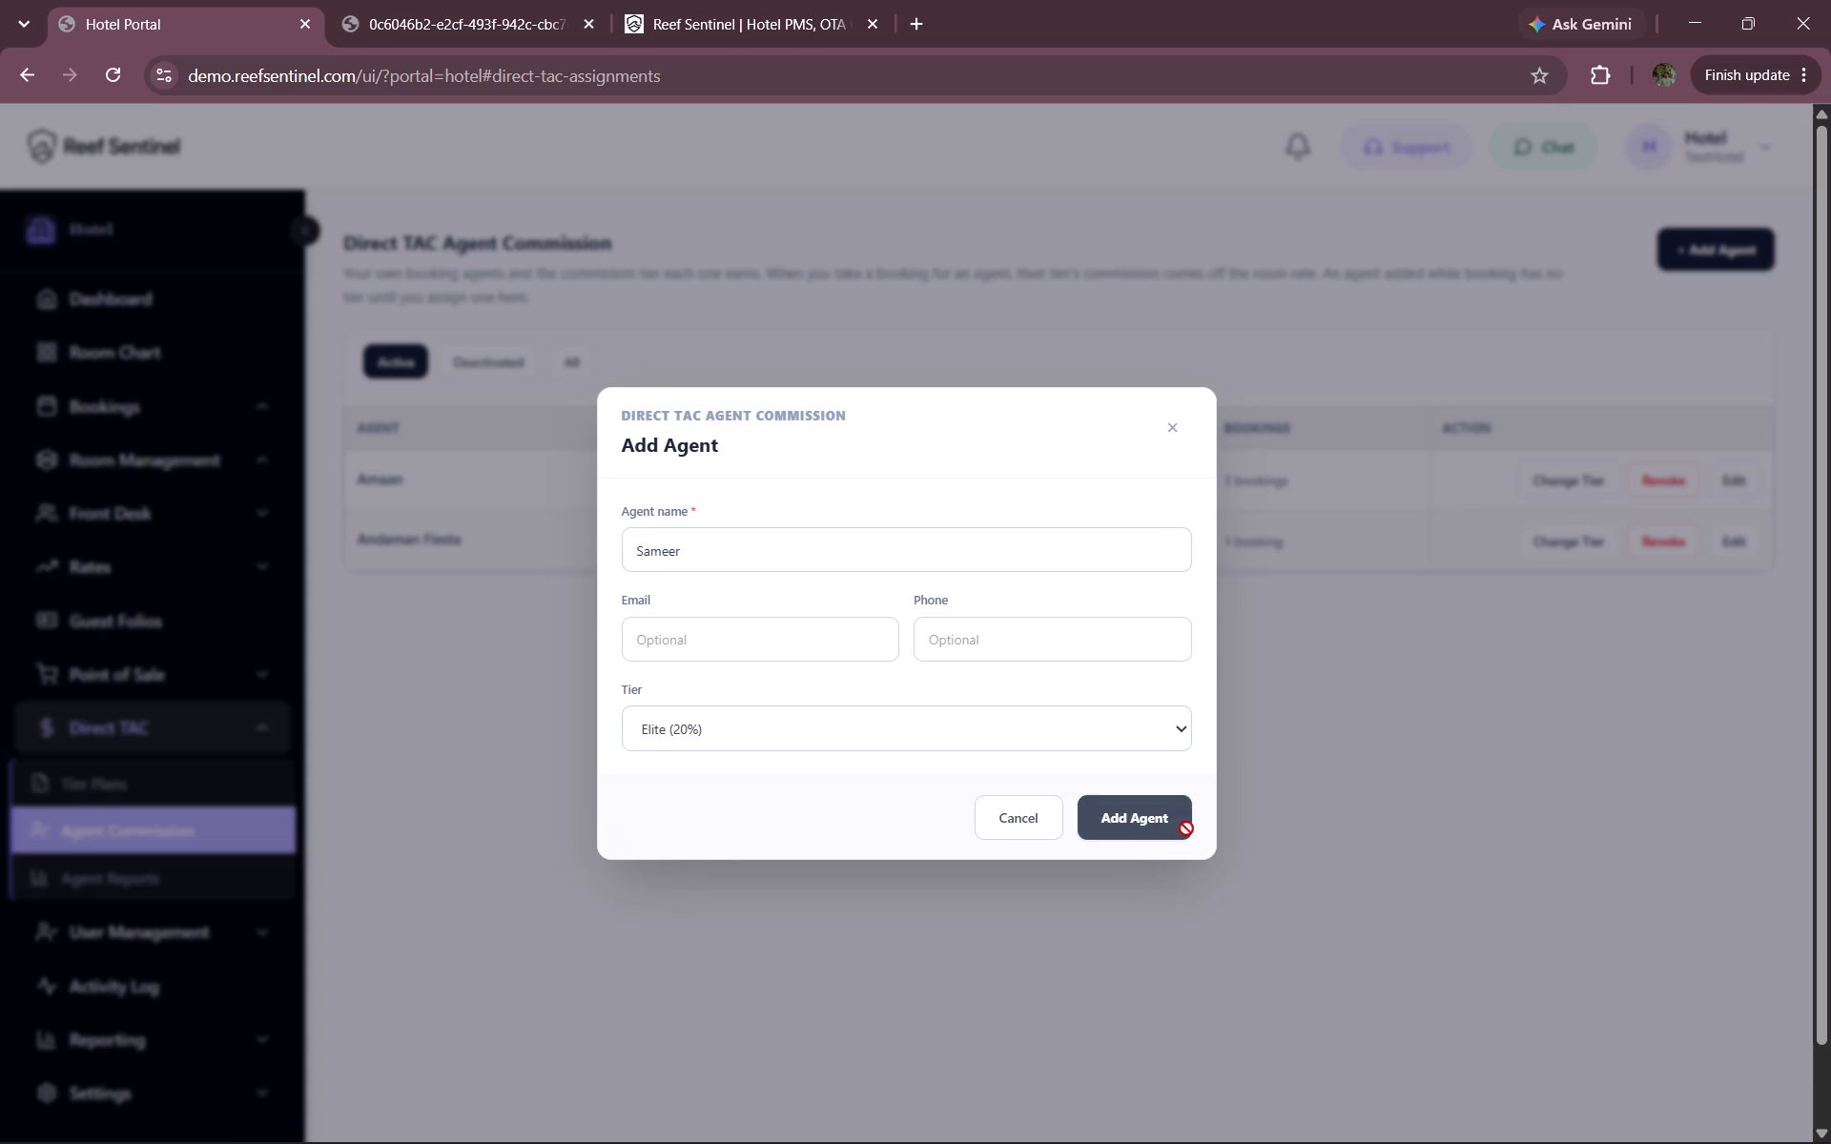
{"action": "left_click", "coordinate": [1176, 822]}
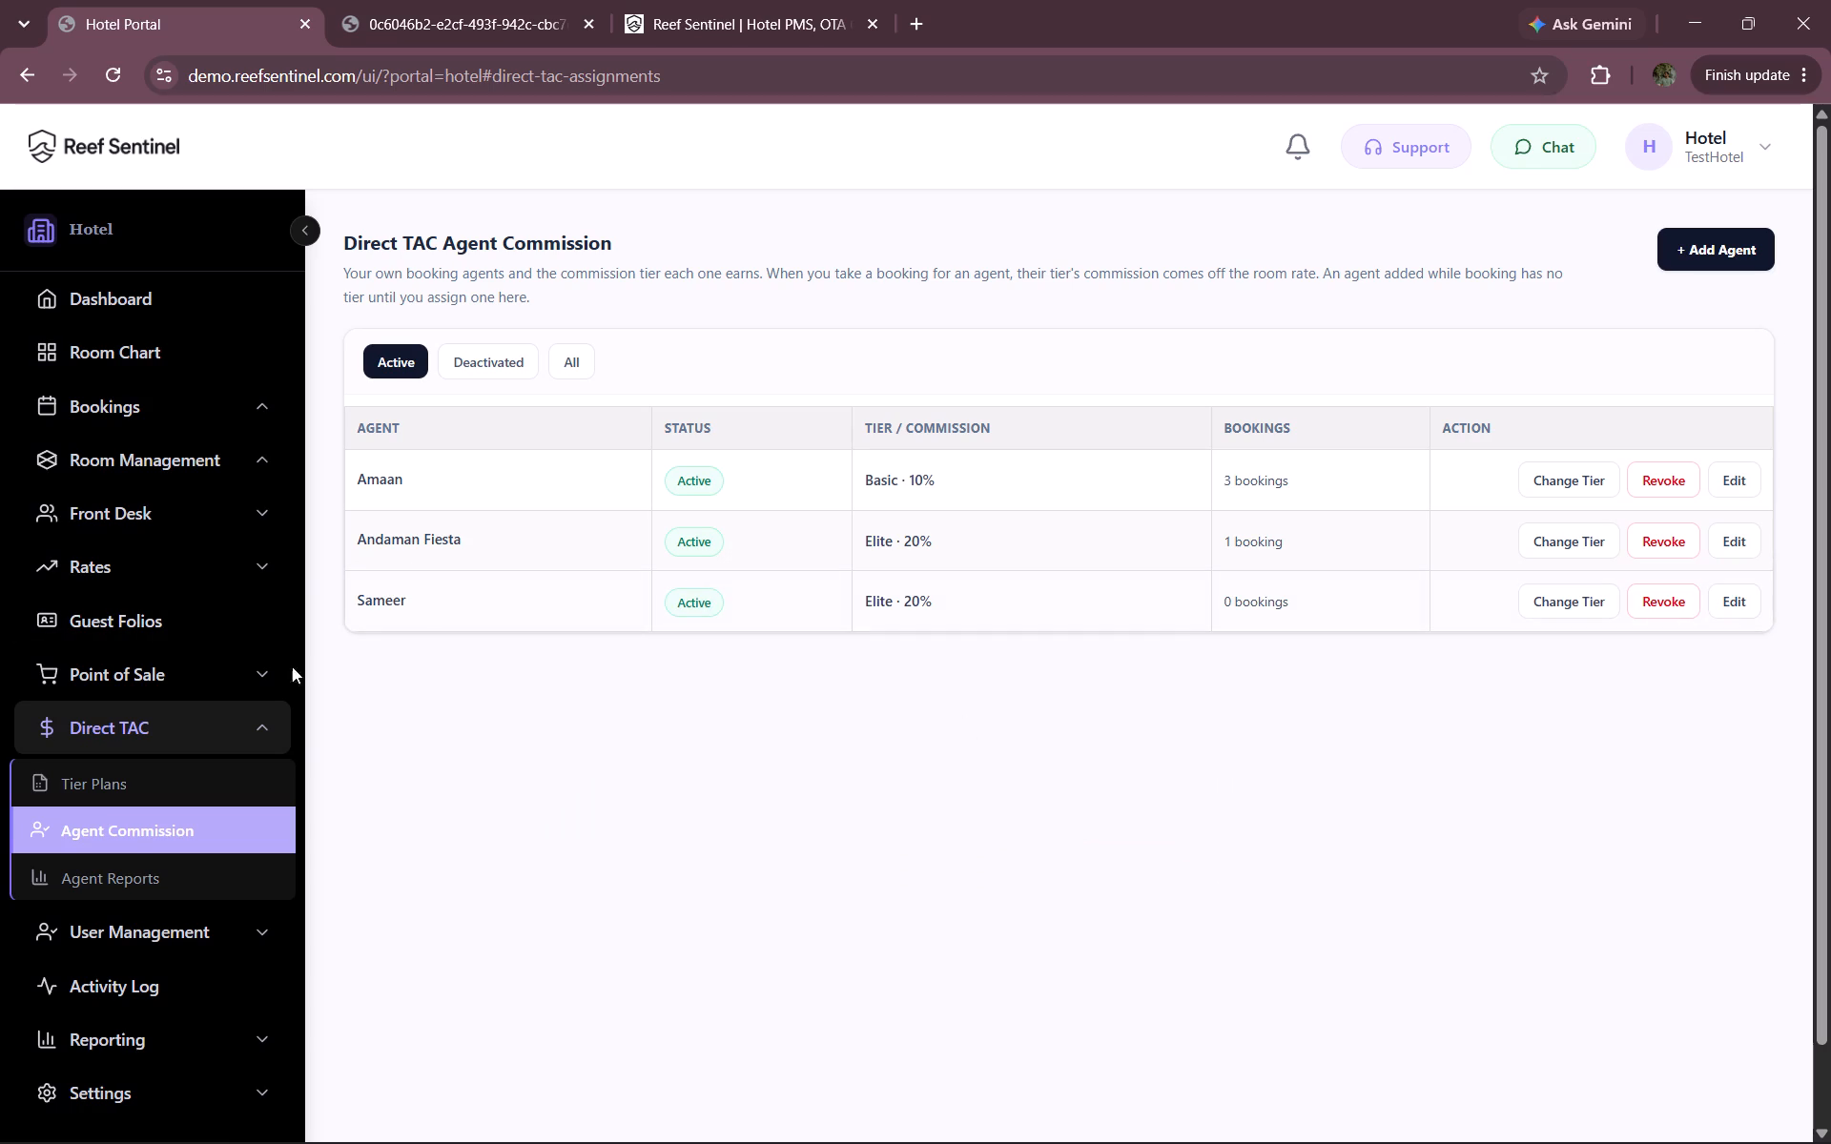
Create a Direct TAC tier plan named Locals with a commission of 30% of the nightly rate.
{"action": "left_click", "coordinate": [90, 787]}
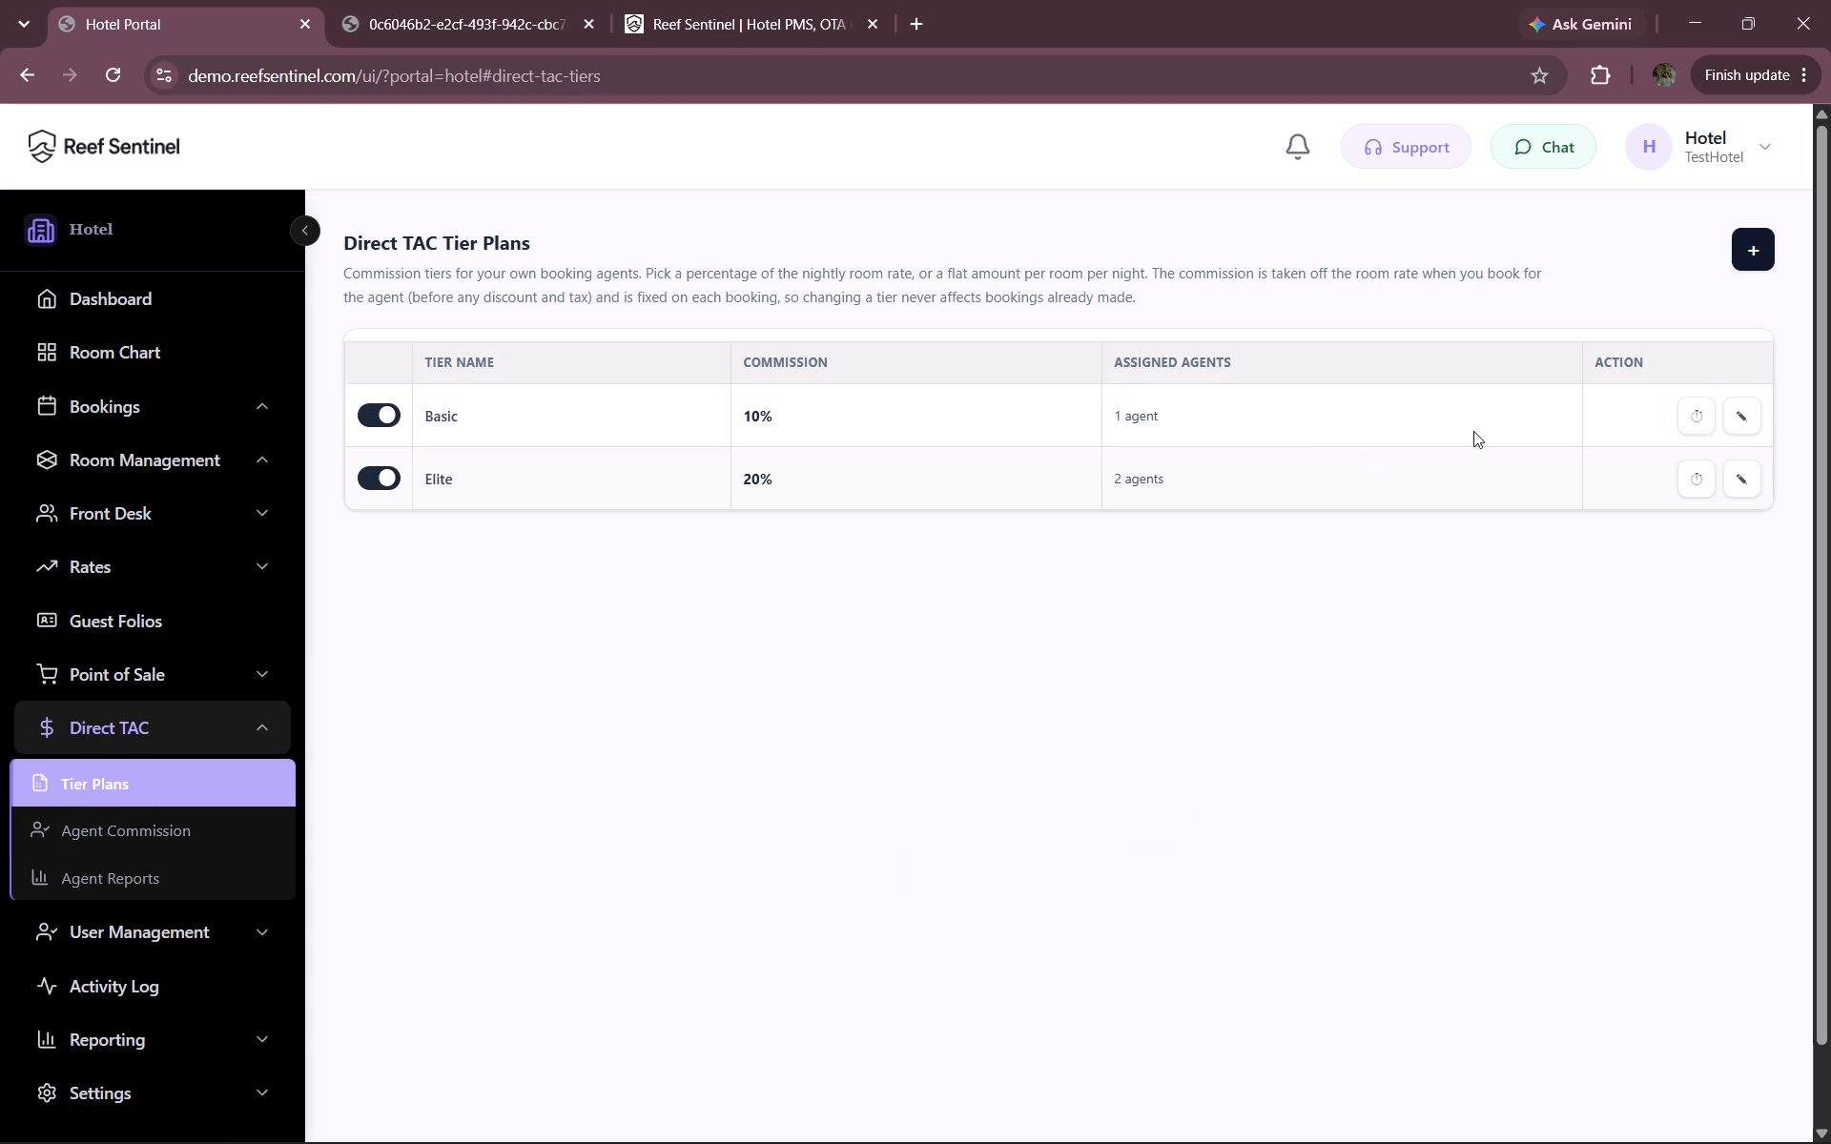
{"action": "left_click", "coordinate": [1759, 243]}
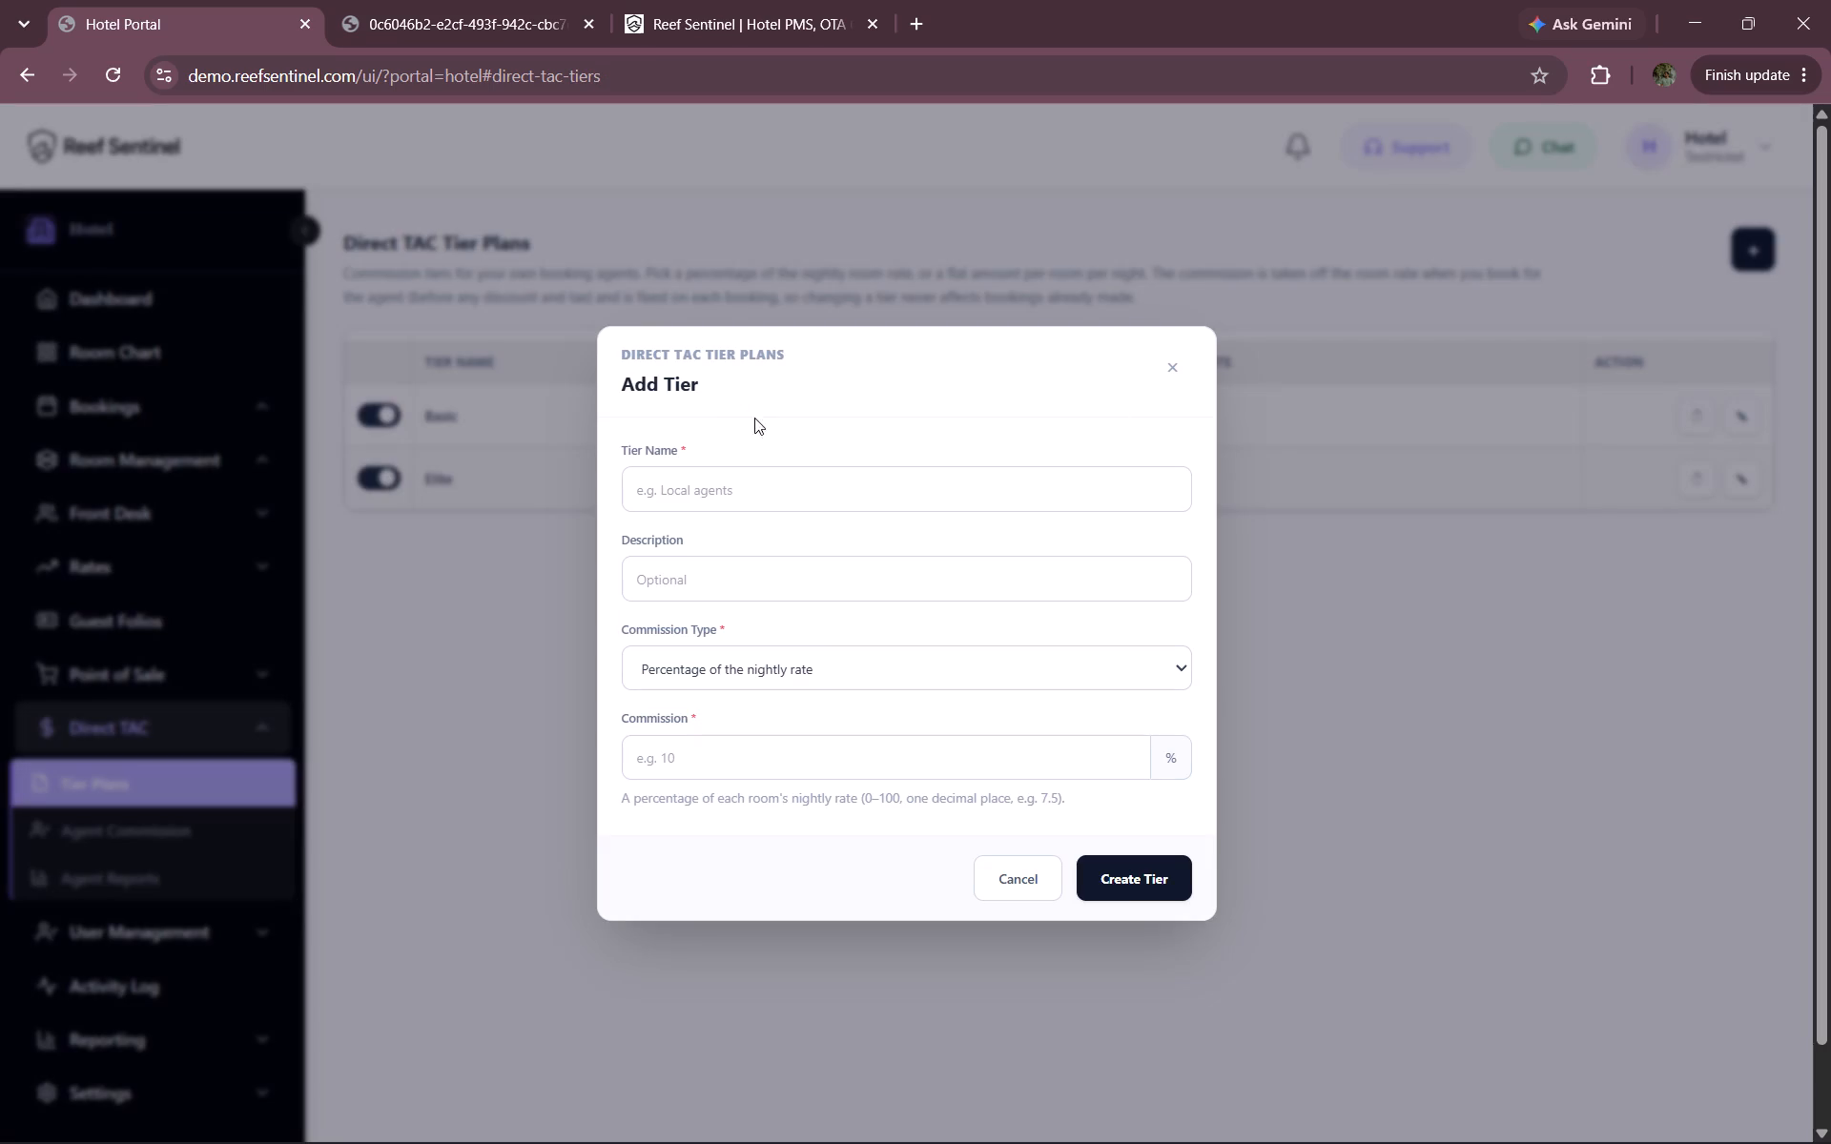
{"action": "left_click", "coordinate": [670, 501]}
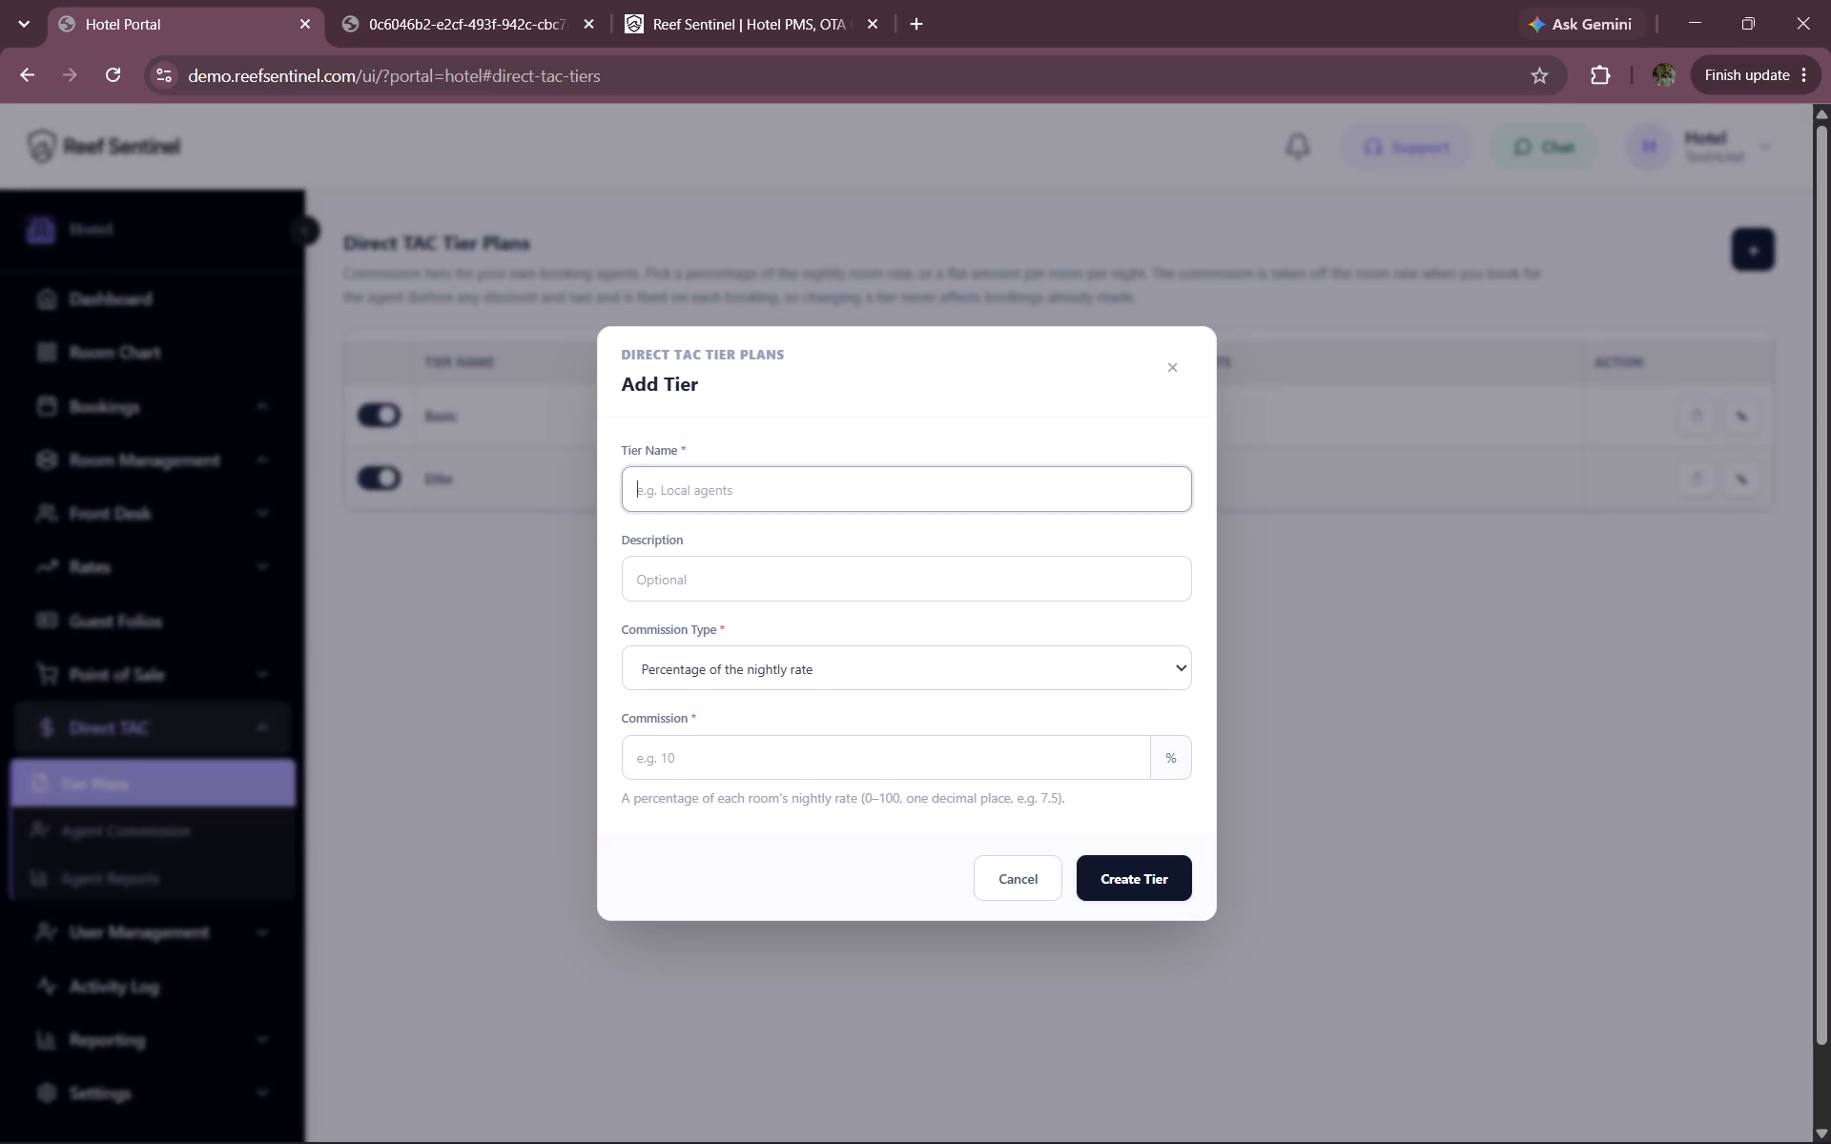
{"action": "type", "text": "Locals"}
{"action": "scroll", "coordinate": [690, 595], "scroll_direction": "down", "scroll_amount": 1}
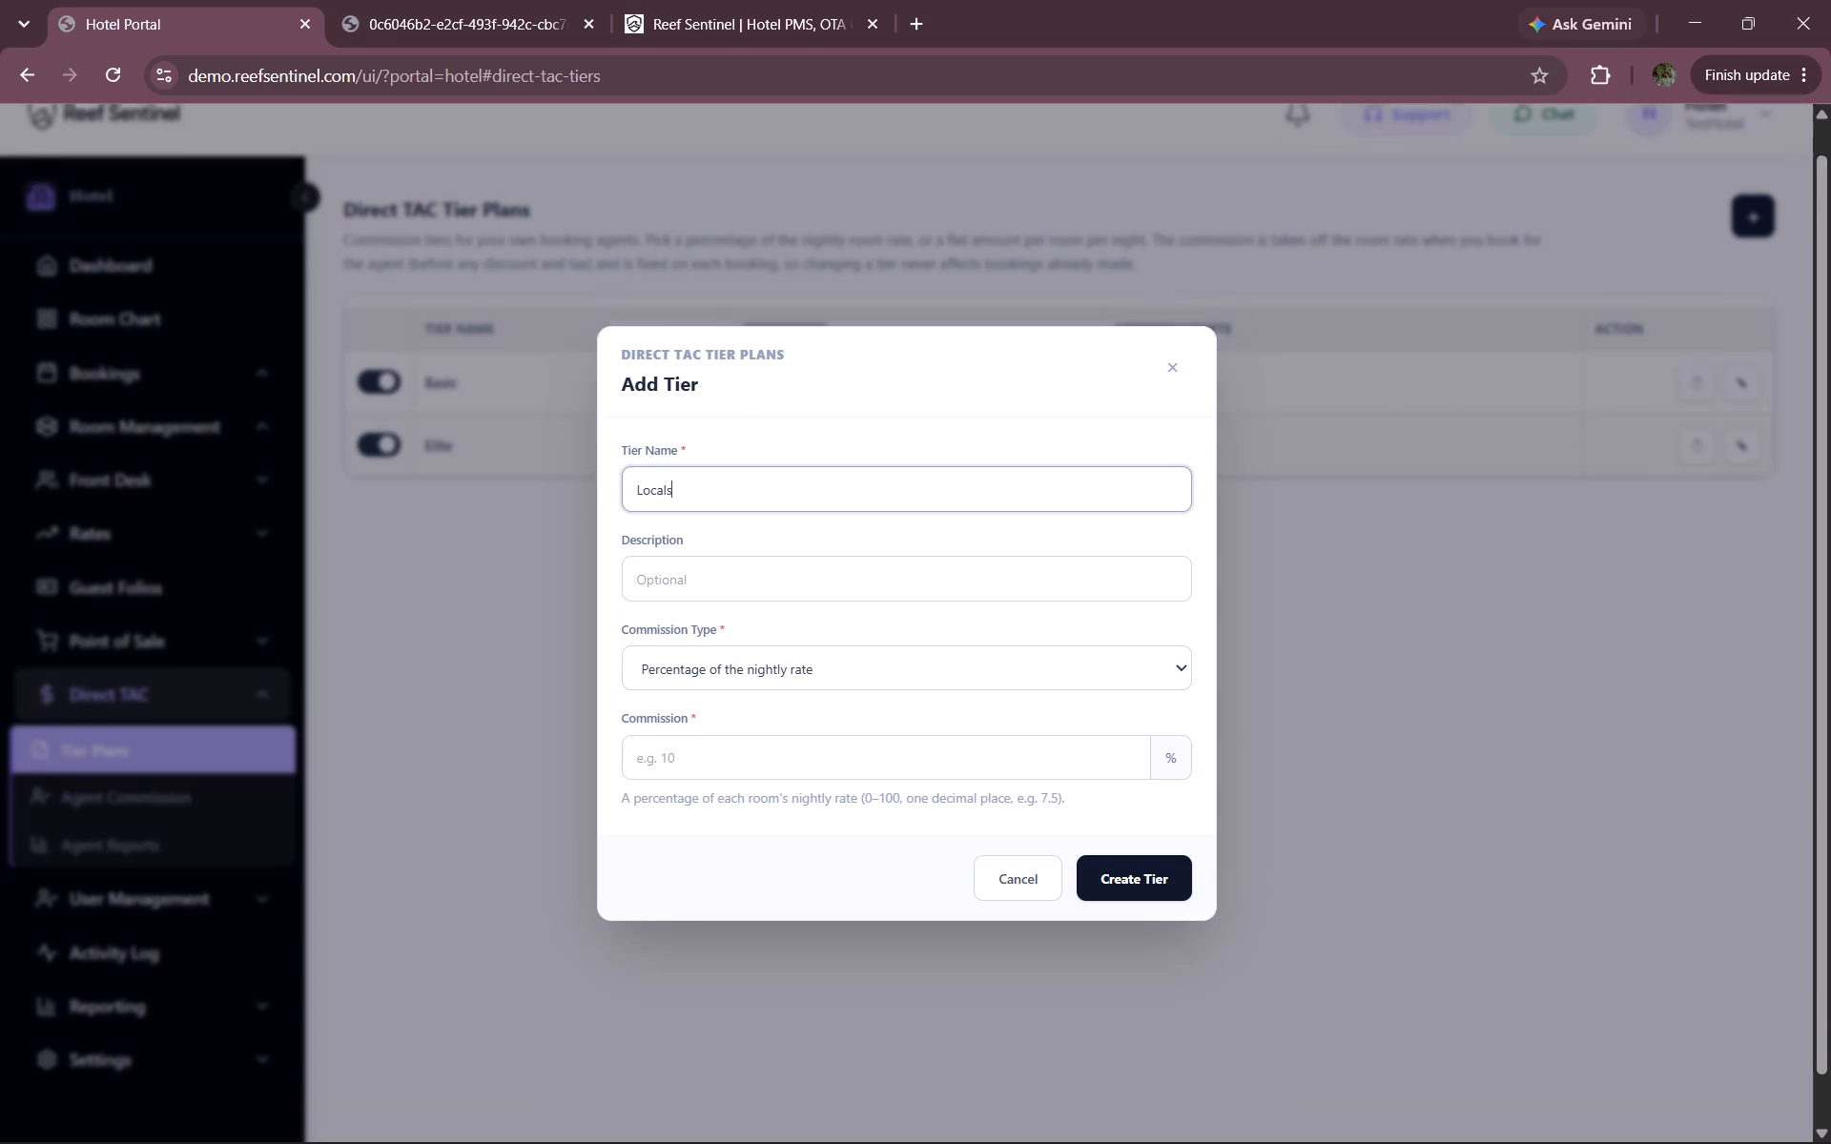
{"action": "scroll", "coordinate": [690, 595], "scroll_direction": "down", "scroll_amount": 1}
{"action": "left_click", "coordinate": [712, 666]}
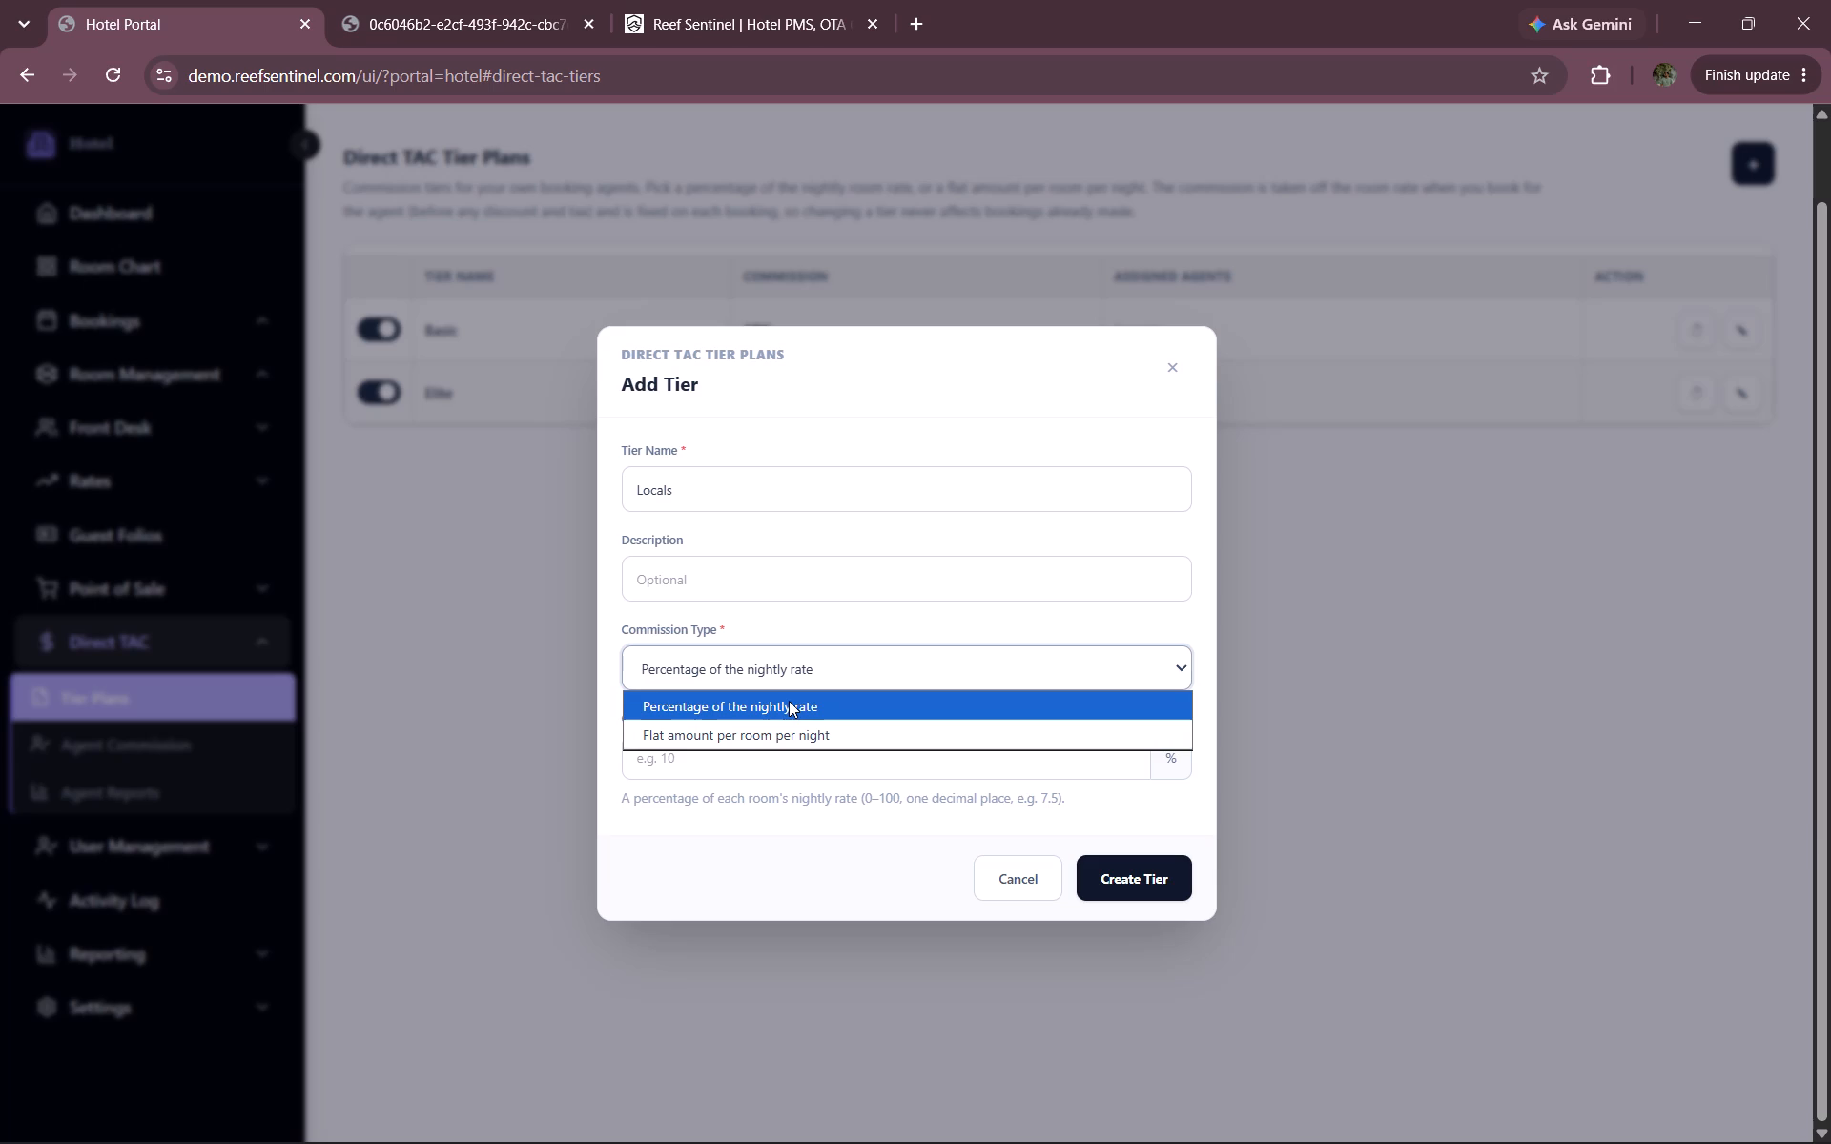
{"action": "left_click", "coordinate": [731, 726]}
{"action": "left_click", "coordinate": [729, 664]}
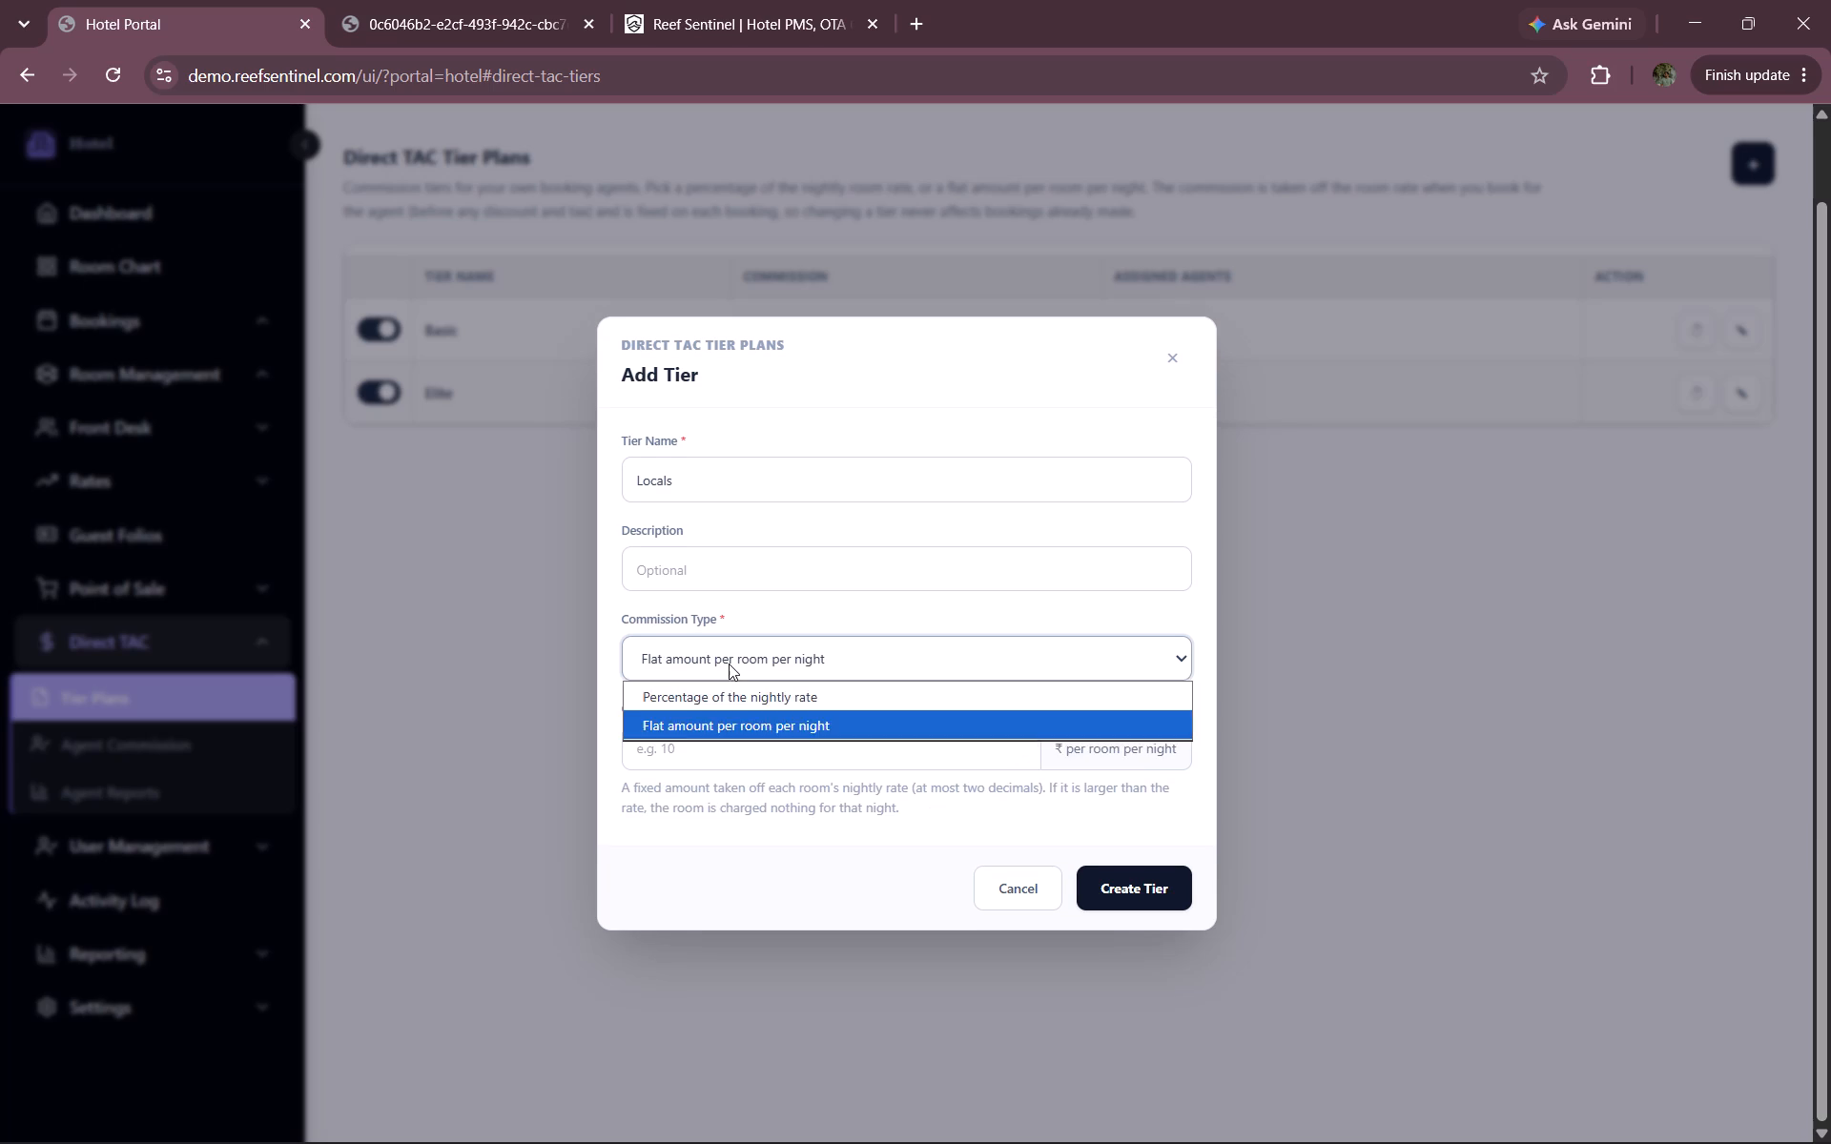
{"action": "left_click", "coordinate": [725, 696]}
{"action": "left_click", "coordinate": [685, 750]}
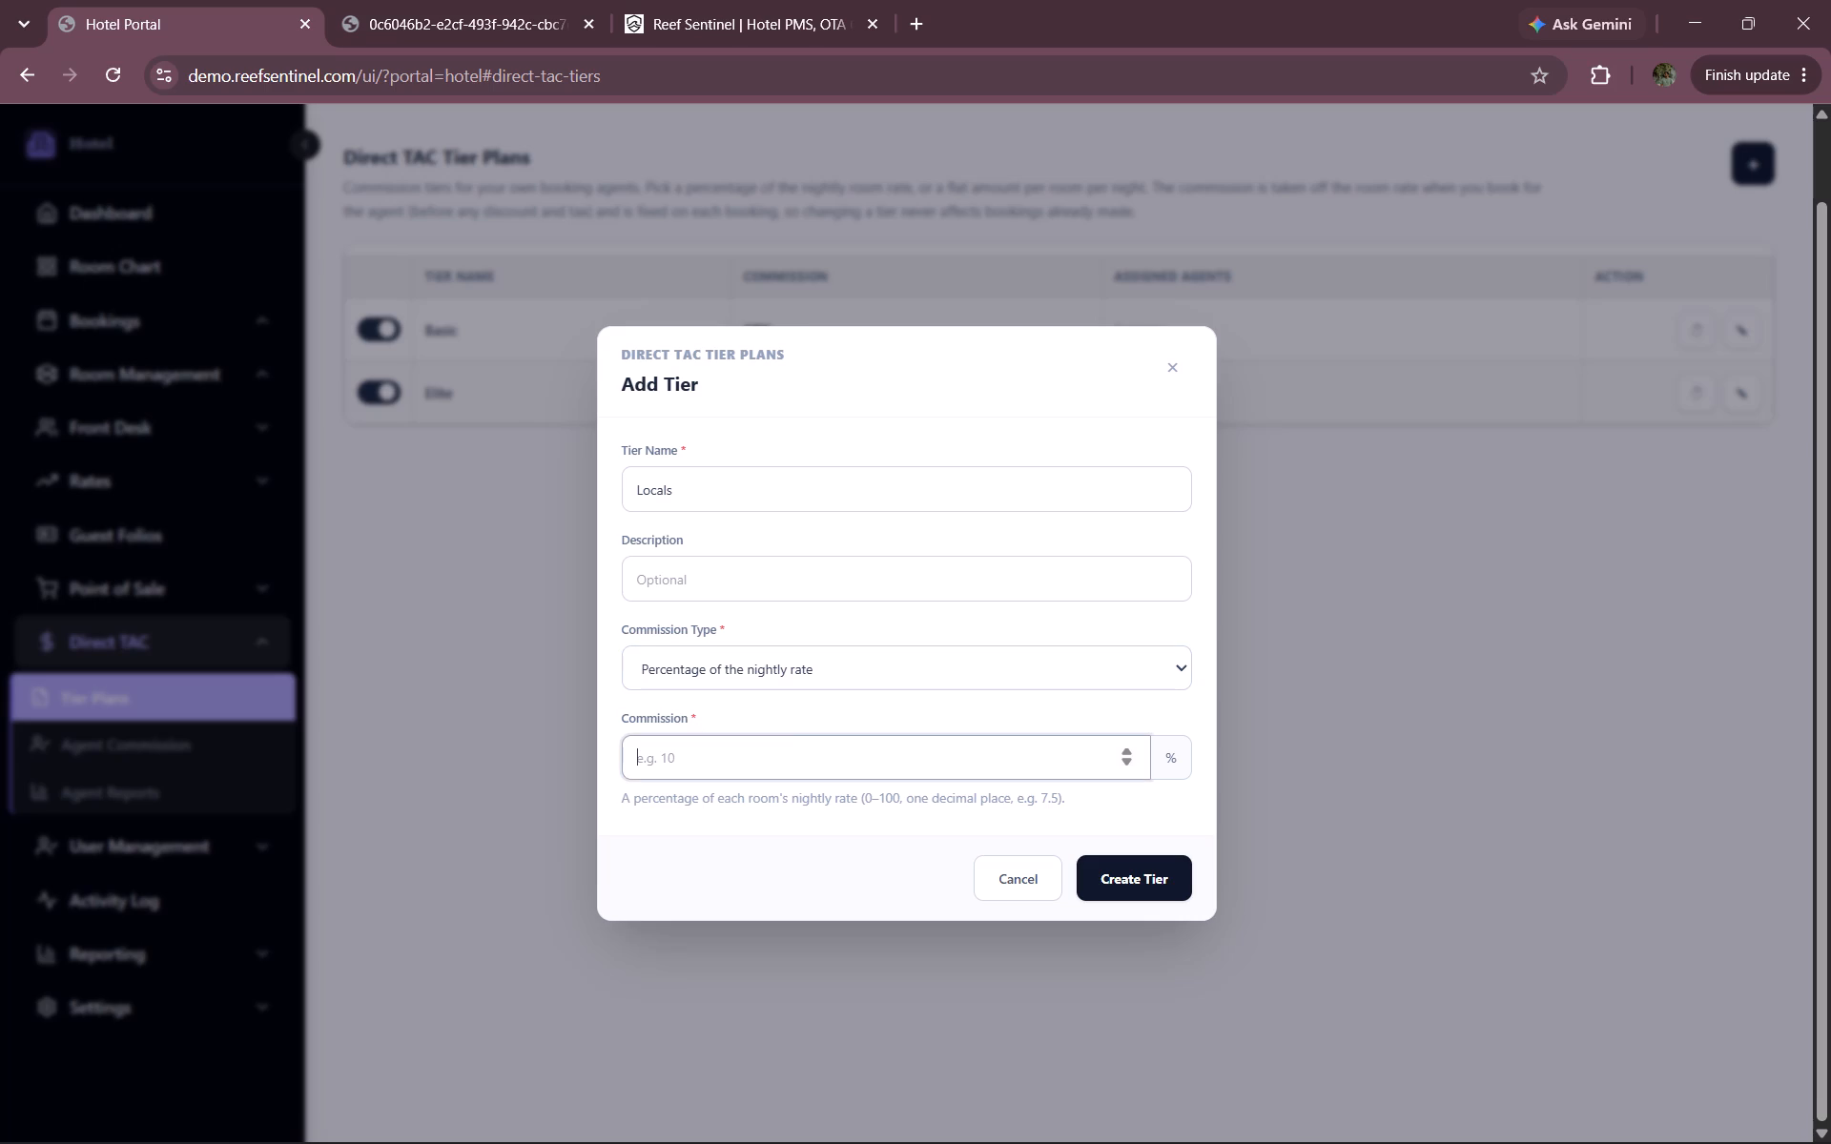
{"action": "type", "text": "30"}
{"action": "left_click", "coordinate": [1121, 868]}
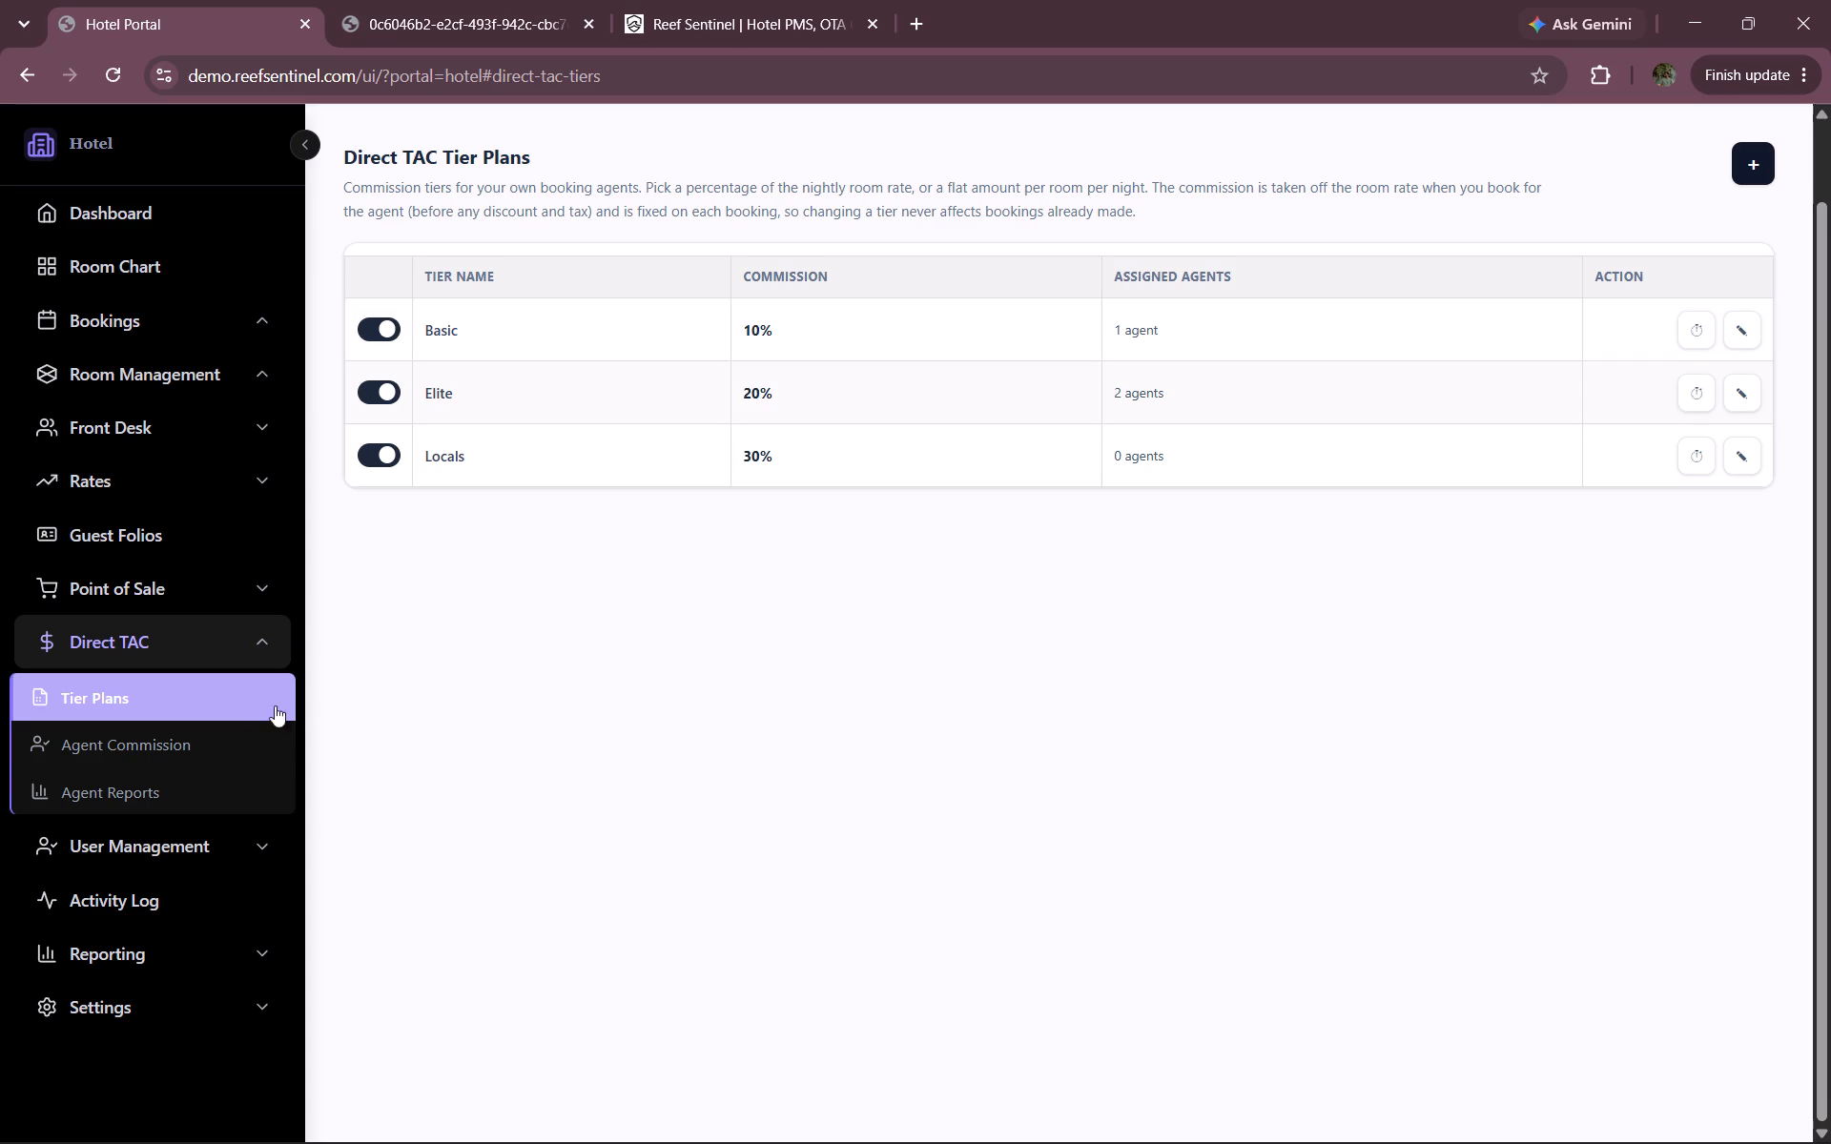
Change agent Amaan's commission tier to Elite (20%), giving "yo" as the reason.
{"action": "left_click", "coordinate": [144, 755]}
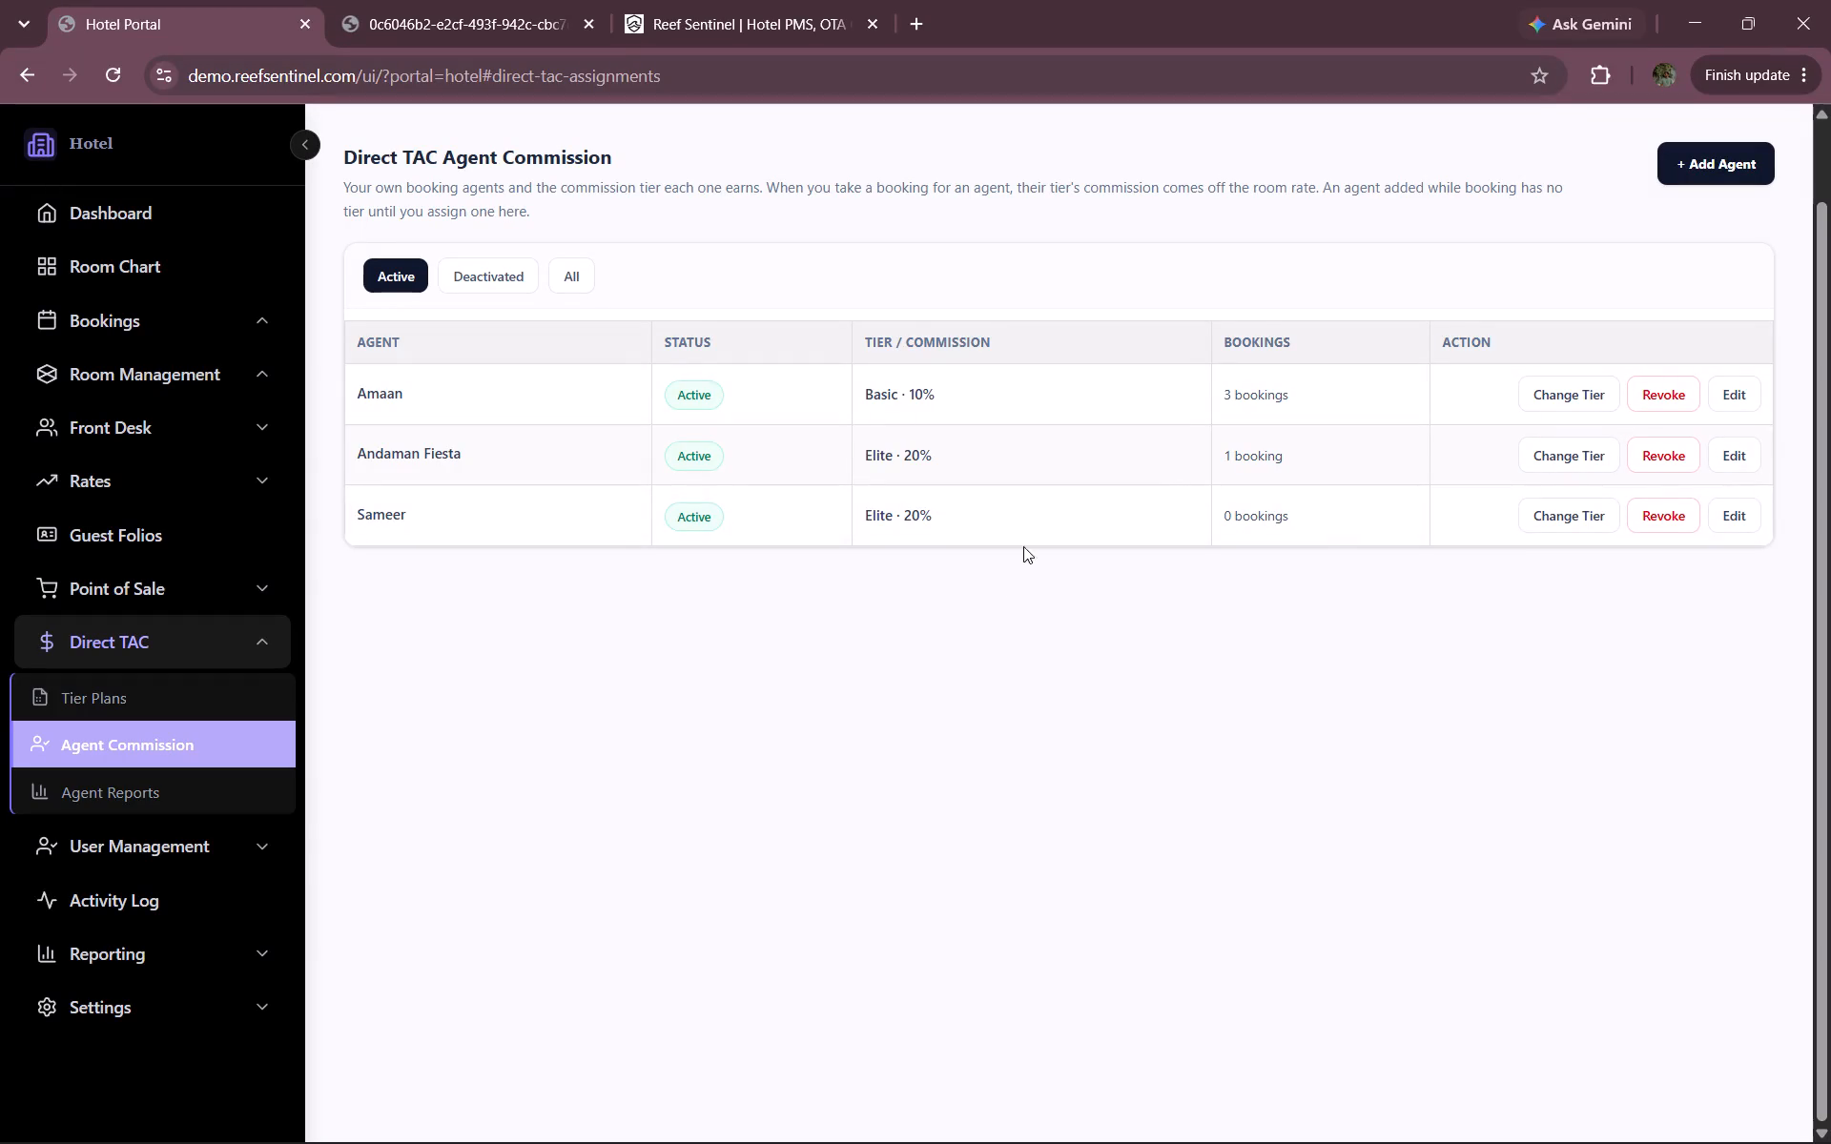
{"action": "left_click", "coordinate": [1574, 393]}
{"action": "double_click", "coordinate": [760, 579]}
{"action": "left_click", "coordinate": [760, 579]}
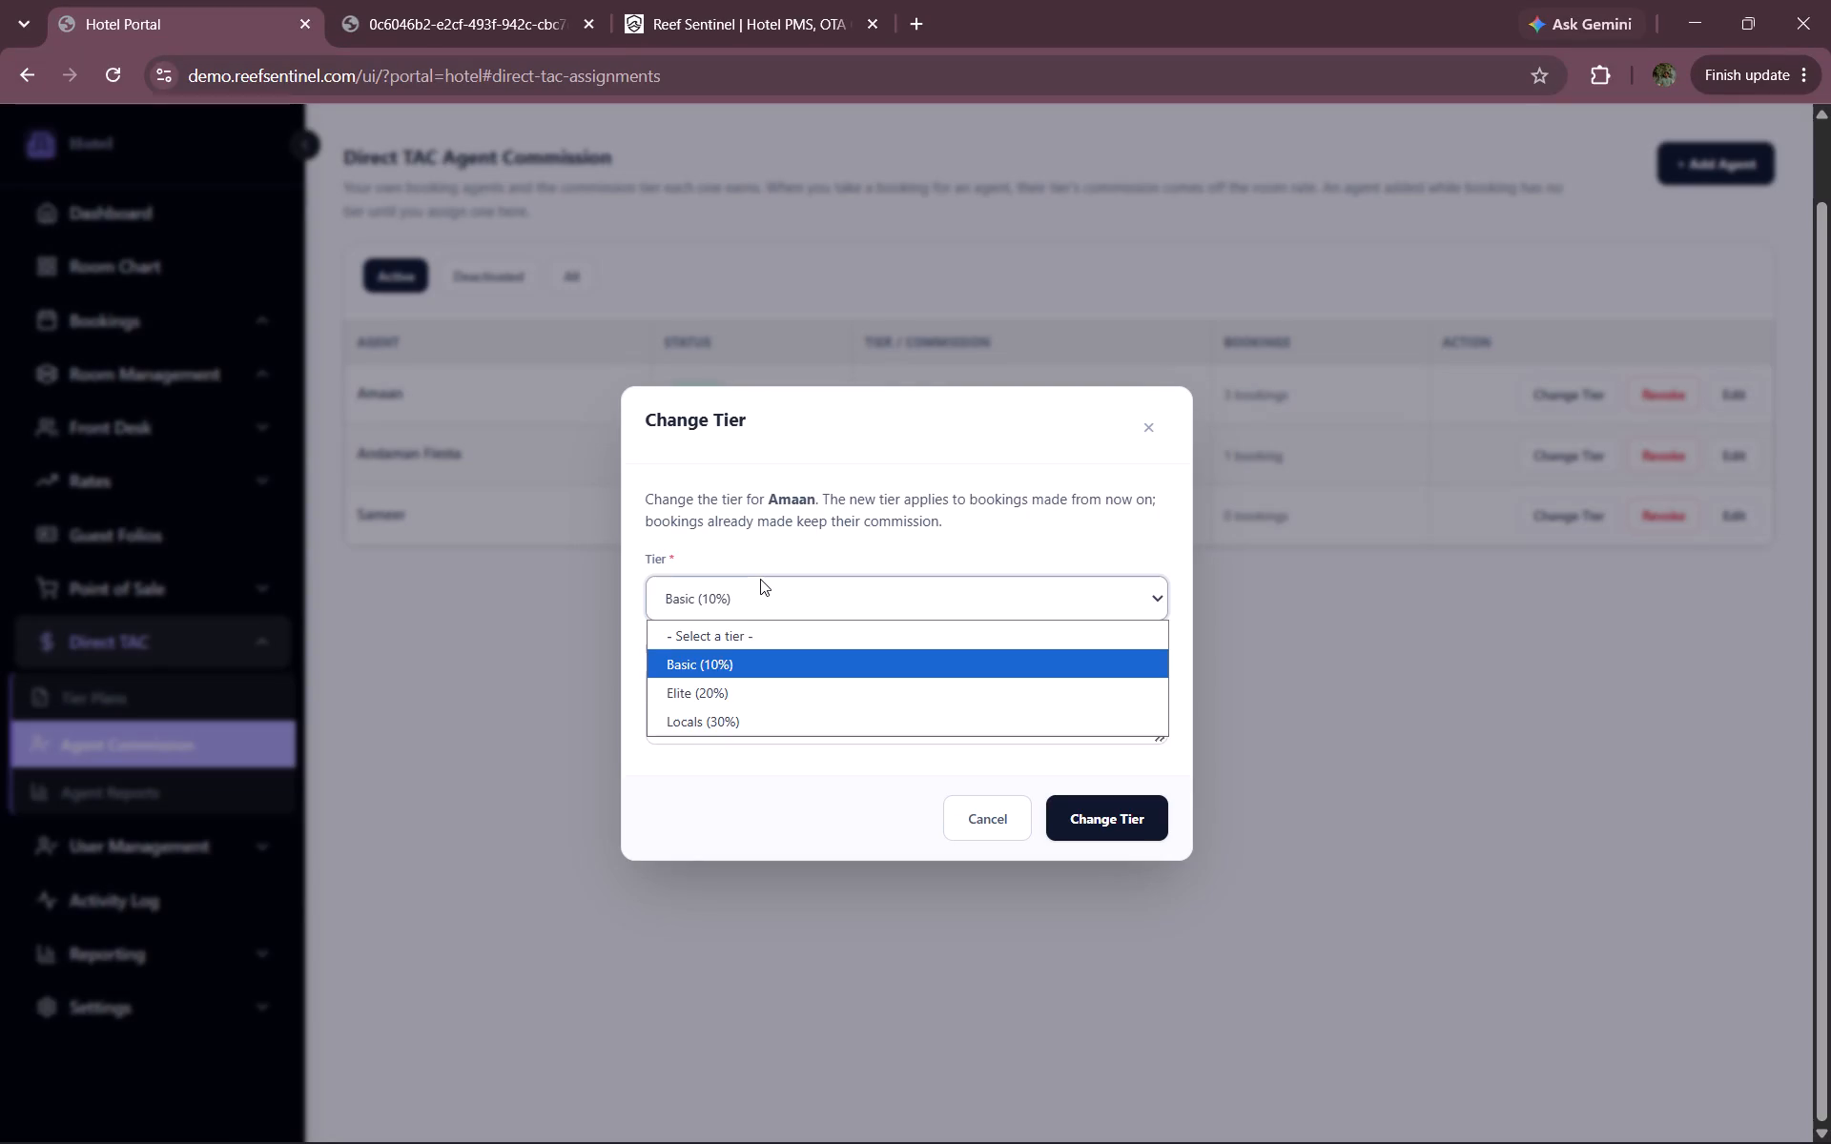
{"action": "left_click", "coordinate": [714, 683]}
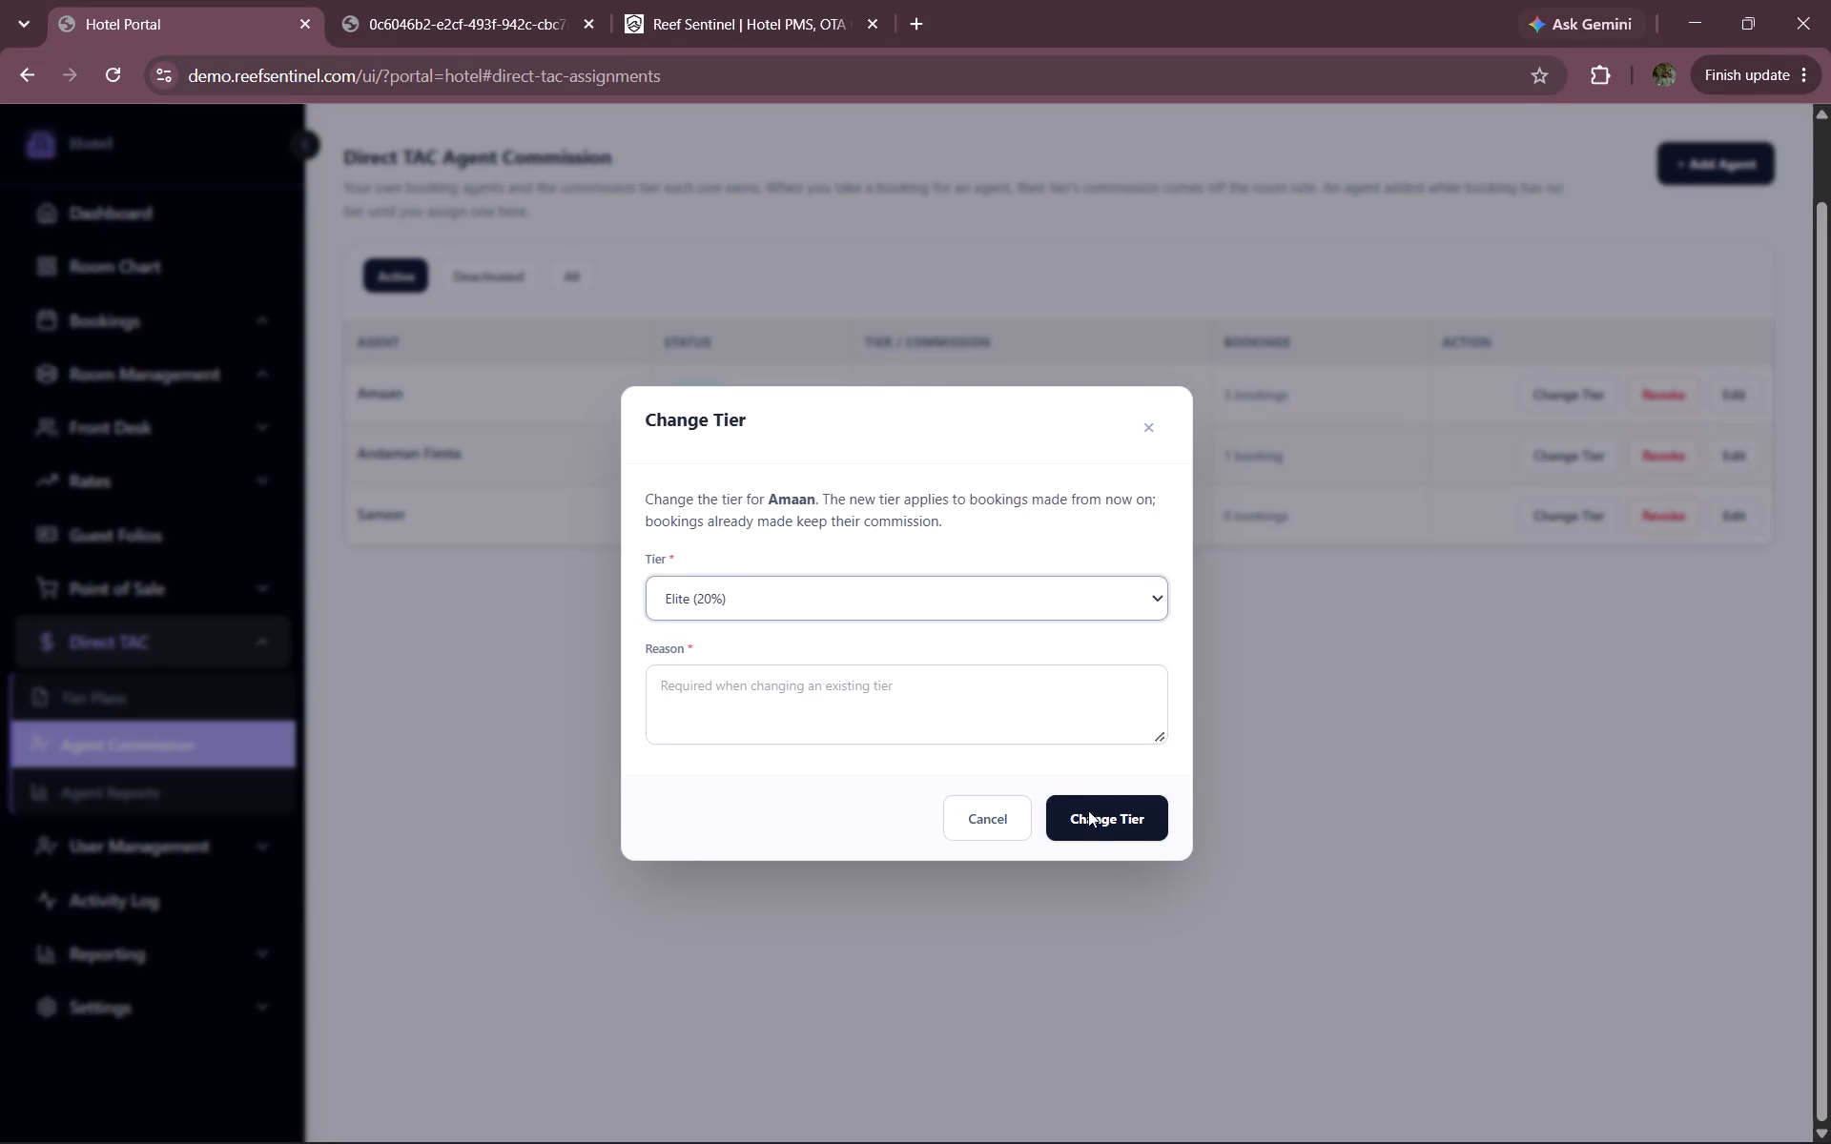
{"action": "left_click", "coordinate": [1090, 827]}
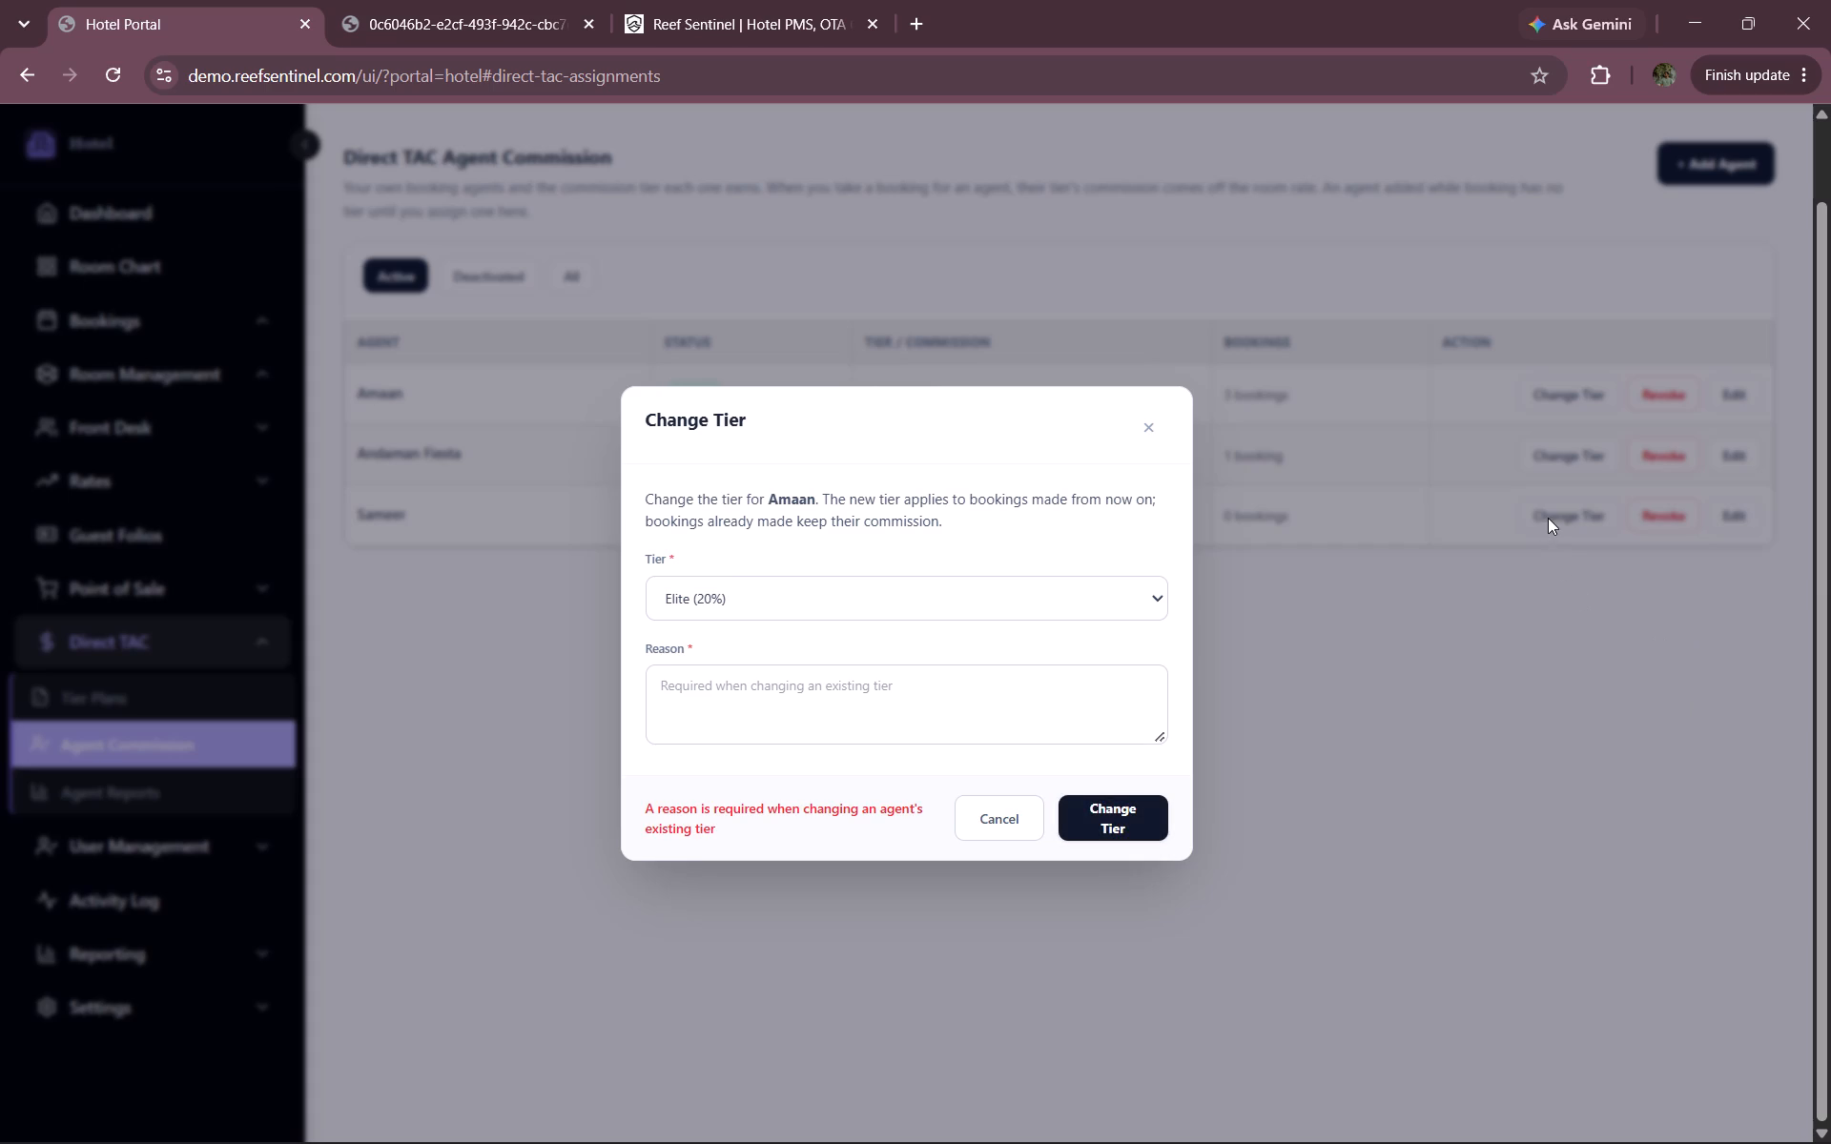
{"action": "left_click", "coordinate": [845, 725]}
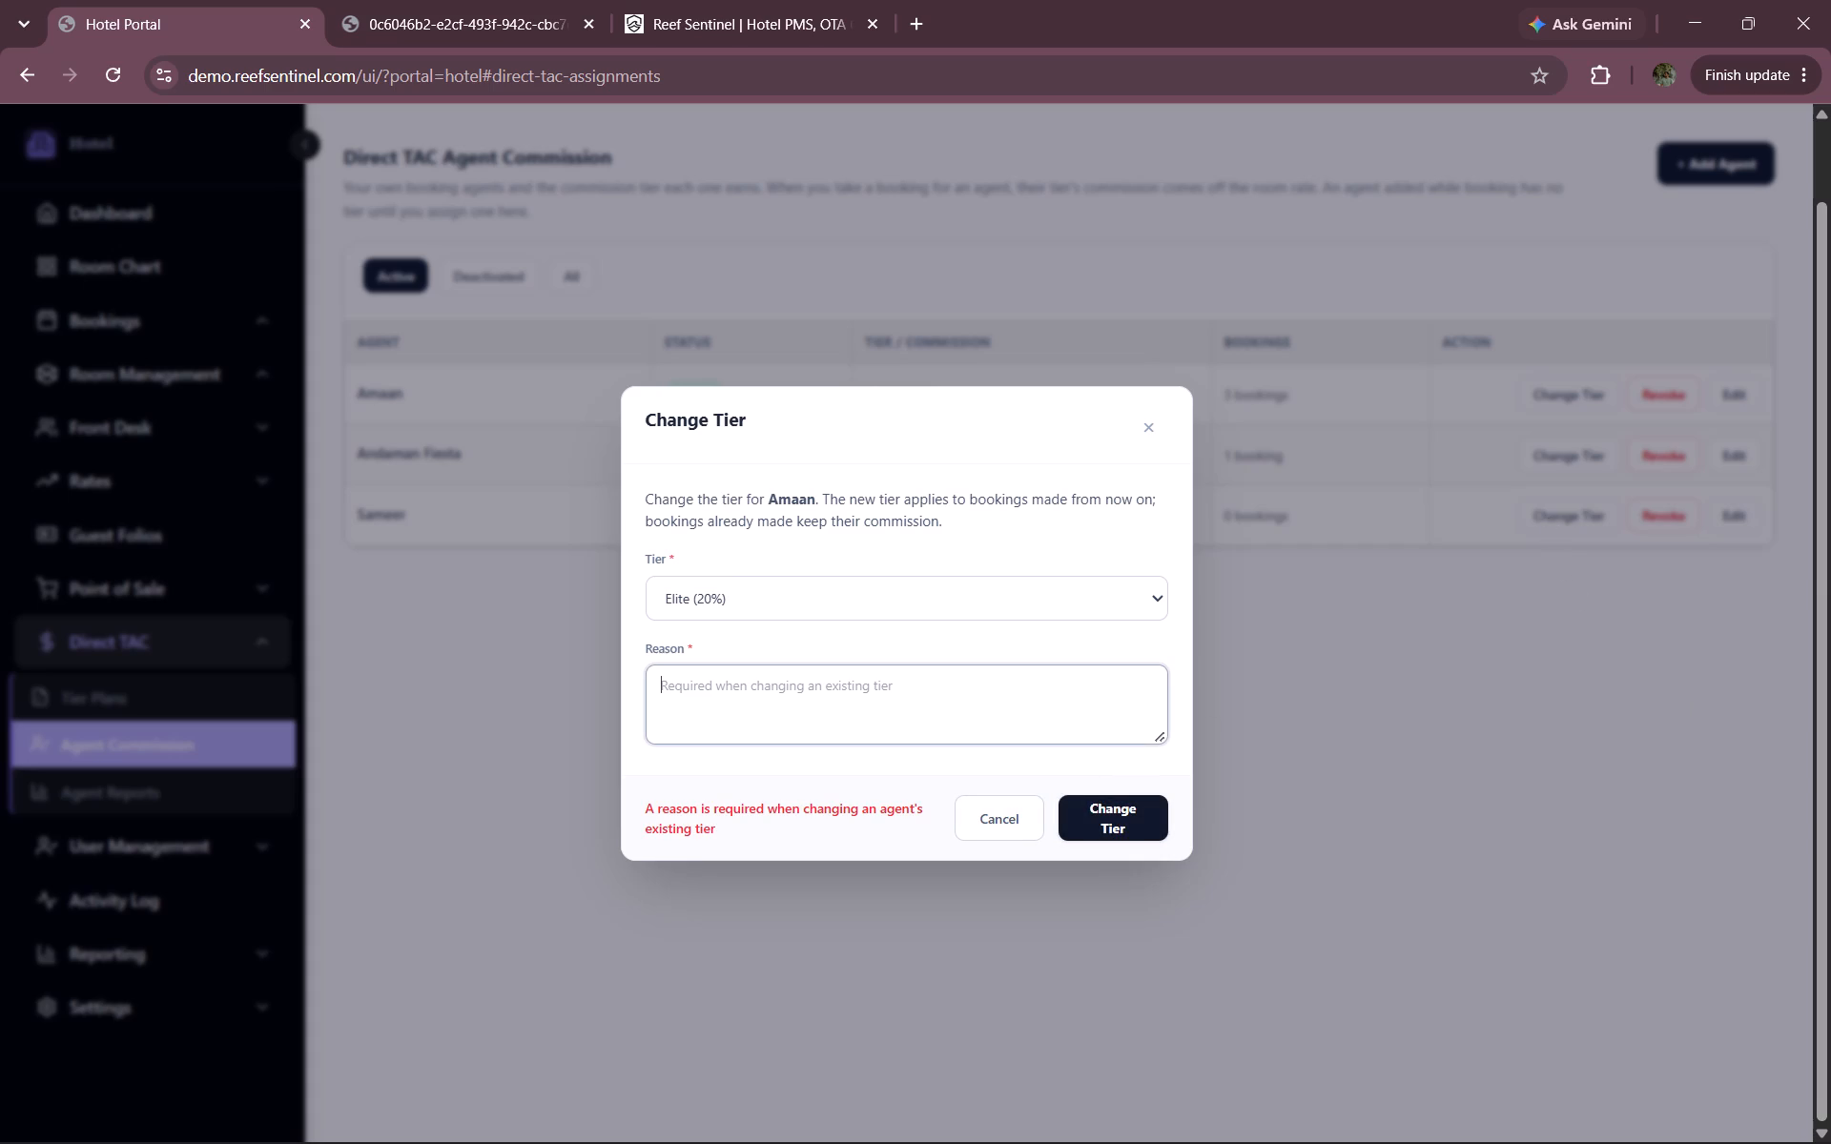
{"action": "type", "text": "yo"}
{"action": "left_click", "coordinate": [1104, 813]}
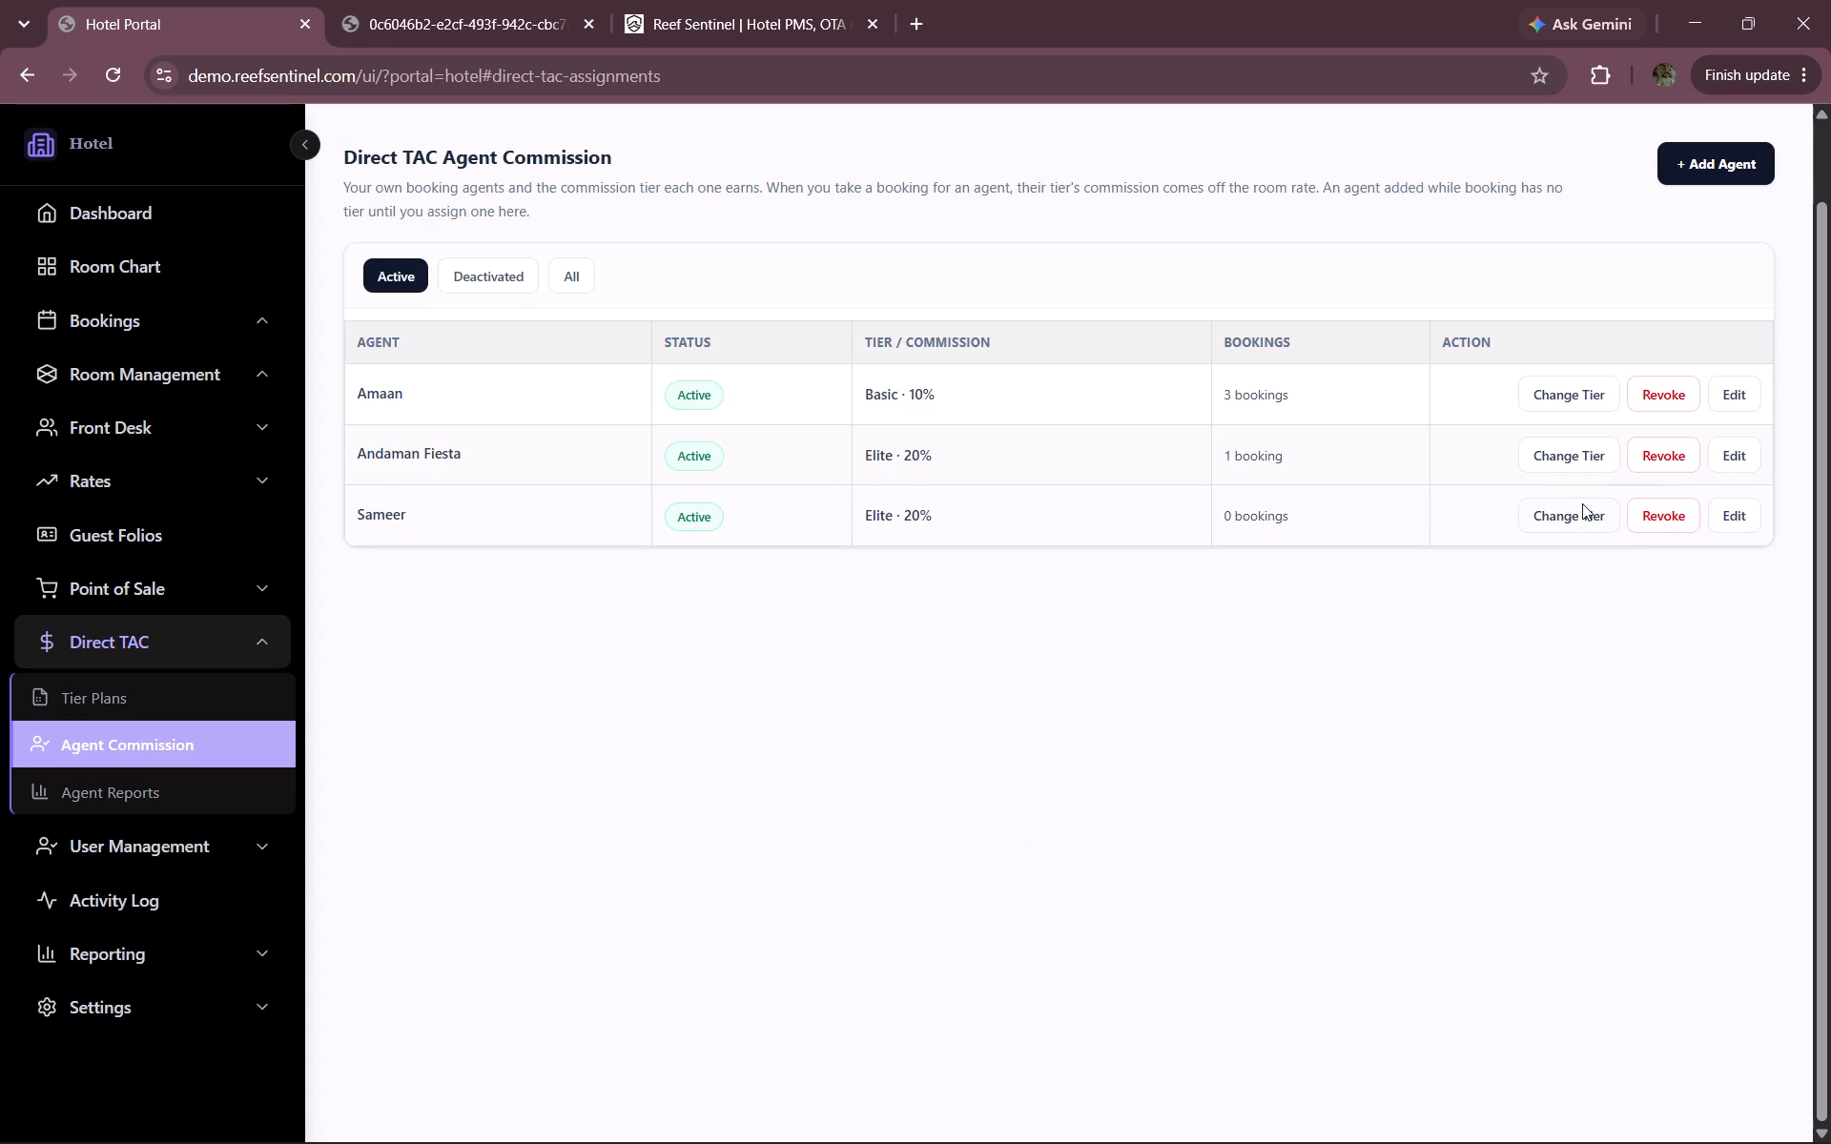
Change agent Sameer's commission tier to Locals (30%), giving "oo" as the reason.
{"action": "left_click", "coordinate": [1582, 503]}
{"action": "left_click", "coordinate": [971, 795]}
{"action": "left_click", "coordinate": [1572, 504]}
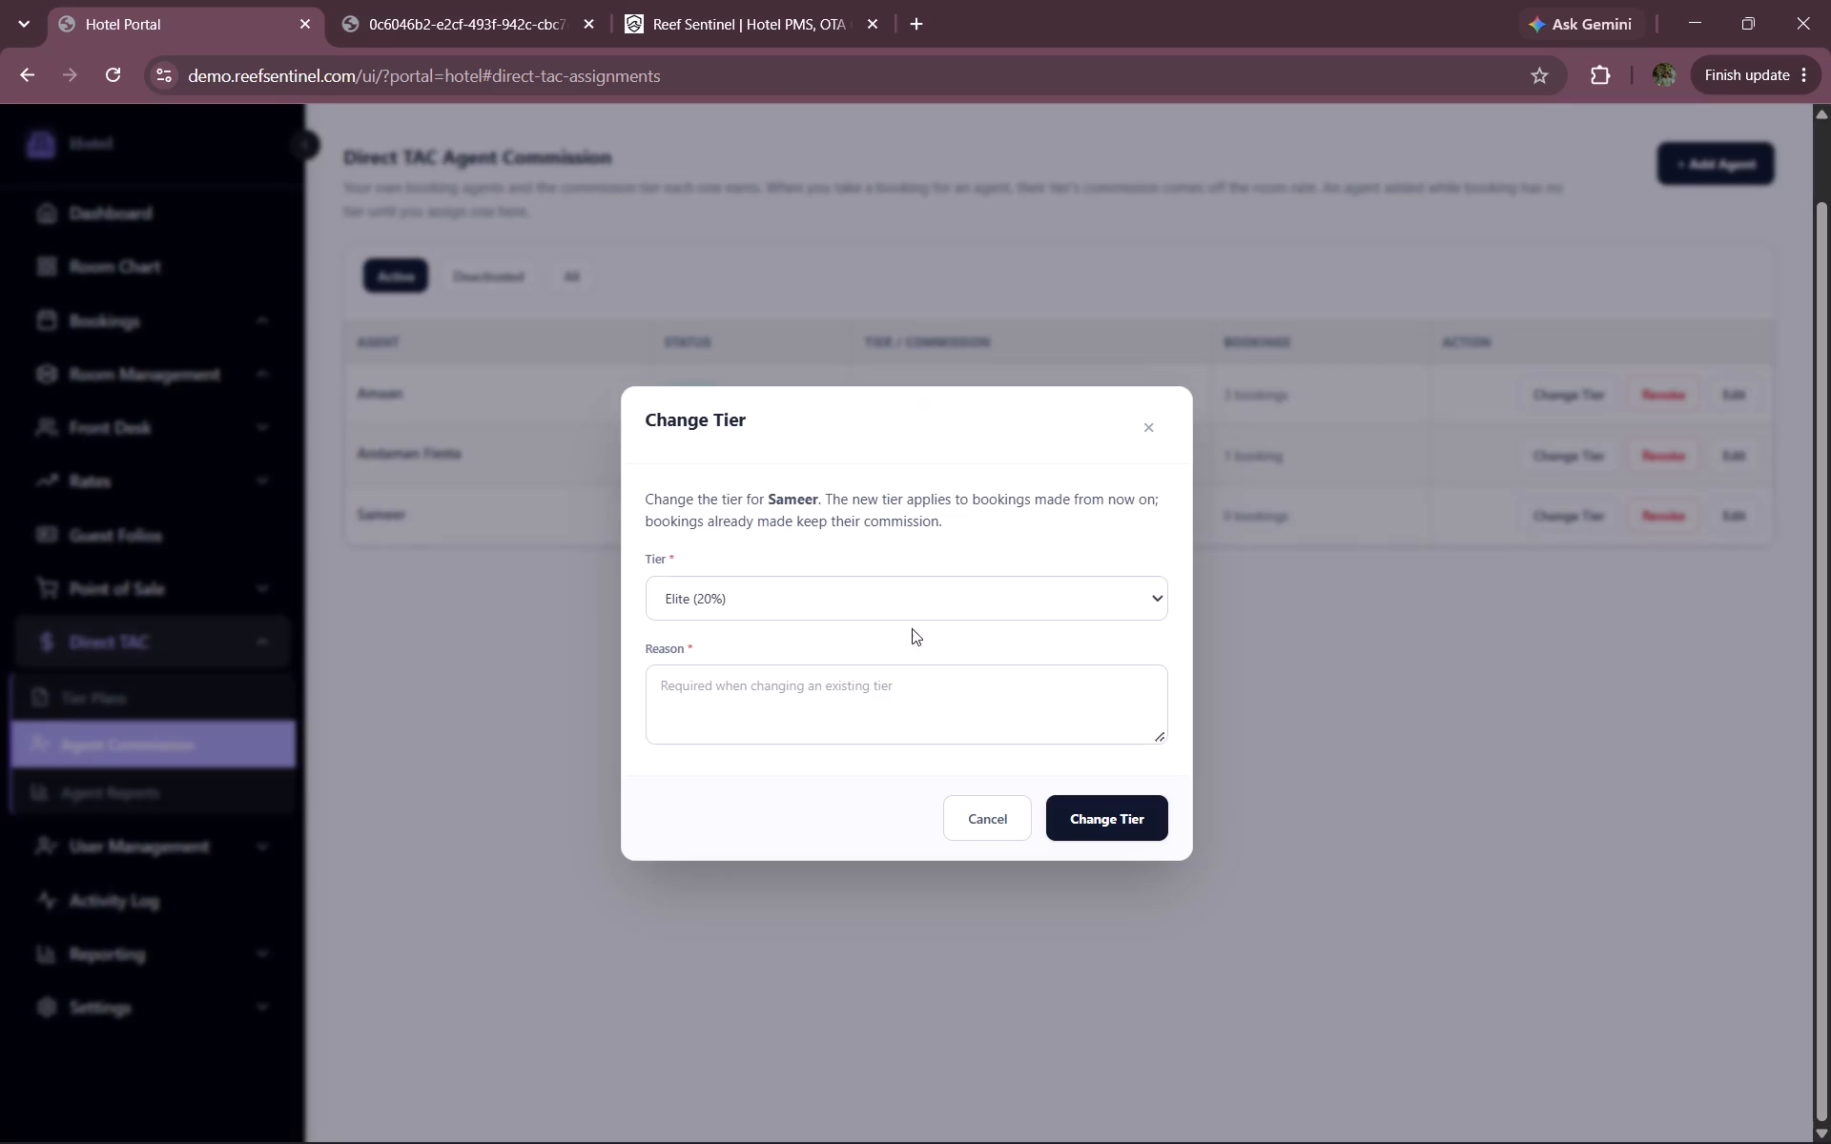
{"action": "left_click", "coordinate": [857, 582]}
{"action": "left_click", "coordinate": [784, 717]}
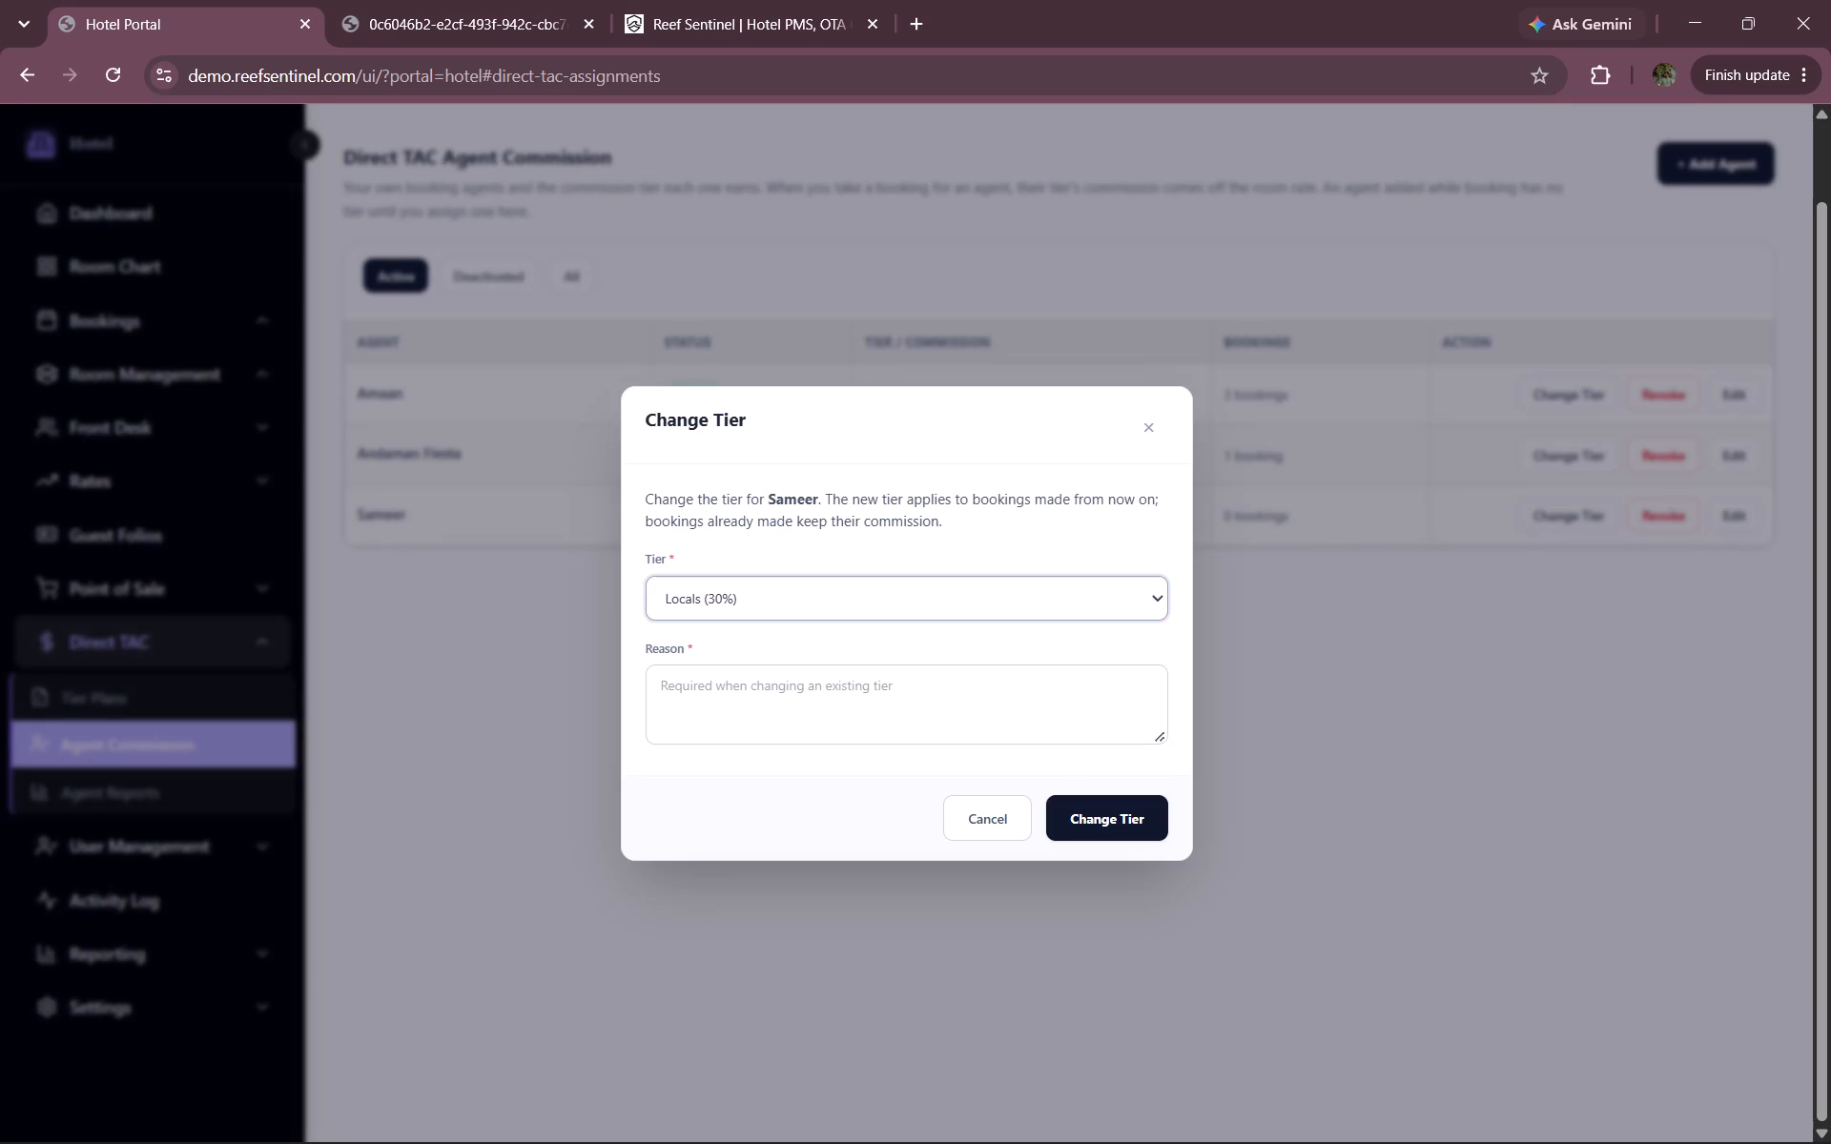
{"action": "left_click", "coordinate": [942, 687]}
{"action": "type", "text": "oo"}
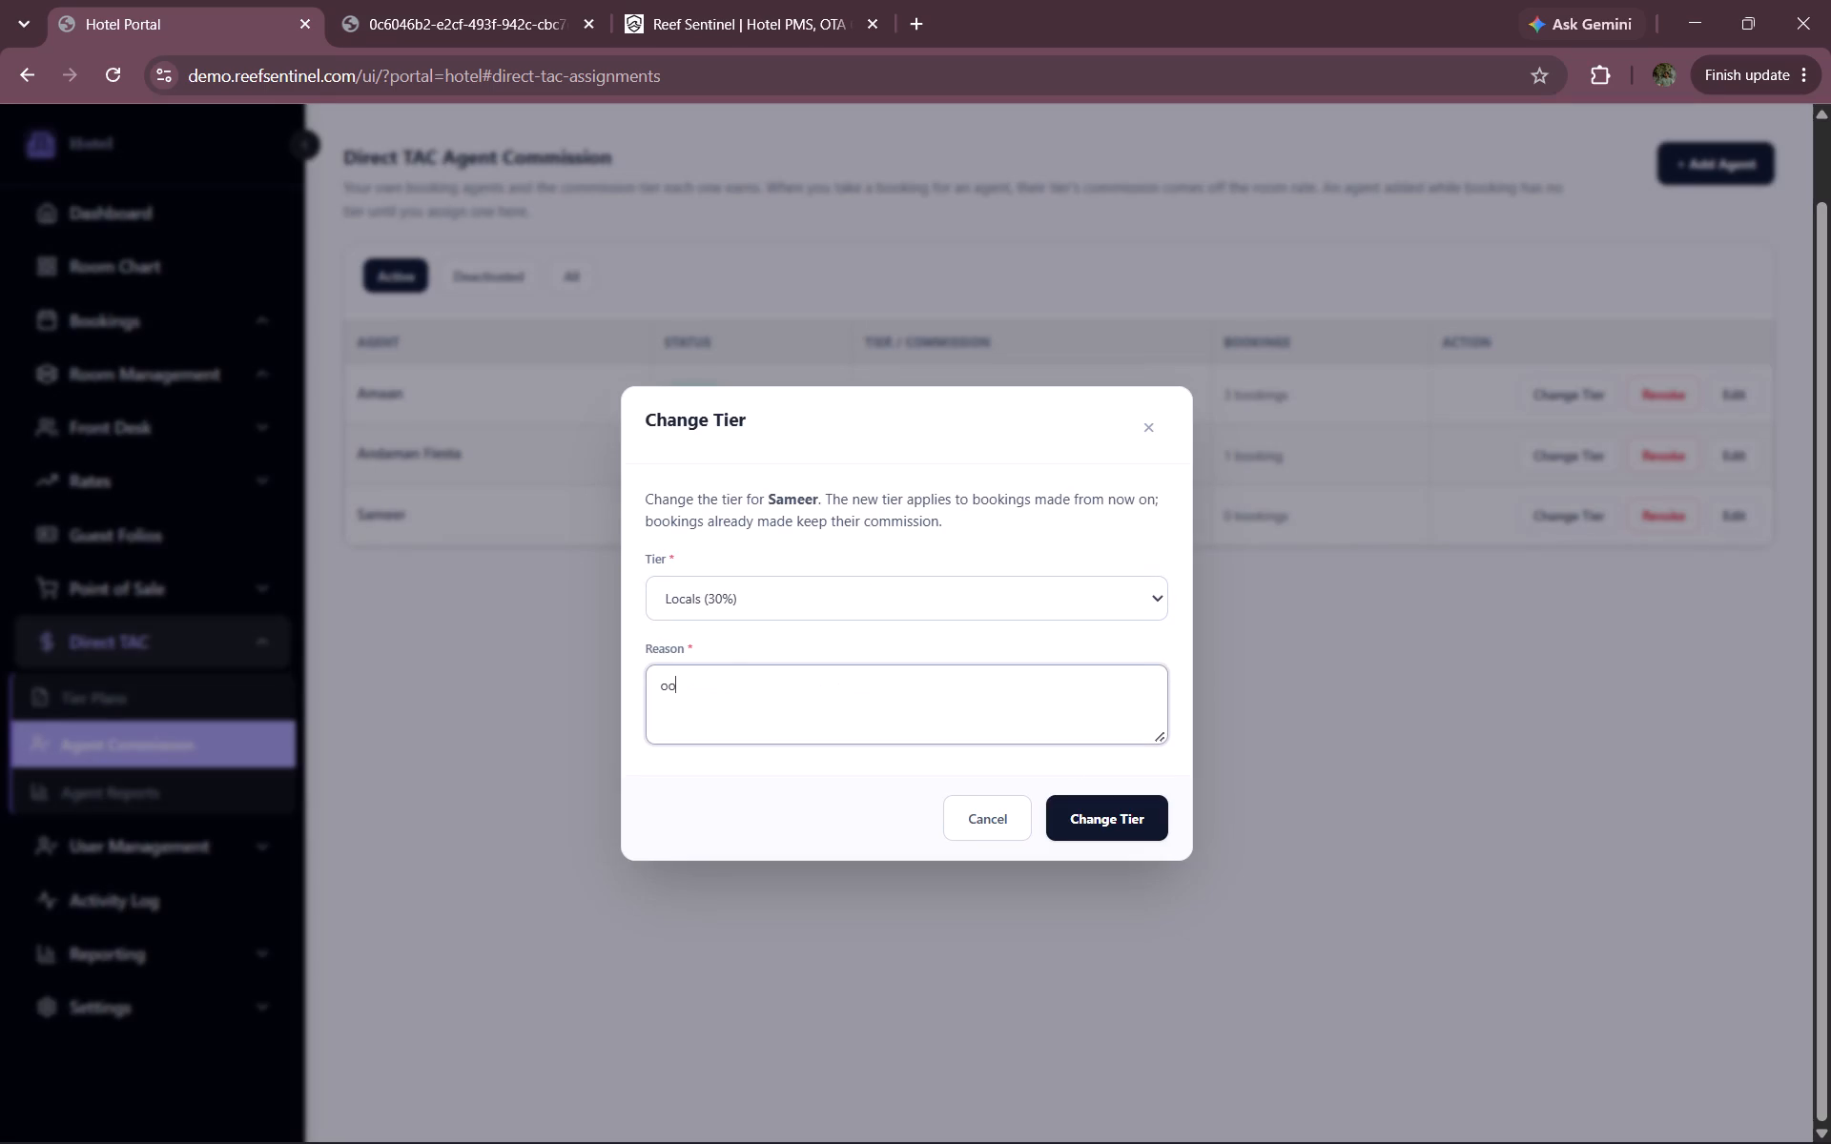
{"action": "left_click", "coordinate": [1162, 827]}
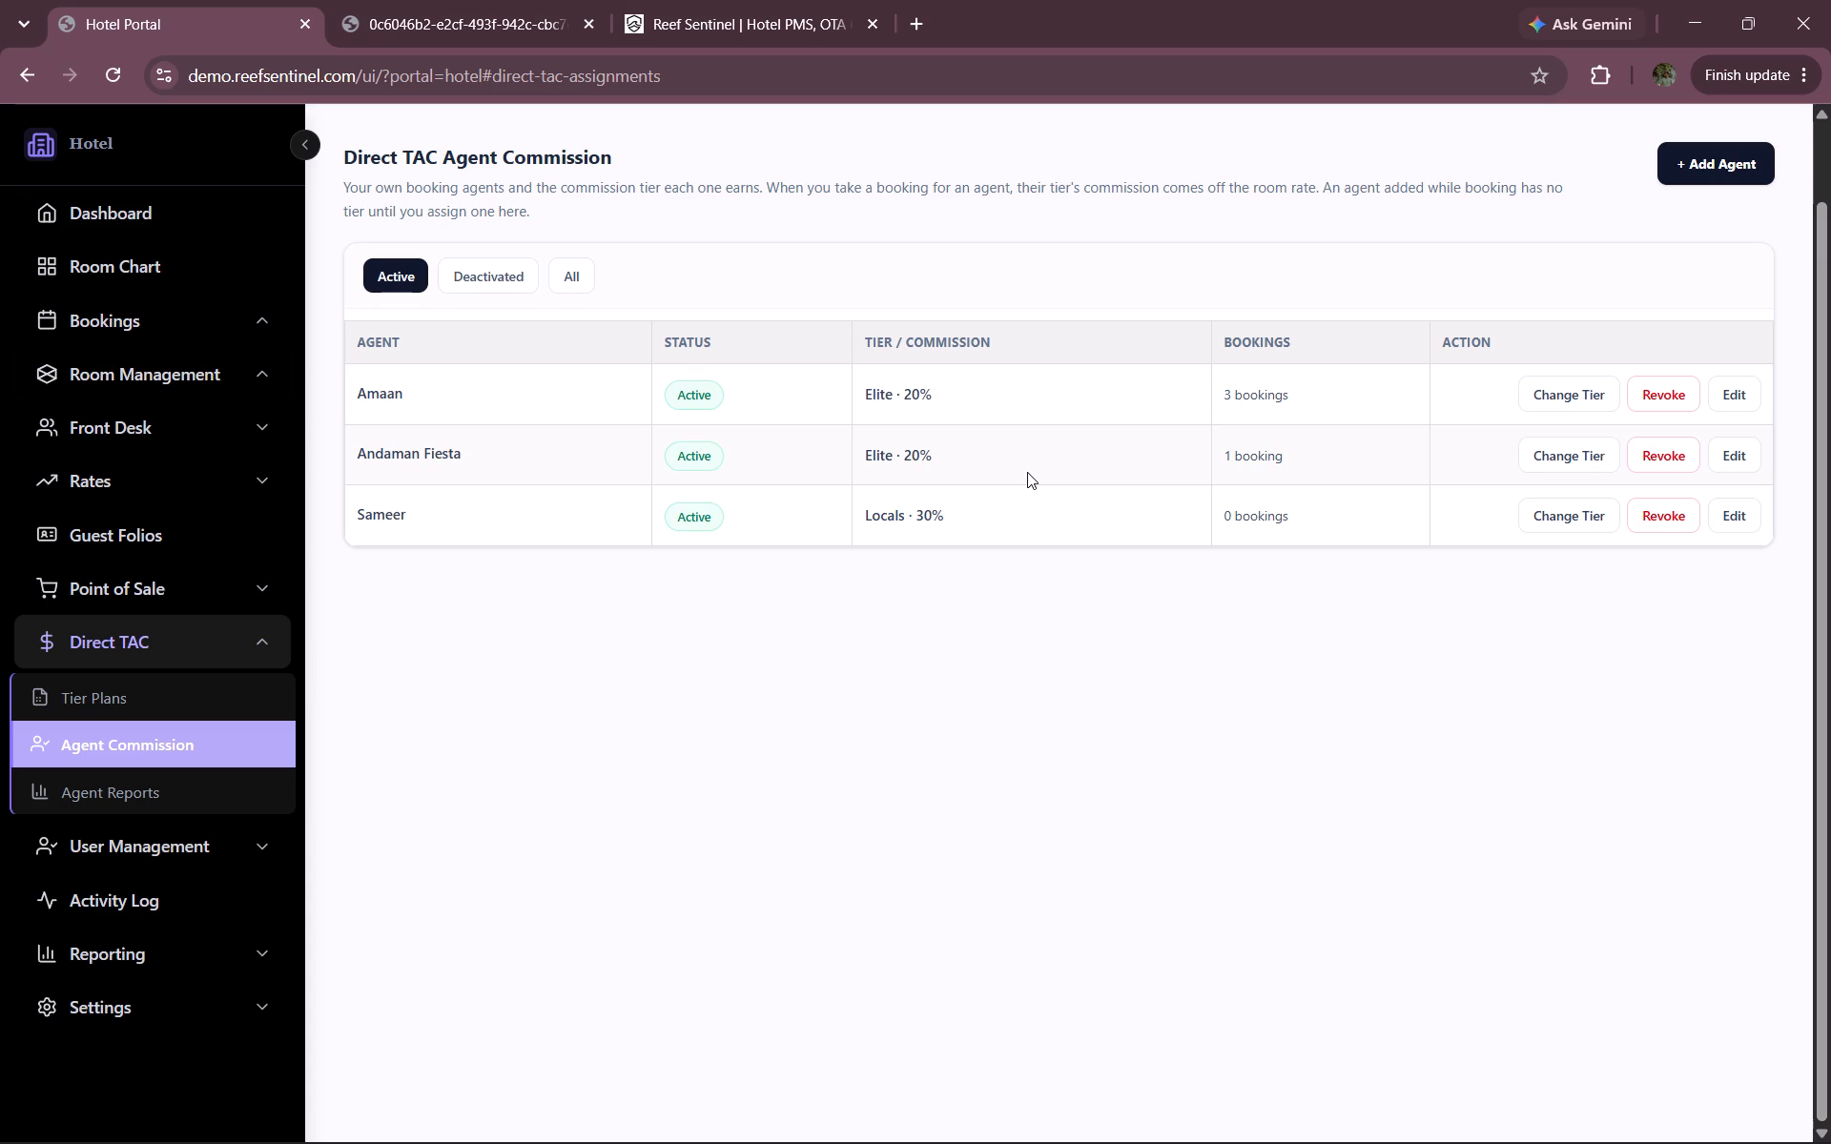
Examine the Direct TAC agent report for each agent's tier, realized bookings, commission, upcoming, cancelled and refunded amounts.
{"action": "left_click", "coordinate": [110, 799]}
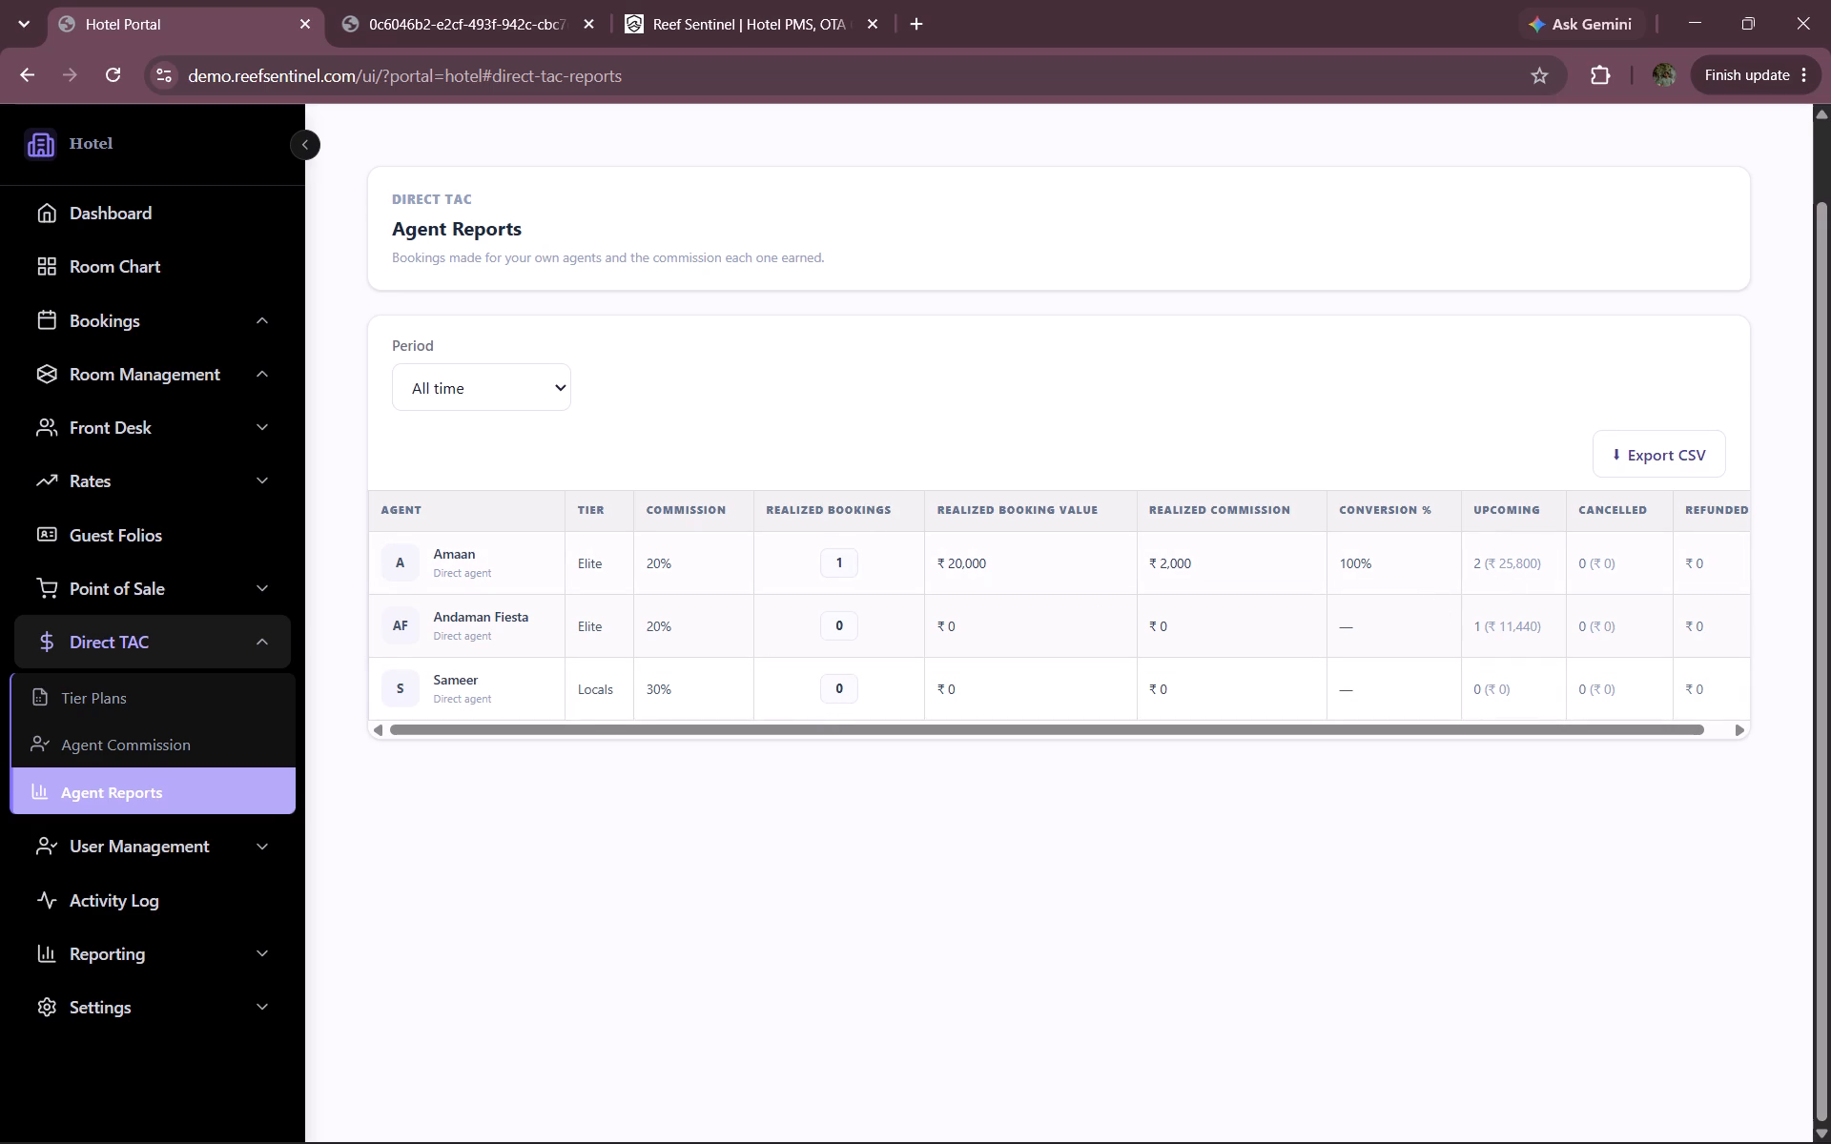
{"action": "left_click_drag", "start_coordinate": [1460, 558], "coordinate": [1599, 558]}
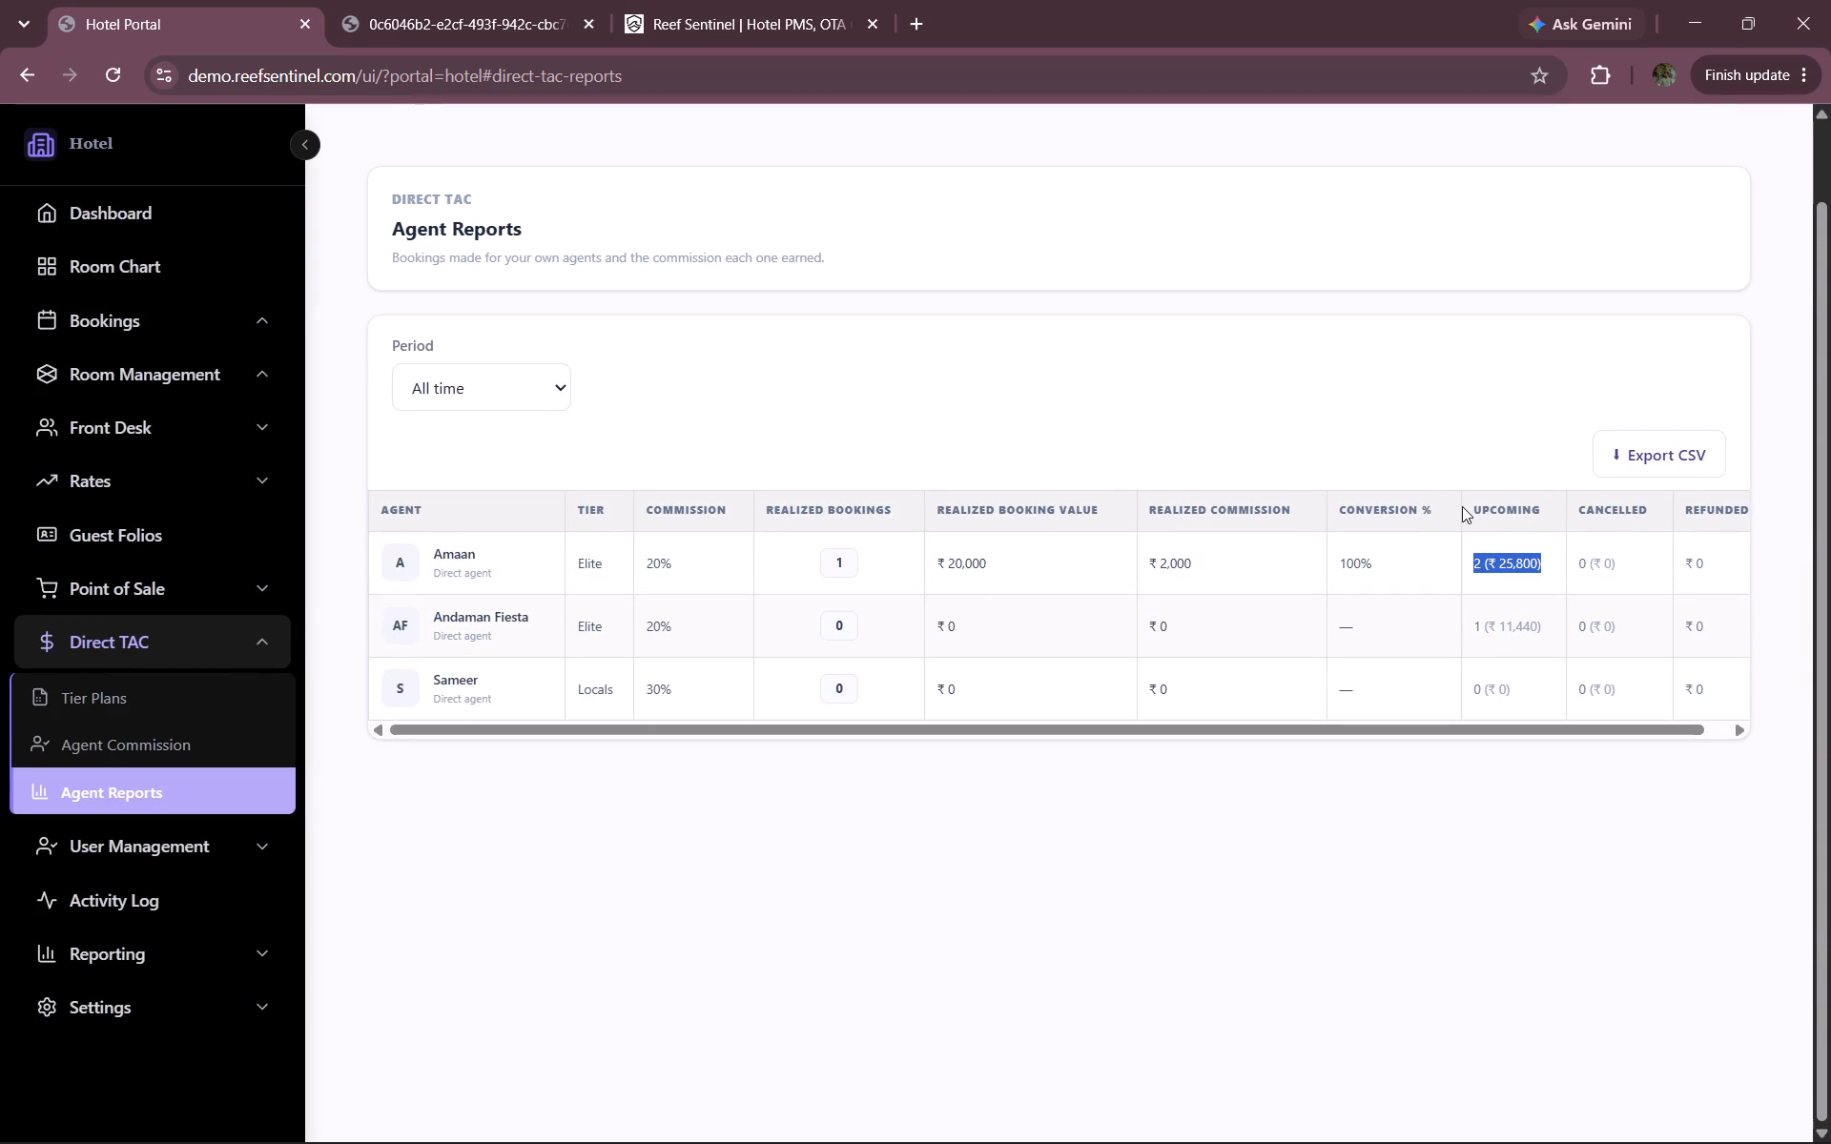
{"action": "scroll", "coordinate": [1318, 531], "scroll_direction": "left", "scroll_amount": 1}
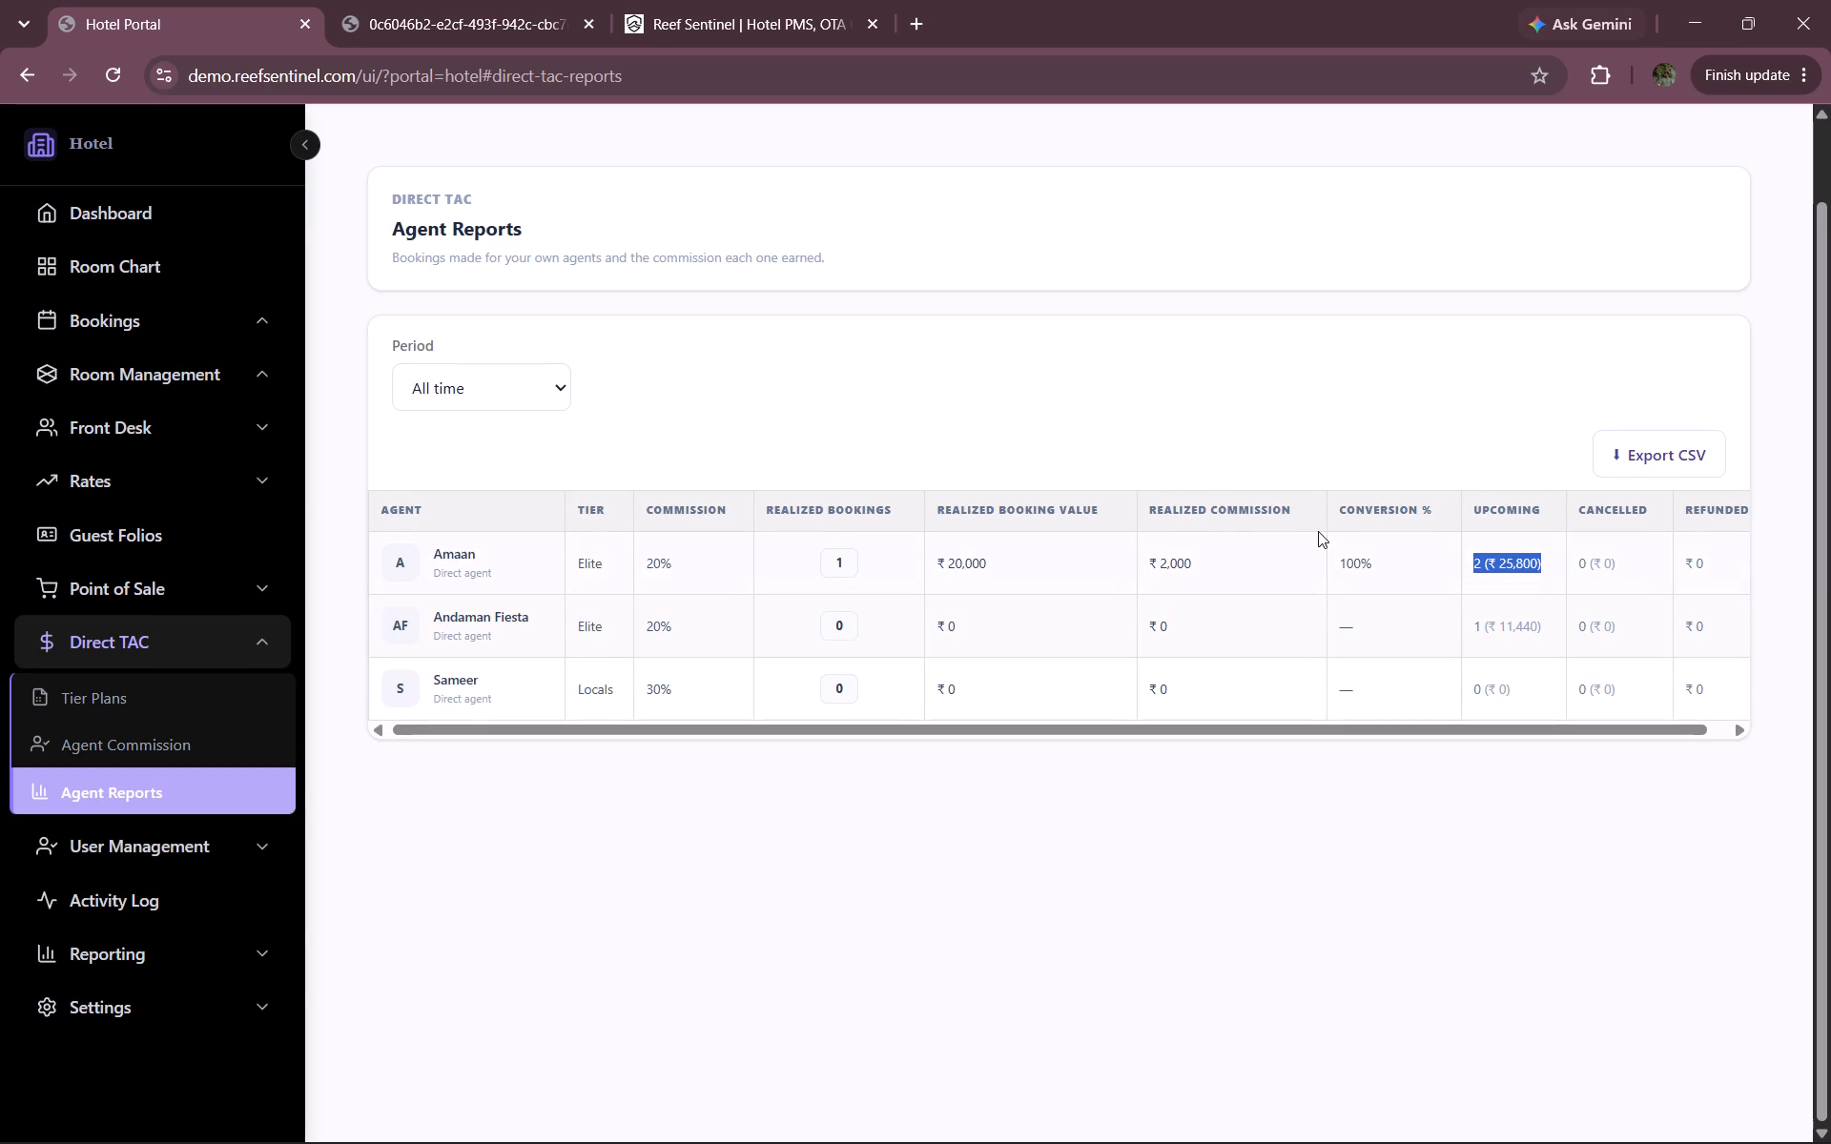
{"action": "scroll", "coordinate": [1318, 531], "scroll_direction": "left", "scroll_amount": 1}
{"action": "left_click", "coordinate": [1487, 592]}
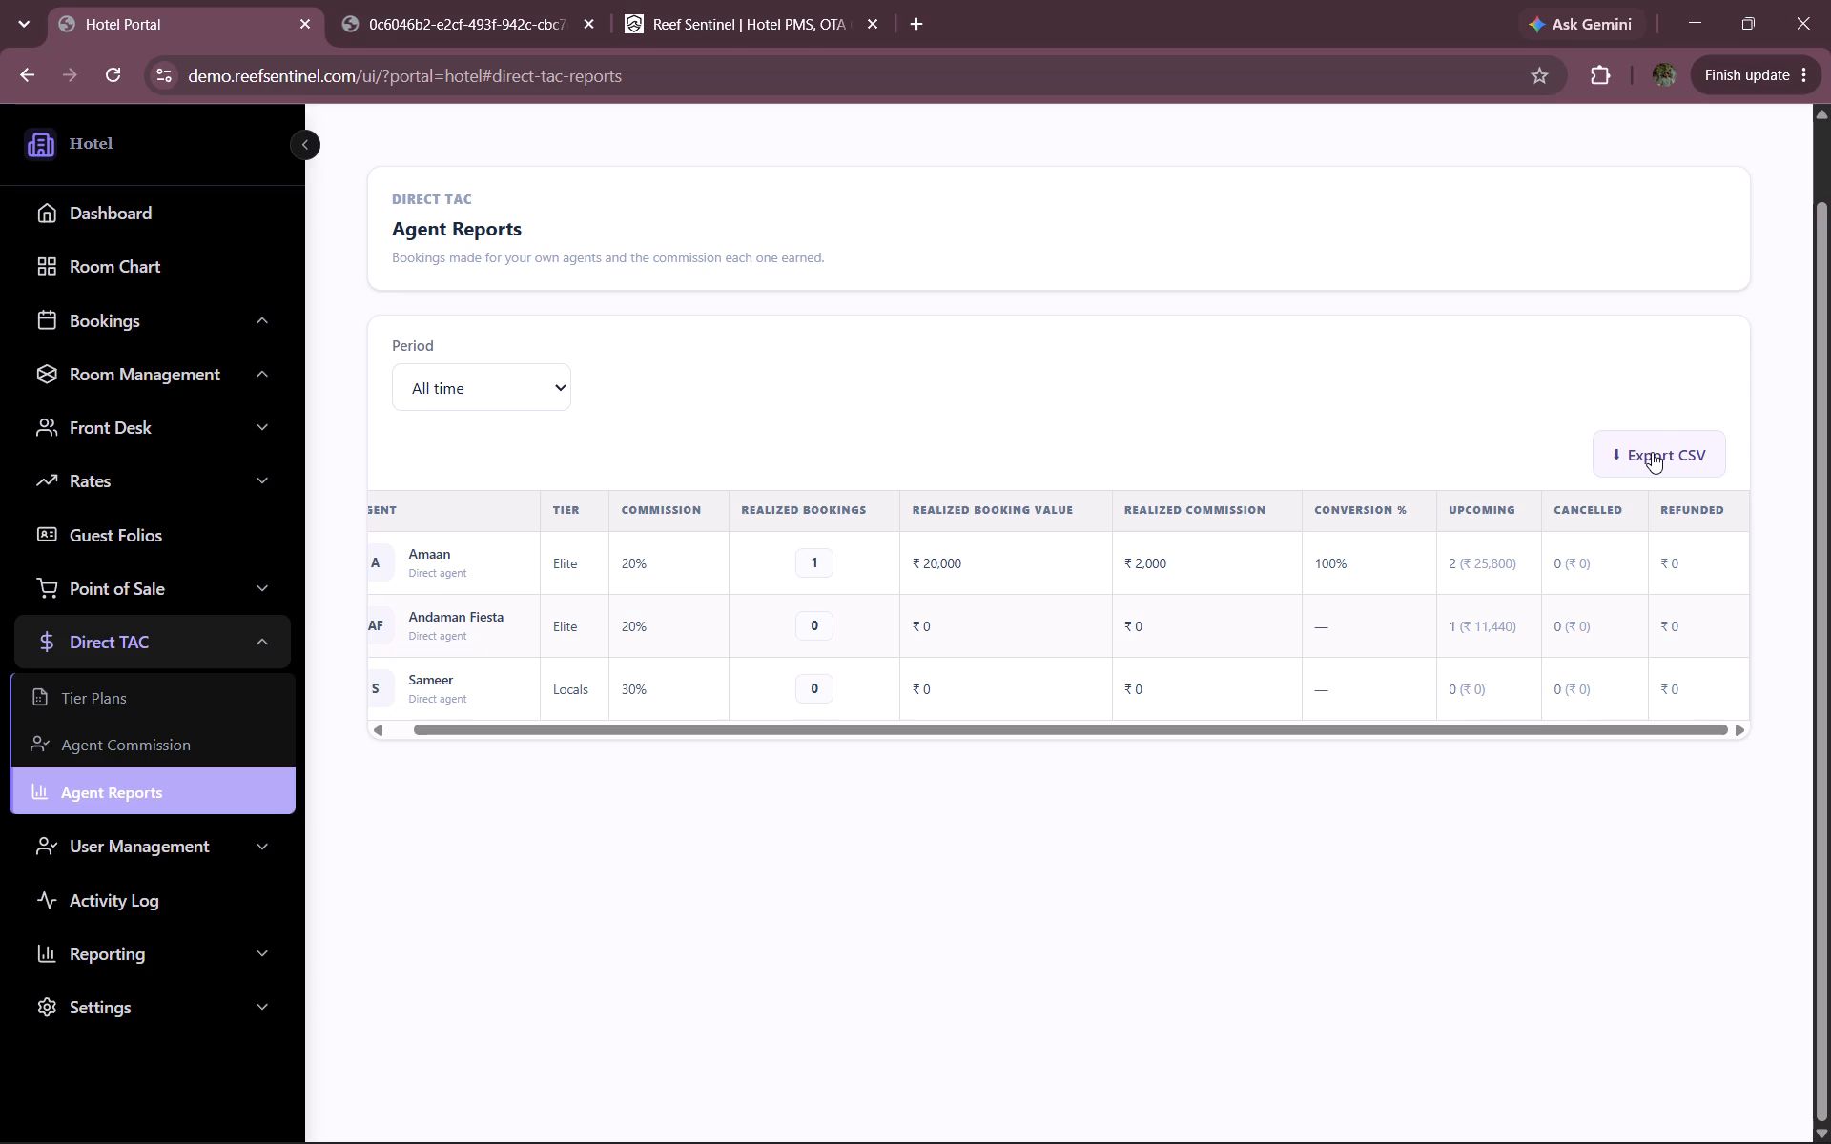
Export the all-time agent report as CSV and open the downloaded direct-agent-report.csv in Excel.
{"action": "left_click", "coordinate": [1652, 452]}
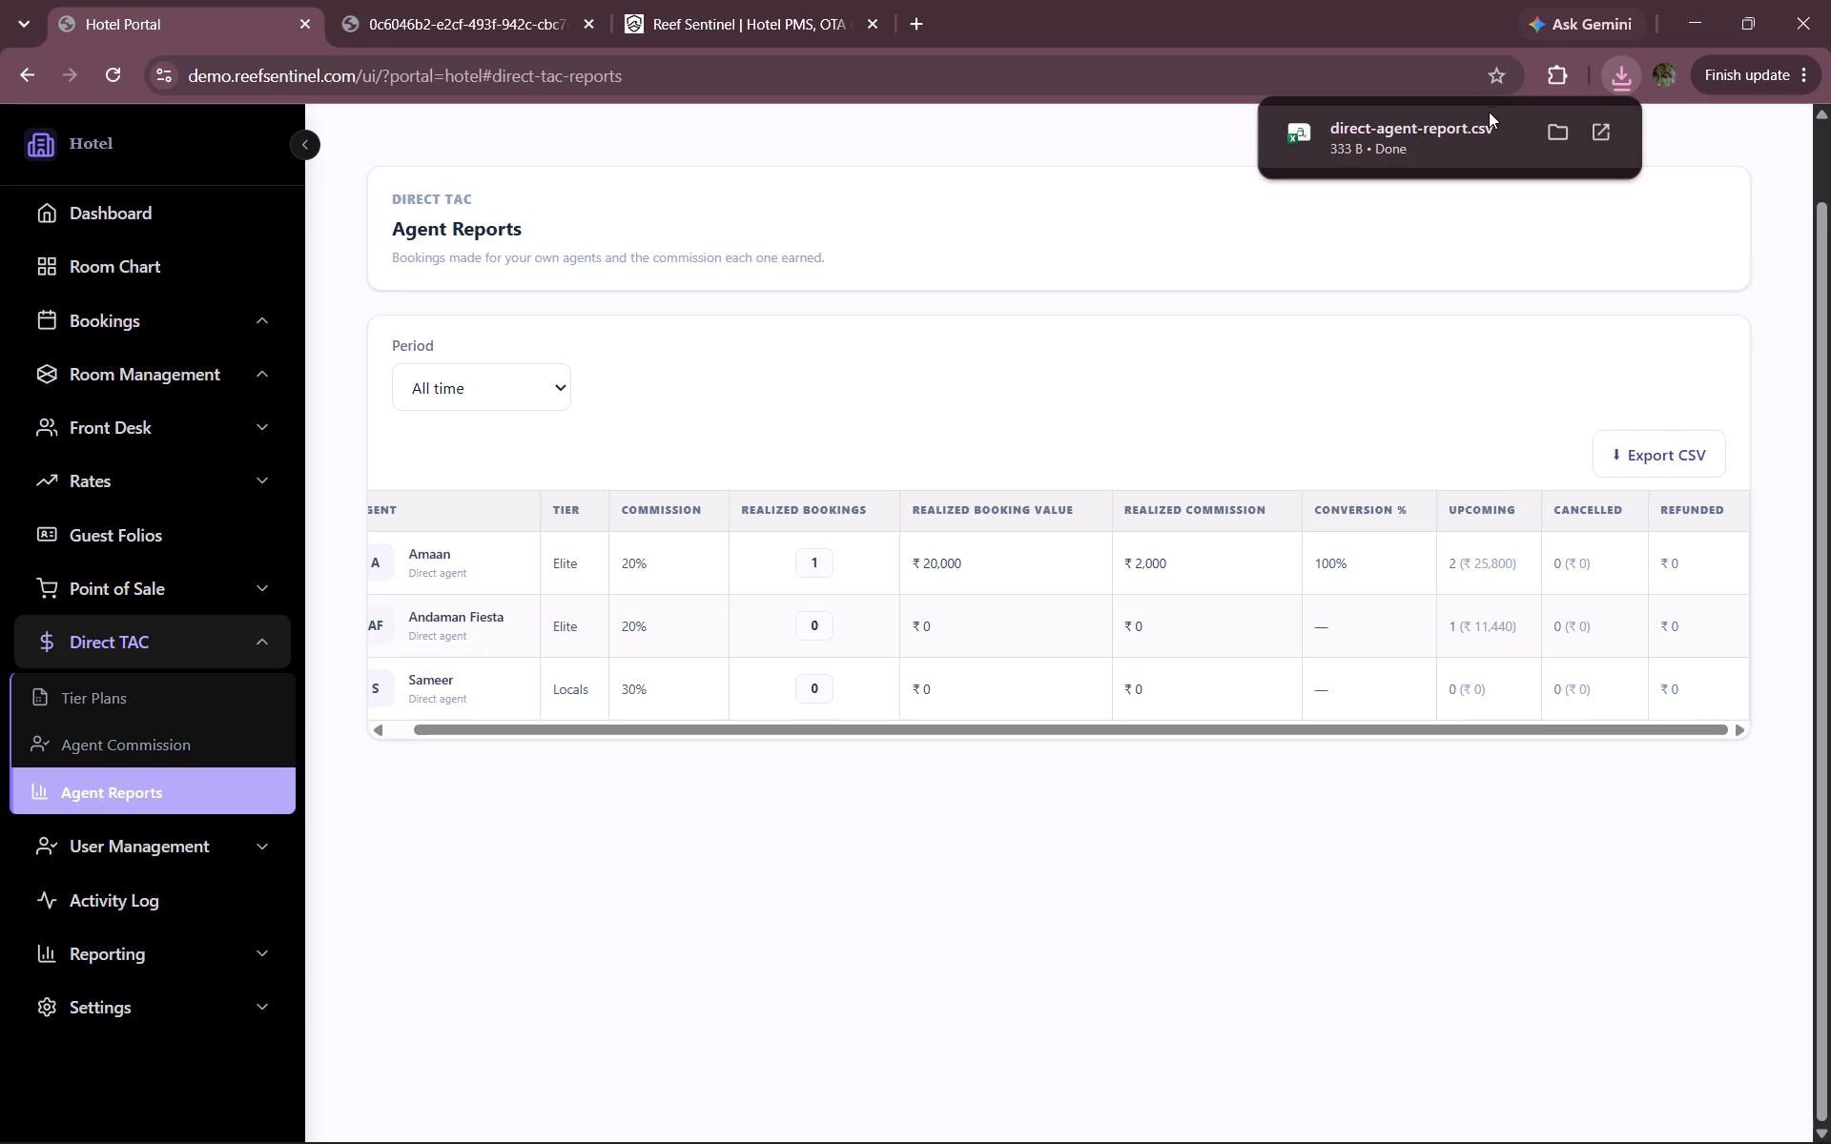
{"action": "left_click", "coordinate": [1412, 136]}
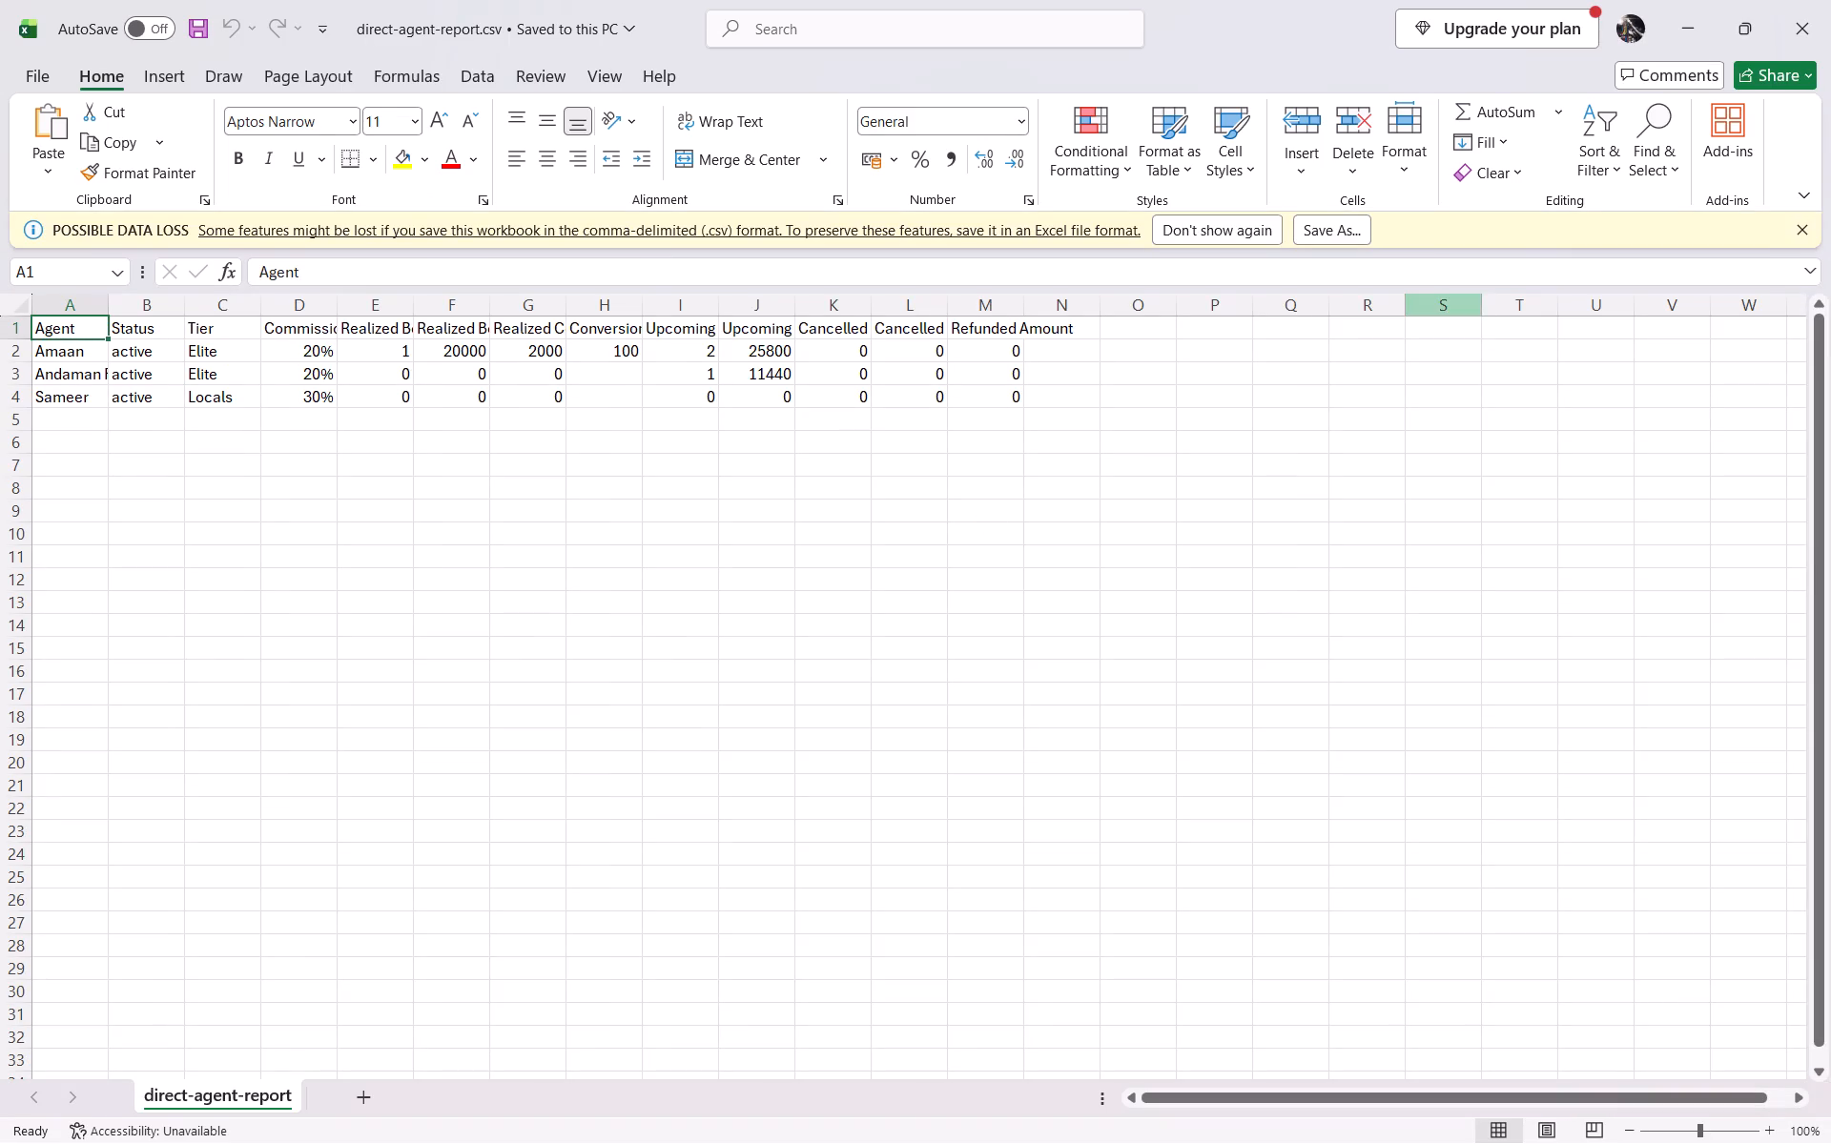
Close the exported agent report in Excel and return to the hotel portal, collapsing the Direct TAC section.
{"action": "left_click", "coordinate": [1824, 19]}
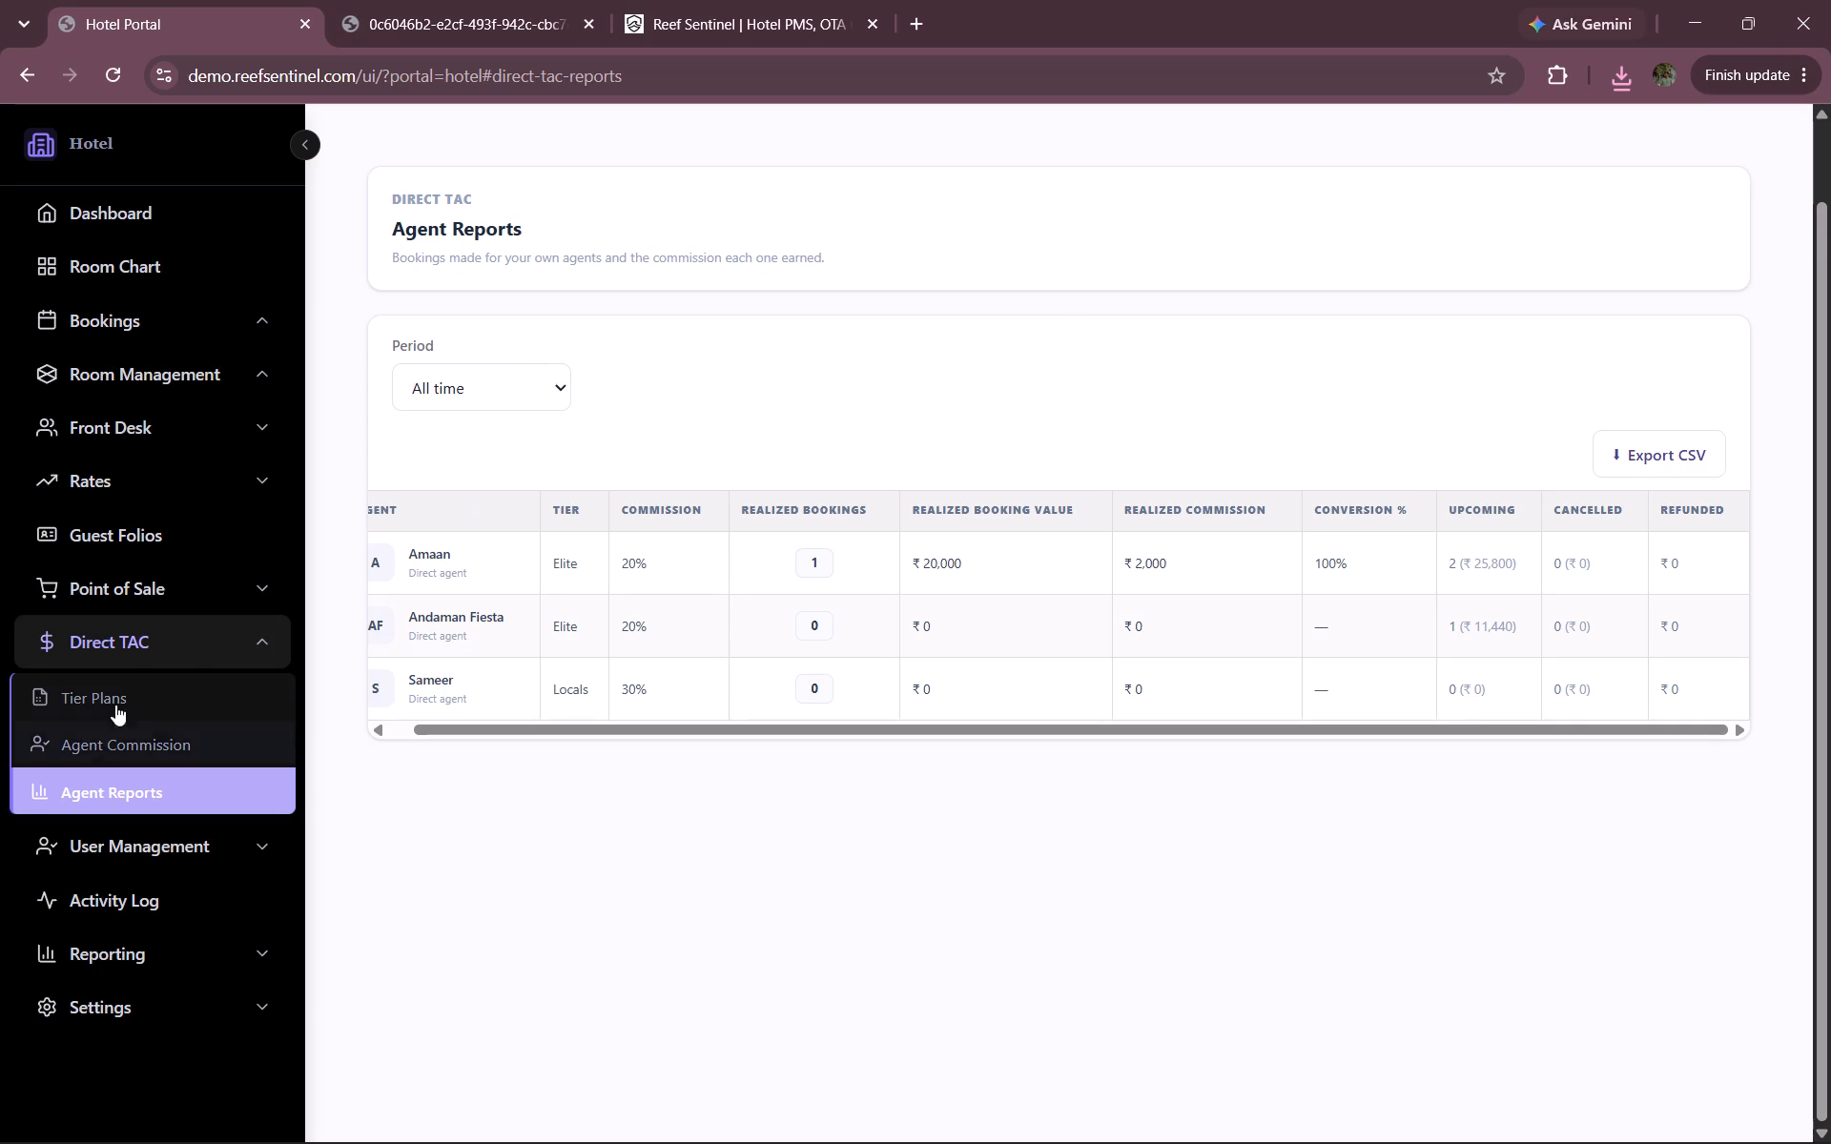
{"action": "left_click", "coordinate": [119, 641]}
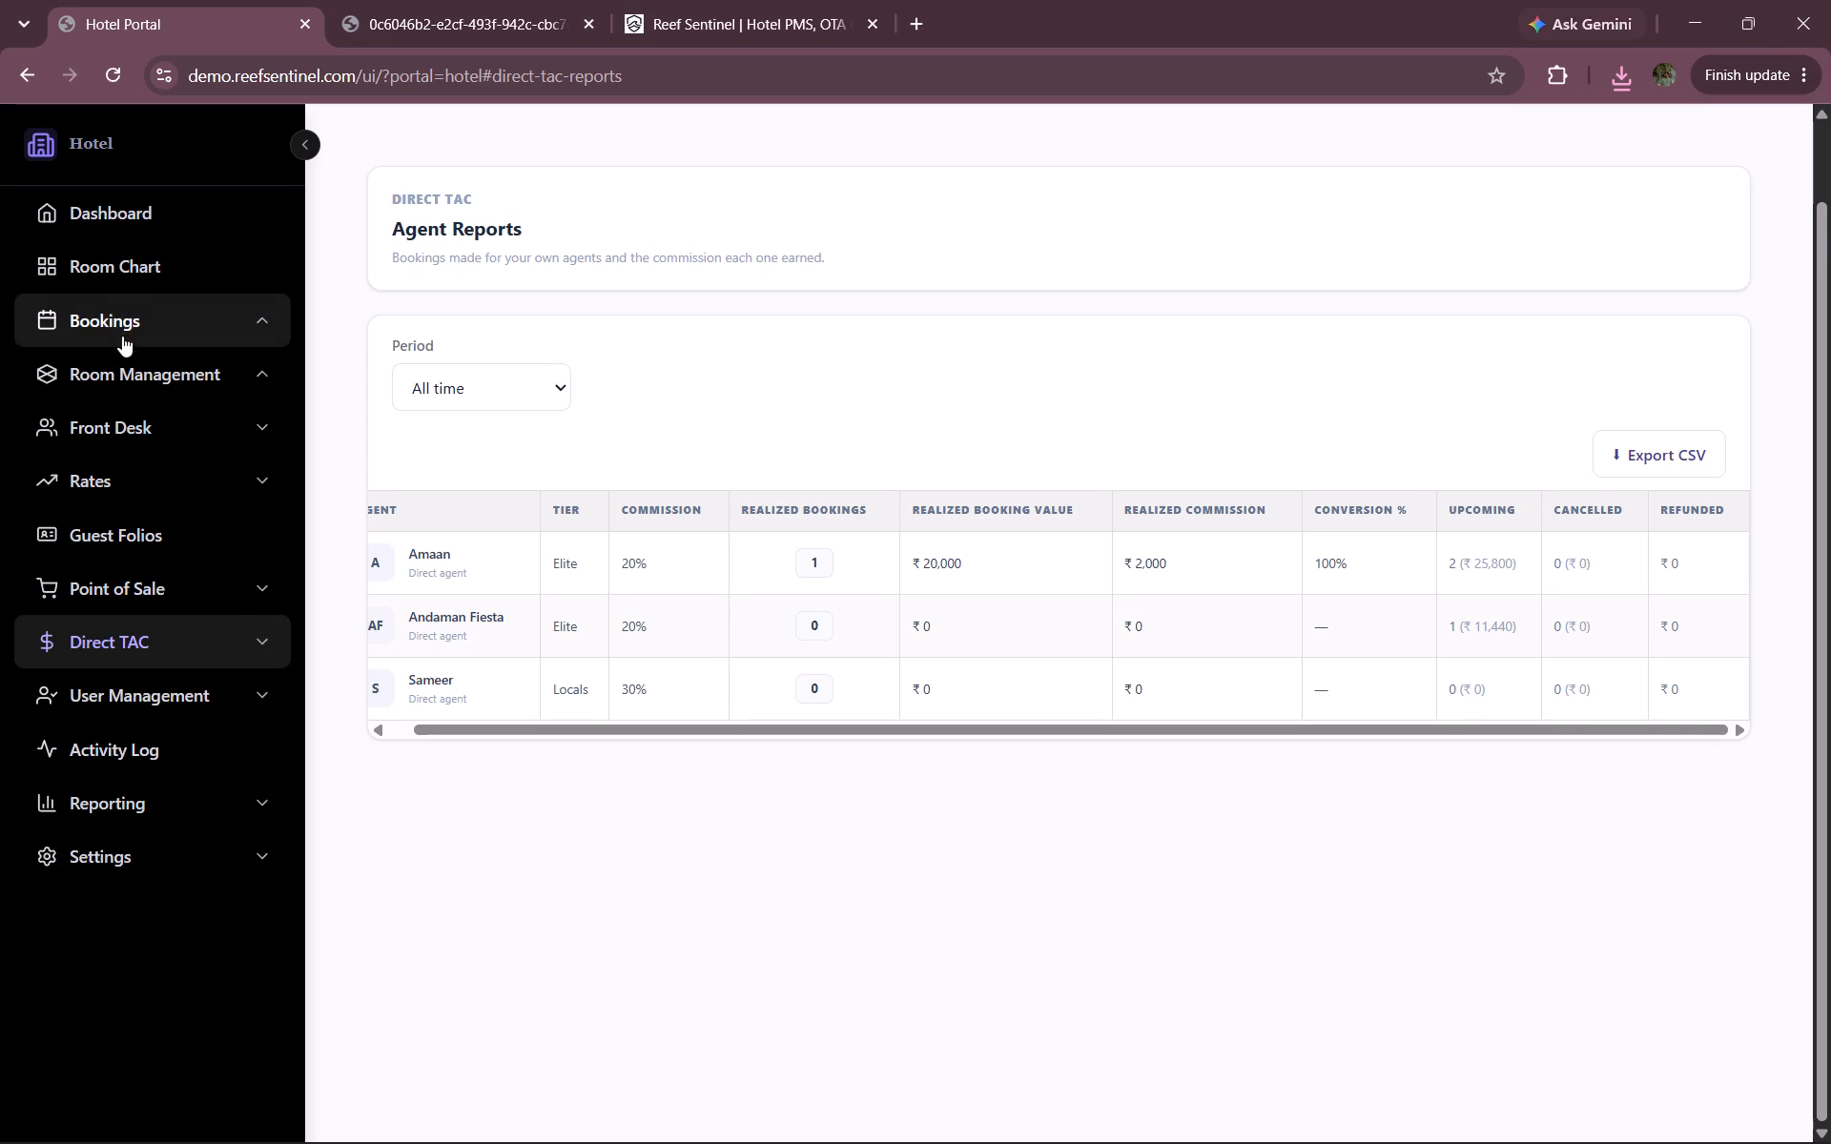
View the details of the confirmed booking starting Nov 11 in room 104 on the Room Chart.
{"action": "left_click", "coordinate": [142, 260]}
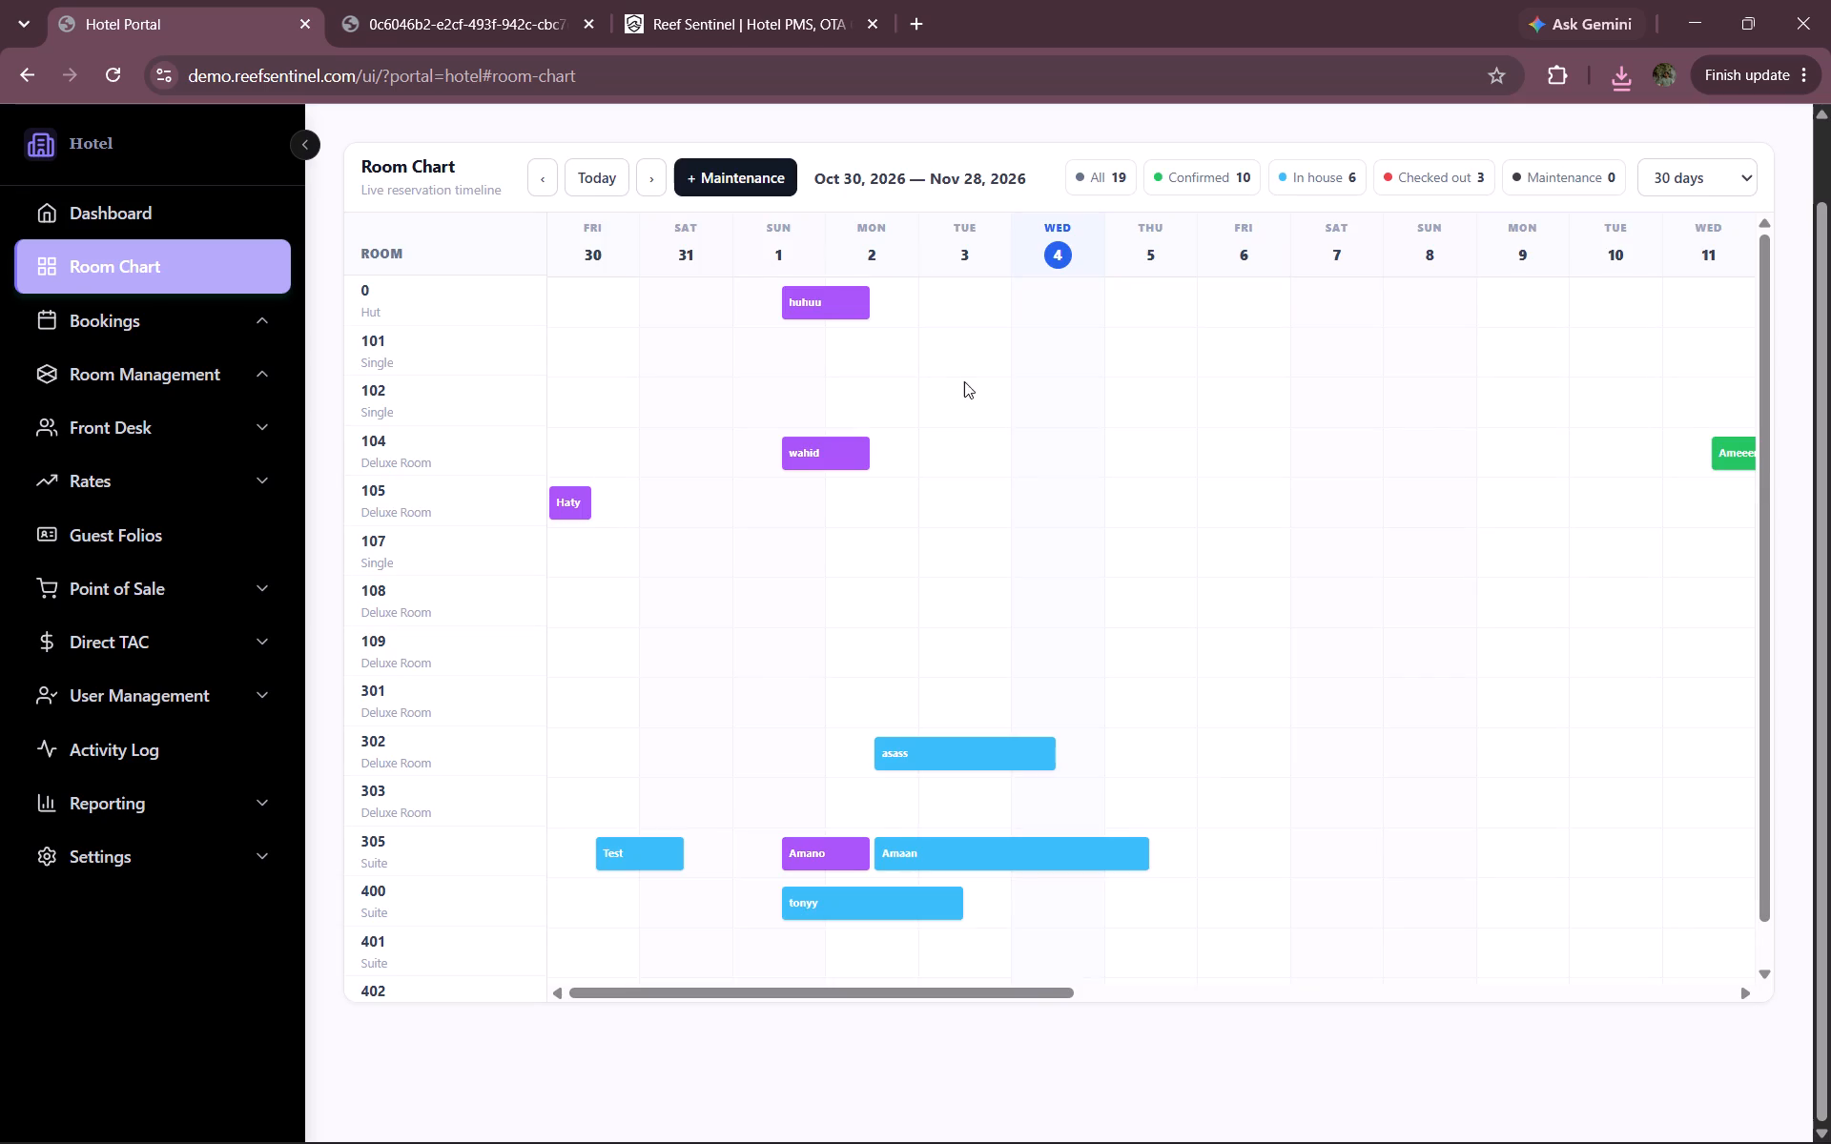
{"action": "scroll", "coordinate": [1258, 696], "scroll_direction": "left", "scroll_amount": 3}
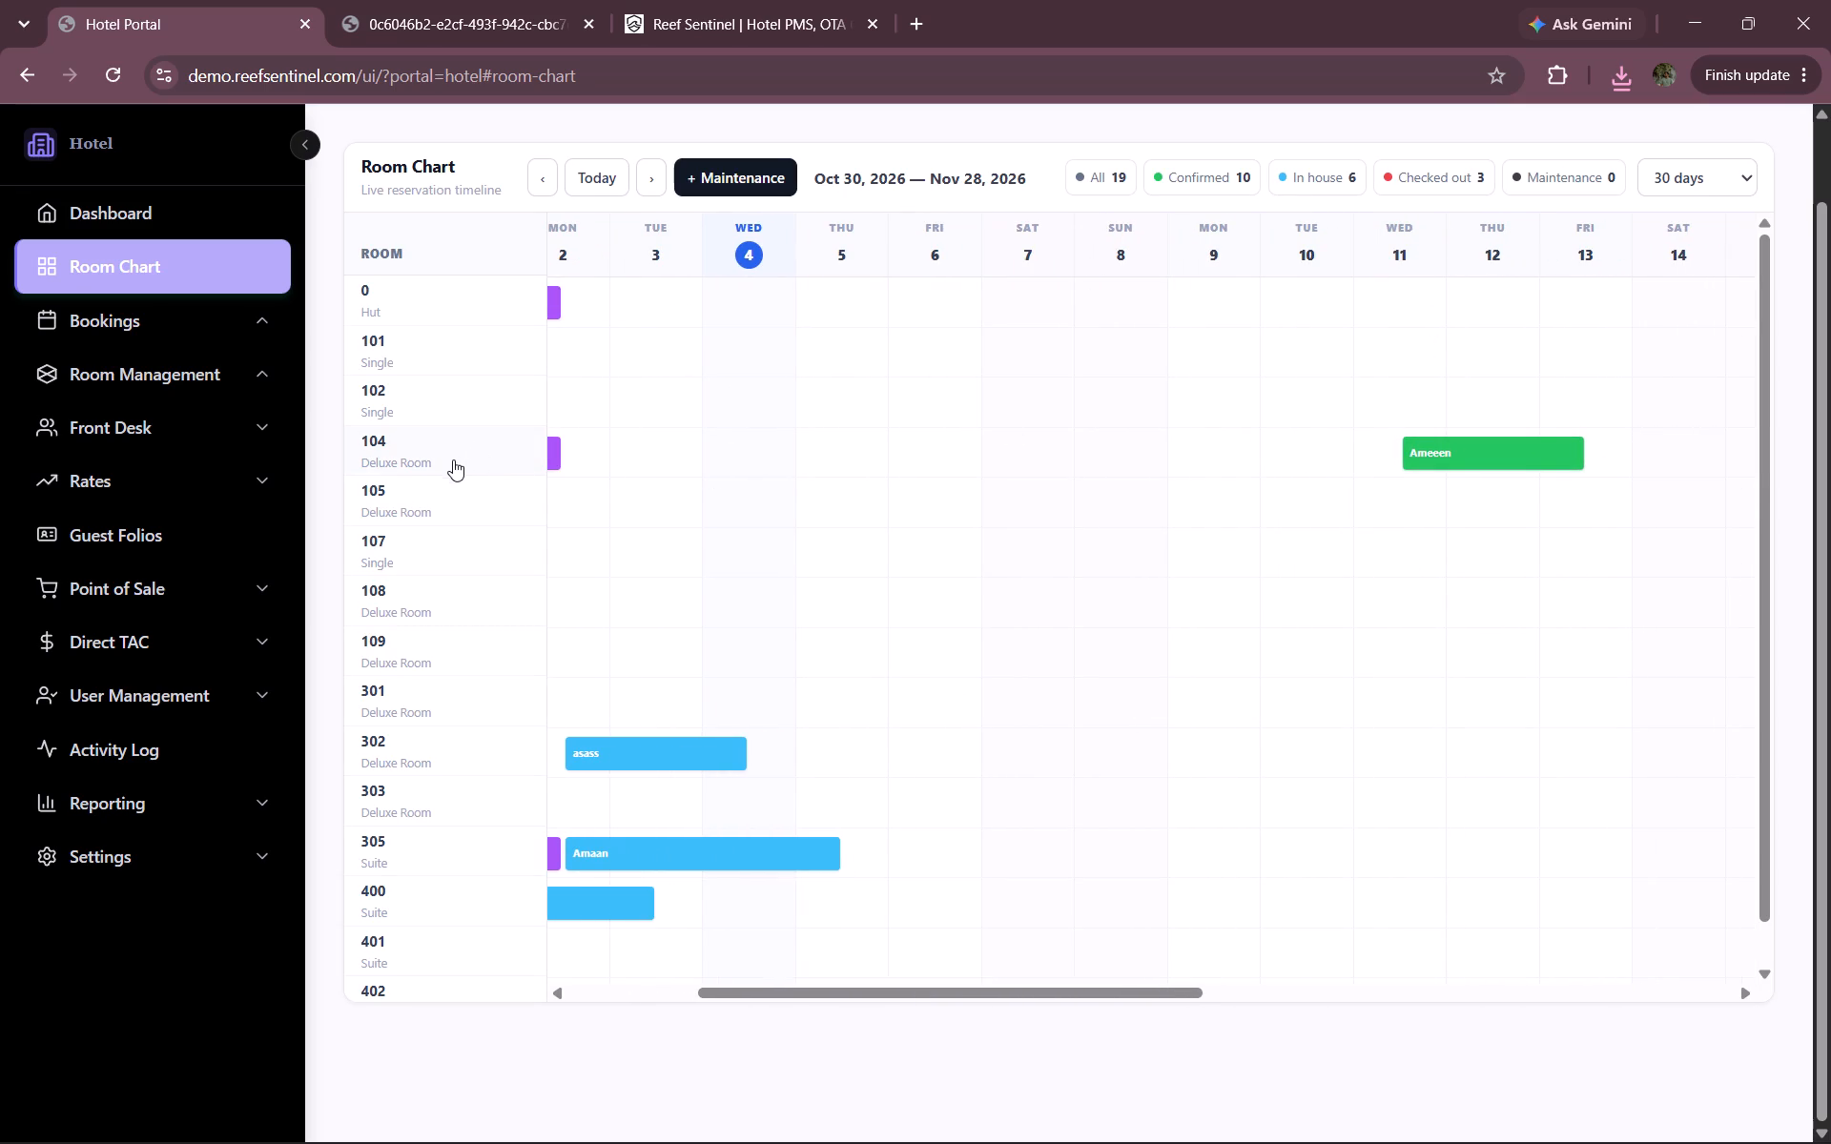
{"action": "left_click", "coordinate": [1455, 456]}
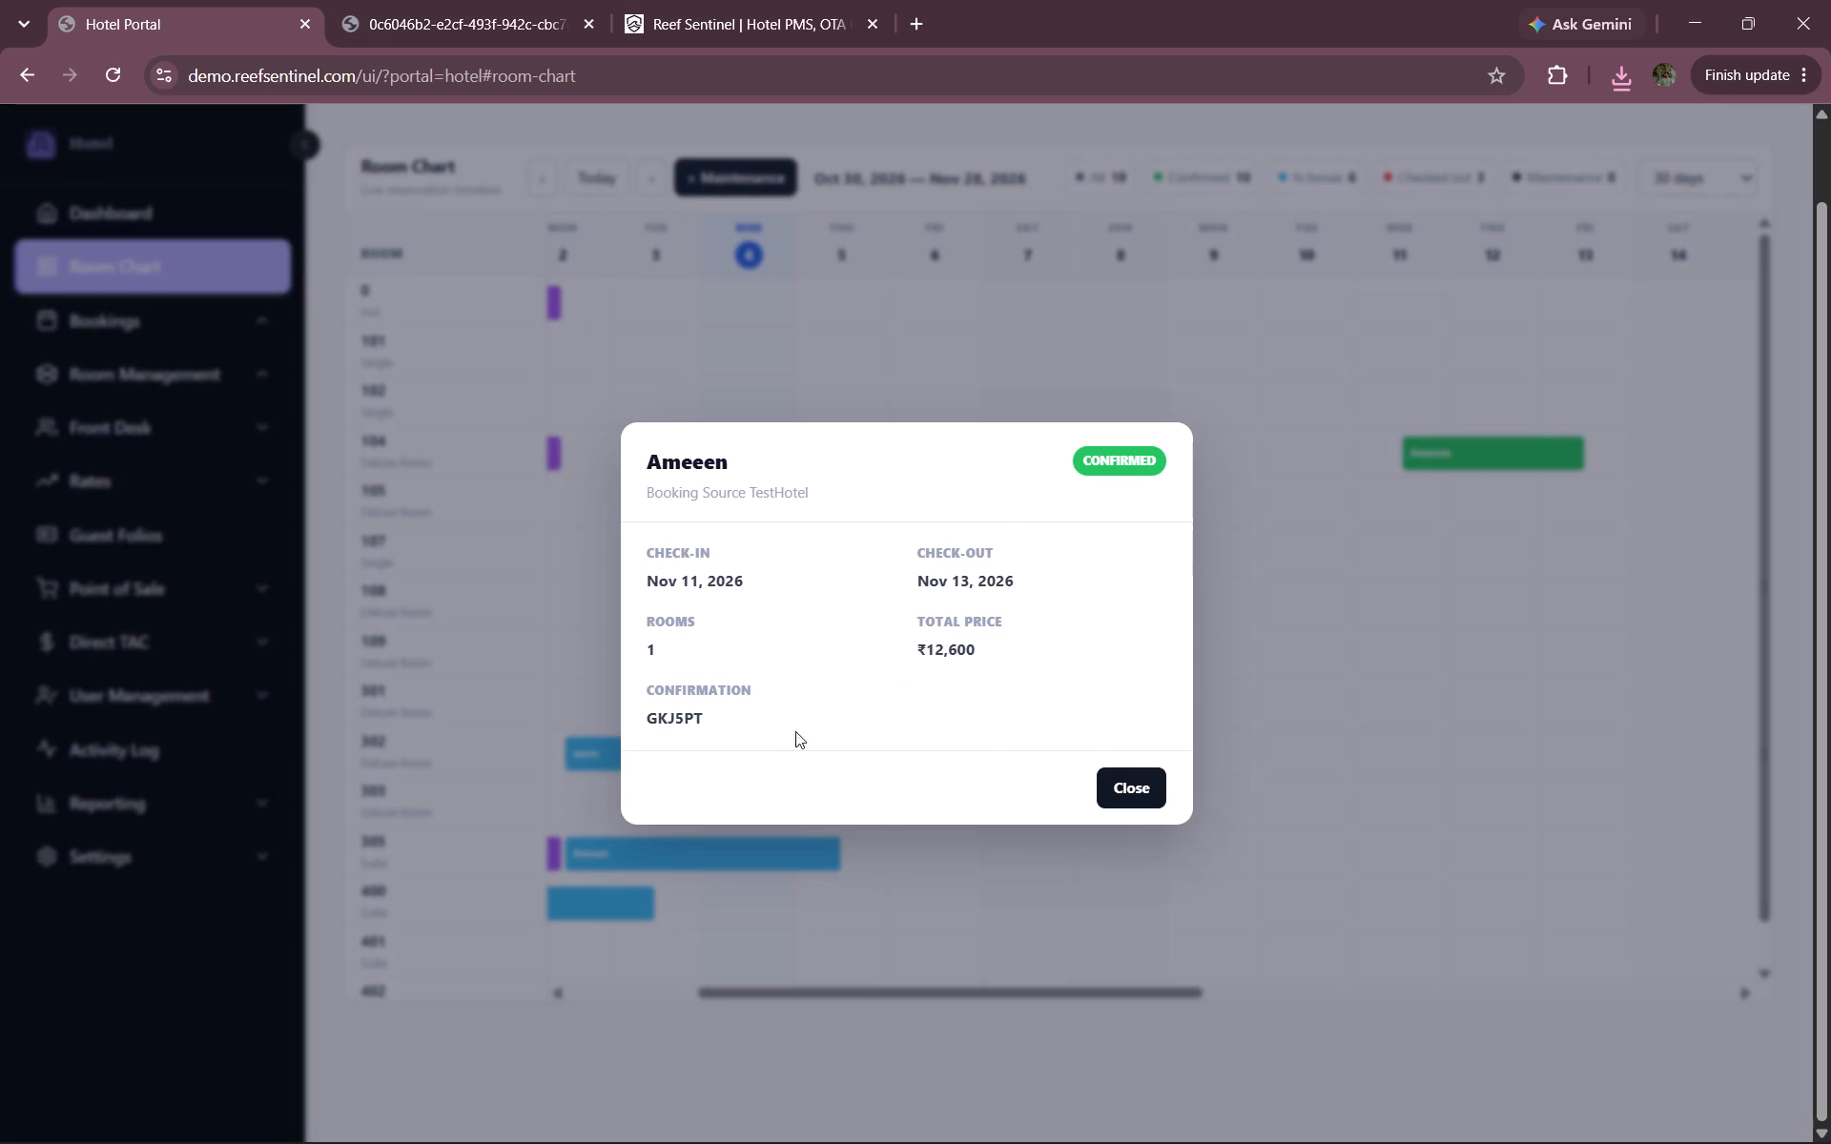
{"action": "left_click", "coordinate": [1148, 783]}
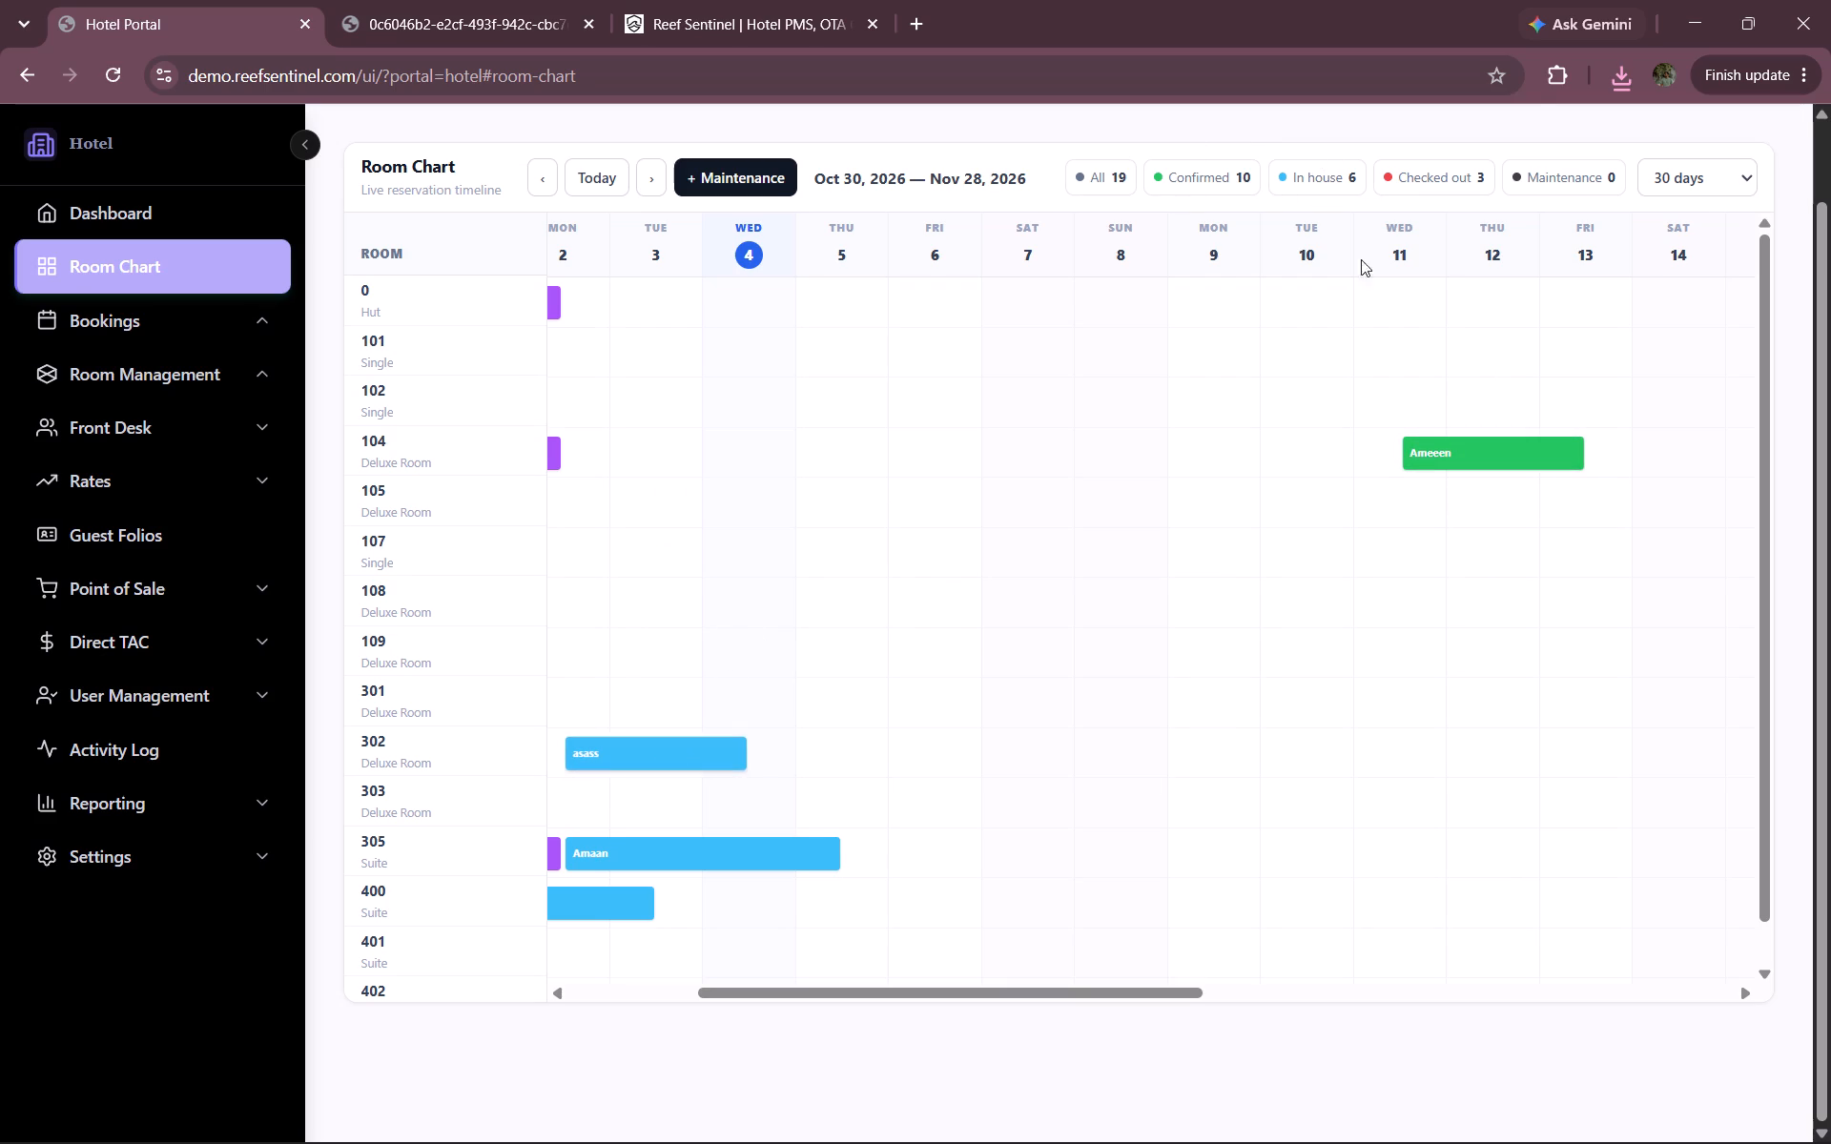
{"action": "scroll", "coordinate": [1048, 379], "scroll_direction": "right", "scroll_amount": 7}
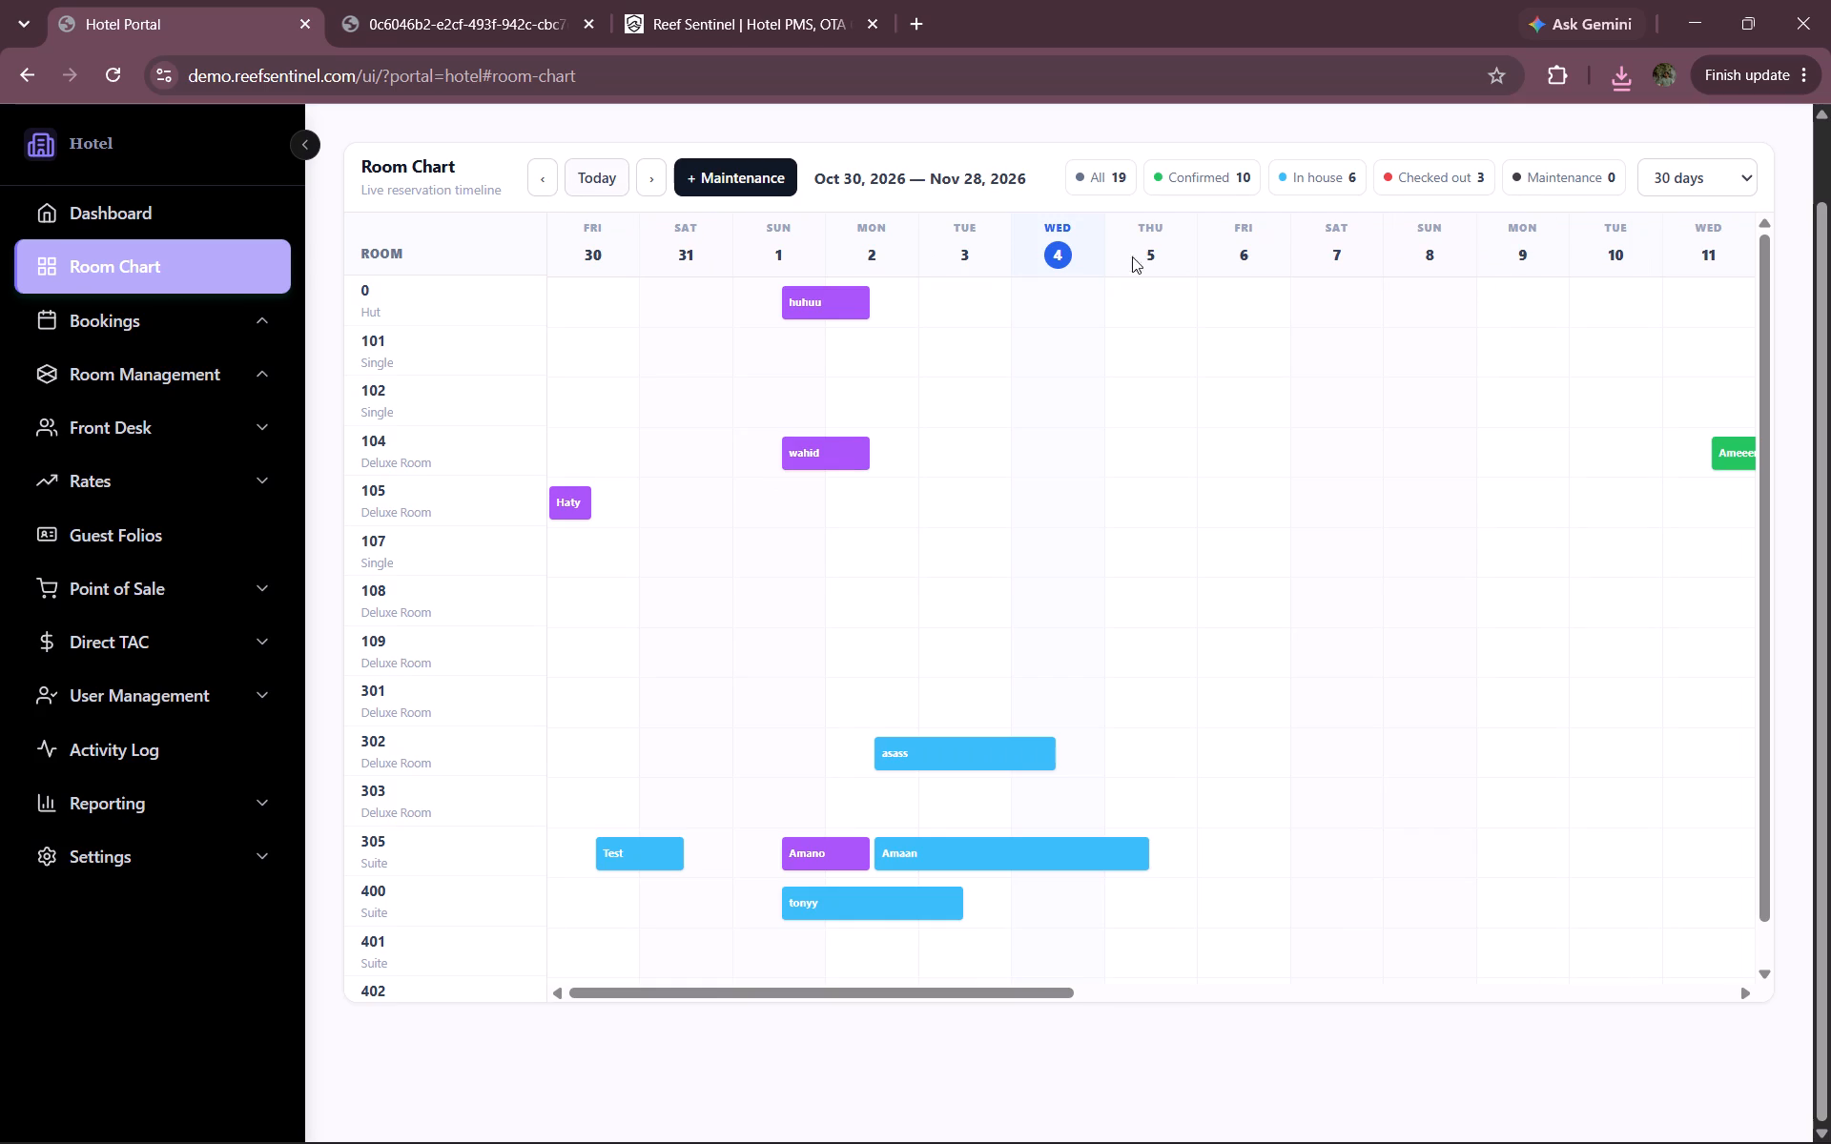
Fill in a maintenance block for room 107 — Single with the reason "plumbing" and availability restricted for its dates.
{"action": "left_click", "coordinate": [743, 183]}
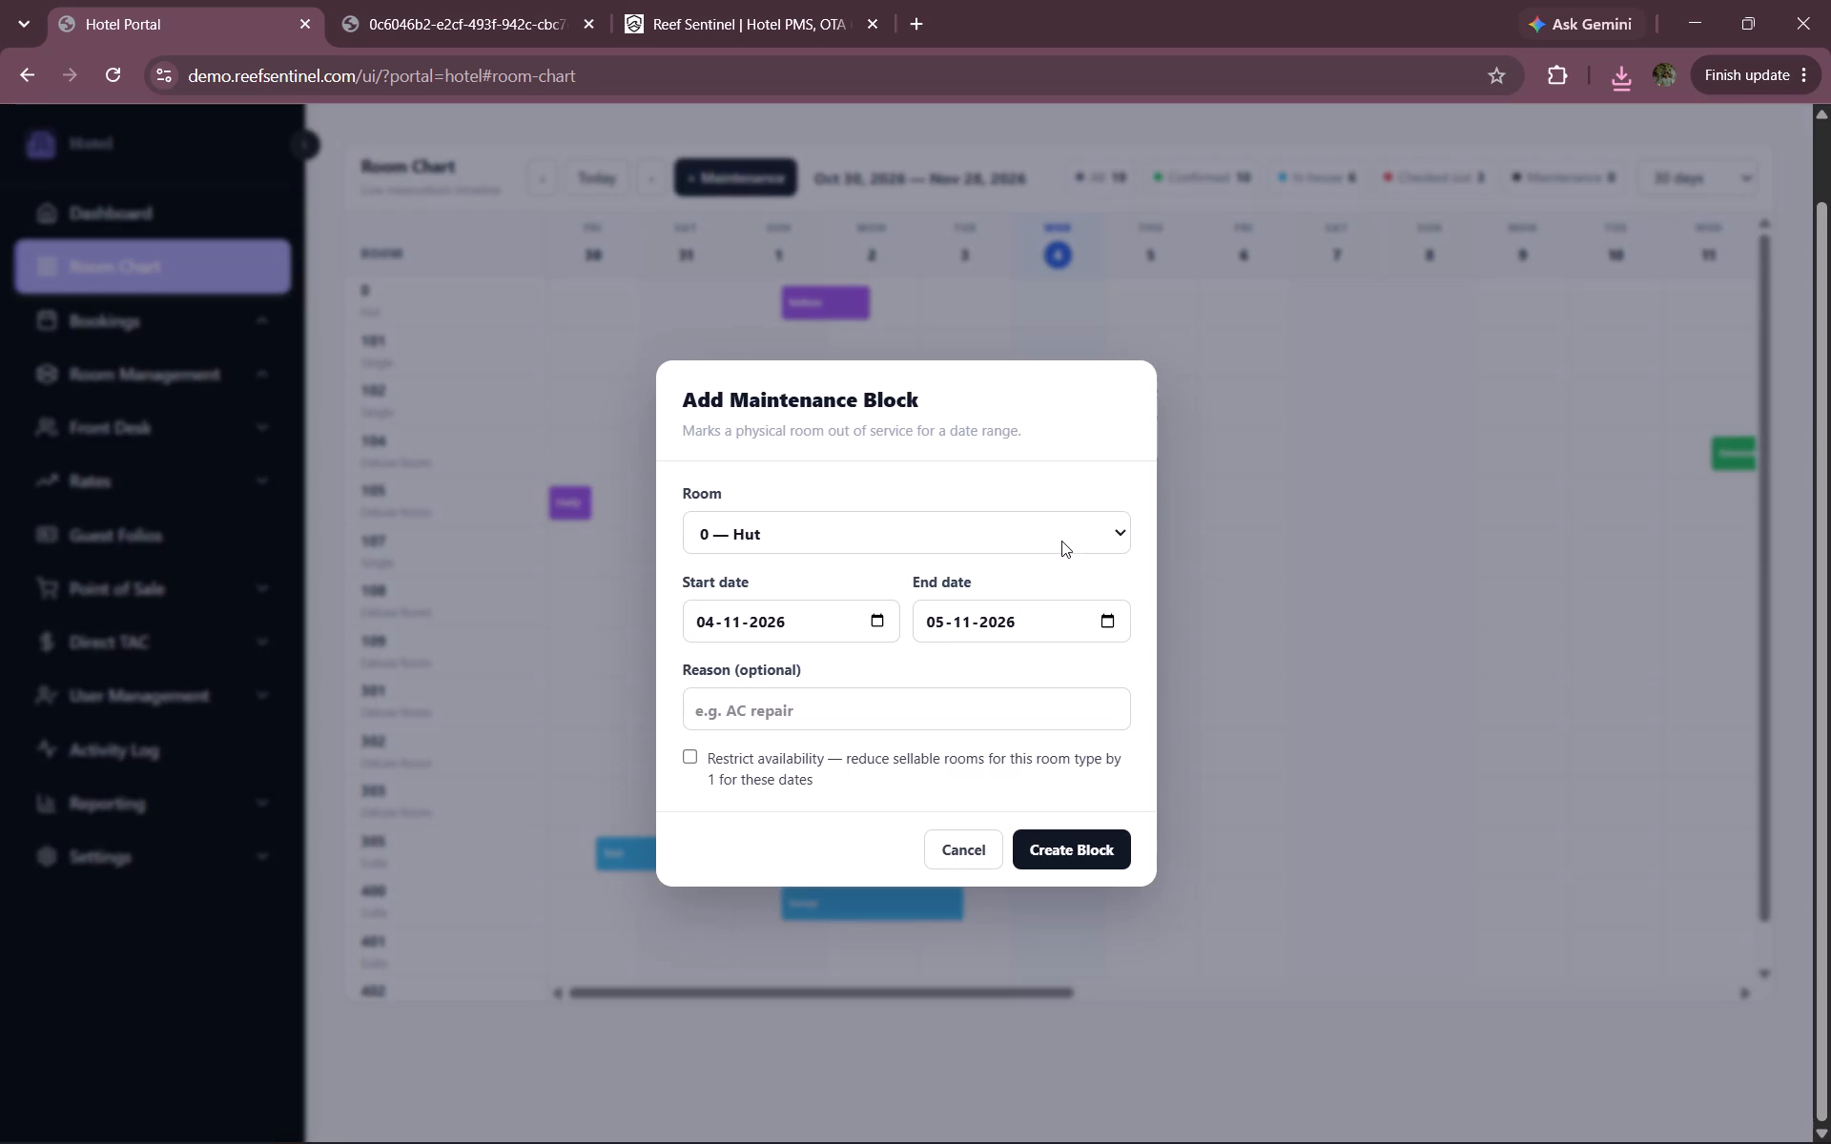
{"action": "left_click", "coordinate": [1061, 541]}
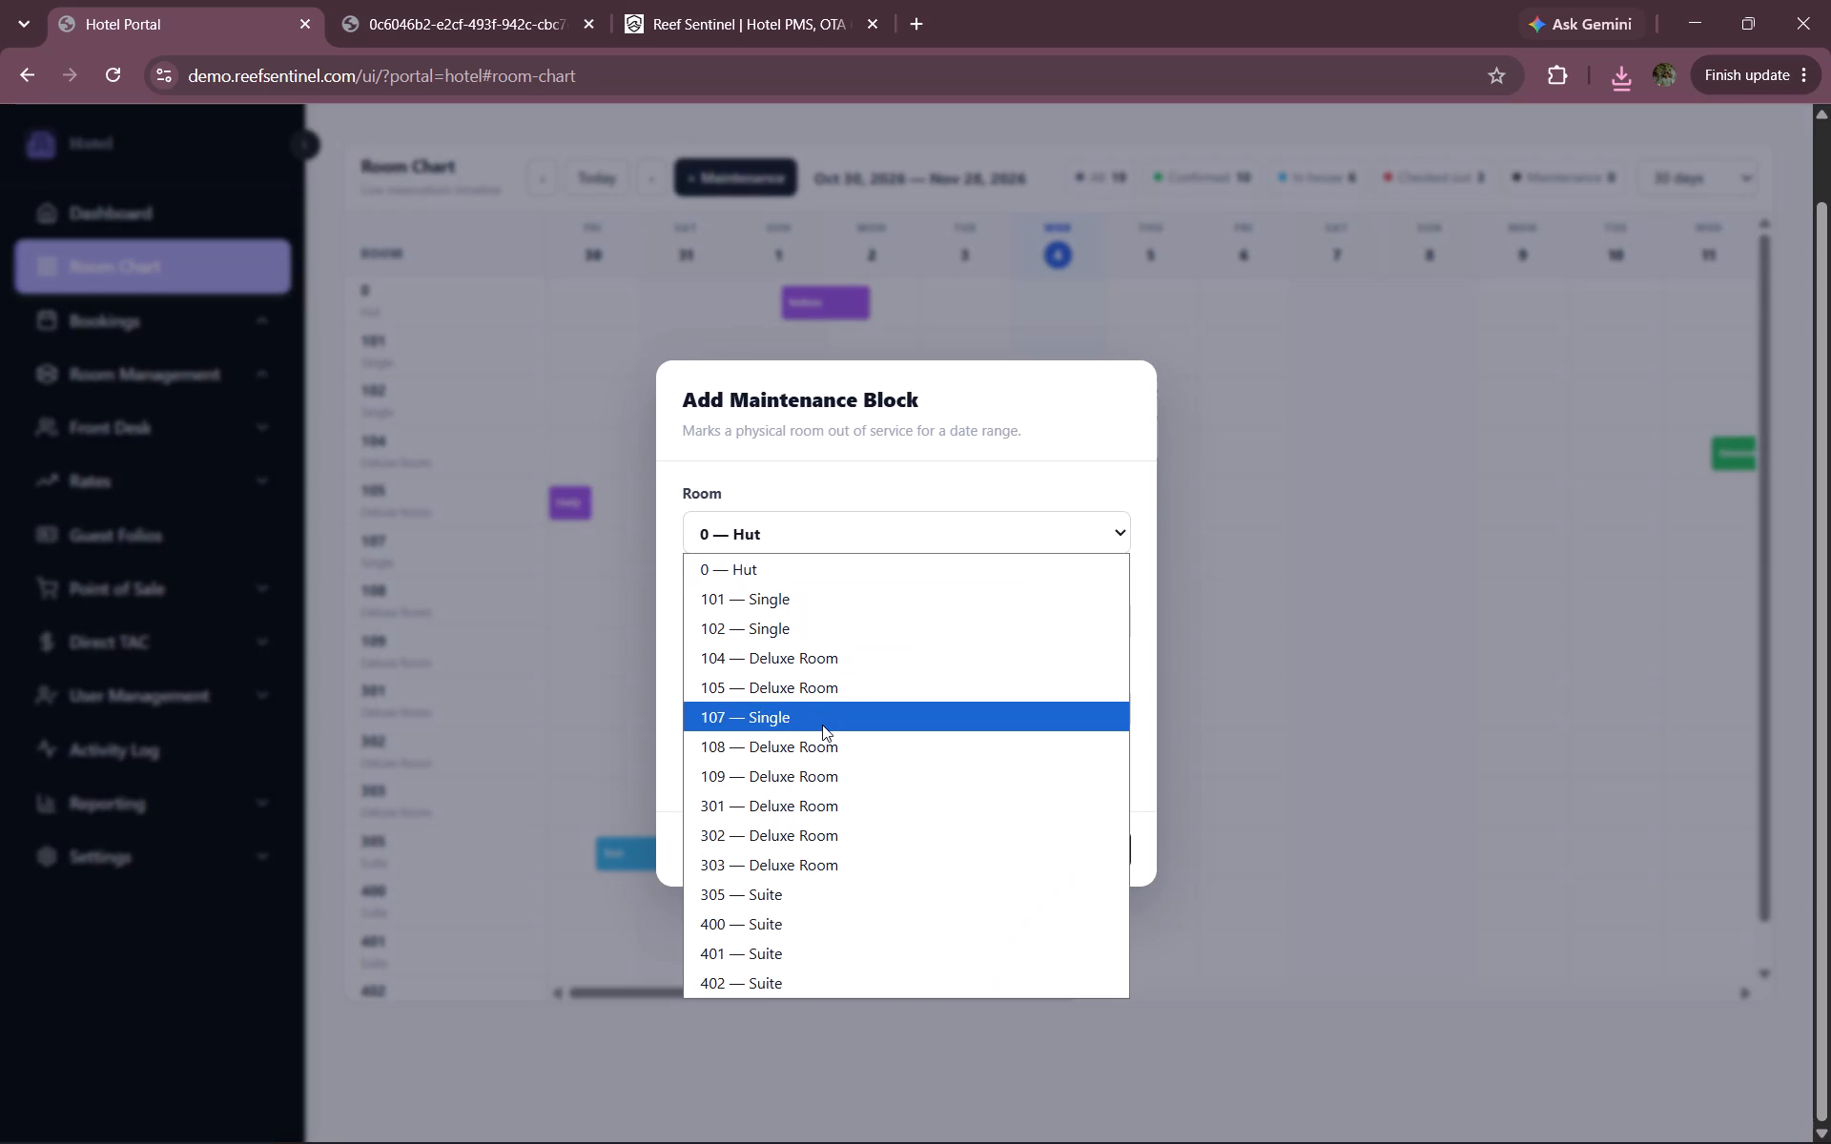
{"action": "left_click", "coordinate": [807, 706]}
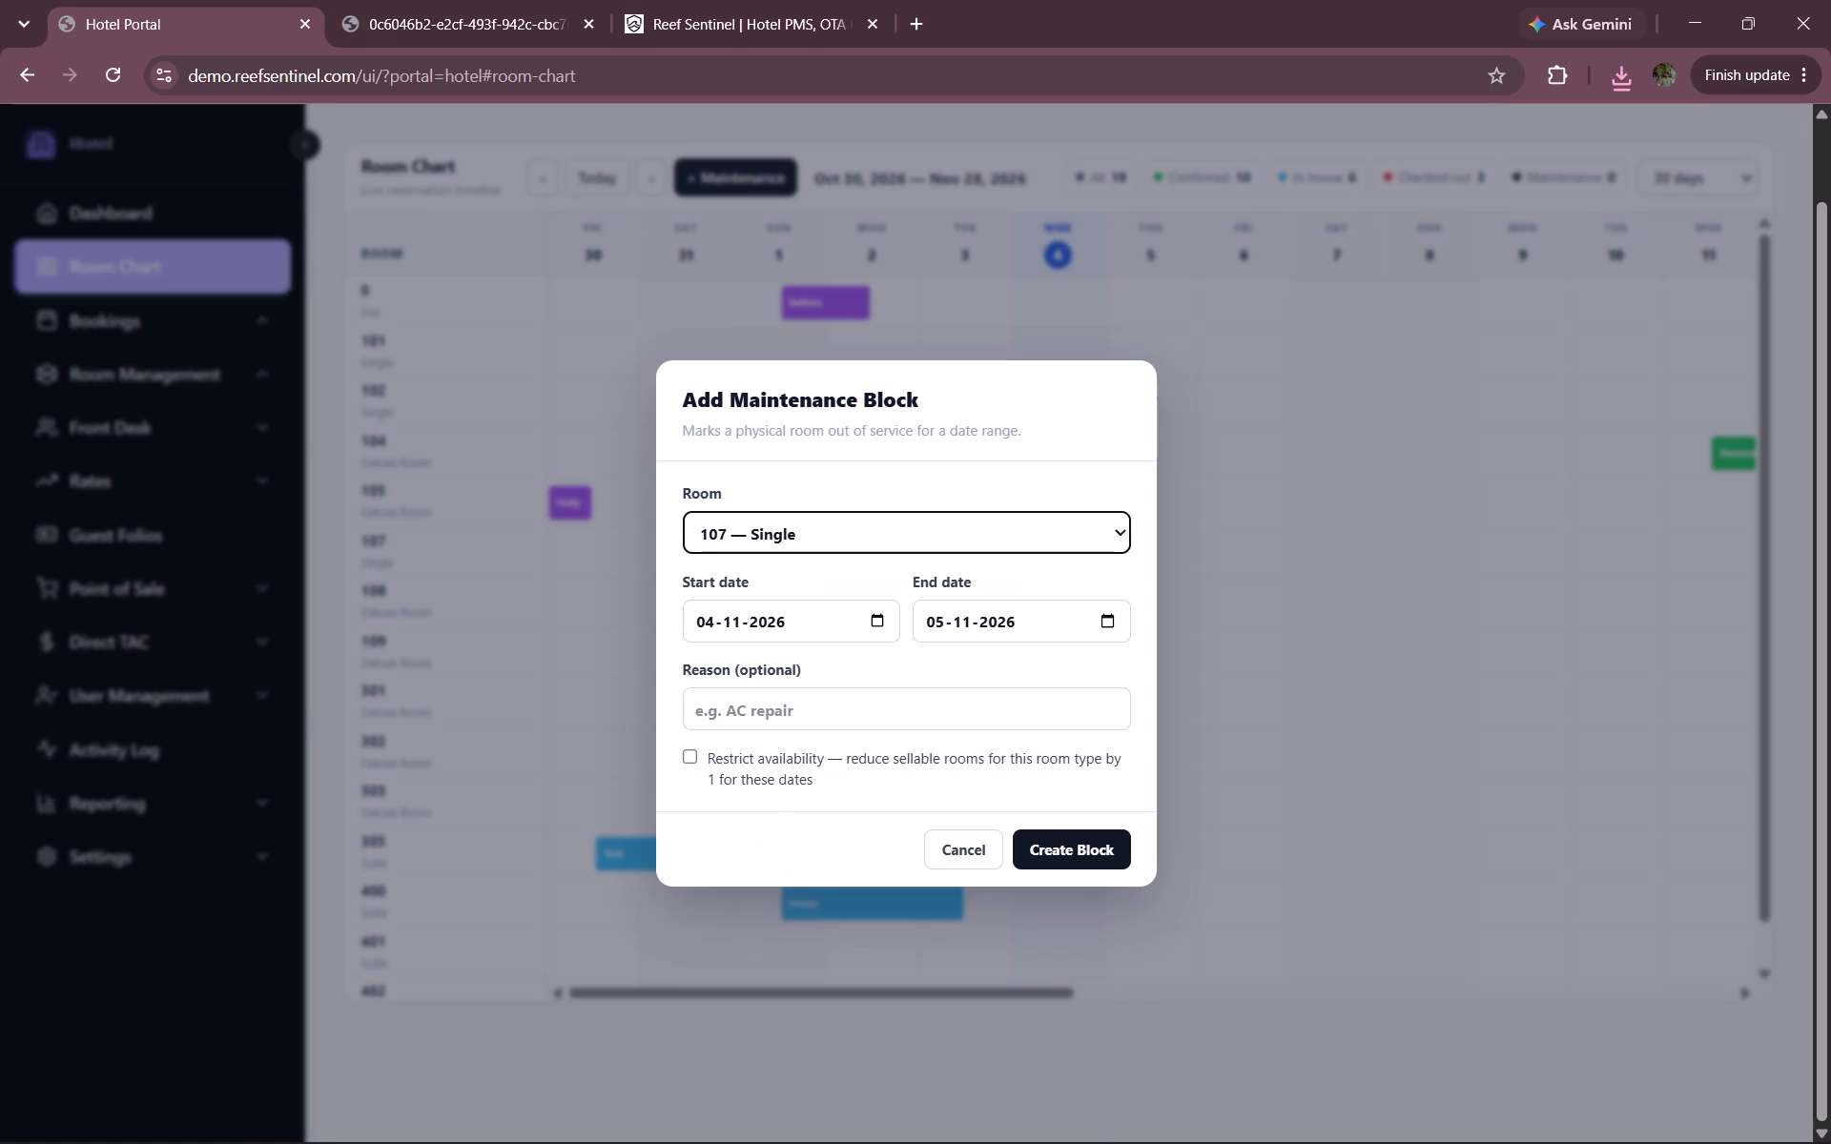
{"action": "left_click", "coordinate": [976, 716]}
{"action": "type", "text": "pli"}
{"action": "key", "text": "BackSpace"}
{"action": "type", "text": "umbing"}
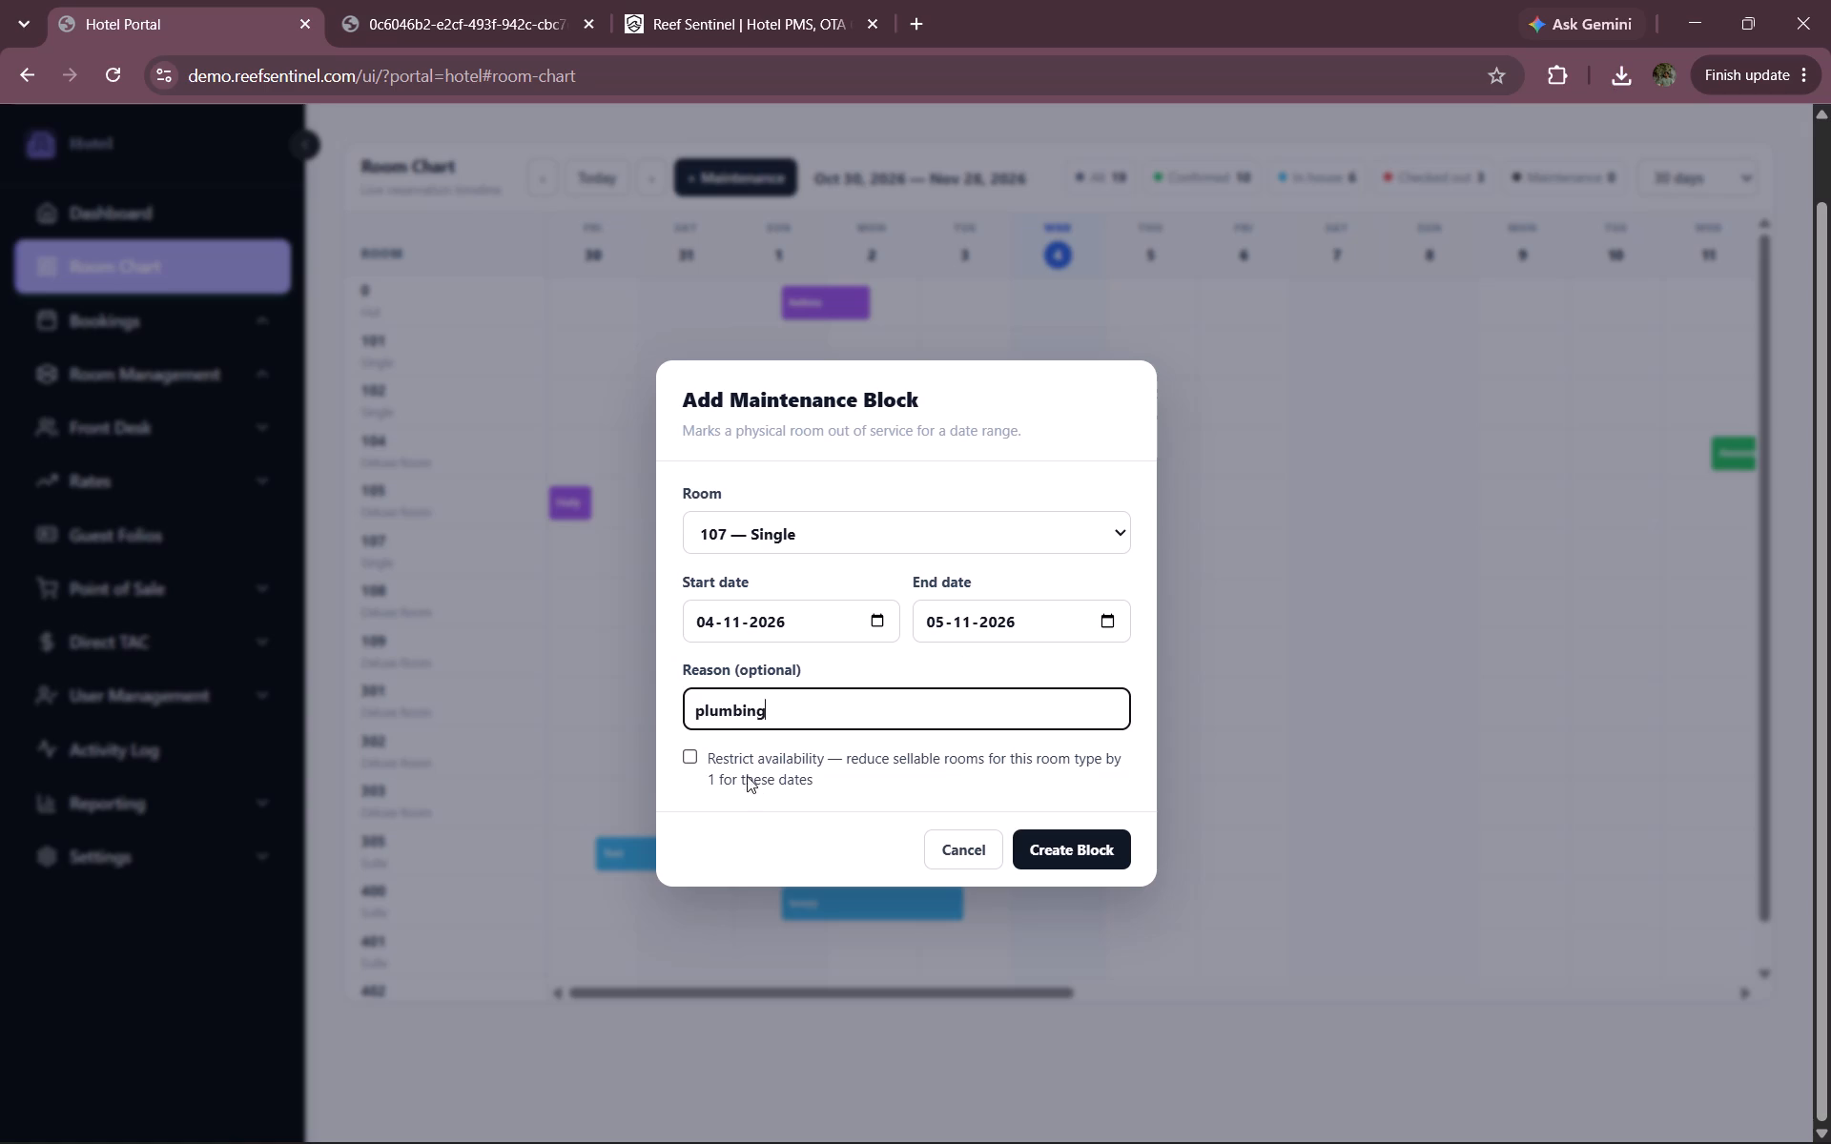
{"action": "left_click", "coordinate": [721, 769]}
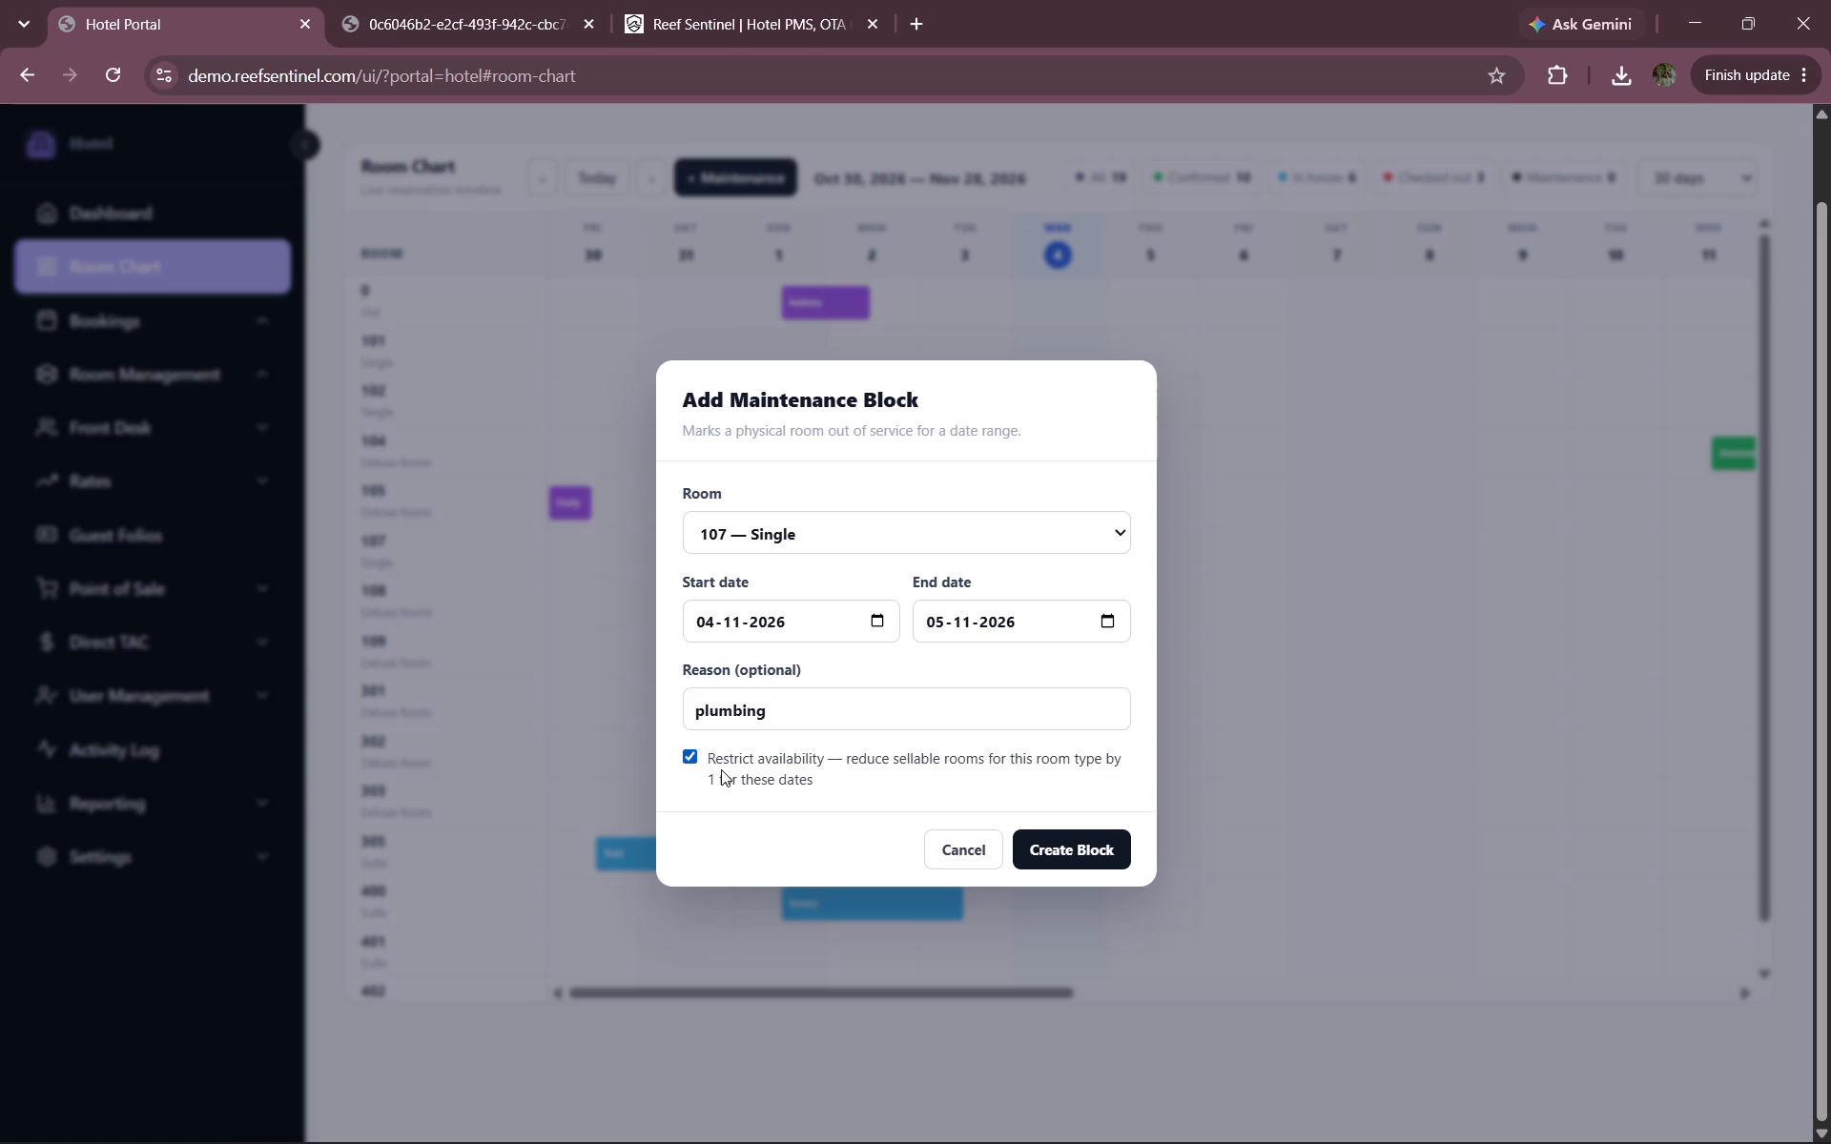
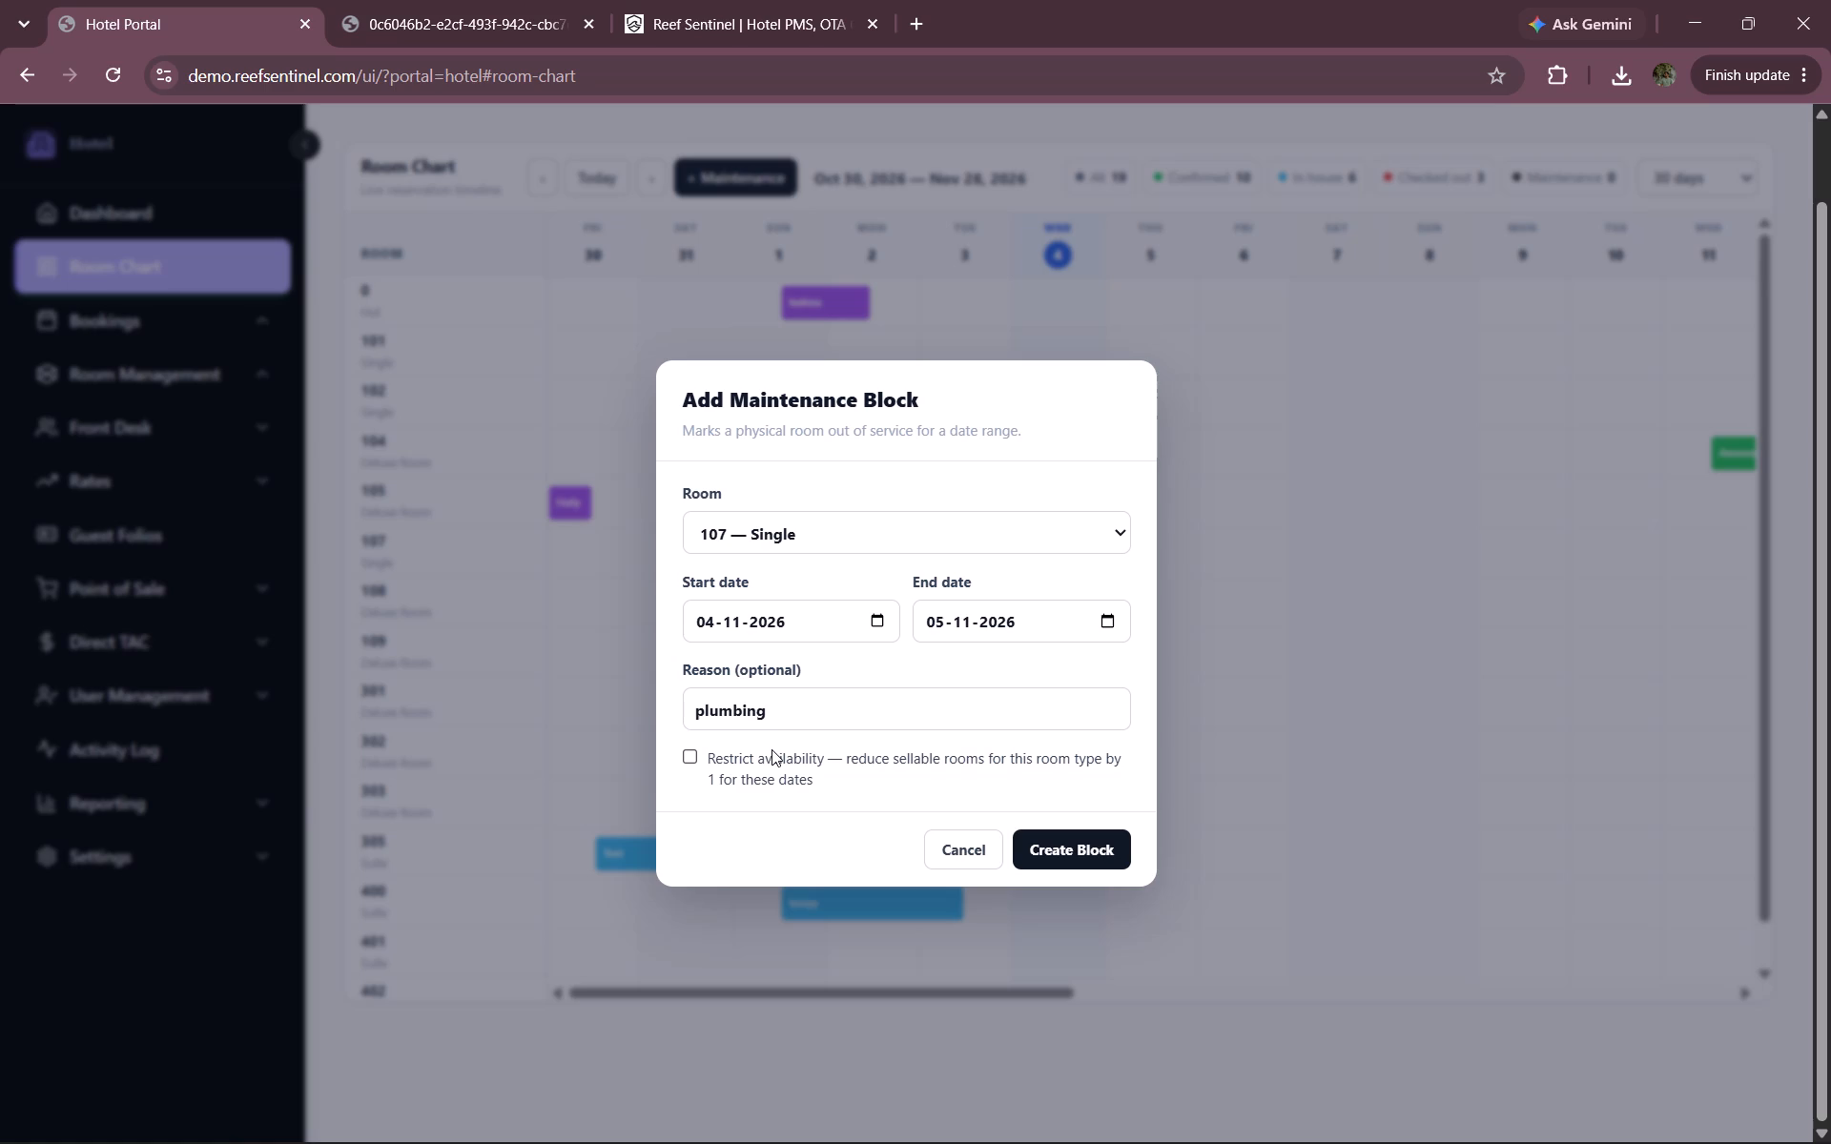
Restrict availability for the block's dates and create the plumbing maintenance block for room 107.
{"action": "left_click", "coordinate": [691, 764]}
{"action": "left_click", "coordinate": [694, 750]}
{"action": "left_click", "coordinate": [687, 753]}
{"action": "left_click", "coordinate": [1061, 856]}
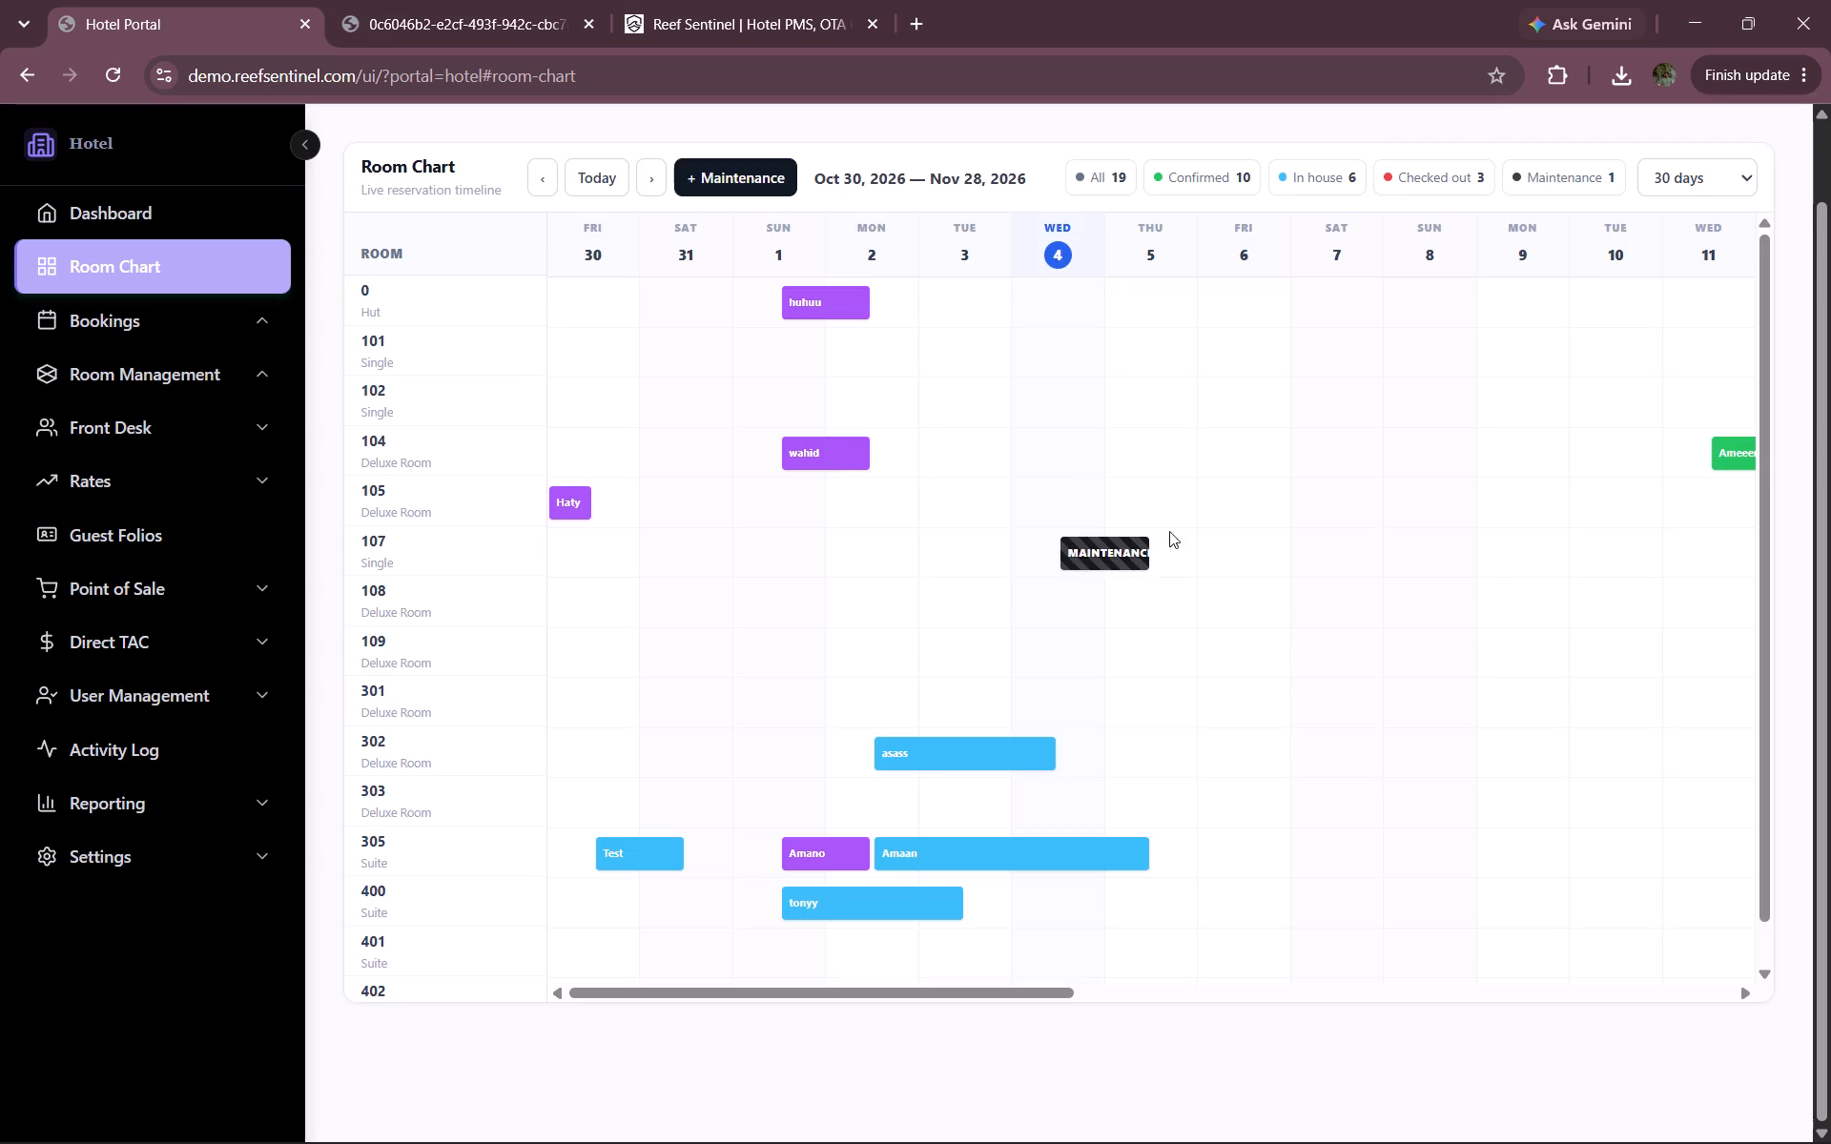
View the details of room 107's maintenance block, focusing on its availability restriction, and close them.
{"action": "left_click", "coordinate": [1098, 553]}
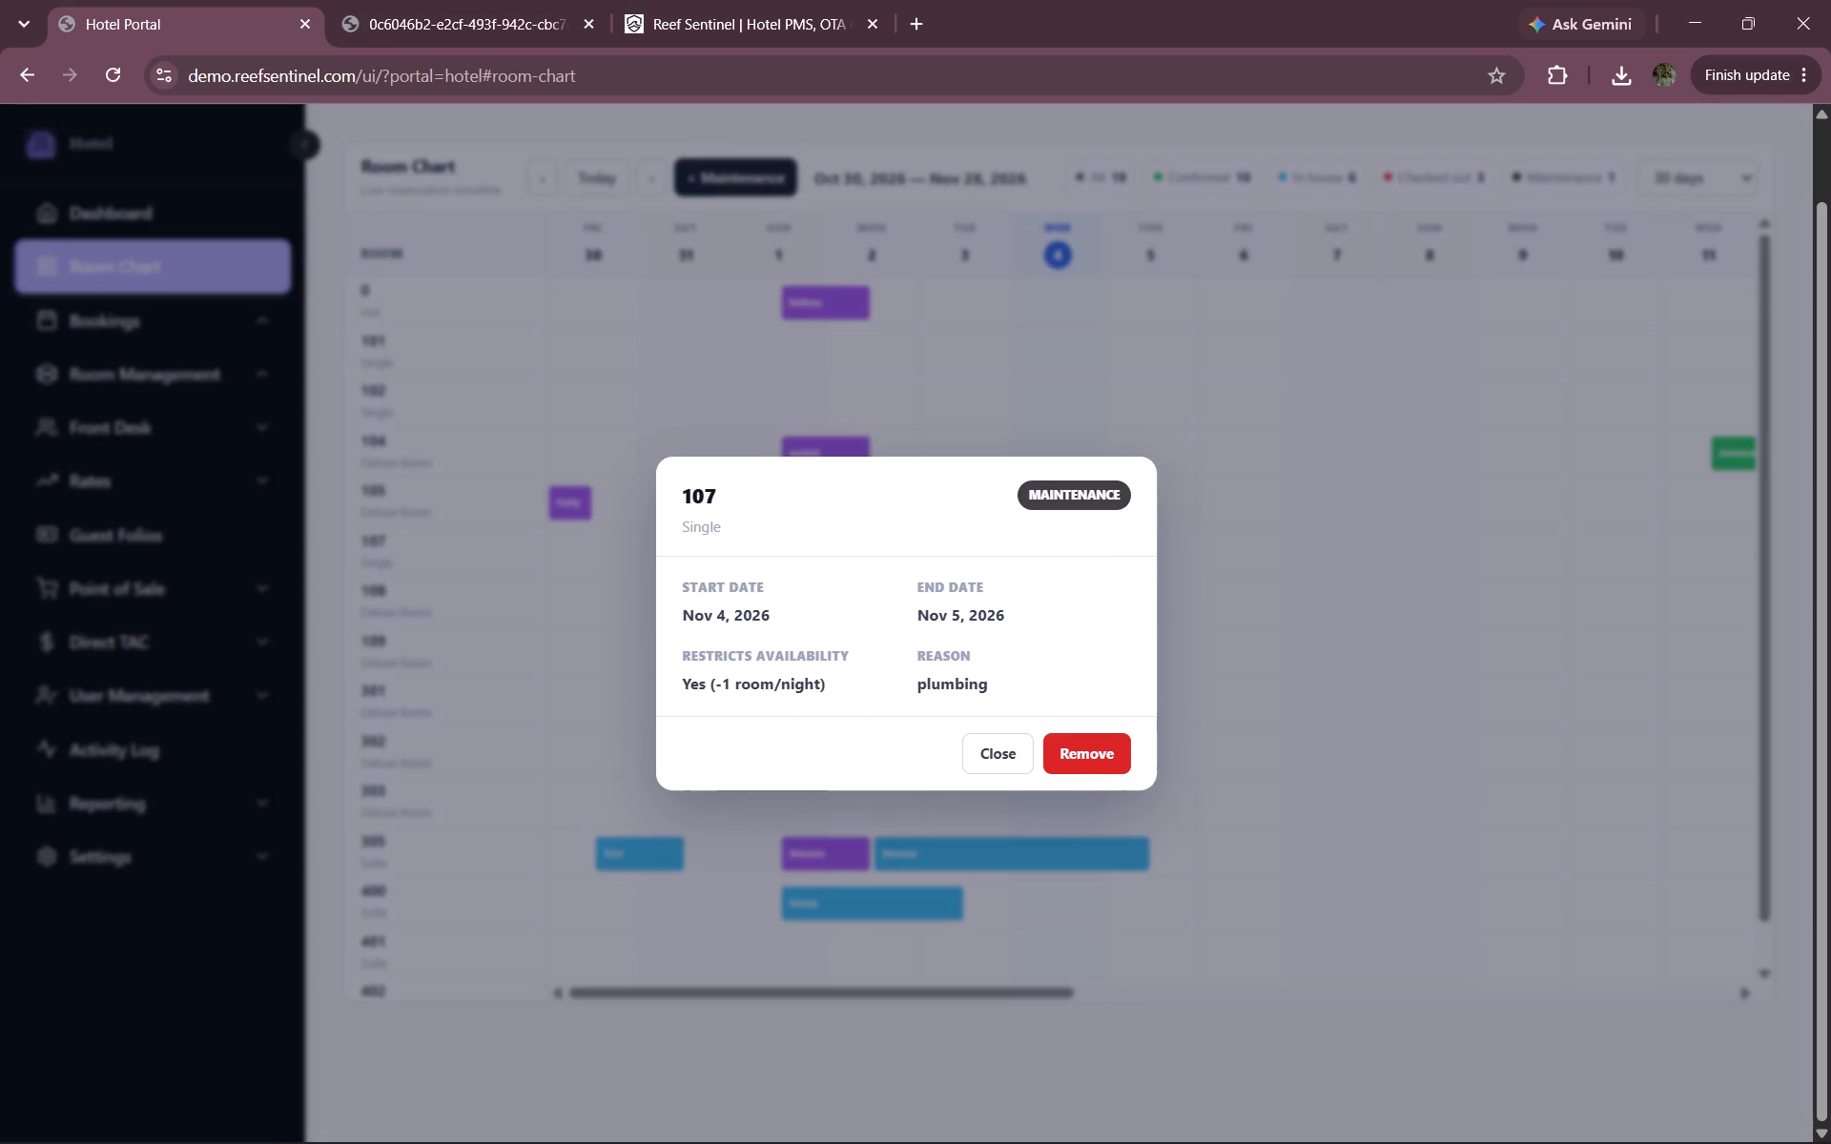
{"action": "left_click_drag", "start_coordinate": [711, 685], "coordinate": [859, 702]}
{"action": "left_click", "coordinate": [859, 702]}
{"action": "left_click", "coordinate": [976, 752]}
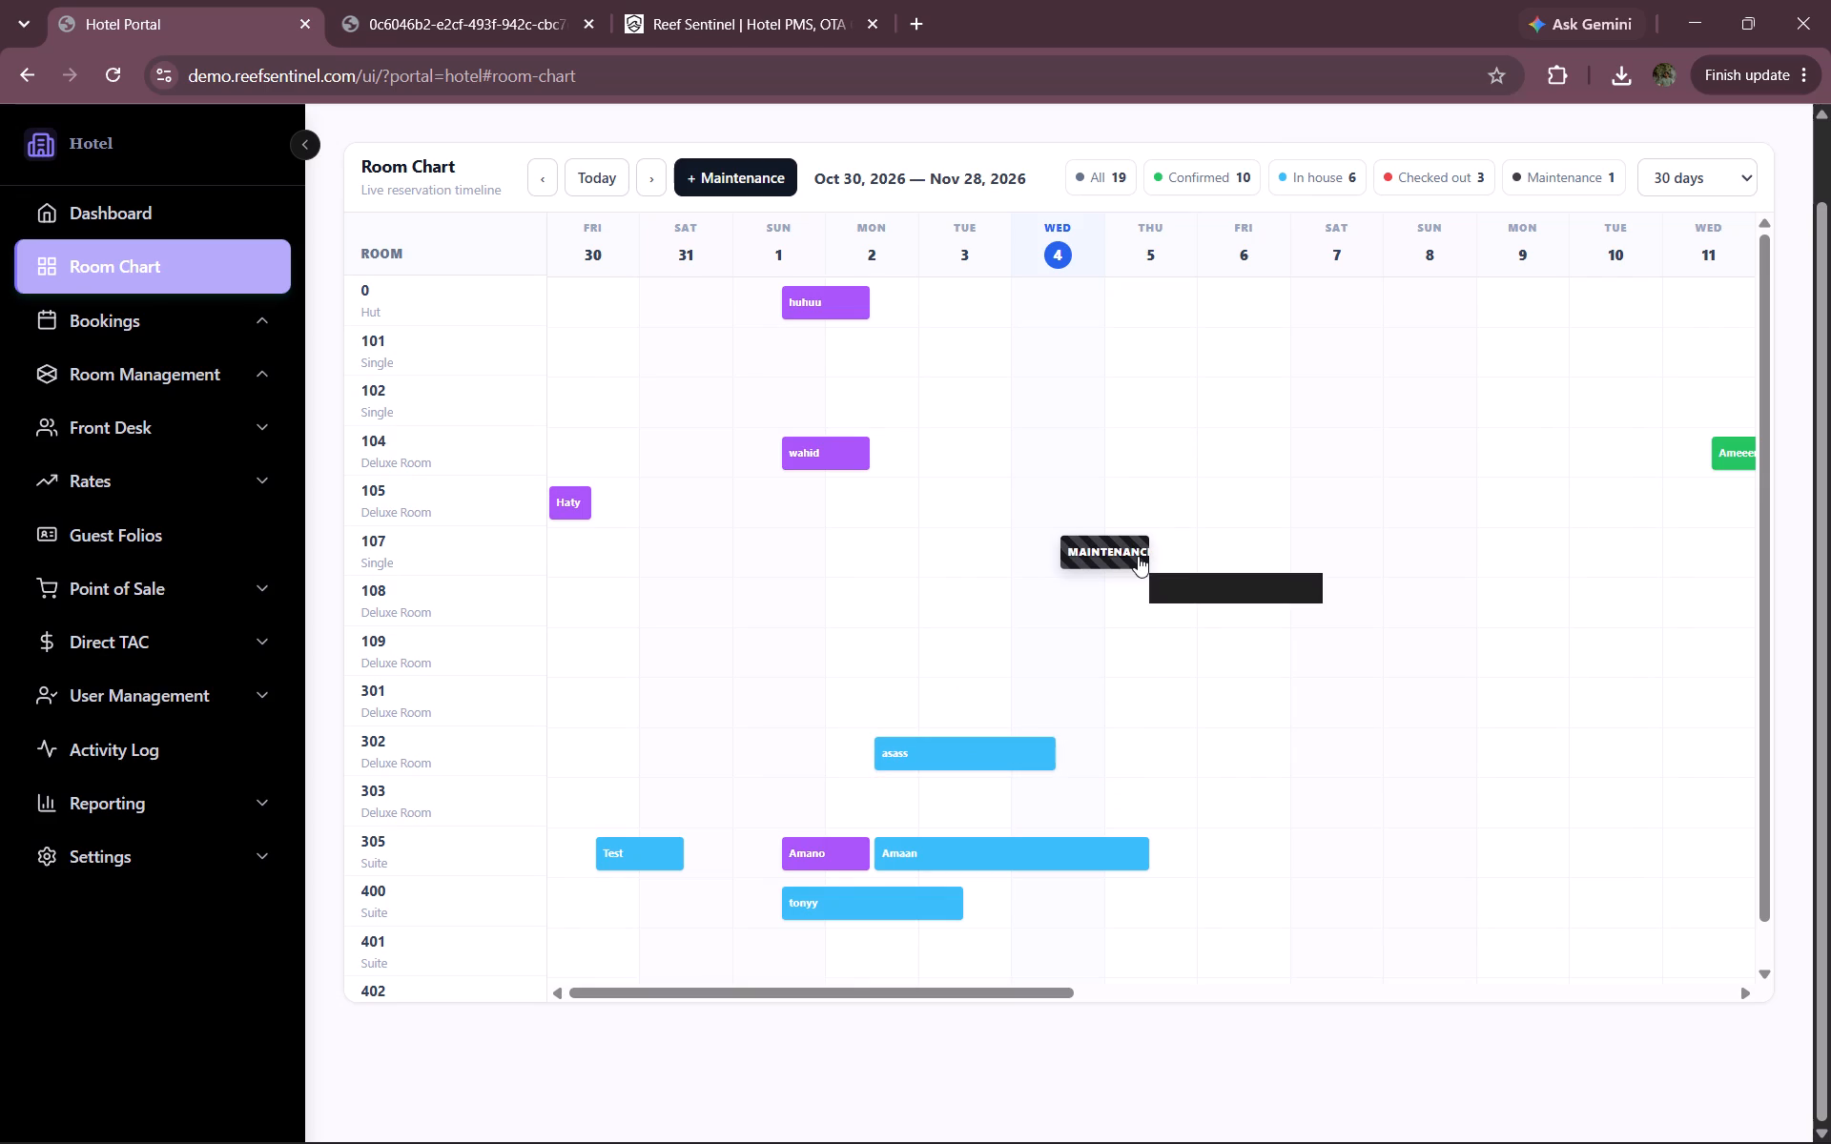
Review the current inventory of each room type under Room Management, including the Single type.
{"action": "left_click", "coordinate": [130, 362]}
{"action": "left_click", "coordinate": [97, 430]}
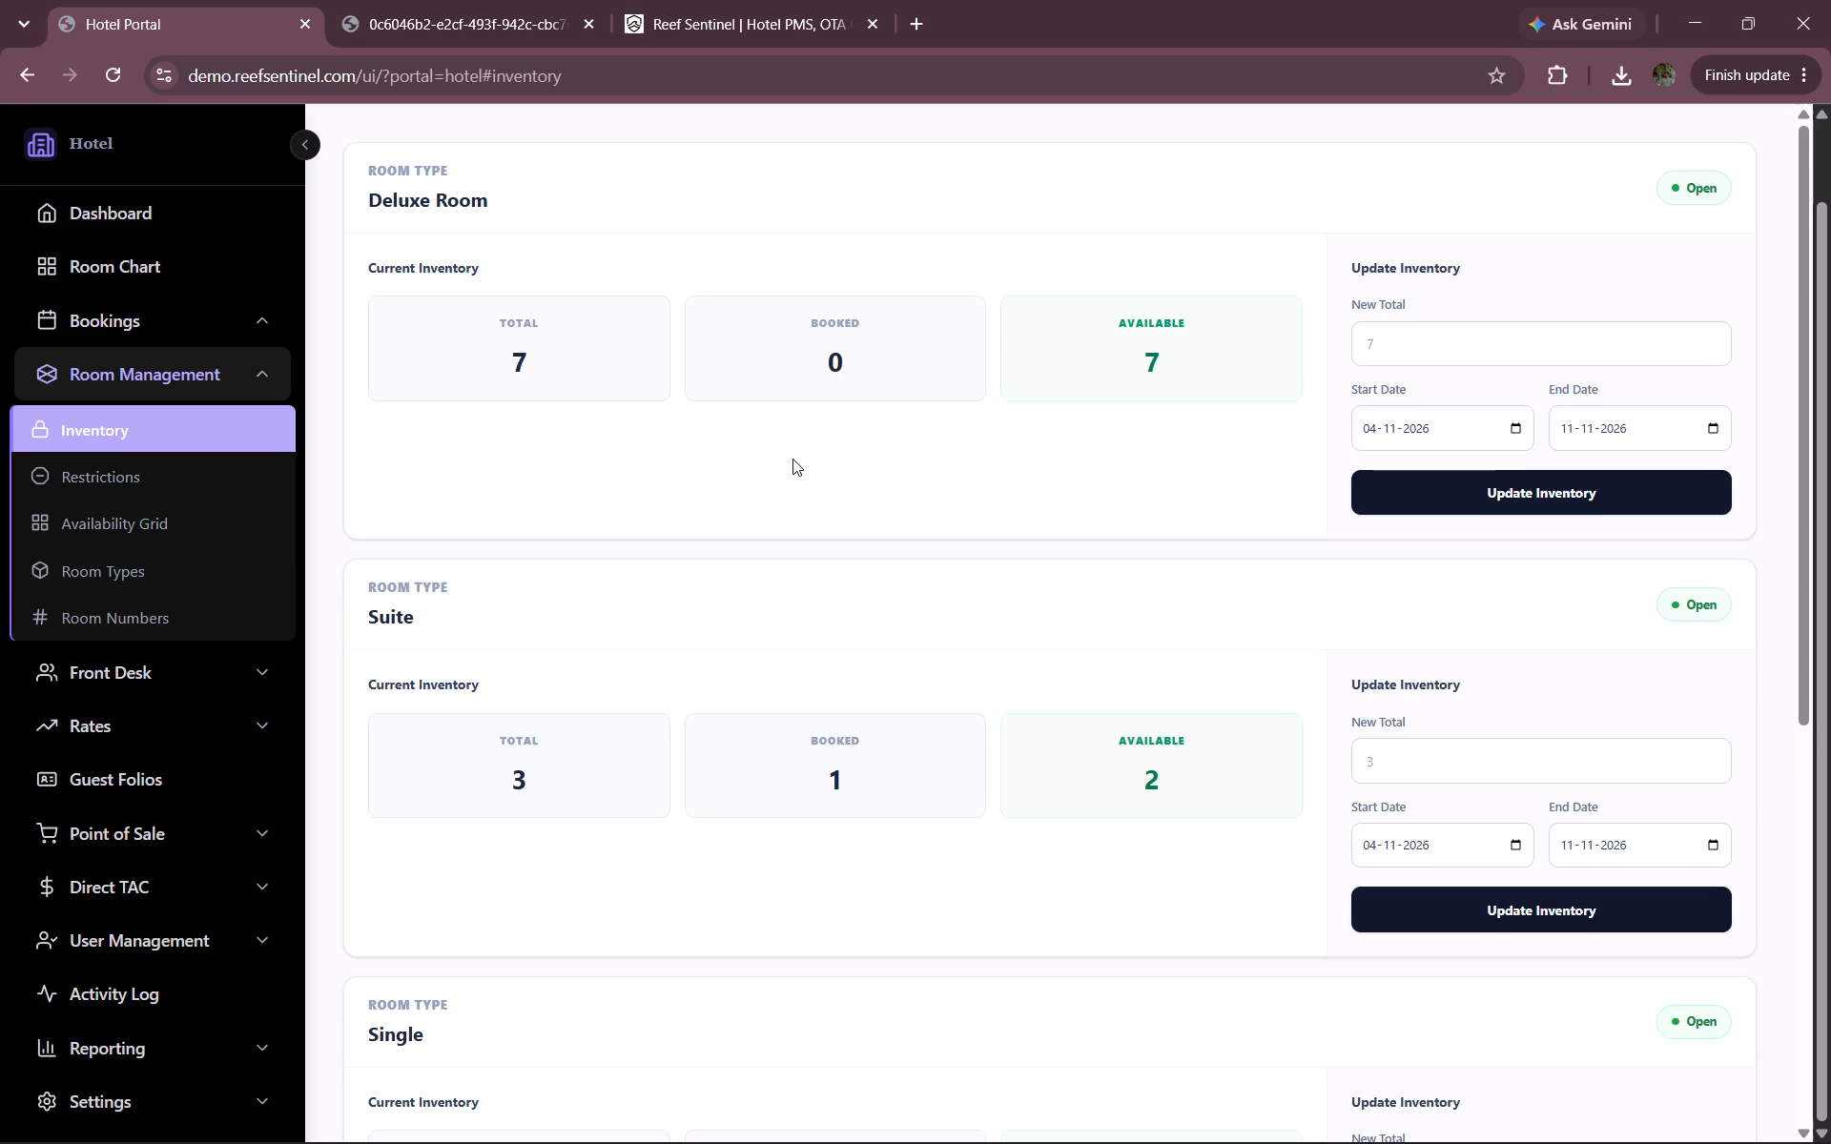
{"action": "scroll", "coordinate": [792, 459], "scroll_direction": "down", "scroll_amount": 1}
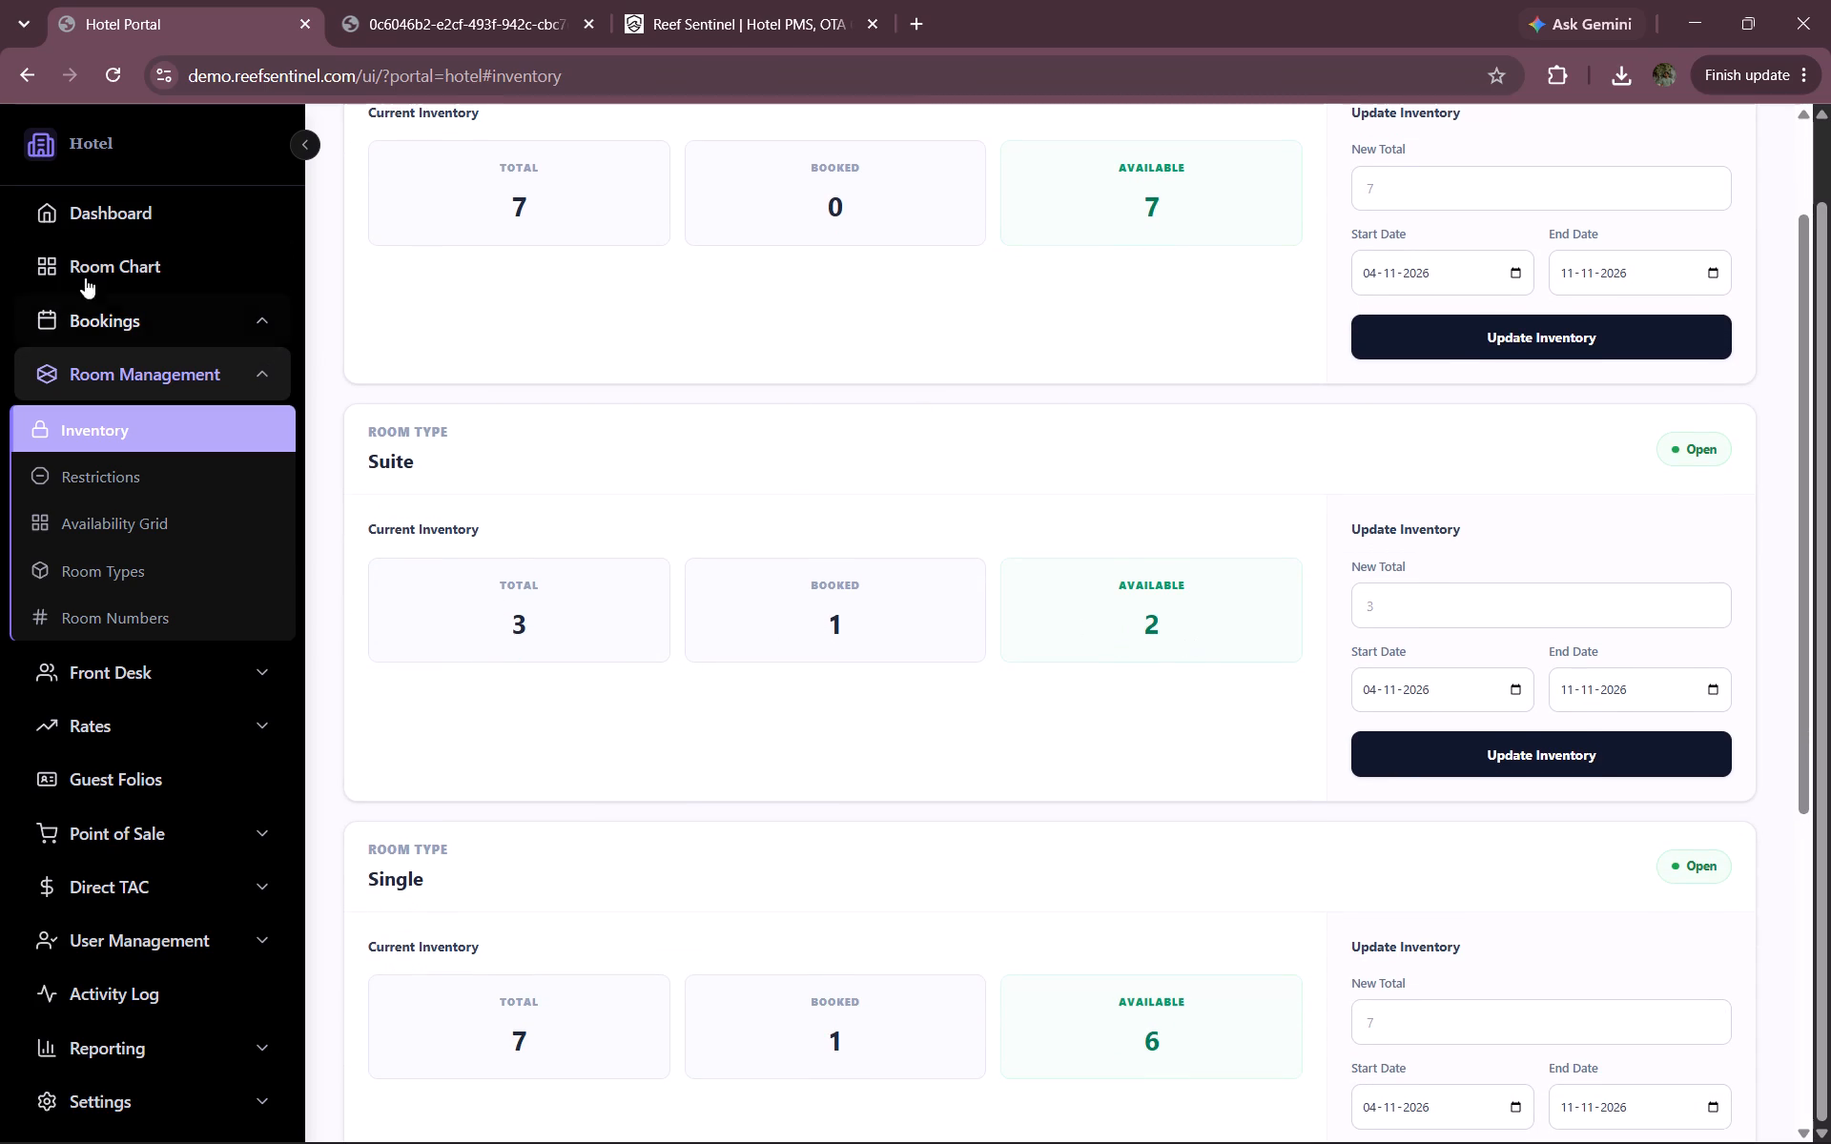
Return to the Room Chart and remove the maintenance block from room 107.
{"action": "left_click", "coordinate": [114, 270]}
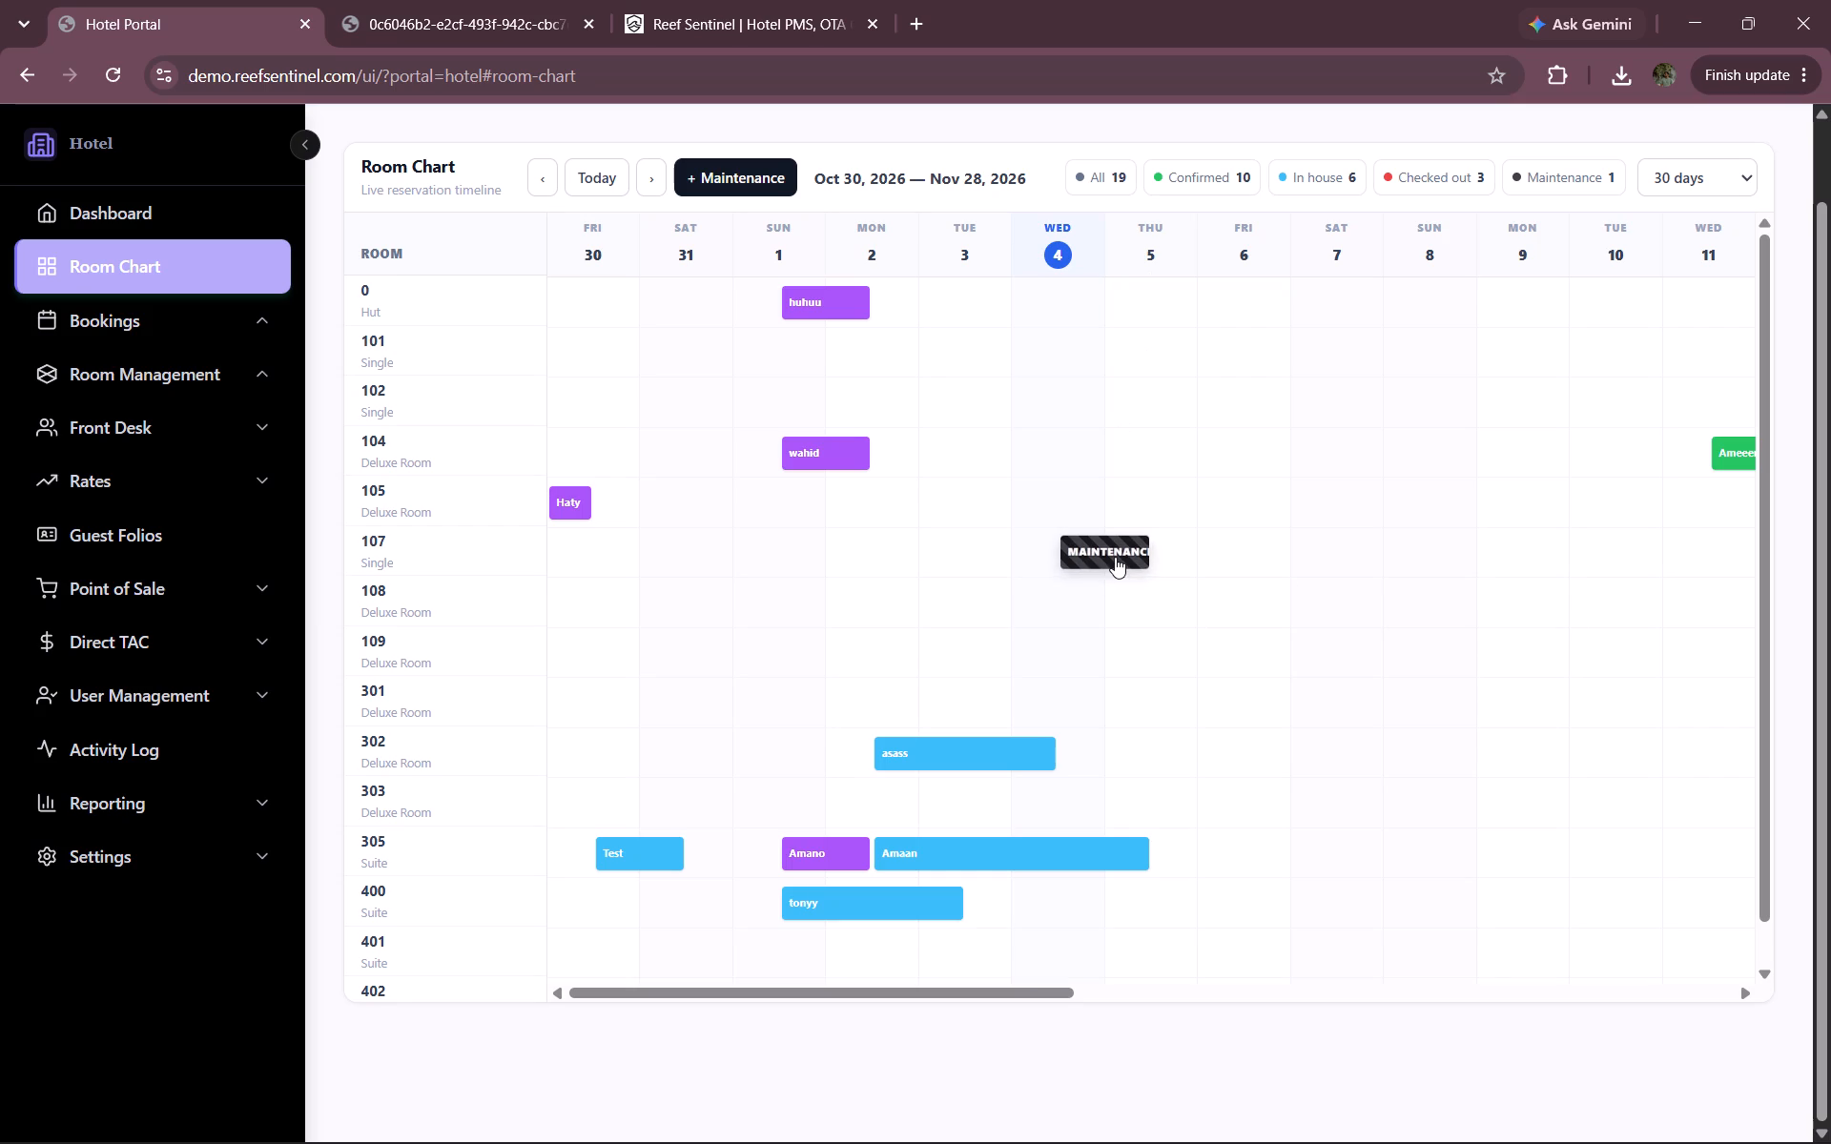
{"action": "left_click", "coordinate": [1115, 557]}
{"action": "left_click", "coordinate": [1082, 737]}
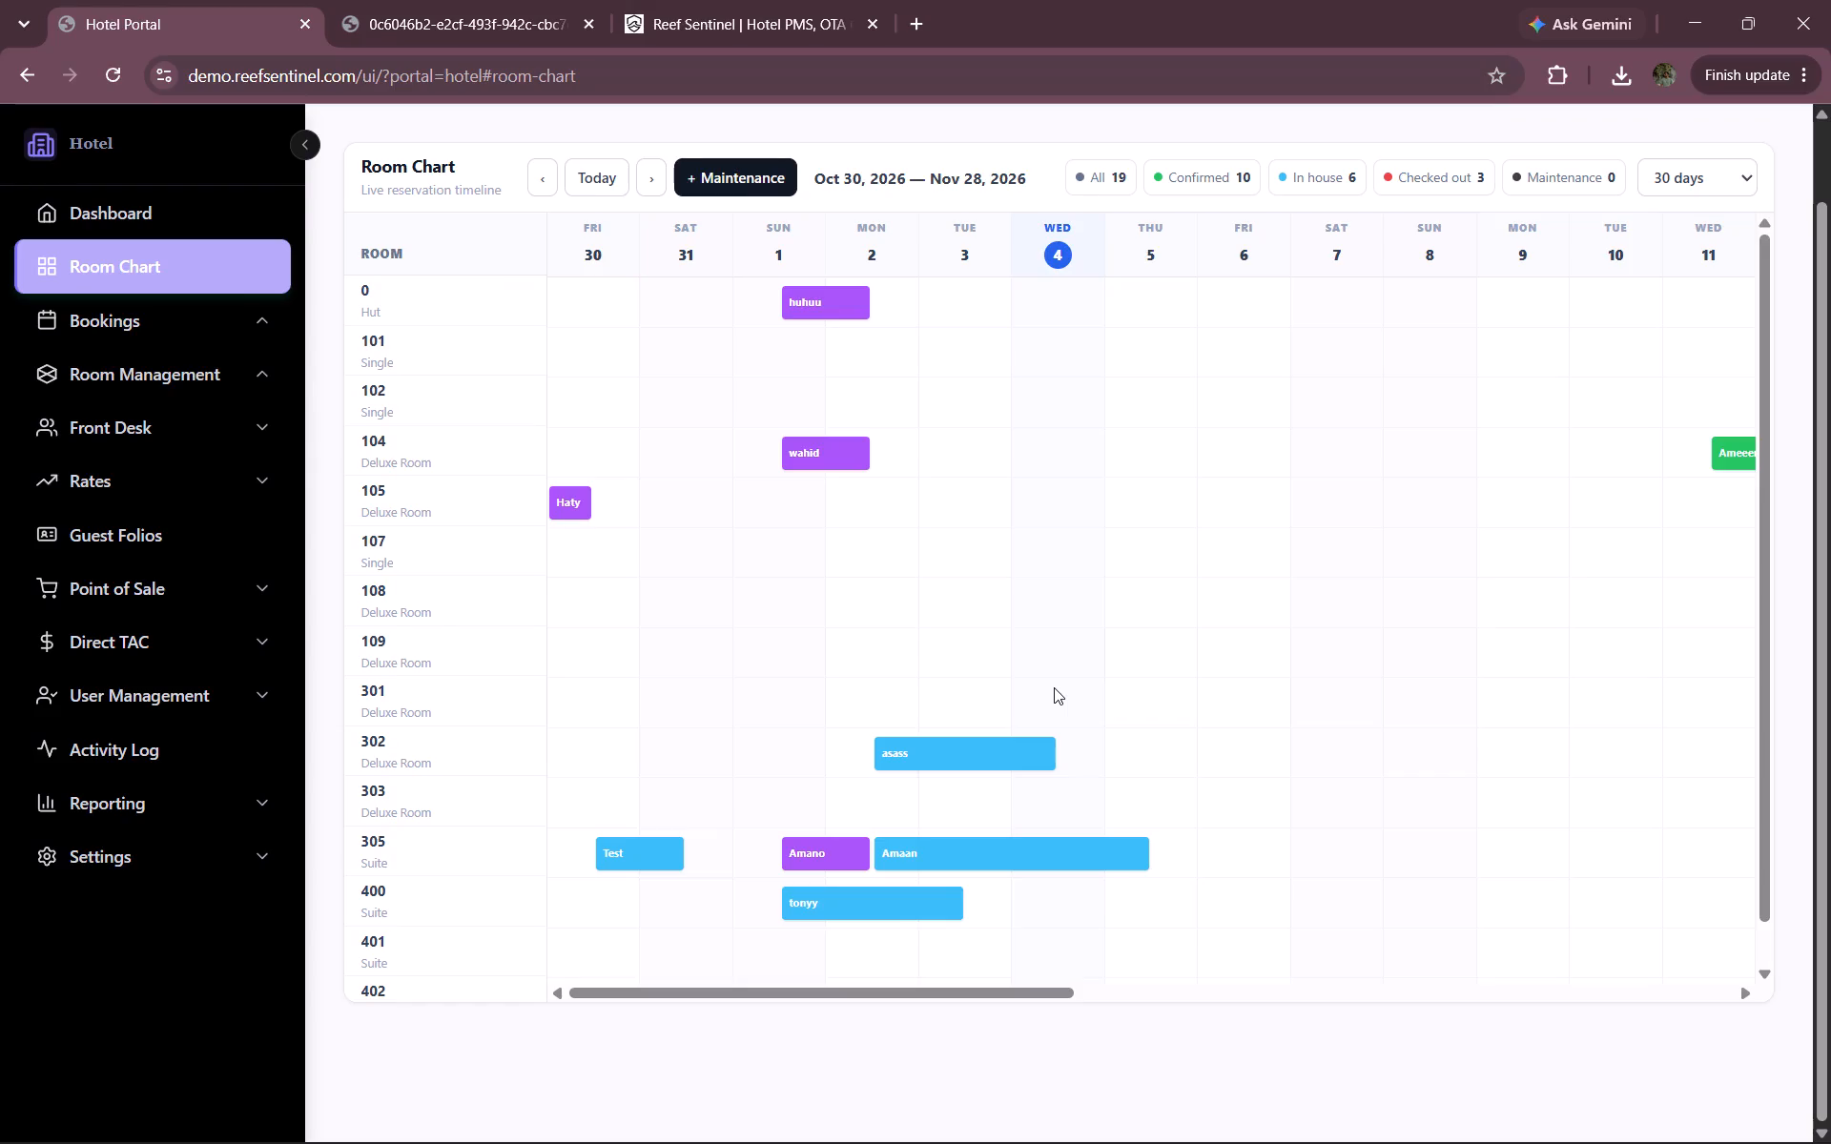
Open the in-house Reception user for editing and grant access to the Dashboard and Room Chart sections.
{"action": "left_click", "coordinate": [145, 701]}
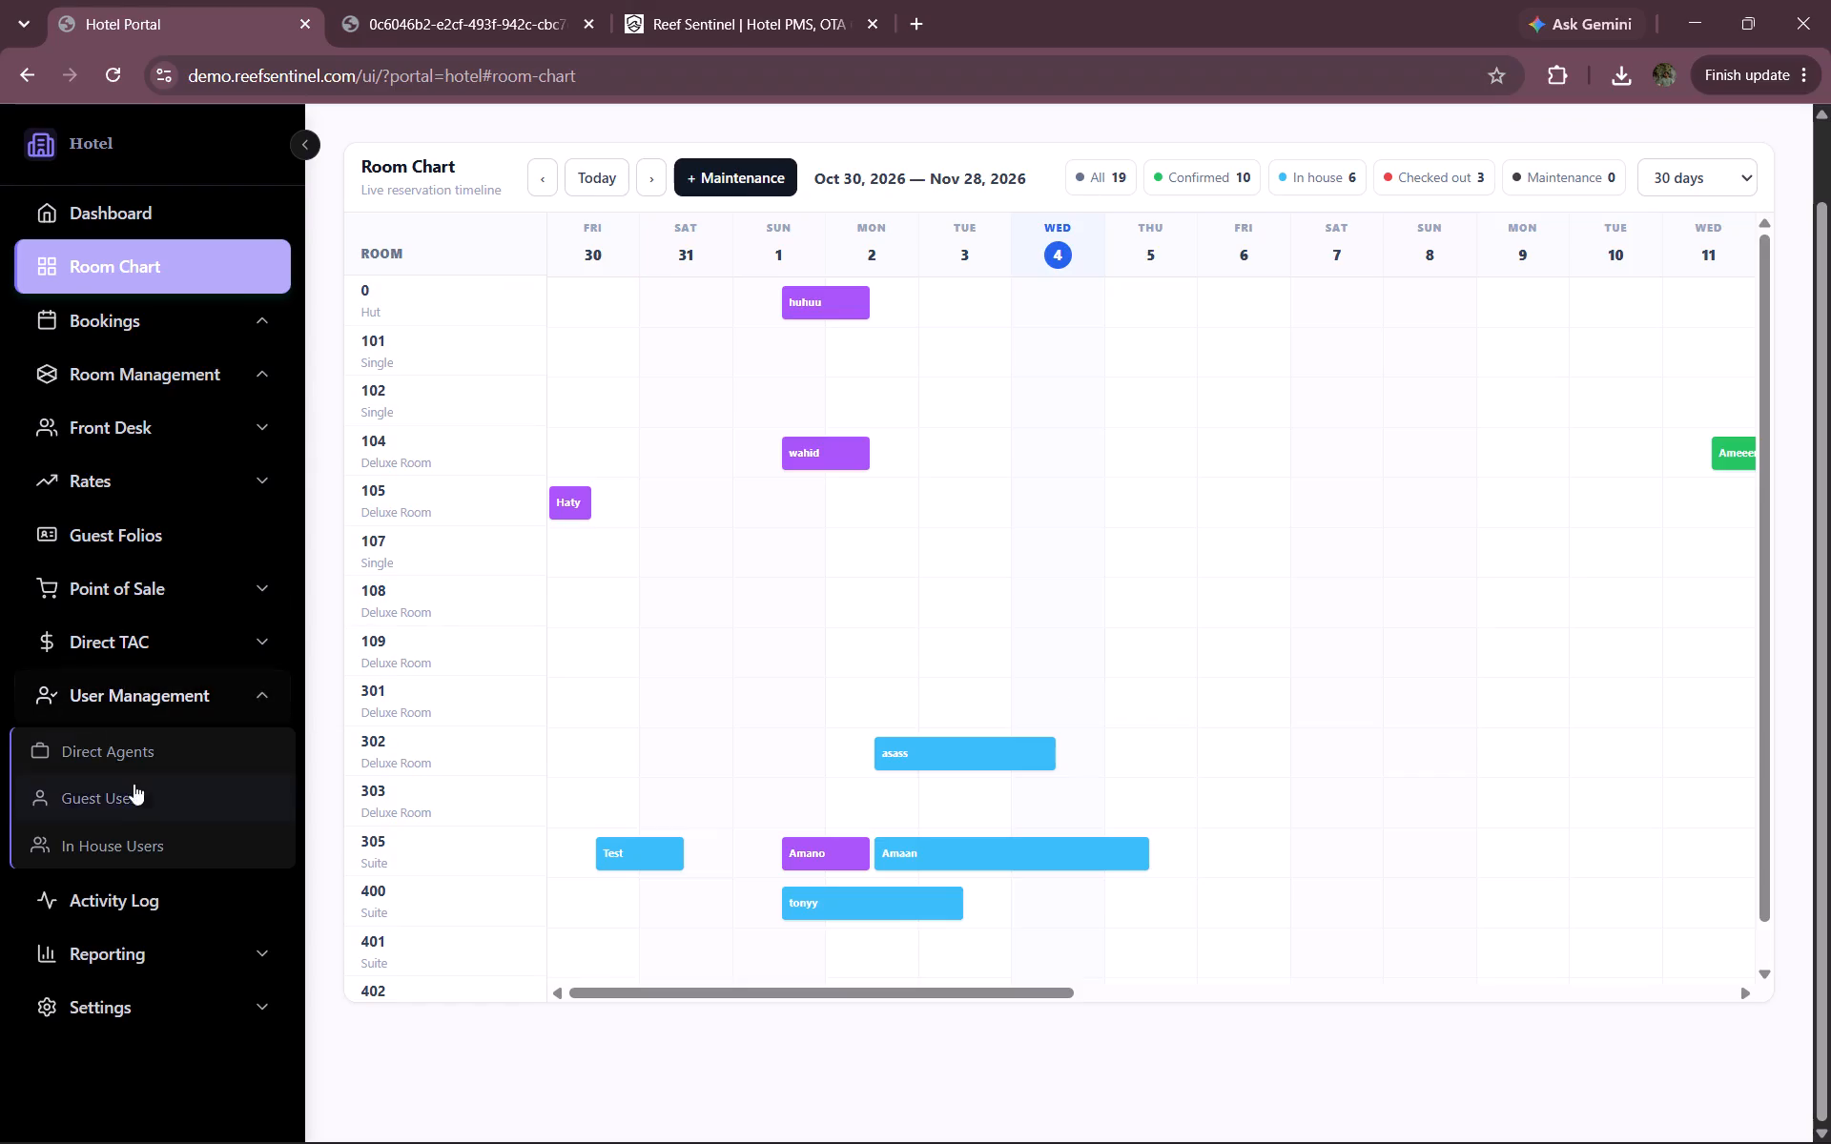
{"action": "left_click", "coordinate": [129, 840]}
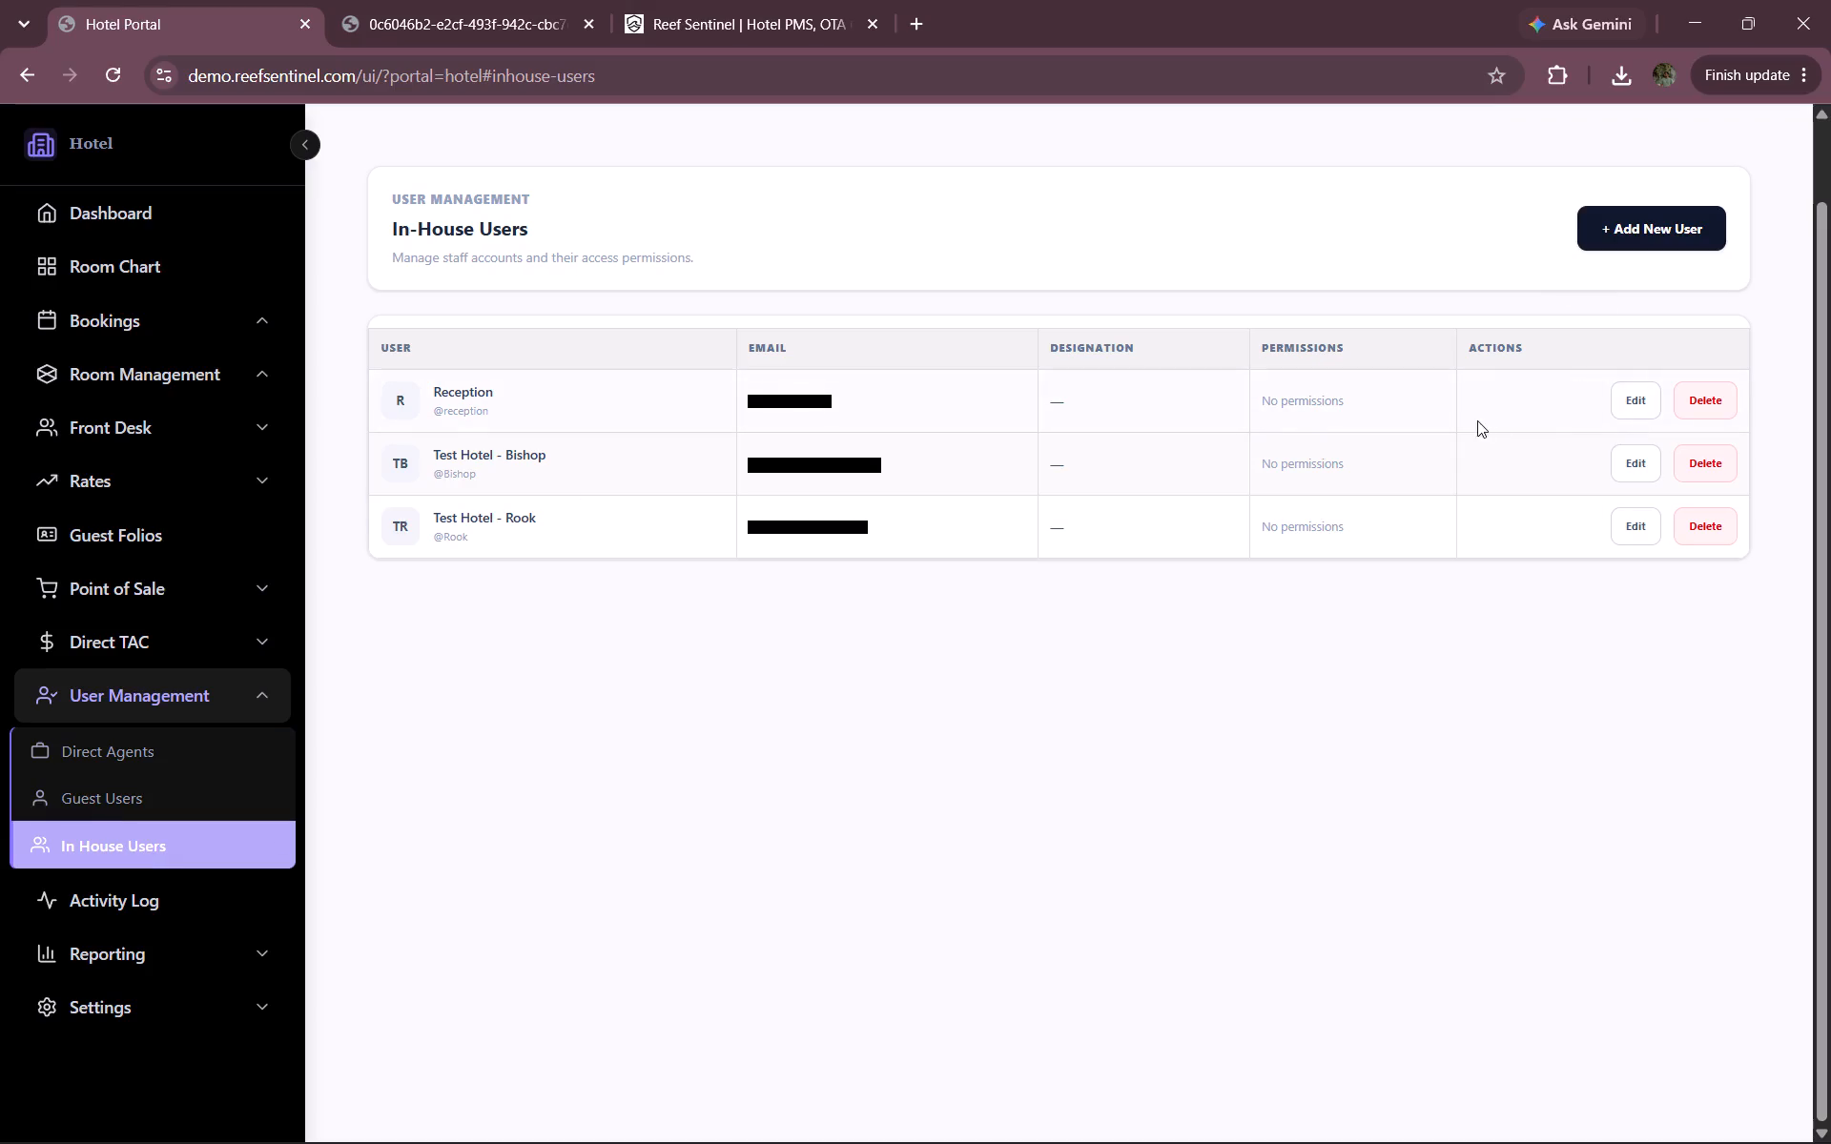
{"action": "left_click", "coordinate": [1624, 413]}
{"action": "scroll", "coordinate": [740, 721], "scroll_direction": "down", "scroll_amount": 1}
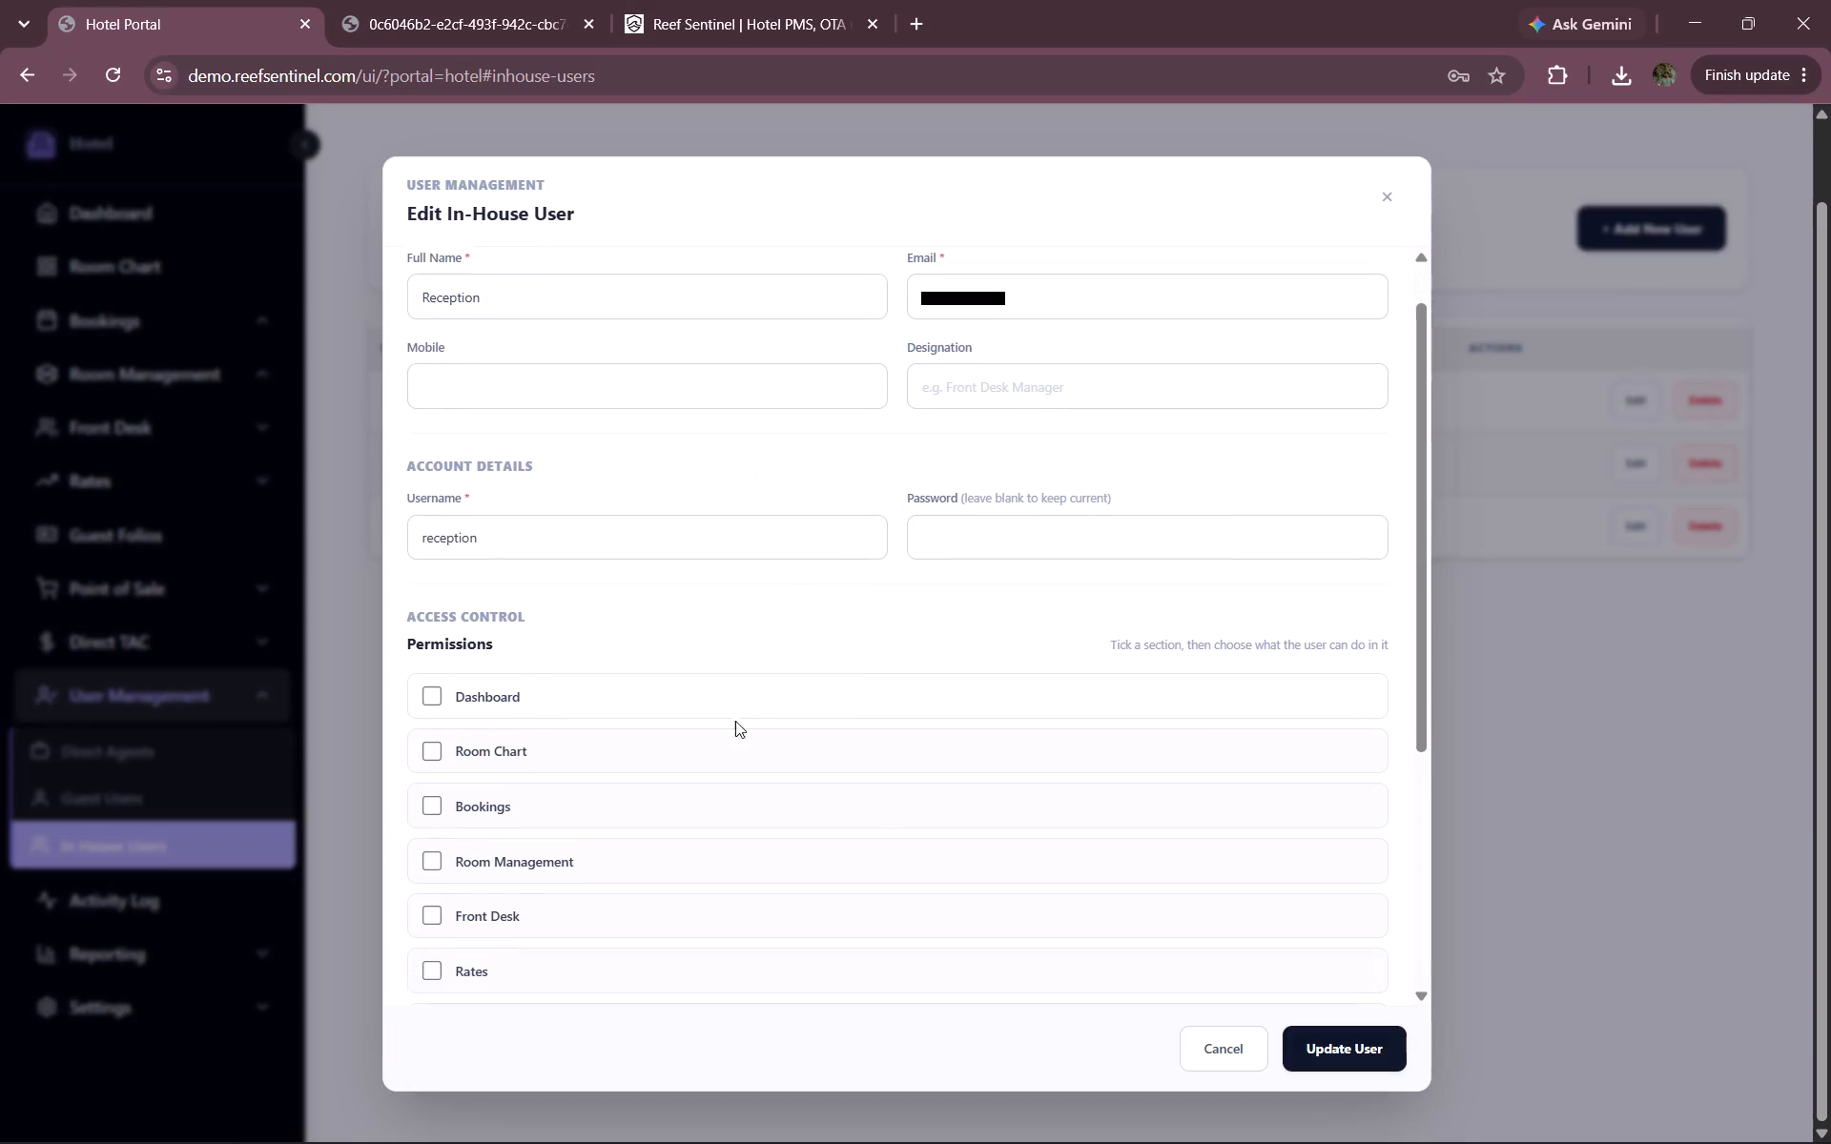
{"action": "scroll", "coordinate": [735, 721], "scroll_direction": "down", "scroll_amount": 1}
{"action": "left_click", "coordinate": [430, 668]}
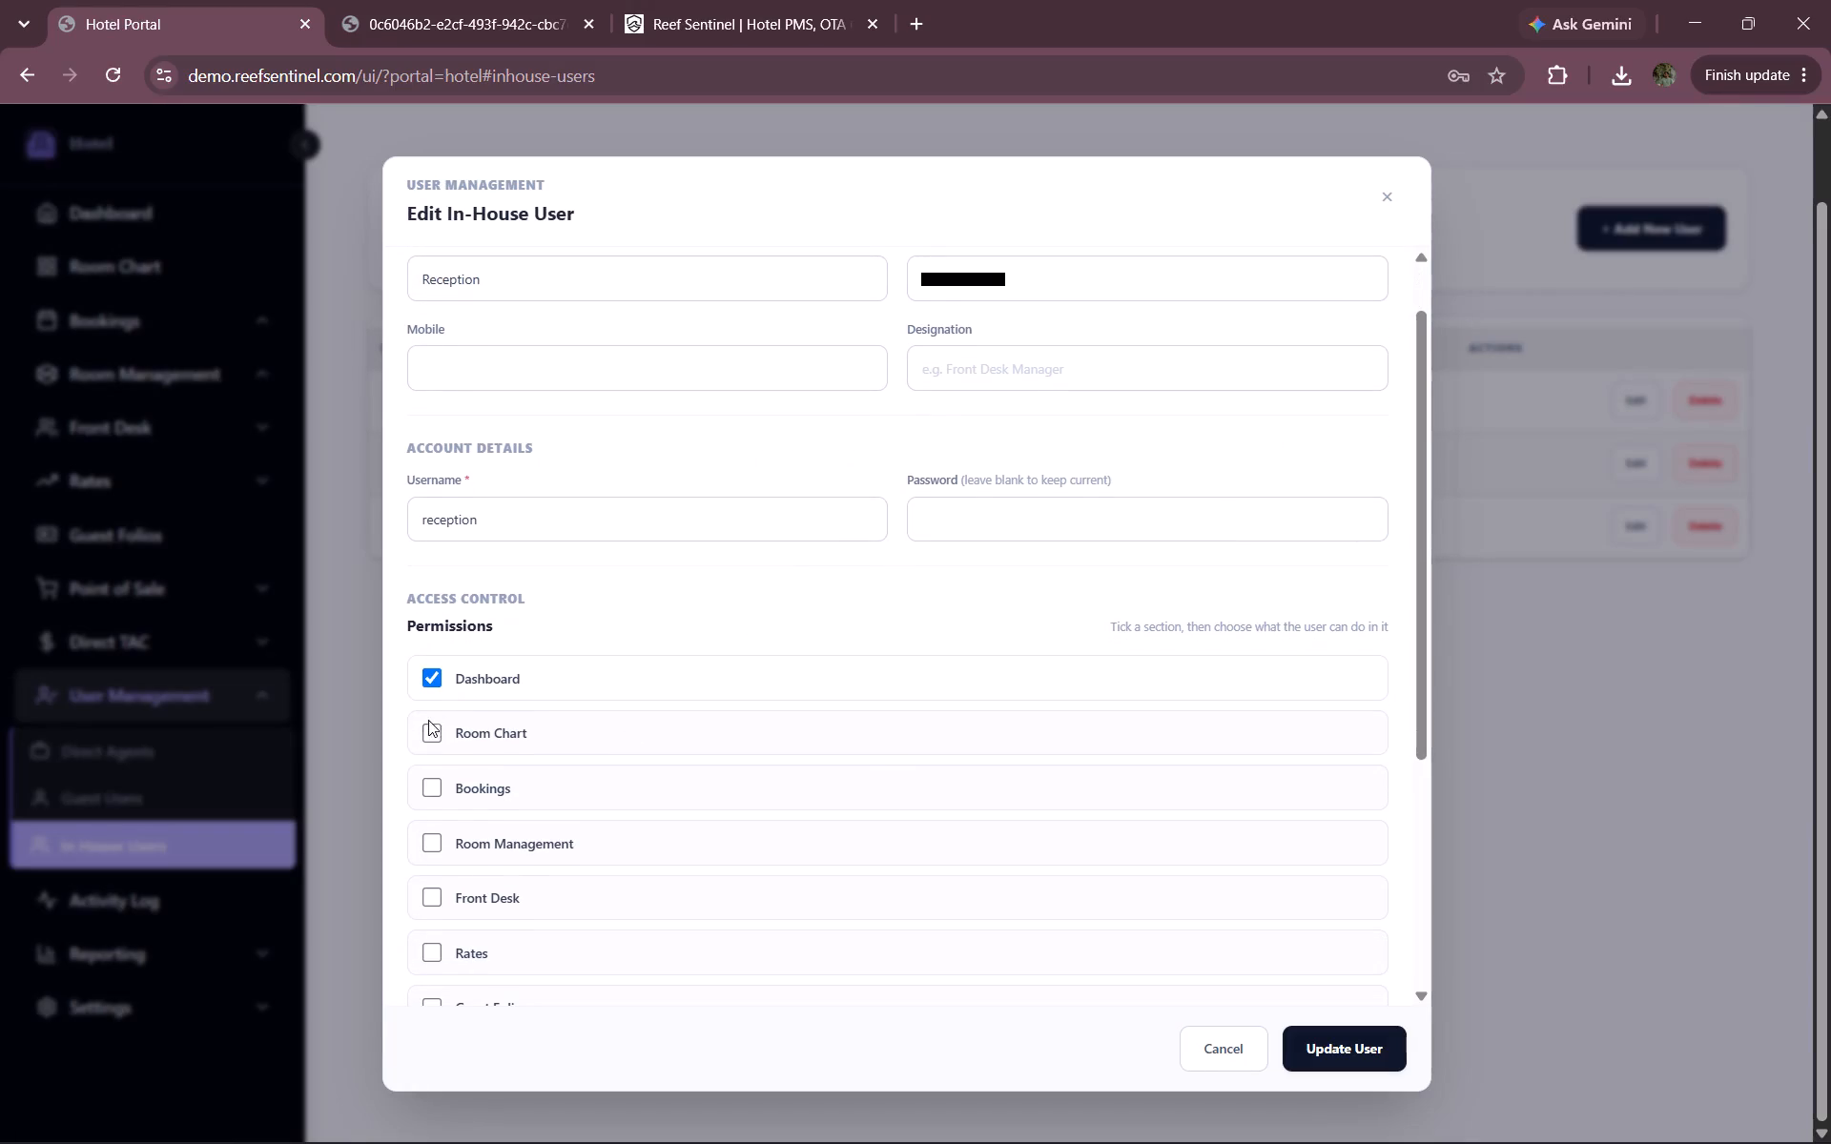
{"action": "left_click", "coordinate": [428, 733]}
Enable the Bookings section for the Reception user and add the create permission for Direct Booking.
{"action": "scroll", "coordinate": [473, 804], "scroll_direction": "down", "scroll_amount": 1}
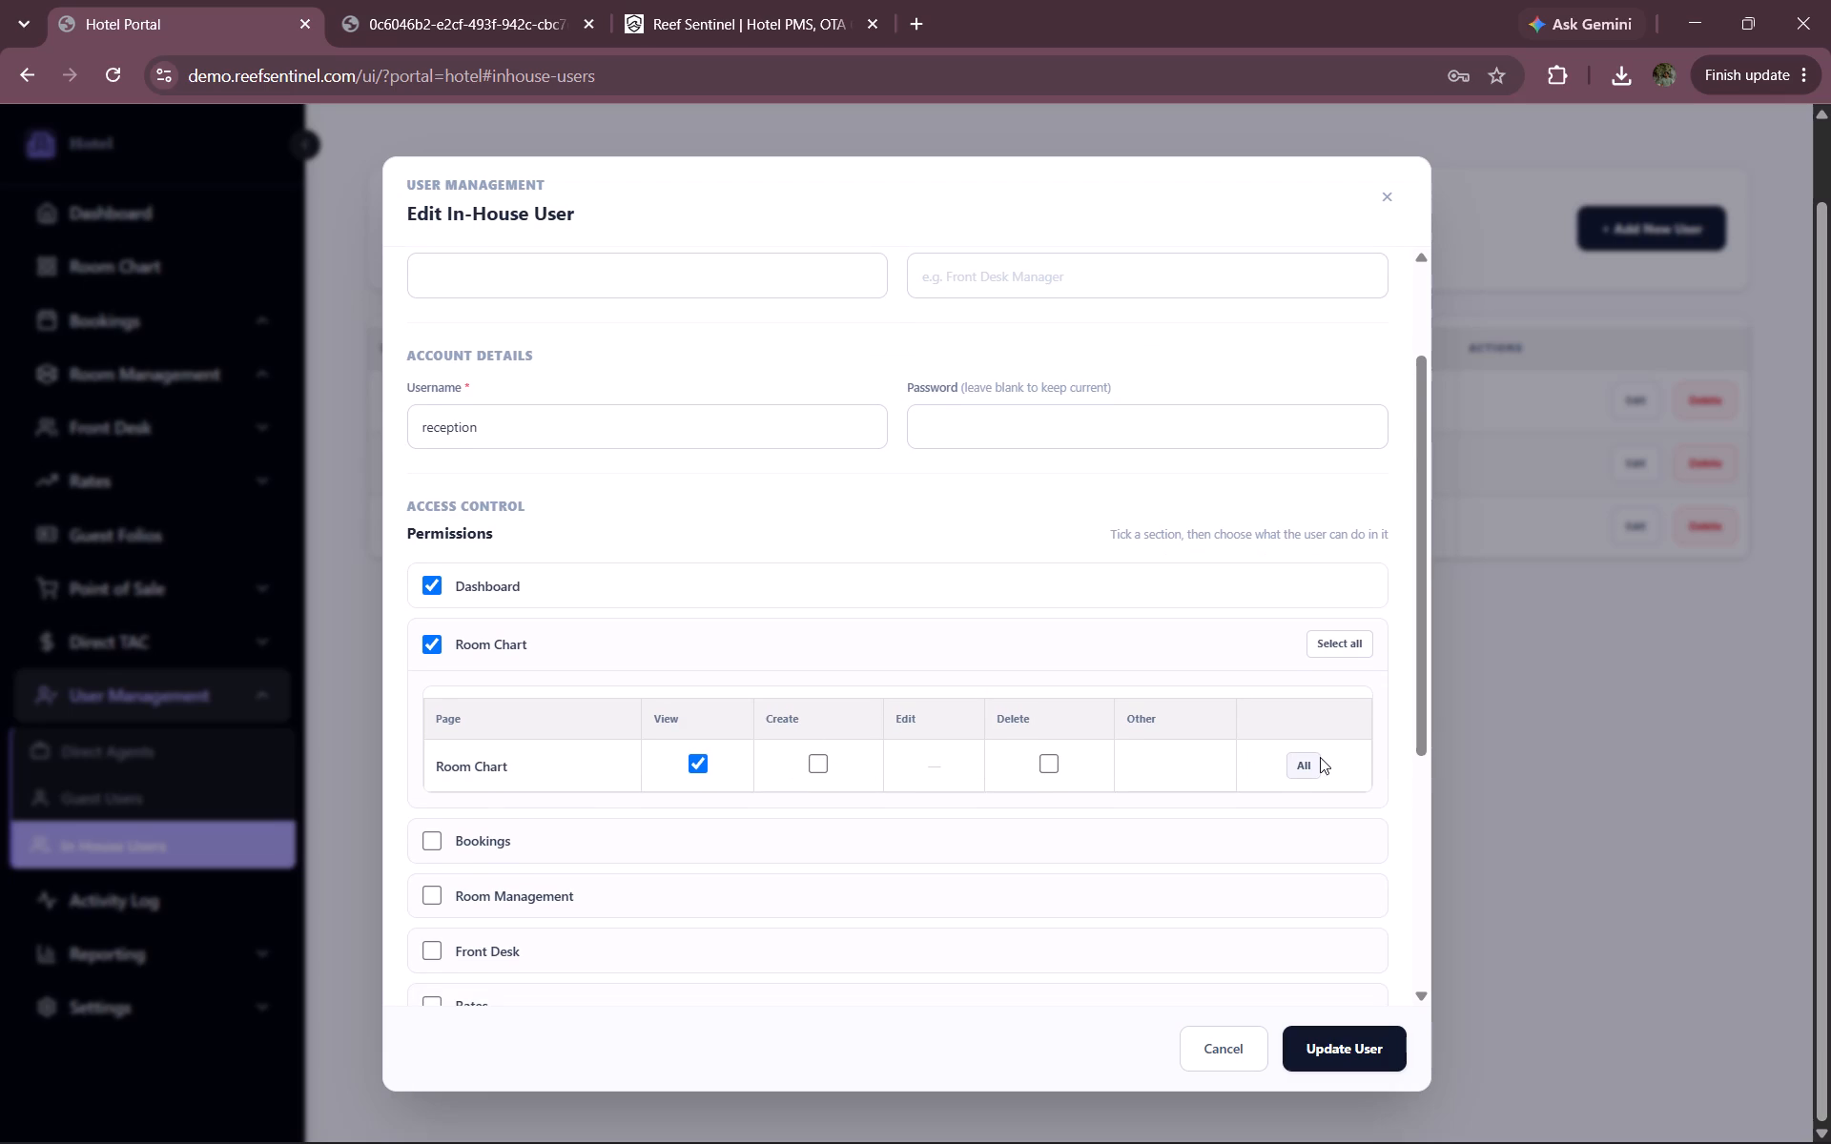
{"action": "scroll", "coordinate": [1320, 757], "scroll_direction": "down", "scroll_amount": 1}
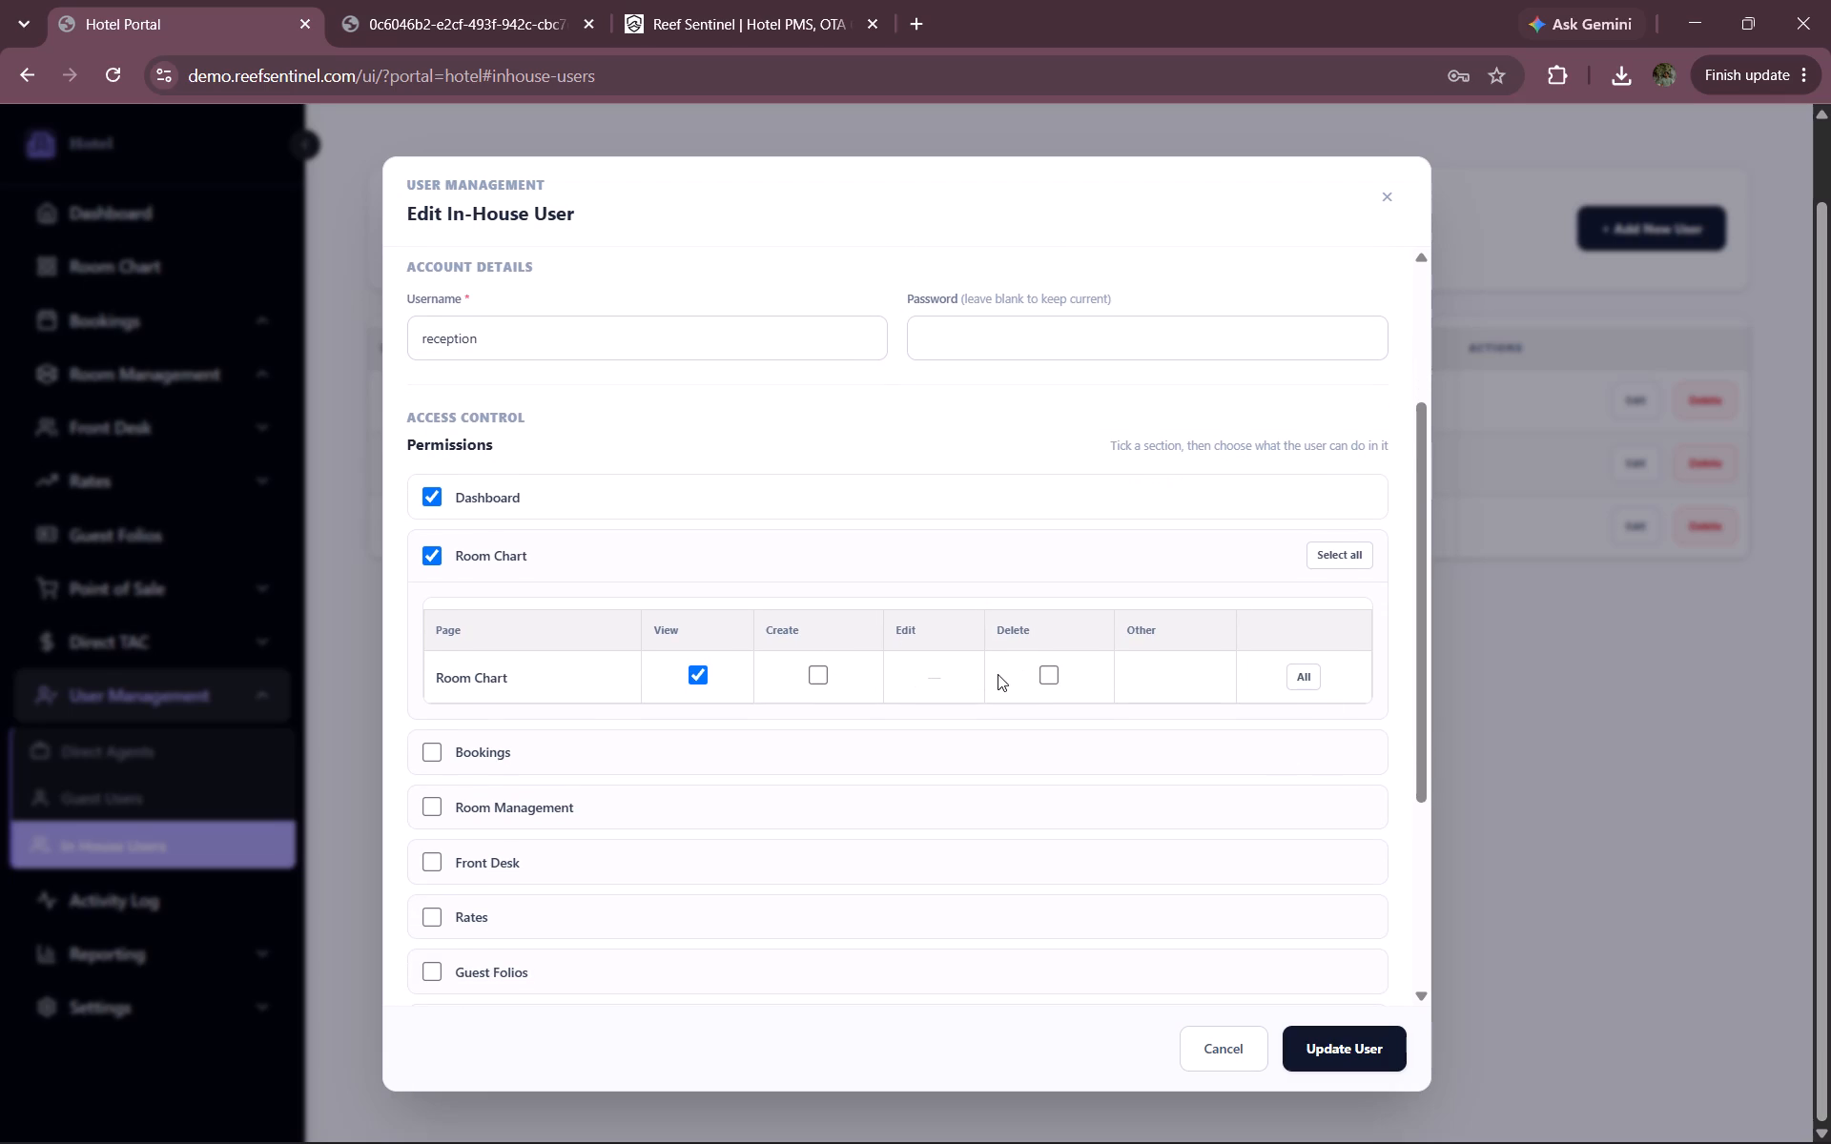
{"action": "scroll", "coordinate": [998, 674], "scroll_direction": "down", "scroll_amount": 1}
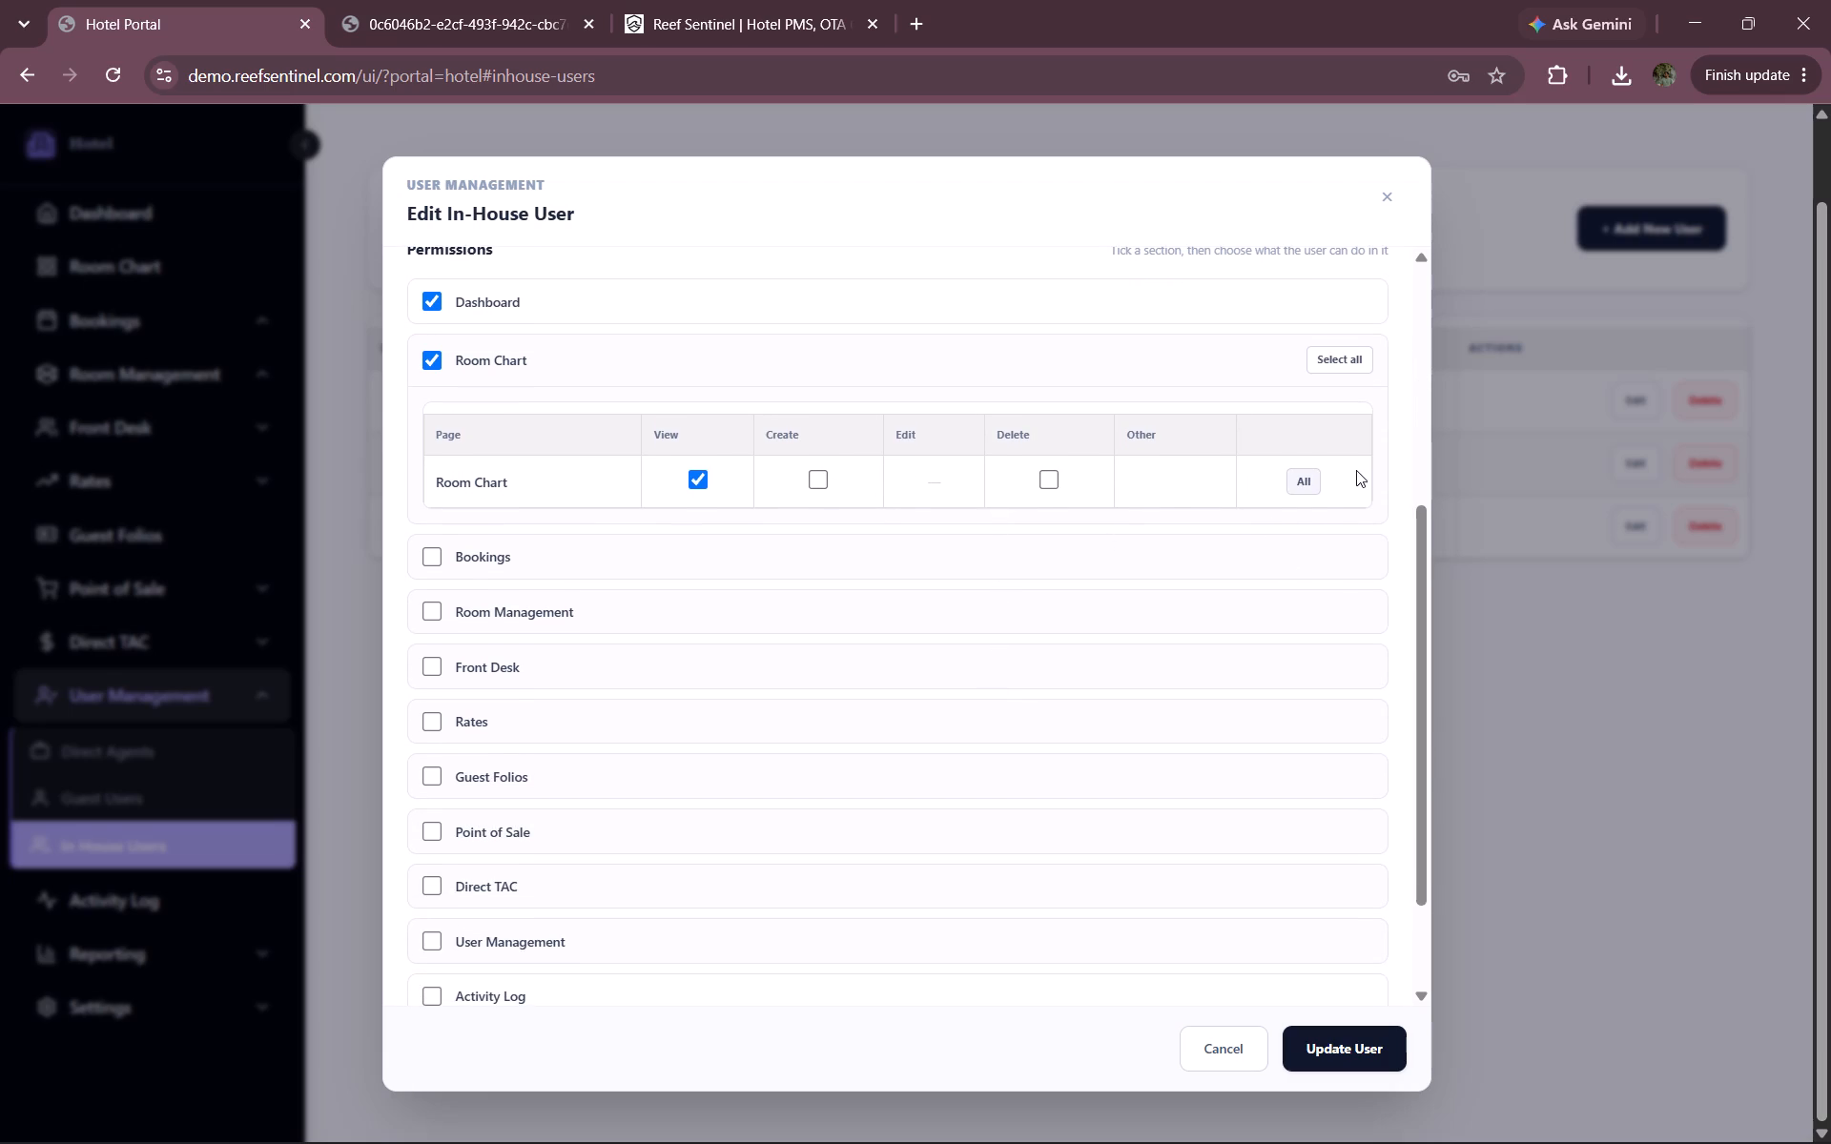
{"action": "left_click", "coordinate": [433, 550]}
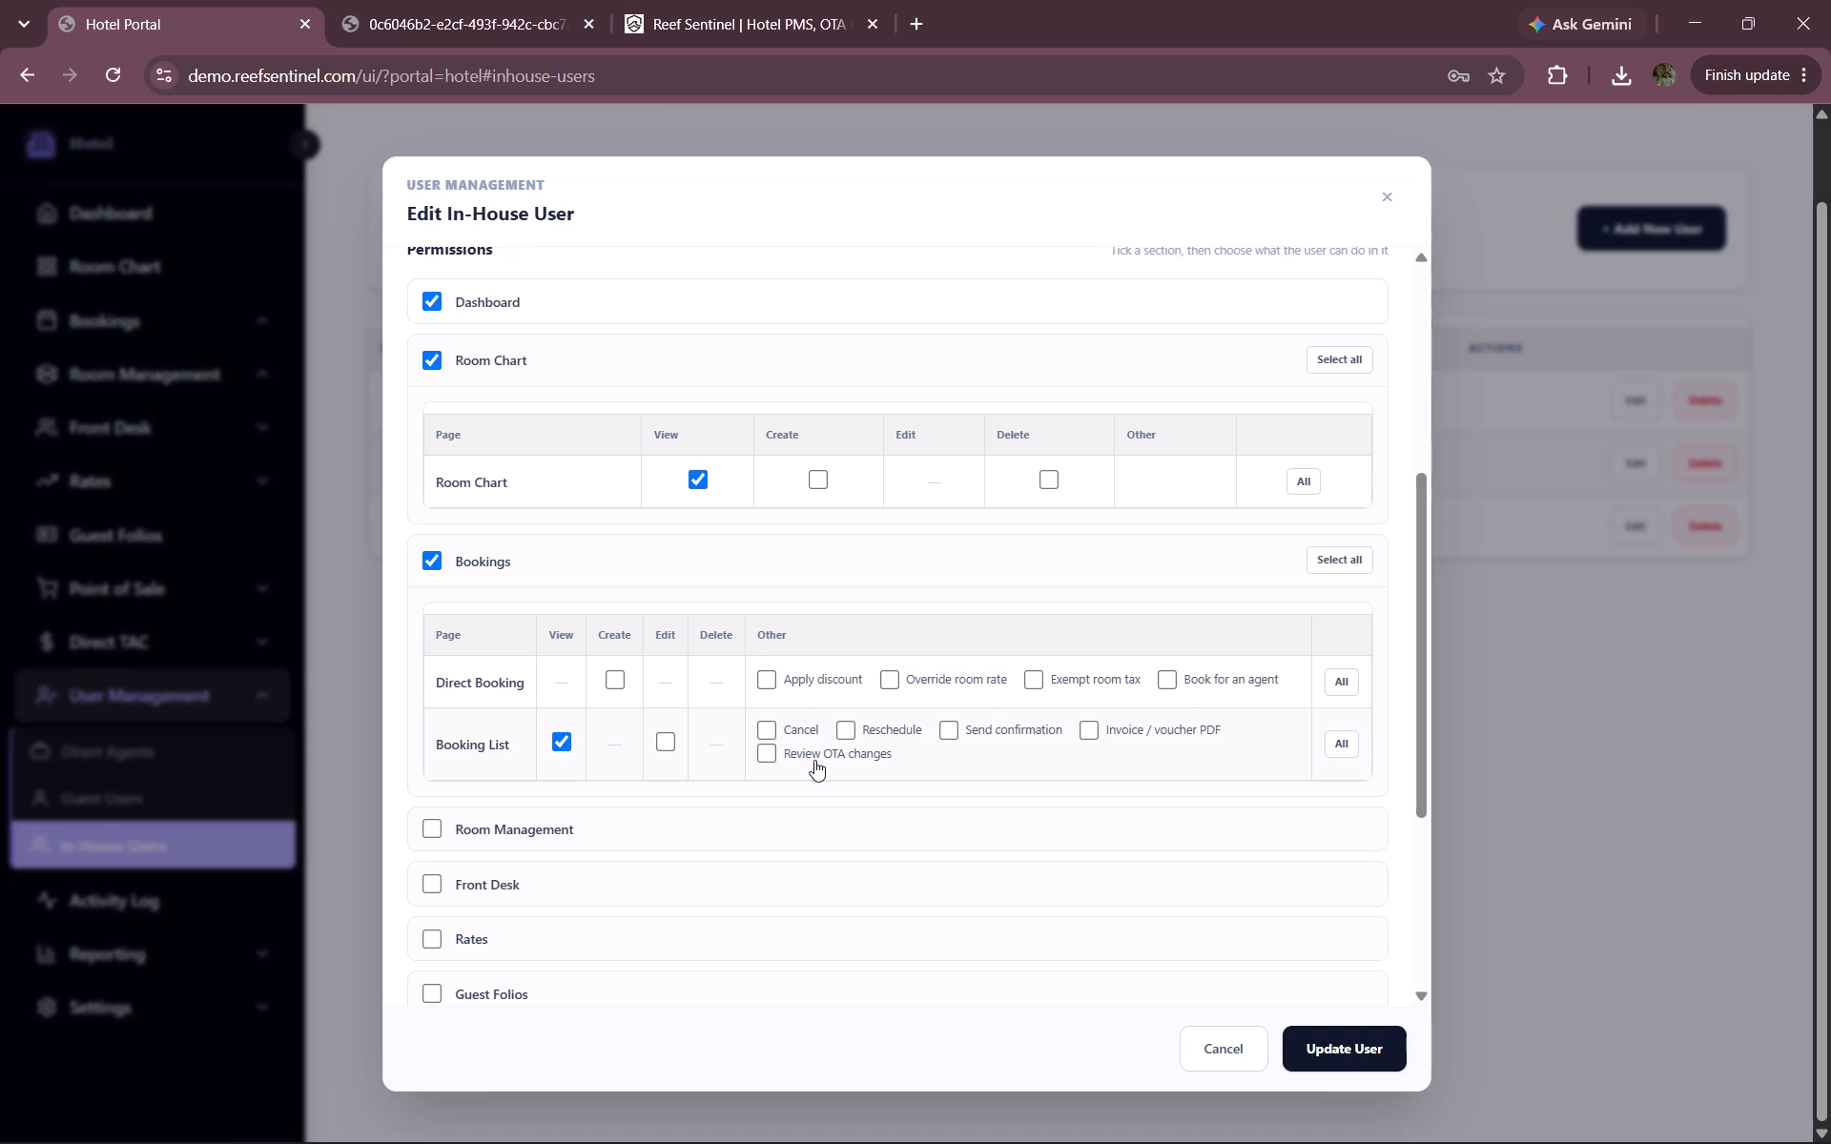
{"action": "left_click", "coordinate": [607, 681]}
Enable the Front Desk section for the Reception user with all permissions for Arrivals, Departures and In-House.
{"action": "scroll", "coordinate": [837, 756], "scroll_direction": "down", "scroll_amount": 2}
{"action": "left_click", "coordinate": [798, 688]}
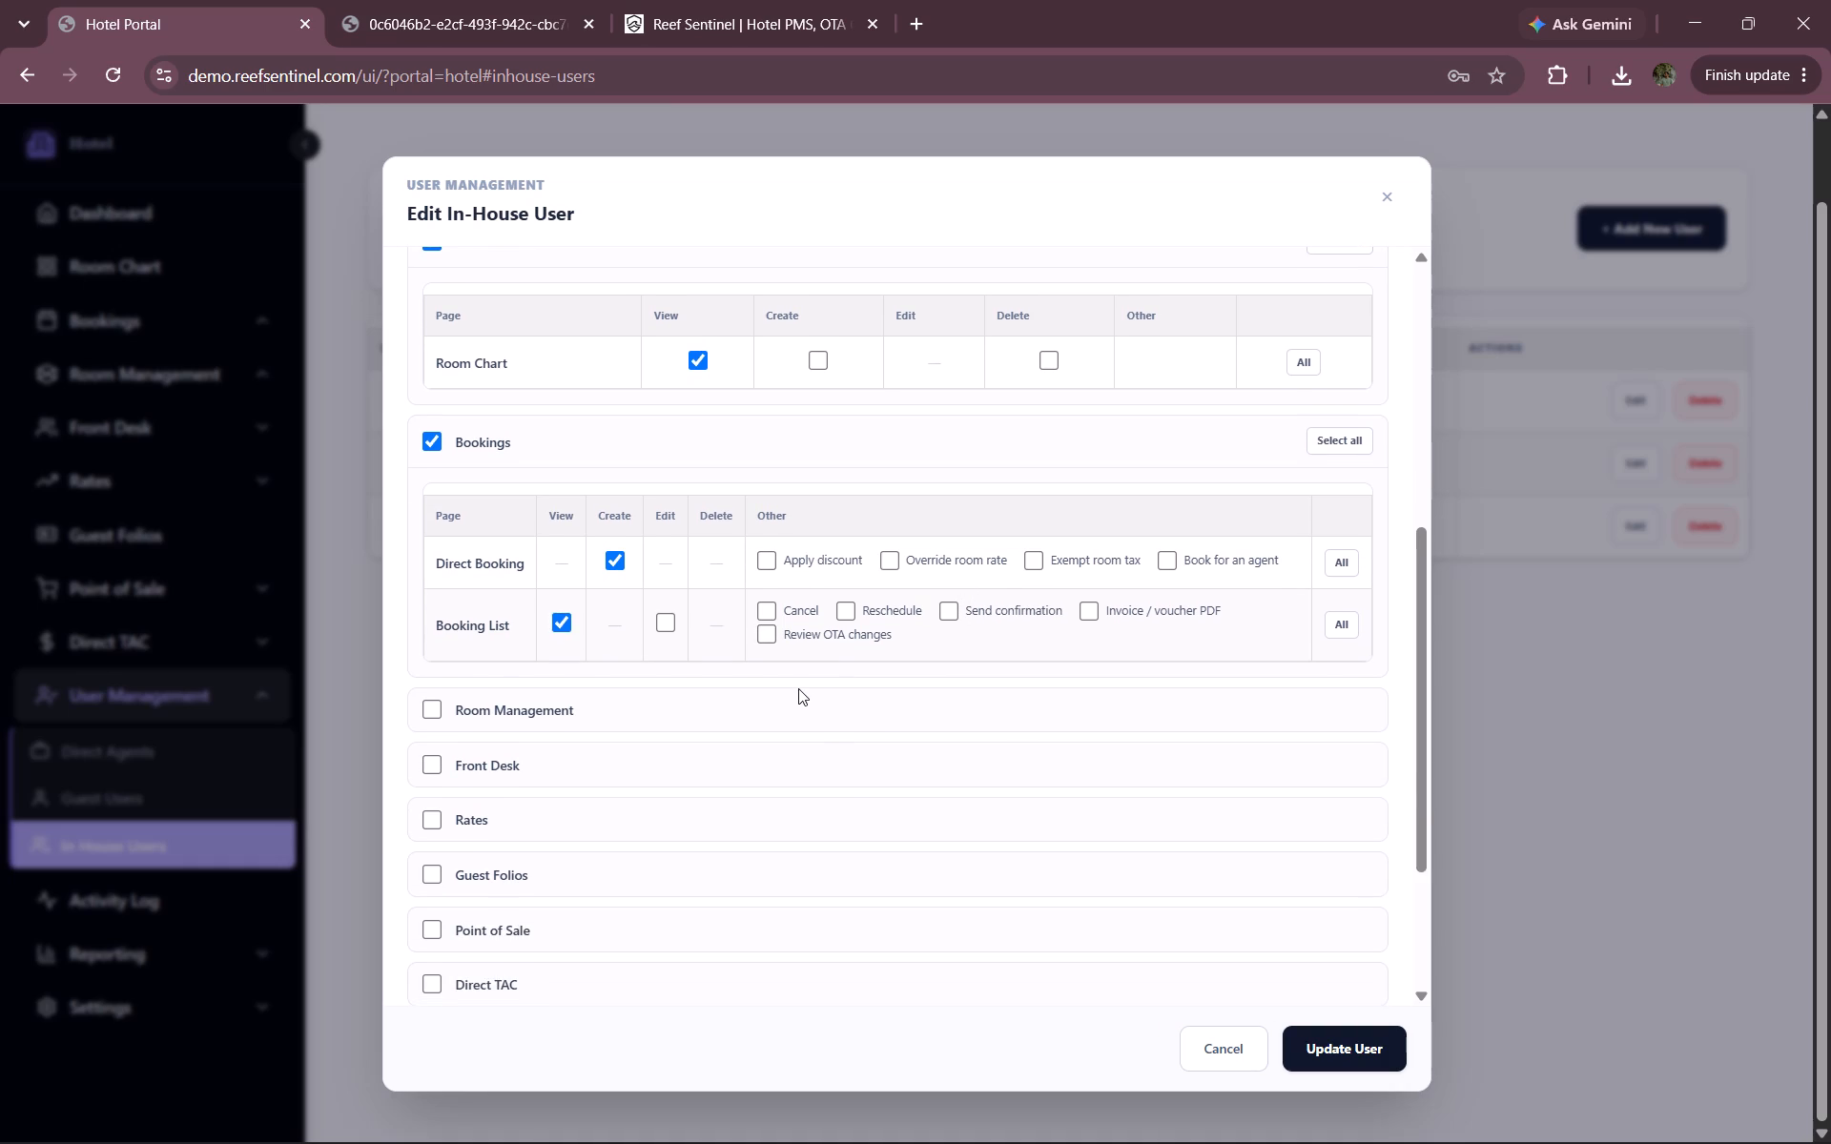
{"action": "left_click", "coordinate": [435, 771]}
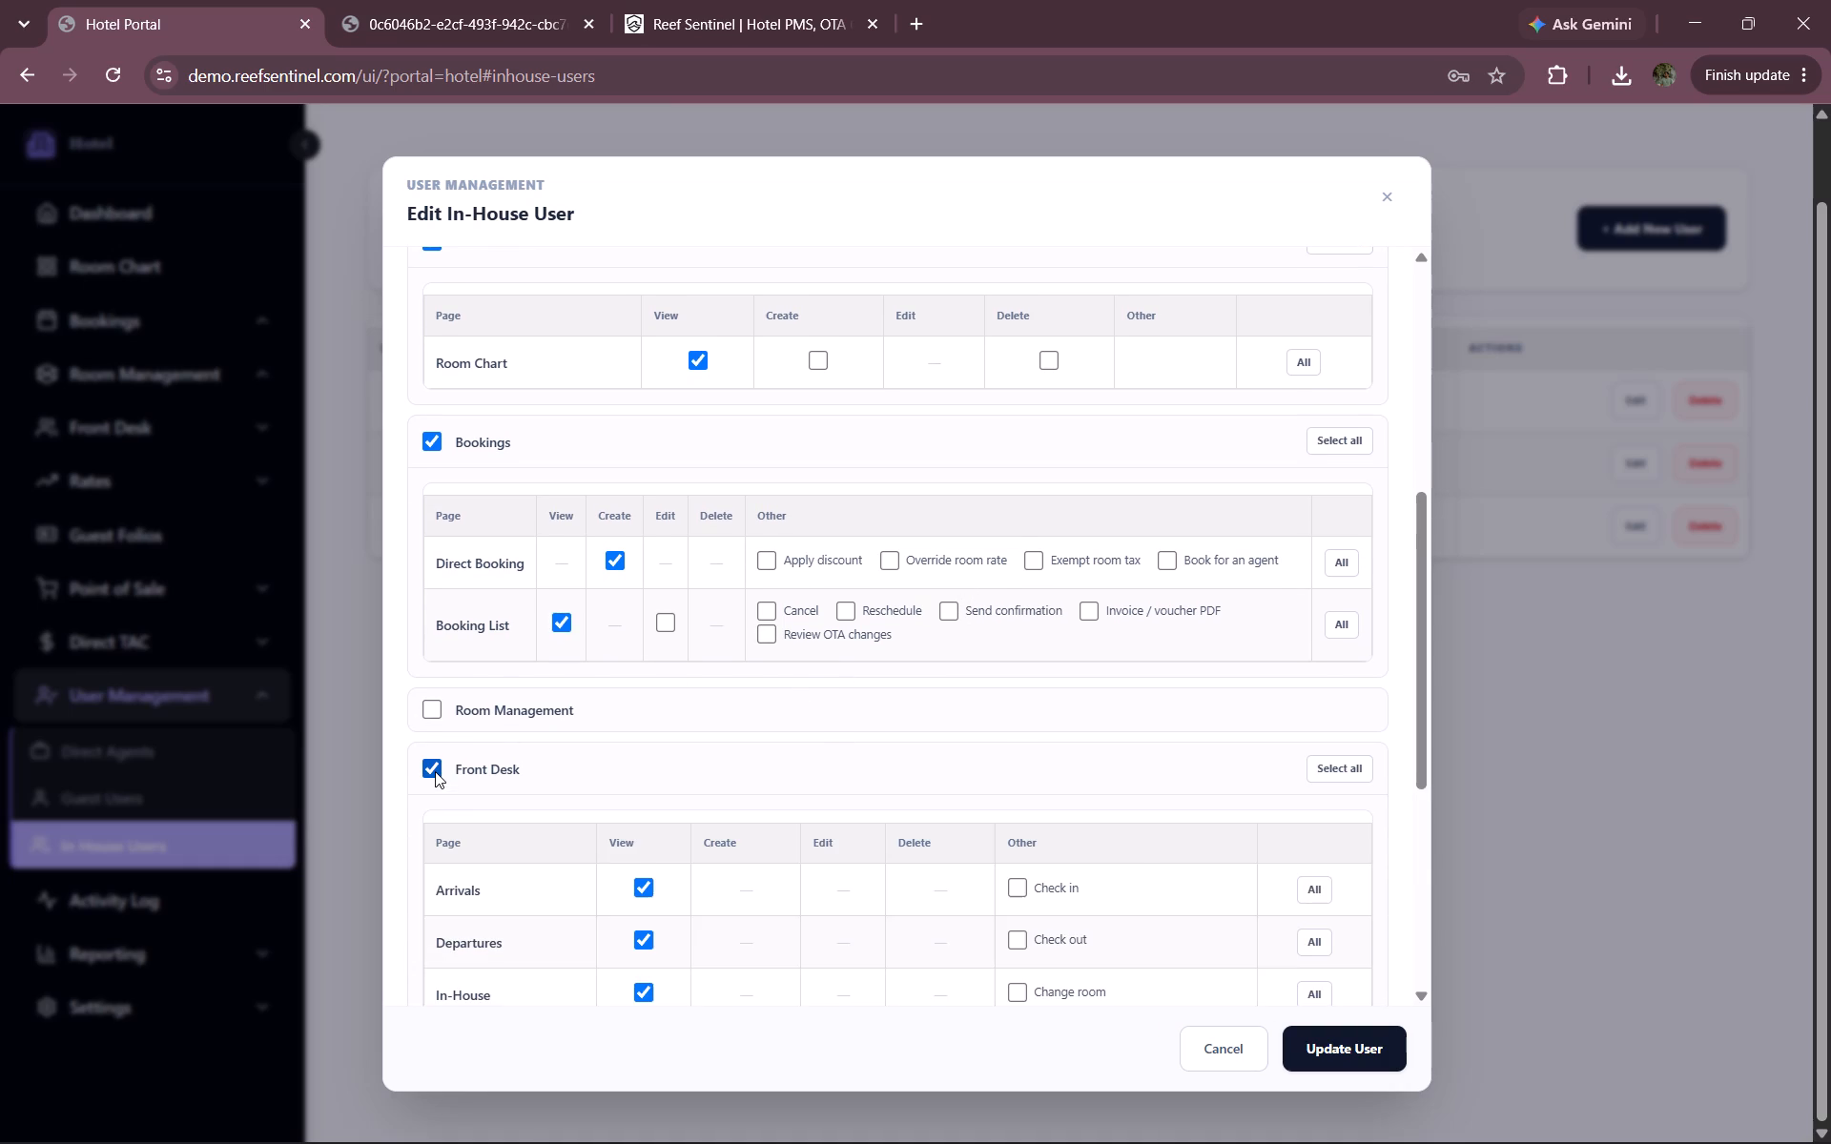
{"action": "scroll", "coordinate": [1142, 868], "scroll_direction": "down", "scroll_amount": 2}
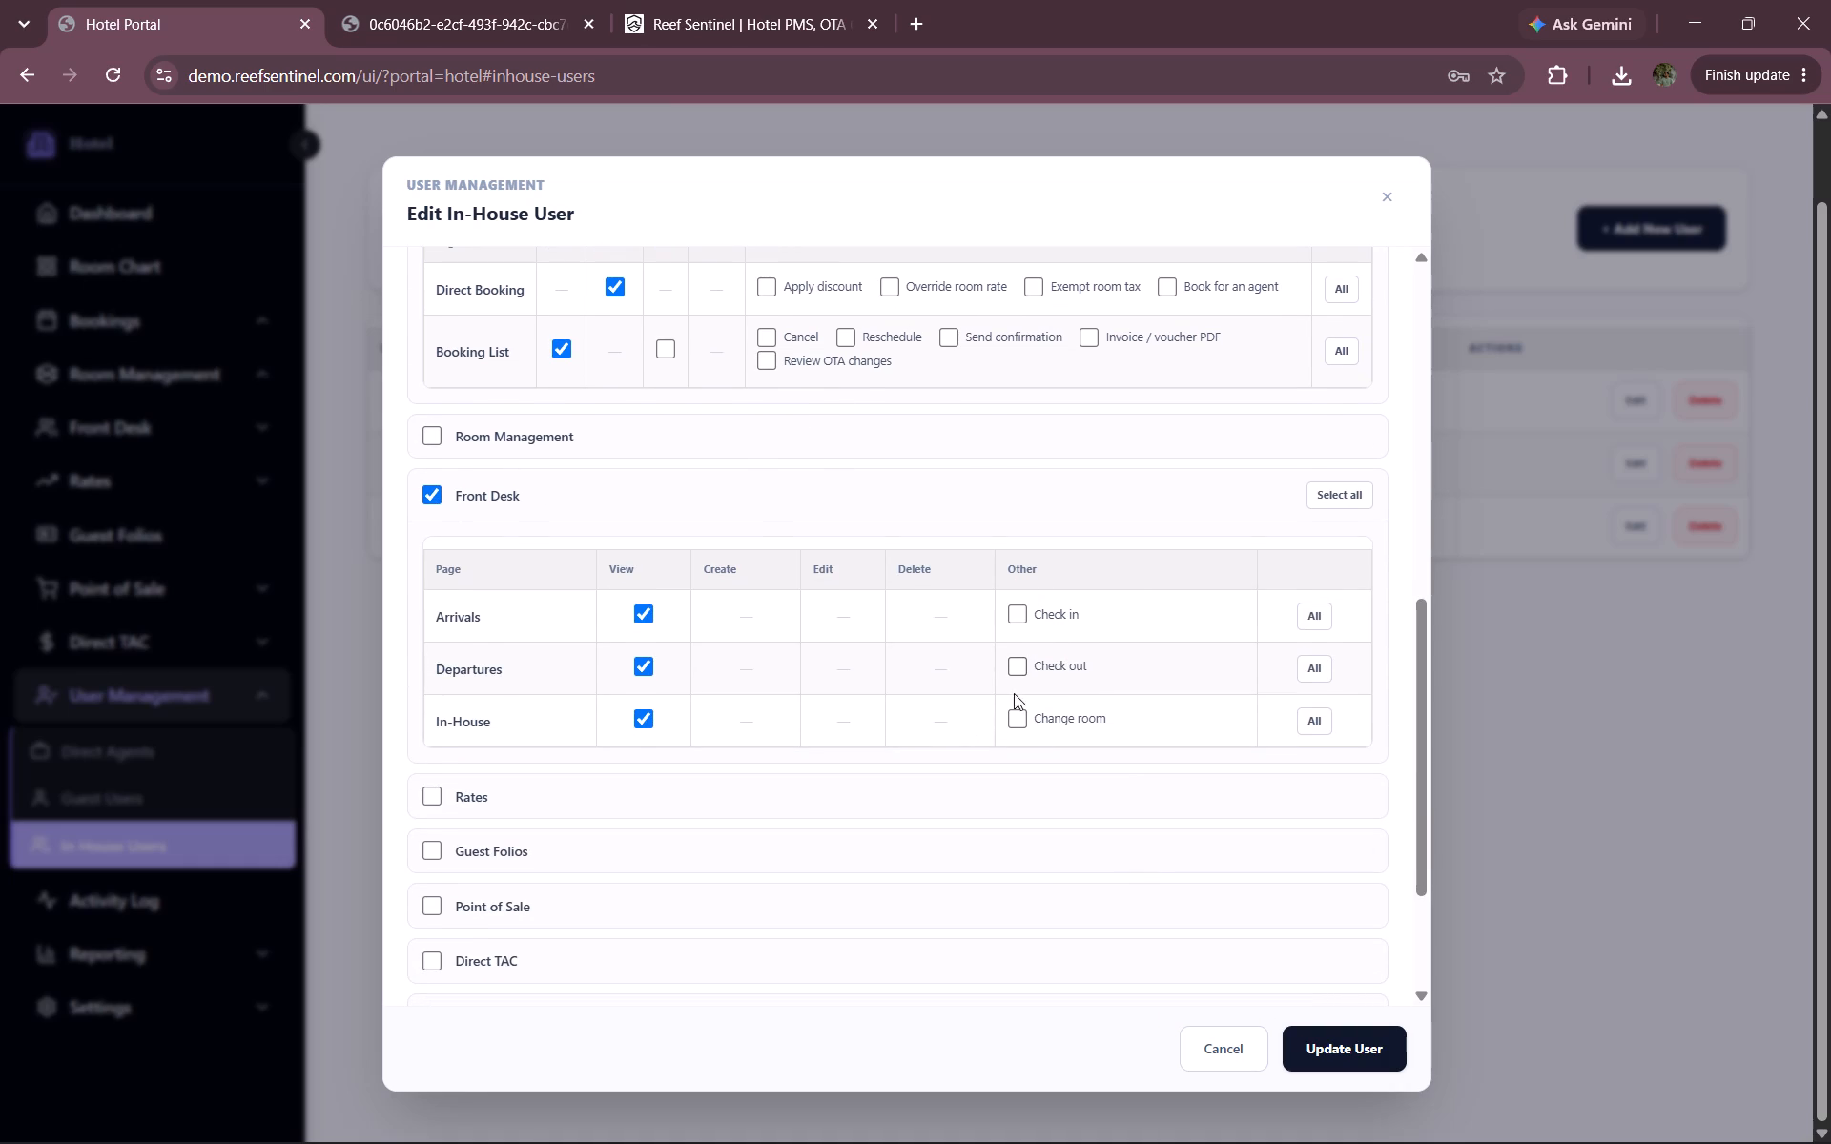
{"action": "left_click", "coordinate": [1315, 612]}
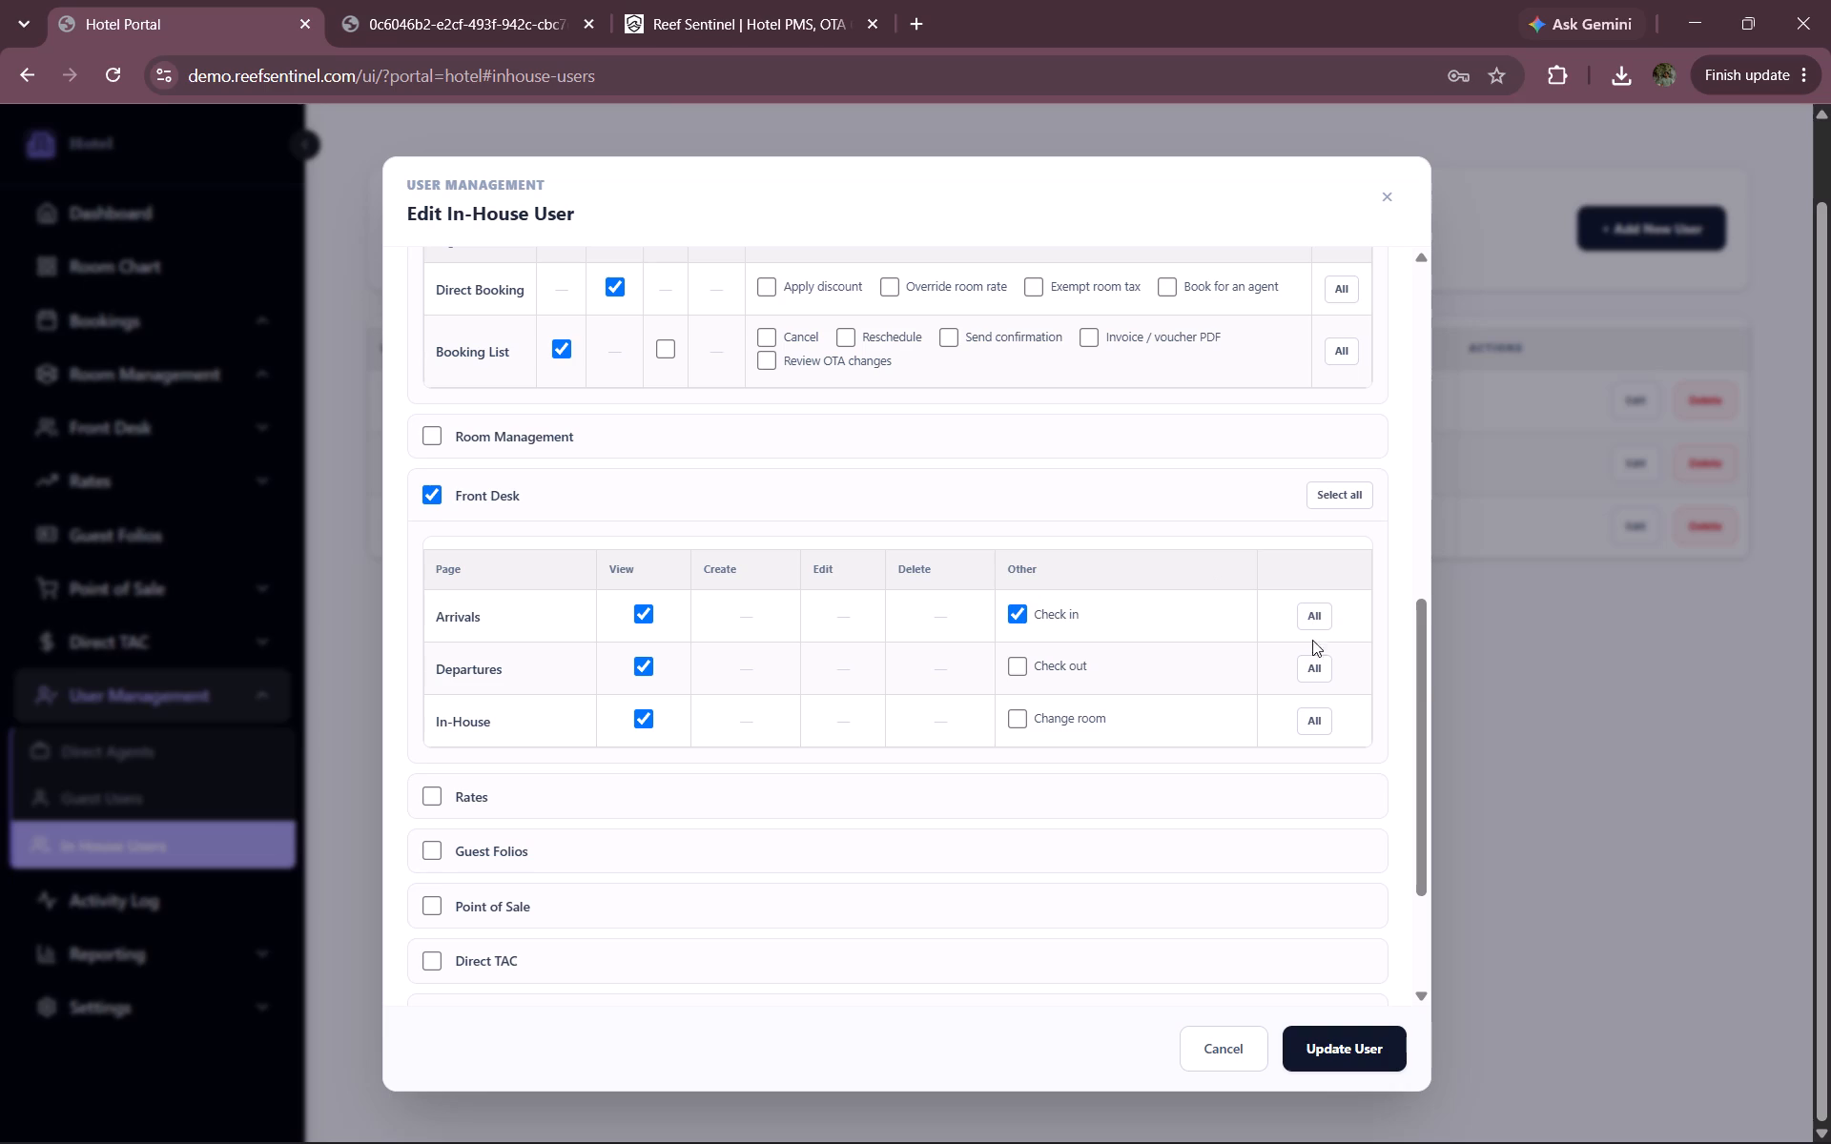
{"action": "left_click", "coordinate": [1312, 663]}
{"action": "left_click", "coordinate": [1320, 725]}
Enable Guest Folios with all its permissions for the Reception user and save the updated user.
{"action": "scroll", "coordinate": [1086, 661], "scroll_direction": "down", "scroll_amount": 1}
{"action": "scroll", "coordinate": [504, 792], "scroll_direction": "down", "scroll_amount": 1}
{"action": "left_click", "coordinate": [431, 730]}
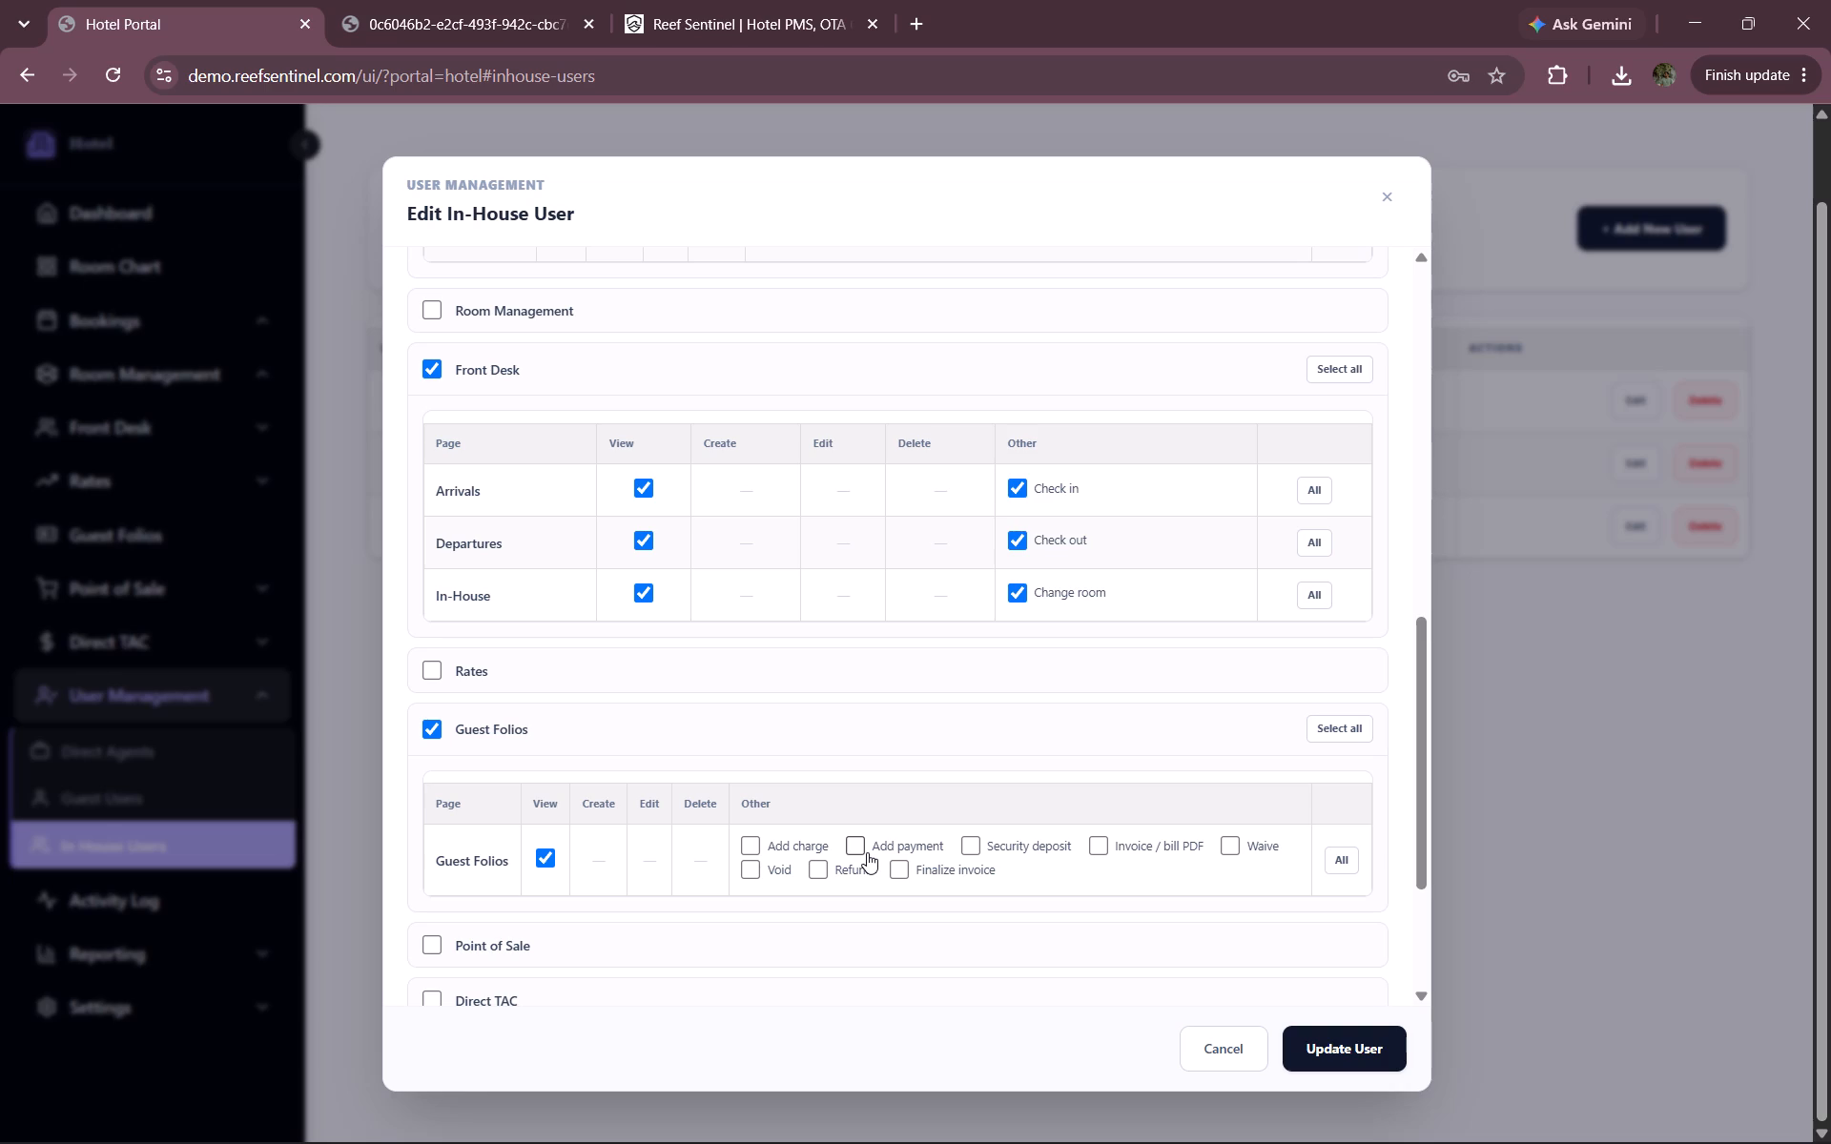
{"action": "left_click", "coordinate": [1340, 860]}
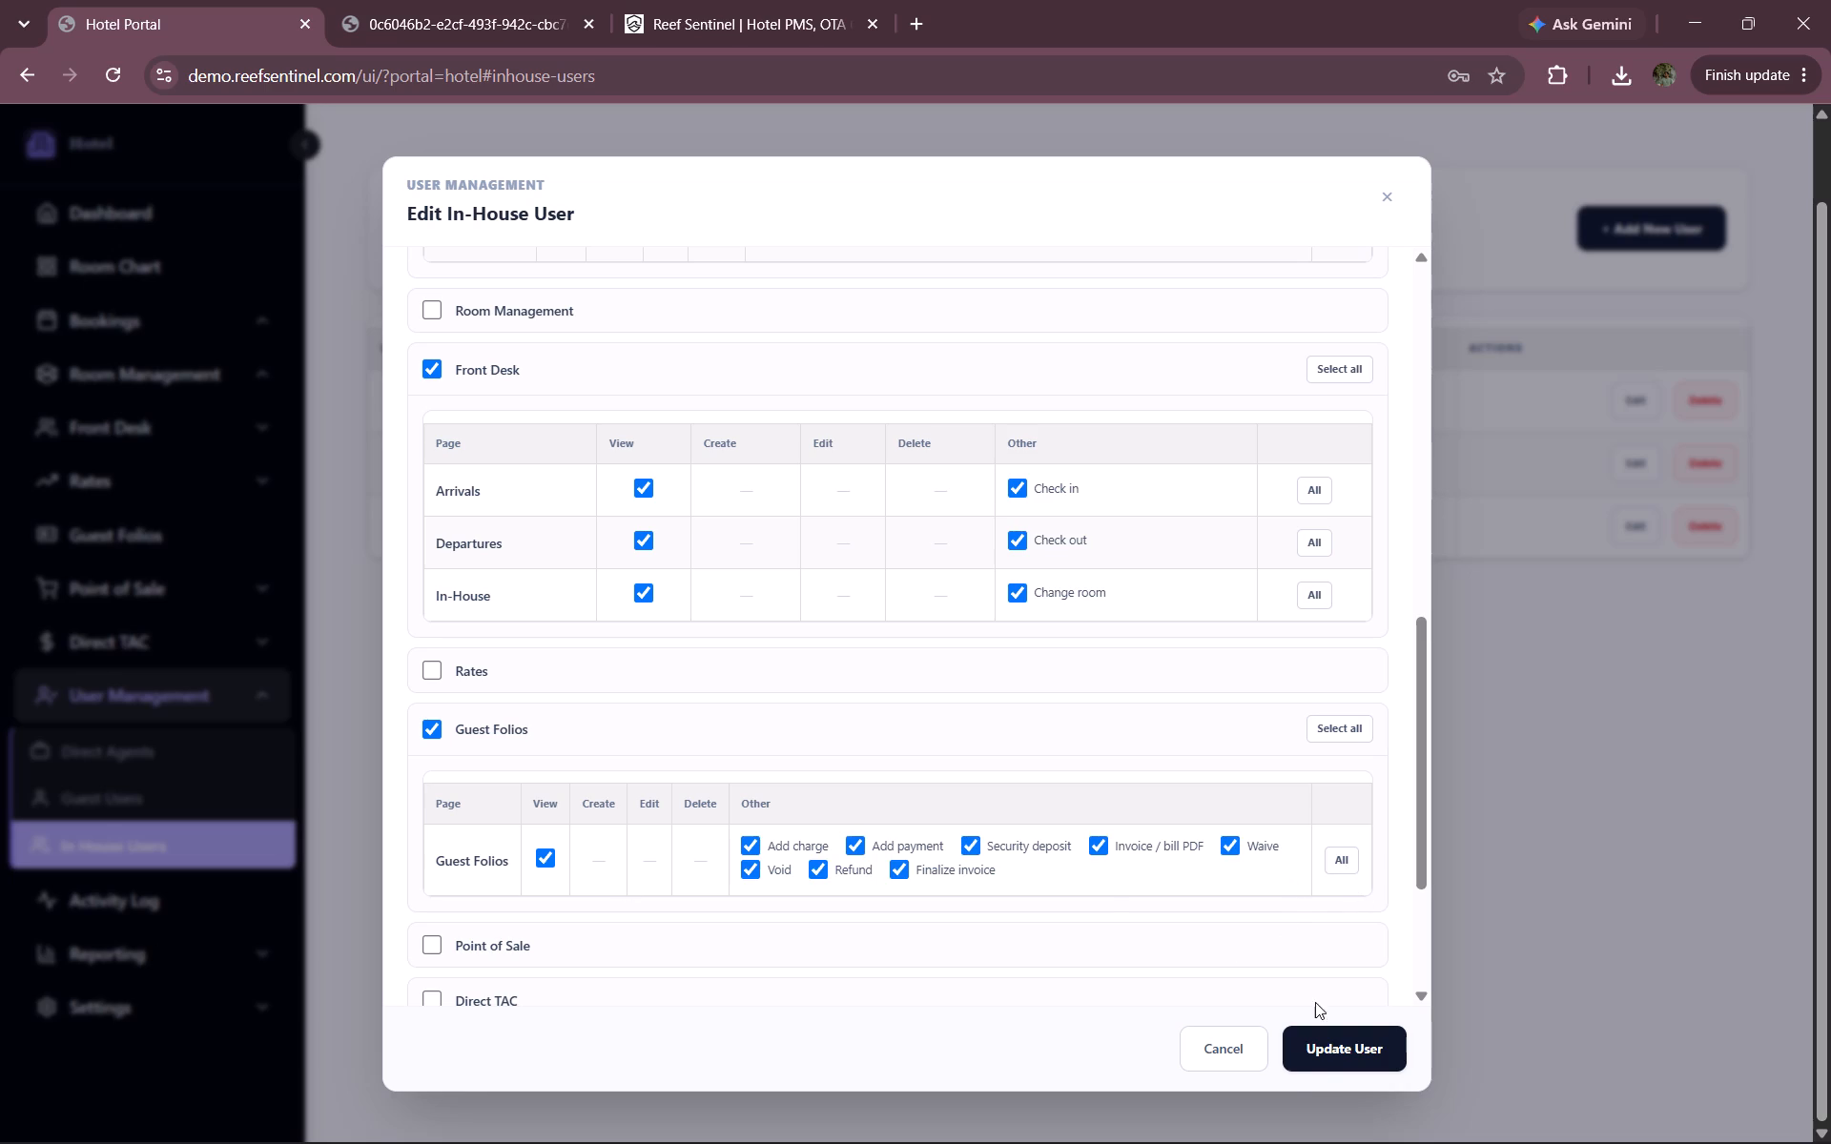
{"action": "left_click", "coordinate": [1331, 1050]}
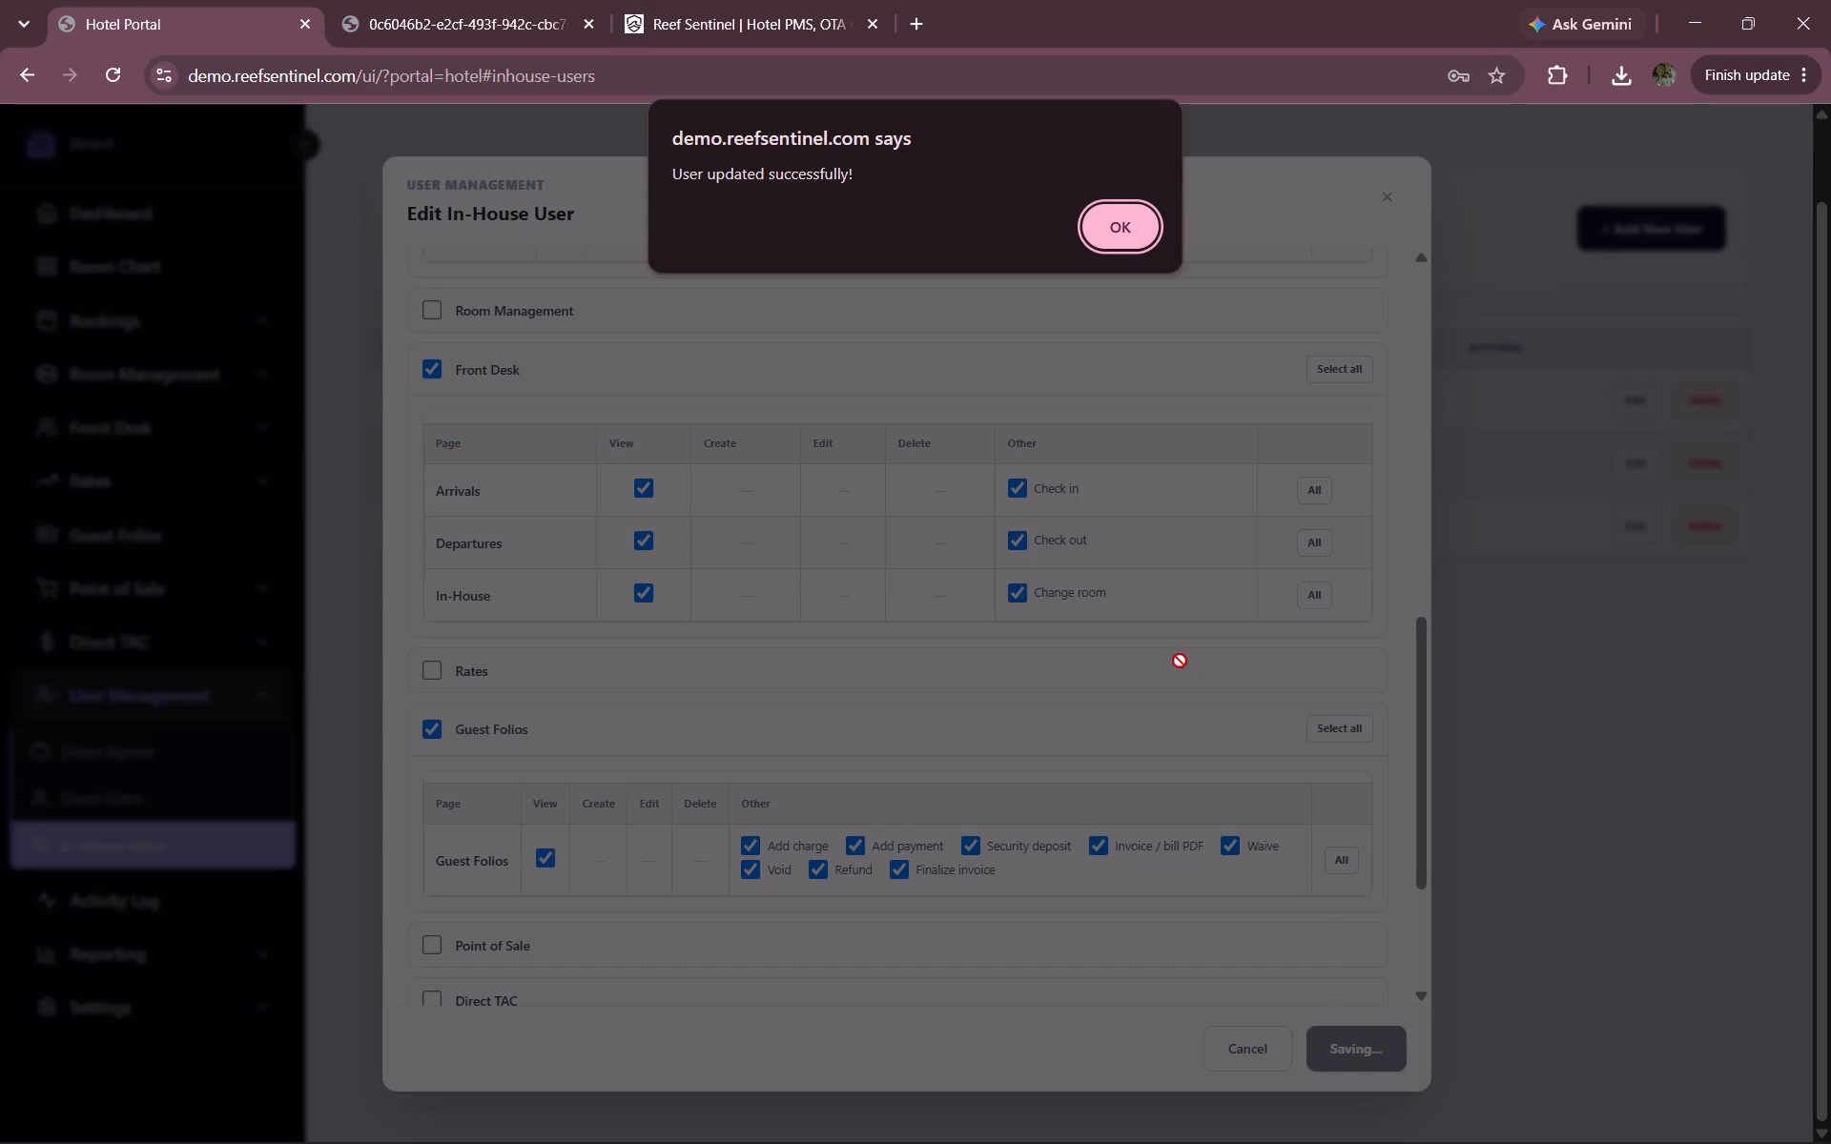
{"action": "left_click", "coordinate": [1121, 231]}
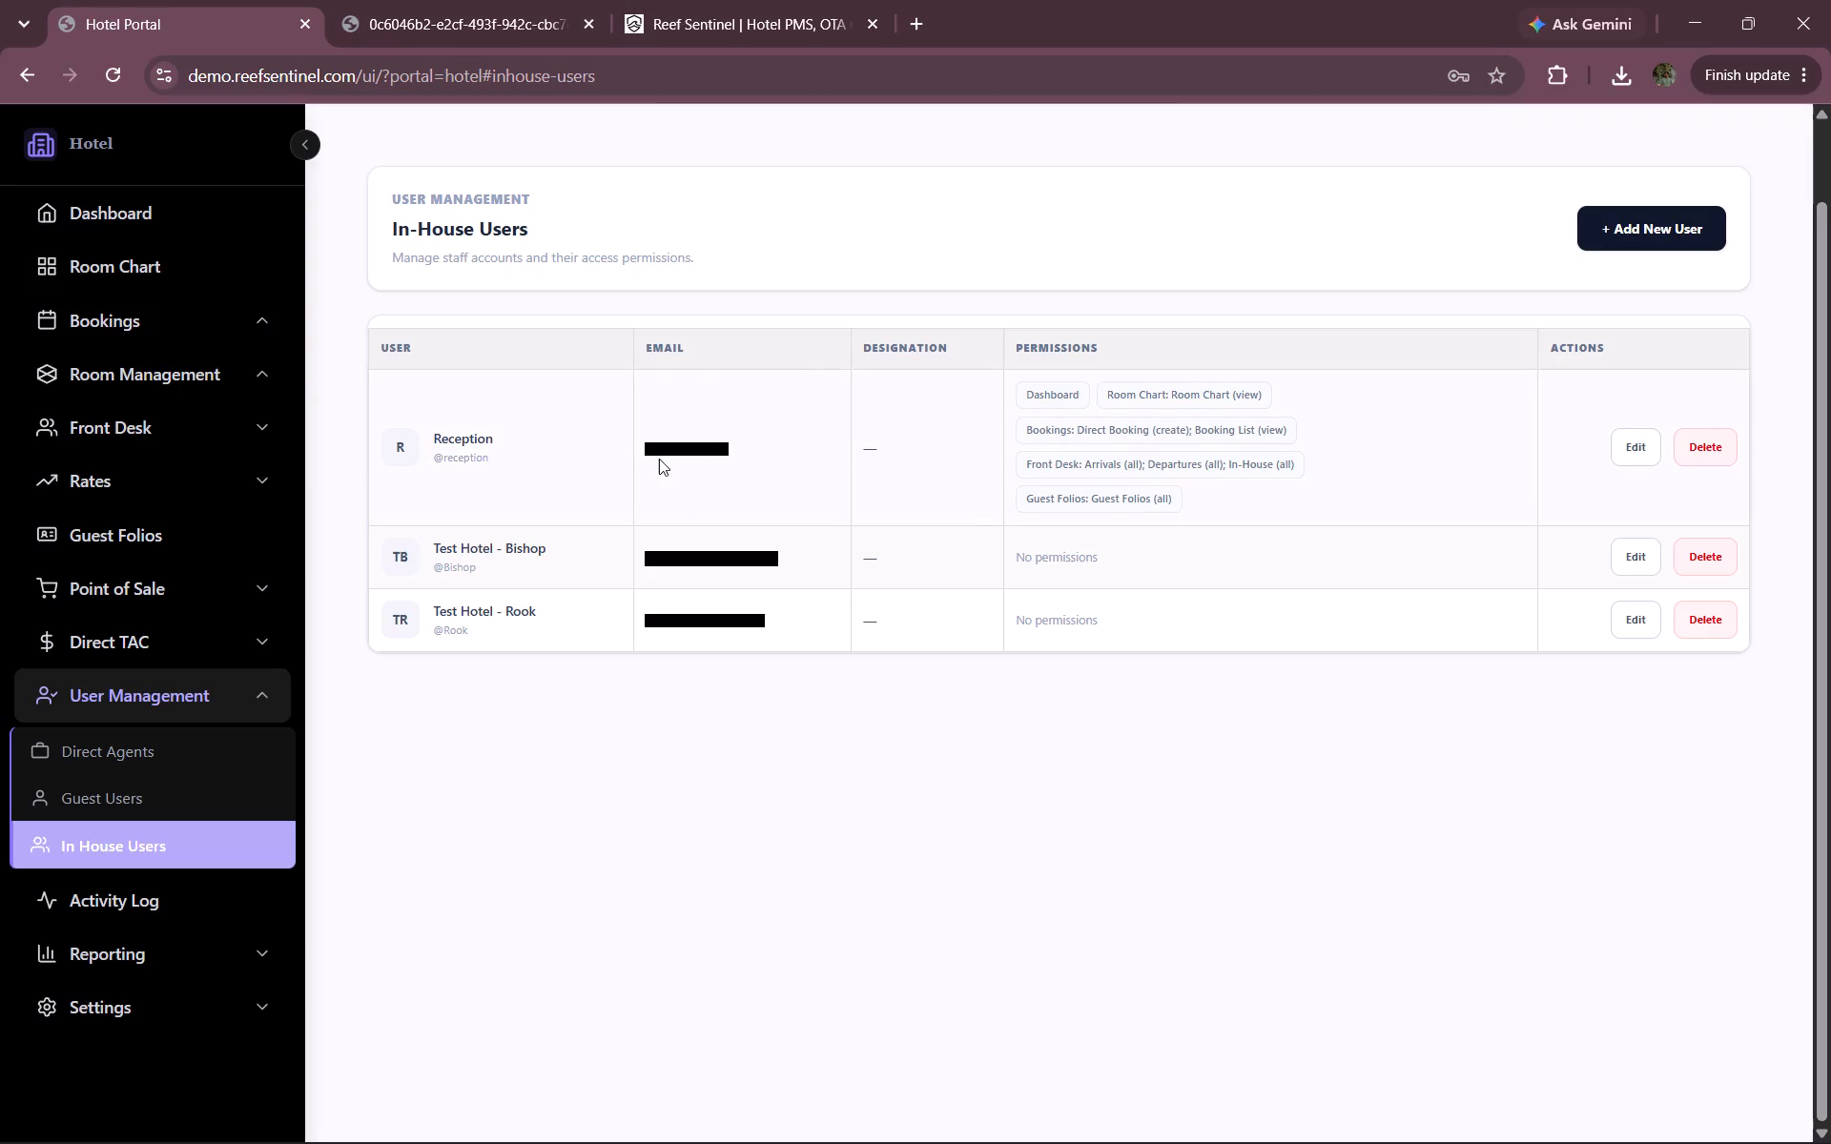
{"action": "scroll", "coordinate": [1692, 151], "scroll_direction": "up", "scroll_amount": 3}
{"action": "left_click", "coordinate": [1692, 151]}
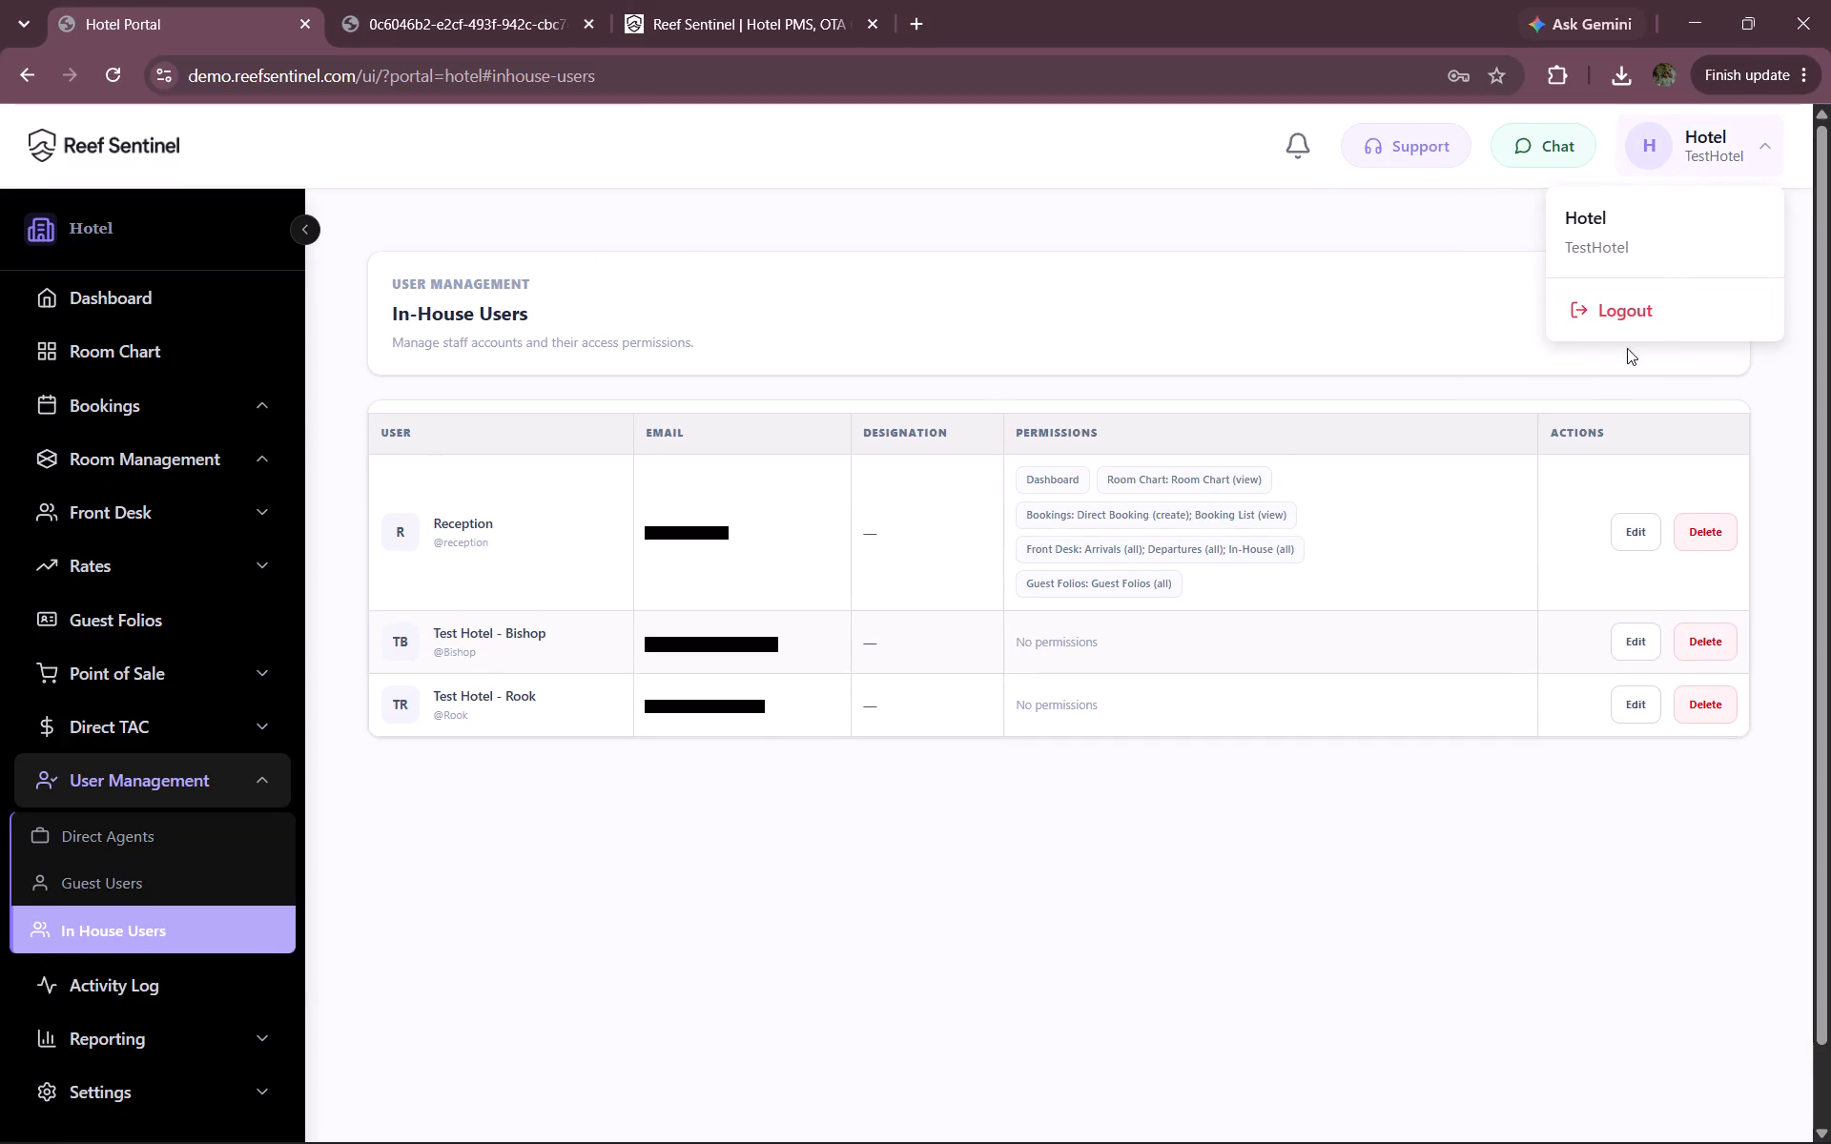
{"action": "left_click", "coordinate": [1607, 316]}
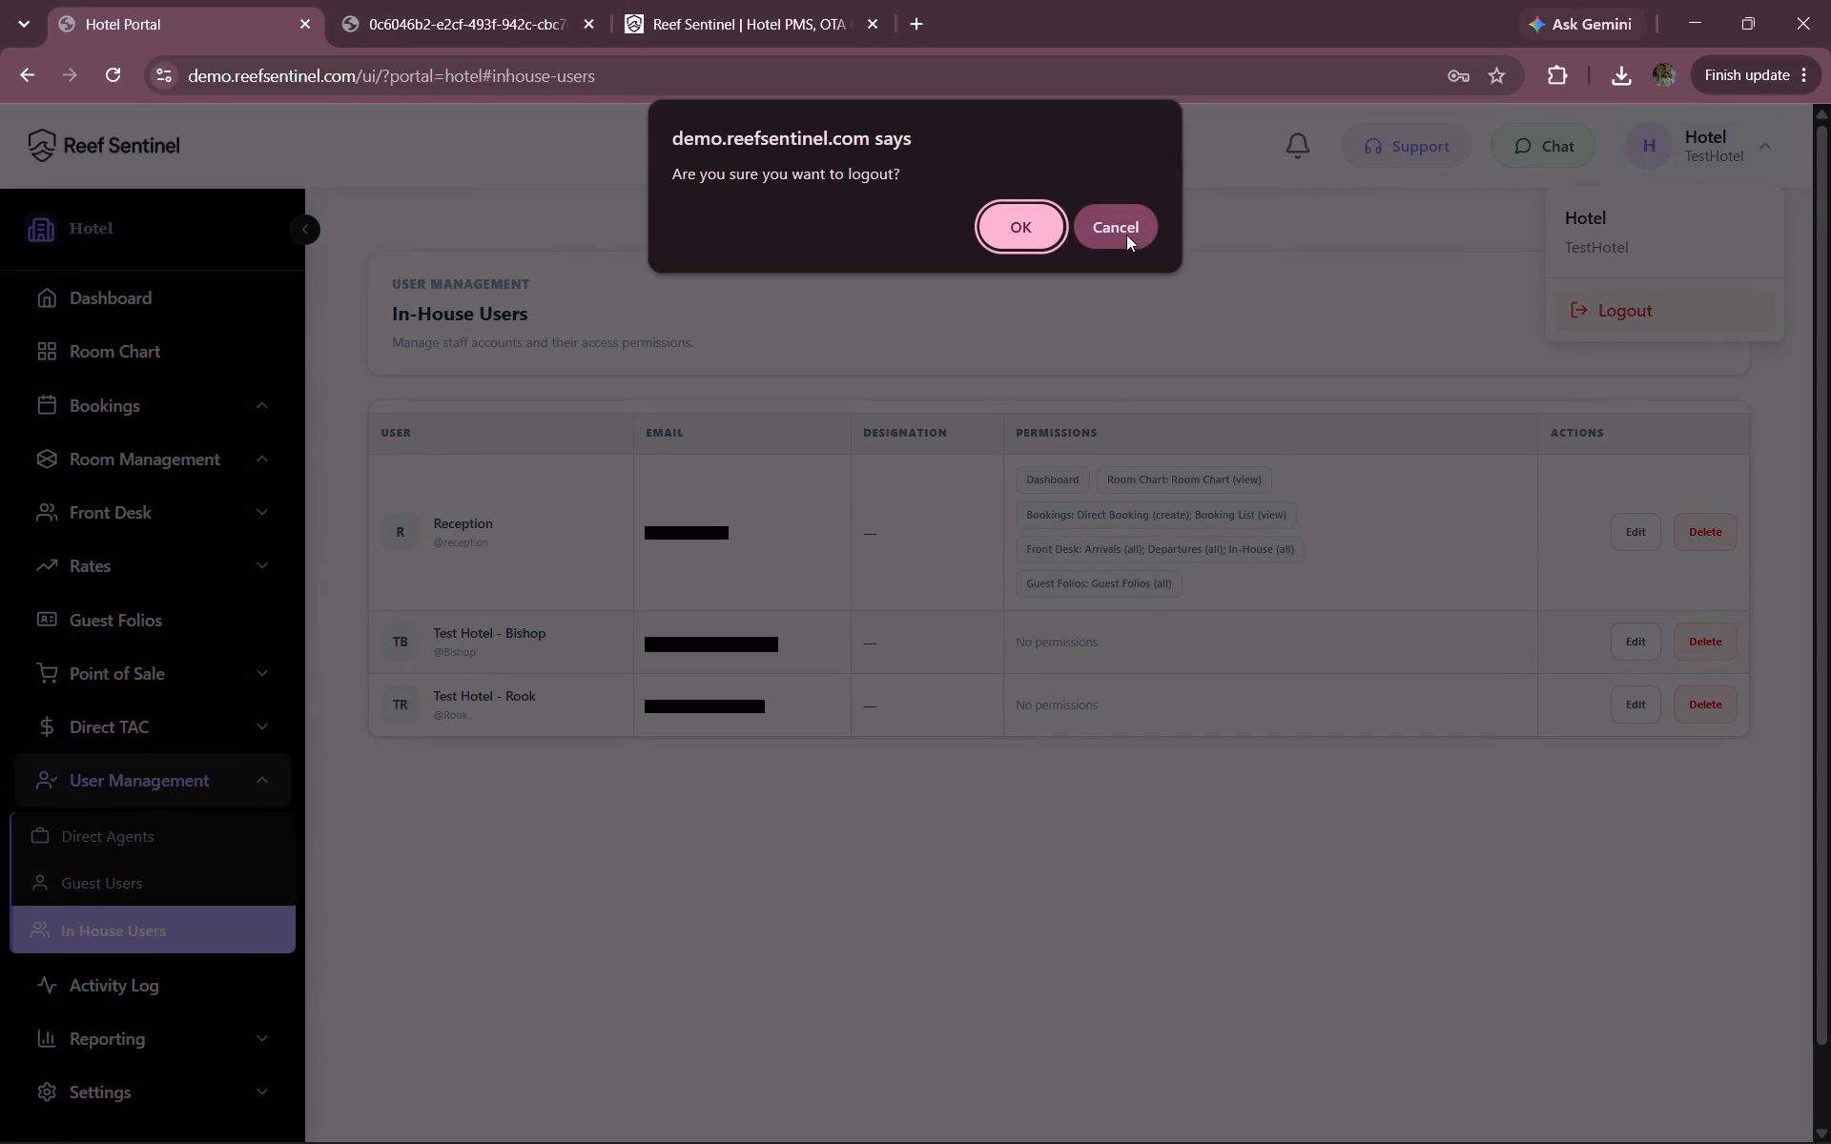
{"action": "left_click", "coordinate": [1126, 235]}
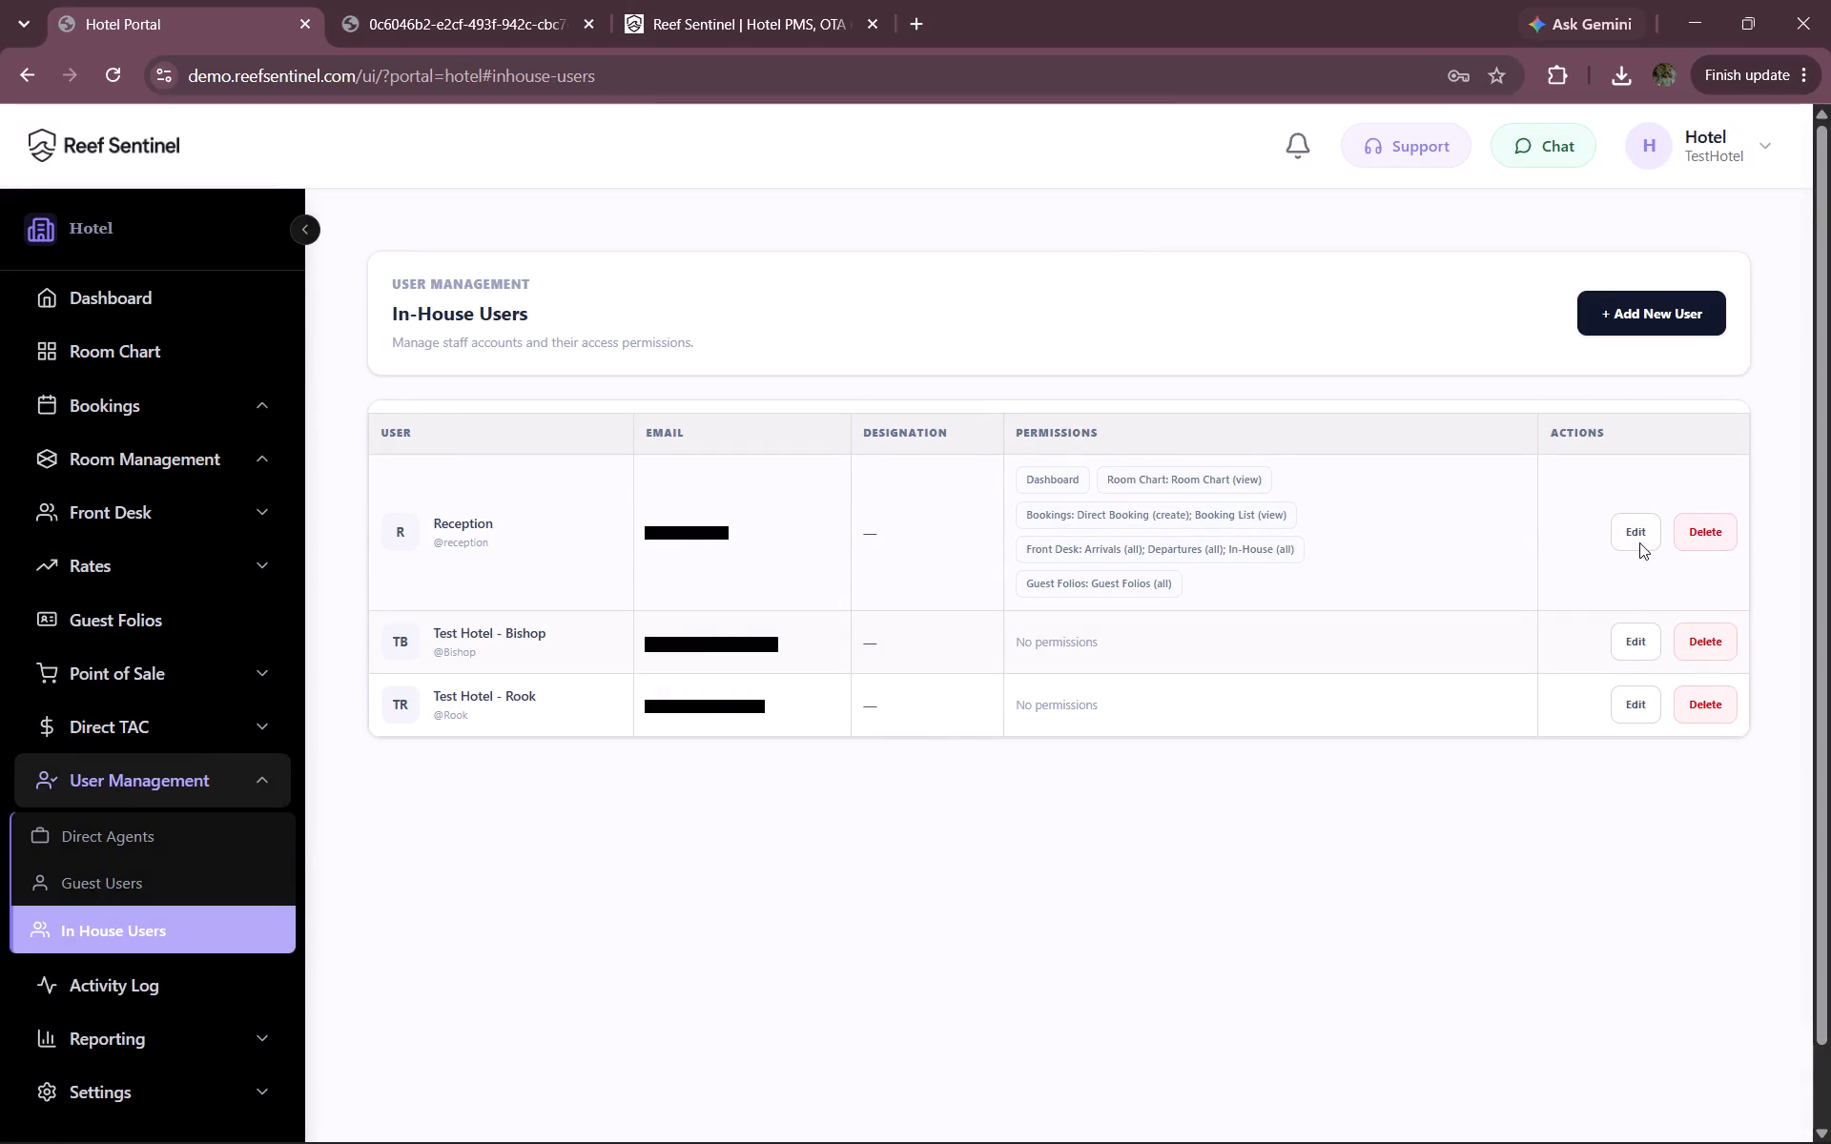
Review the Reception user's account details and permissions, close them without saving, and collapse the User Management section.
{"action": "left_click", "coordinate": [1639, 542]}
{"action": "scroll", "coordinate": [1249, 633], "scroll_direction": "up", "scroll_amount": 10}
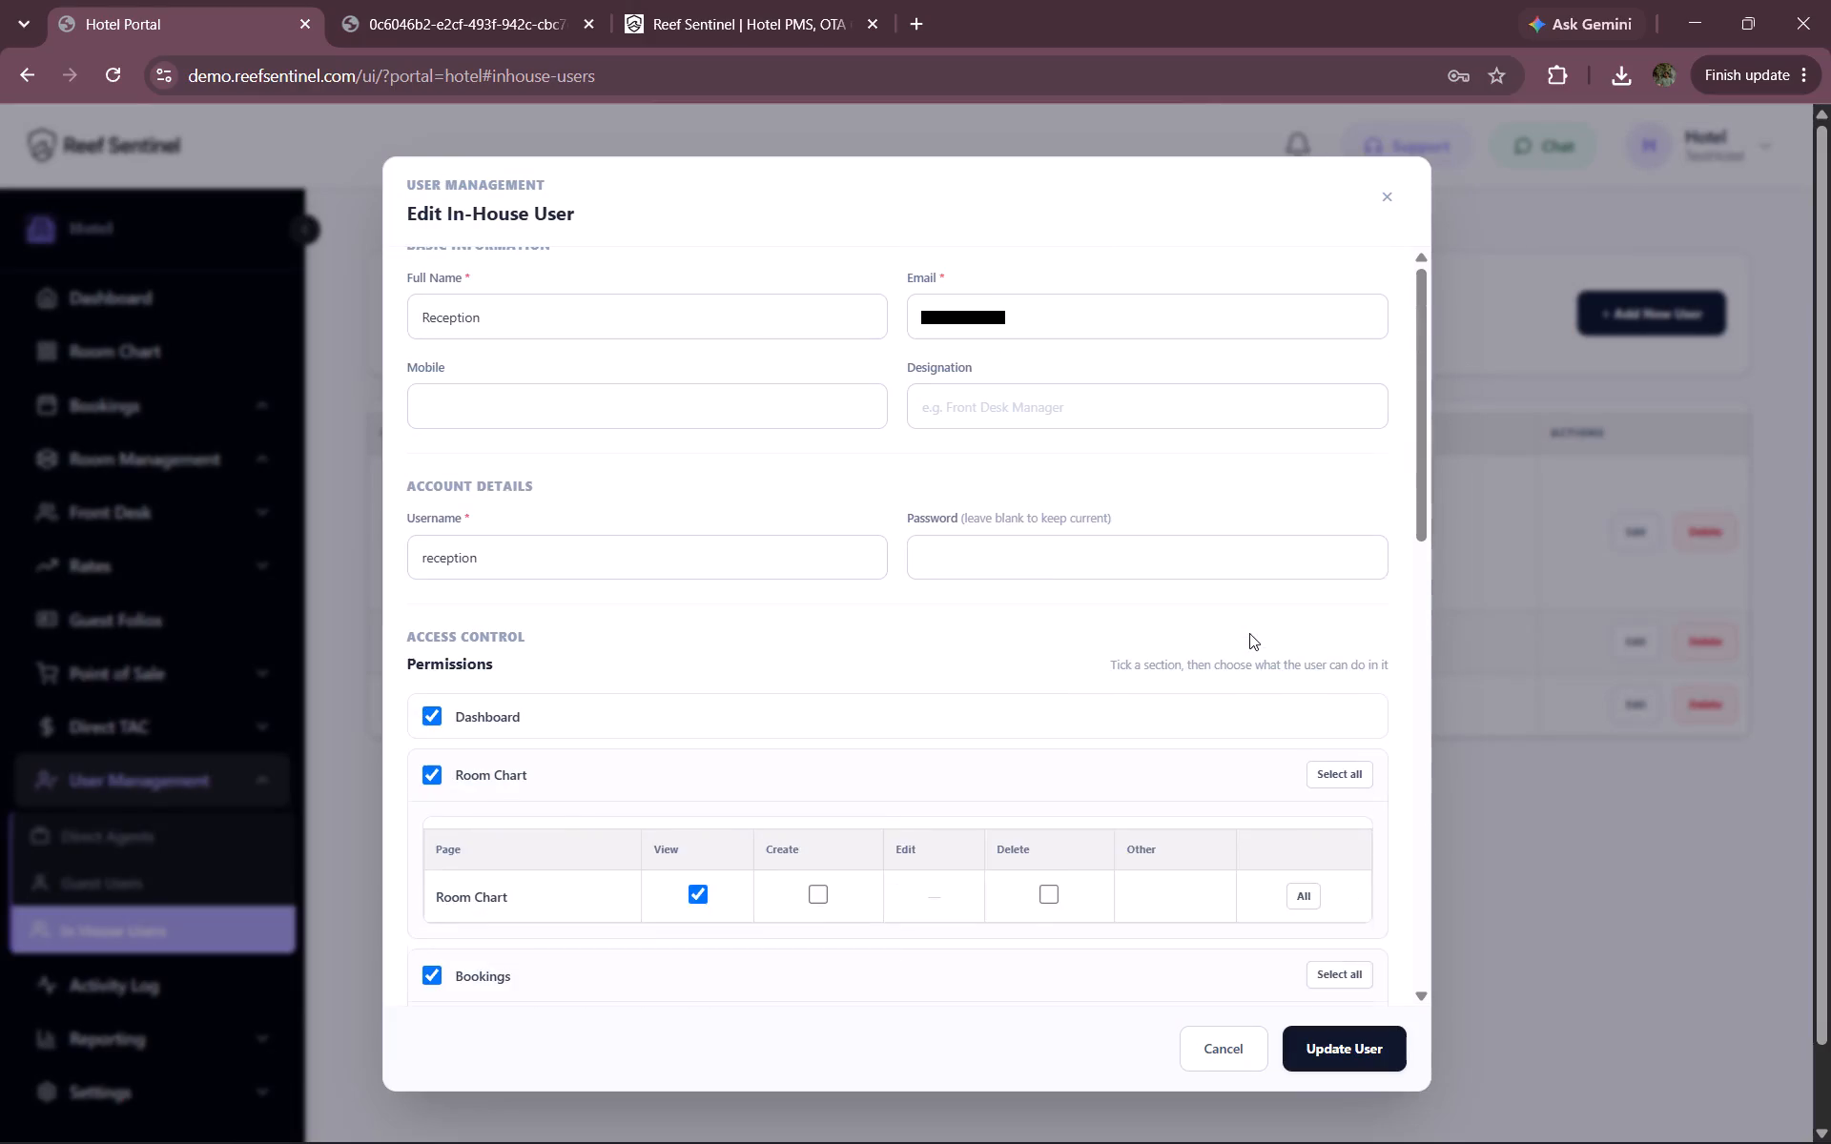
{"action": "scroll", "coordinate": [1249, 633], "scroll_direction": "up", "scroll_amount": 3}
{"action": "left_click", "coordinate": [1241, 1038]}
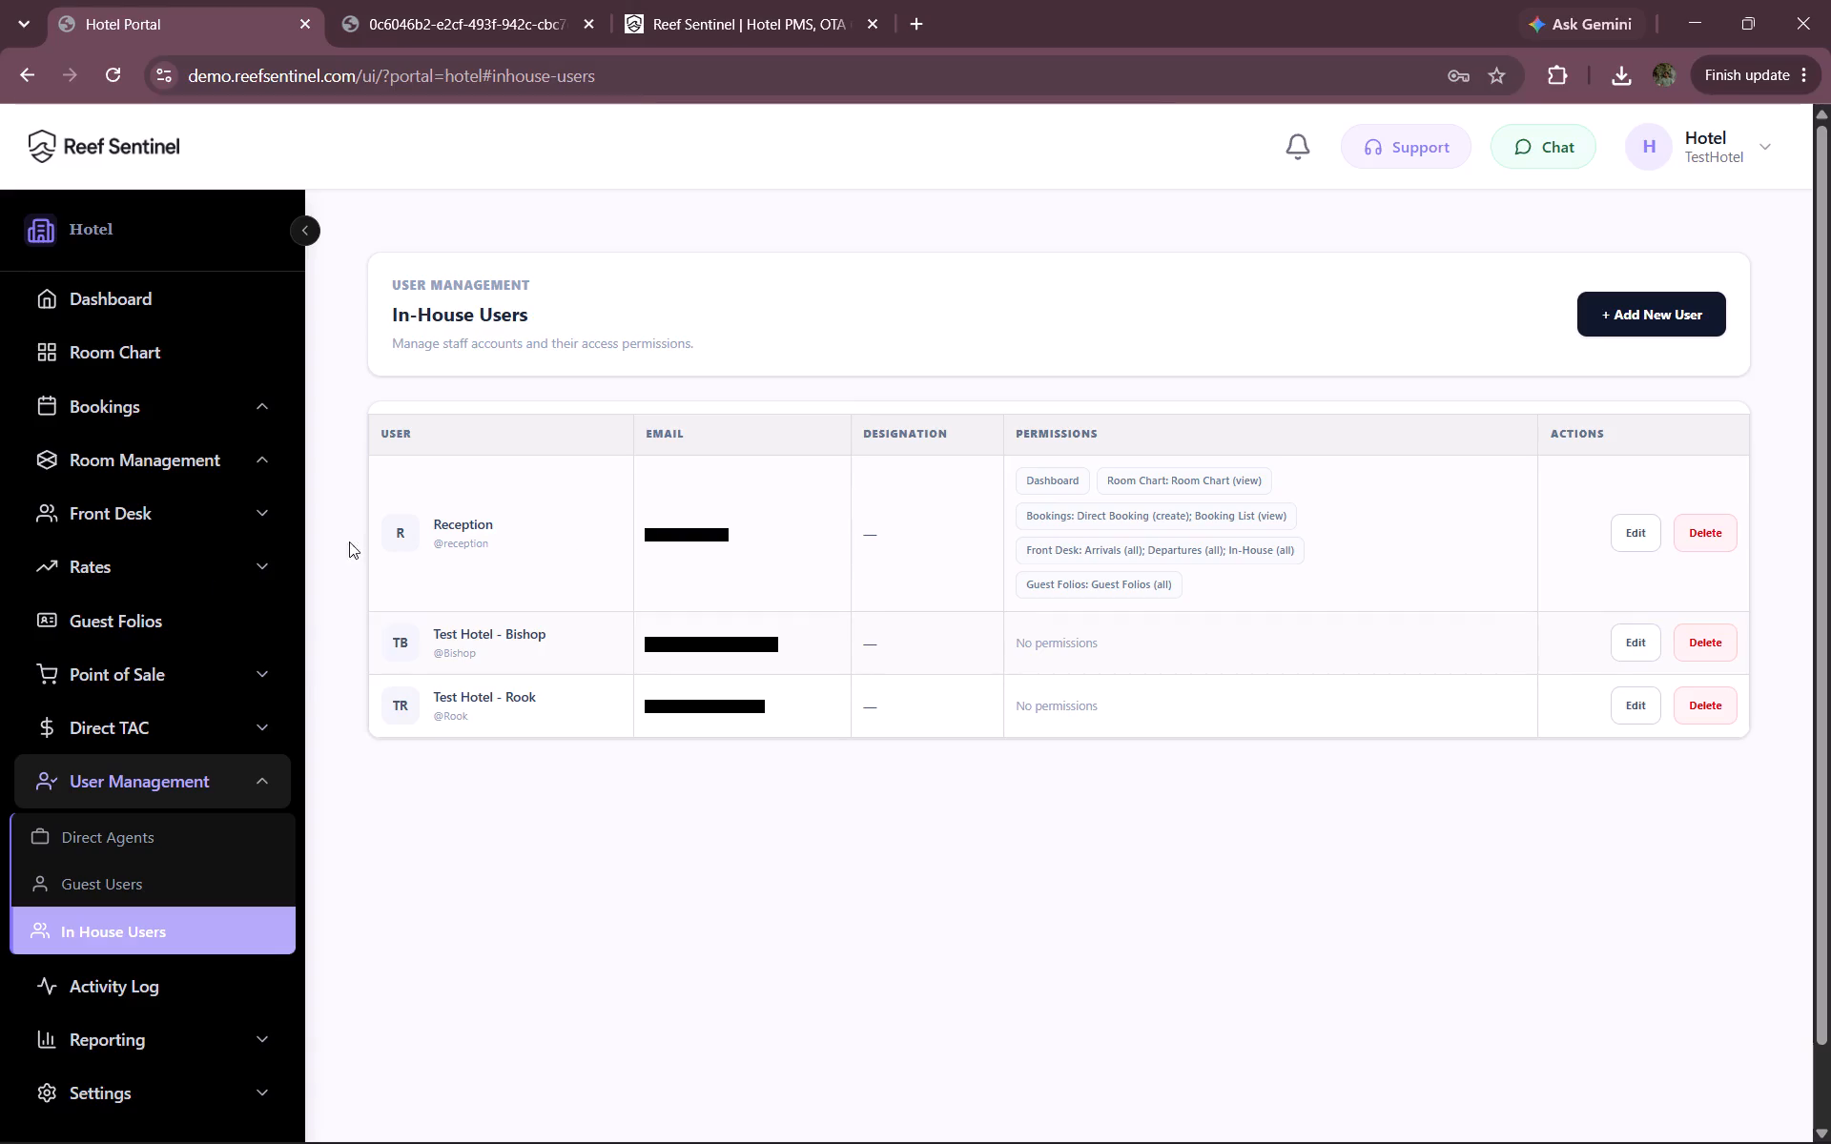
{"action": "left_click", "coordinate": [242, 787]}
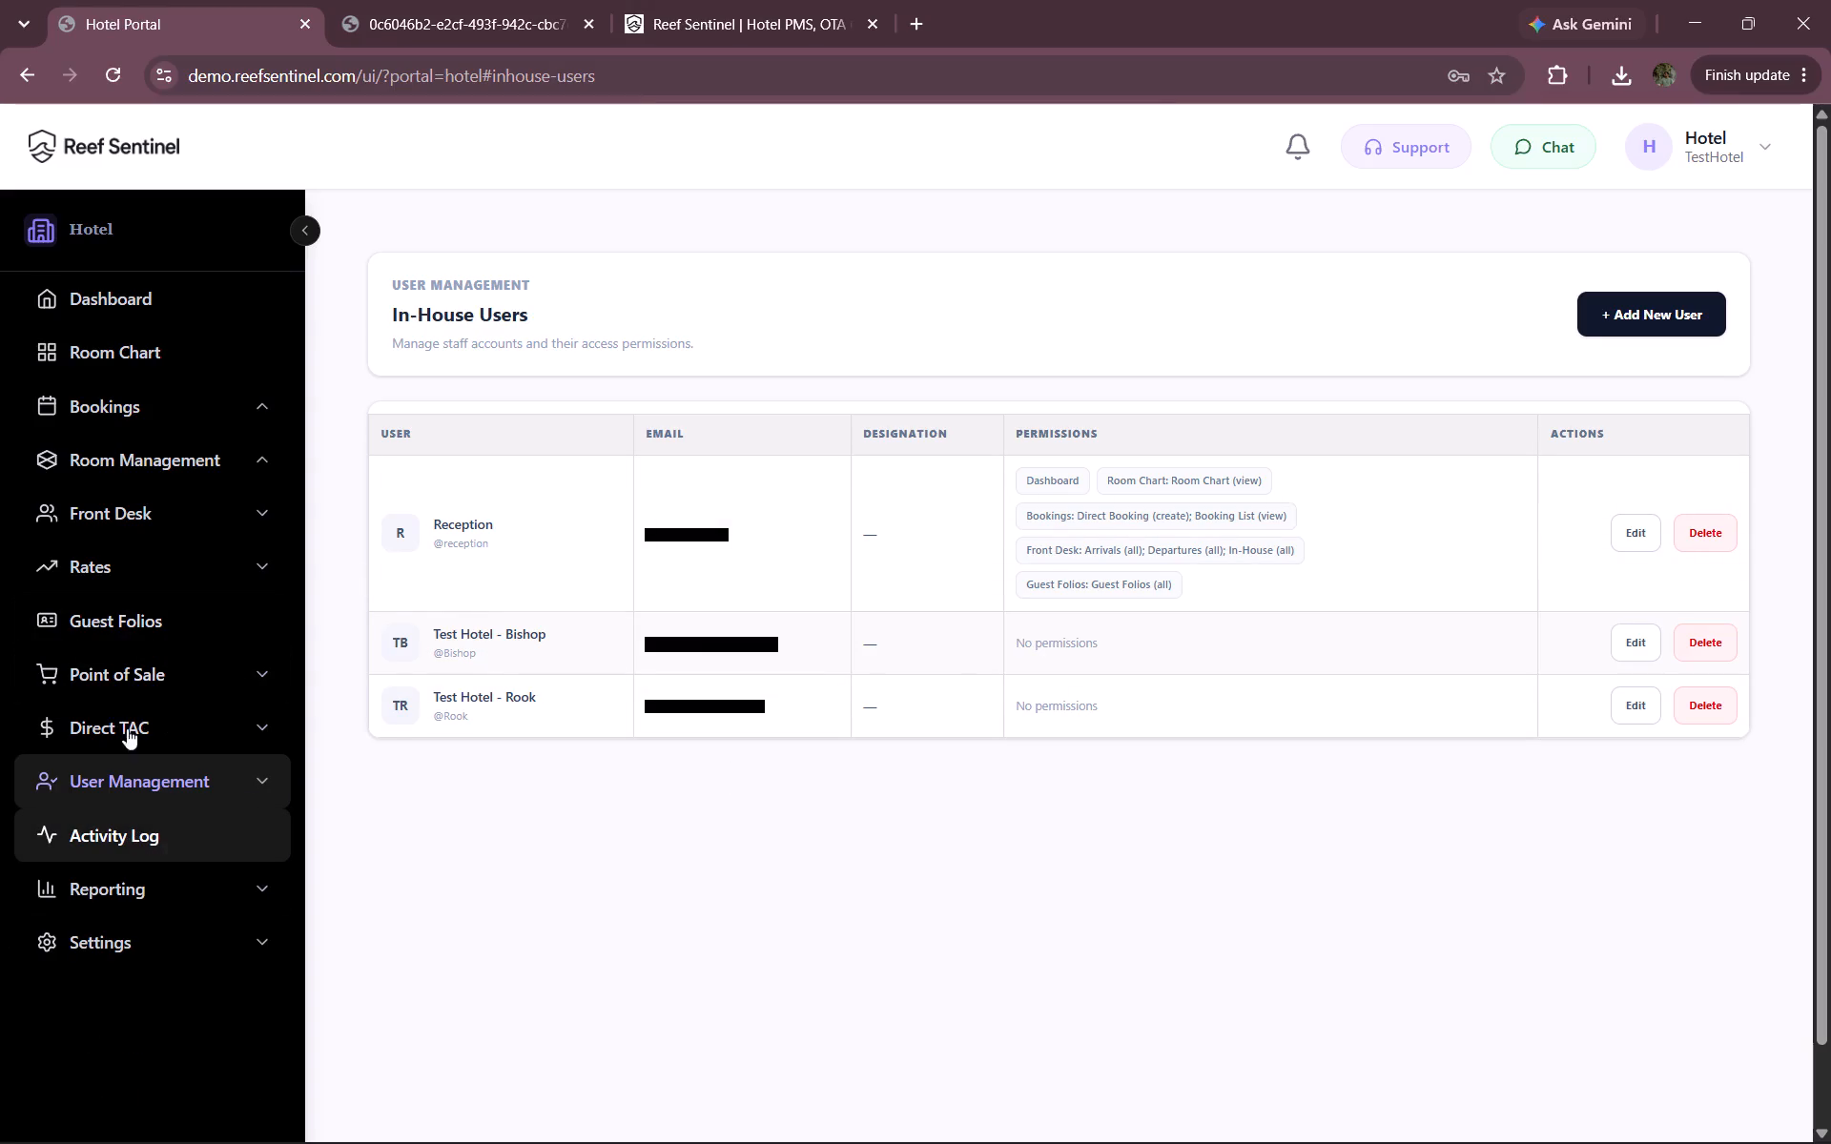
Open the Room Chart with the live reservation timeline.
{"action": "left_click", "coordinate": [141, 365]}
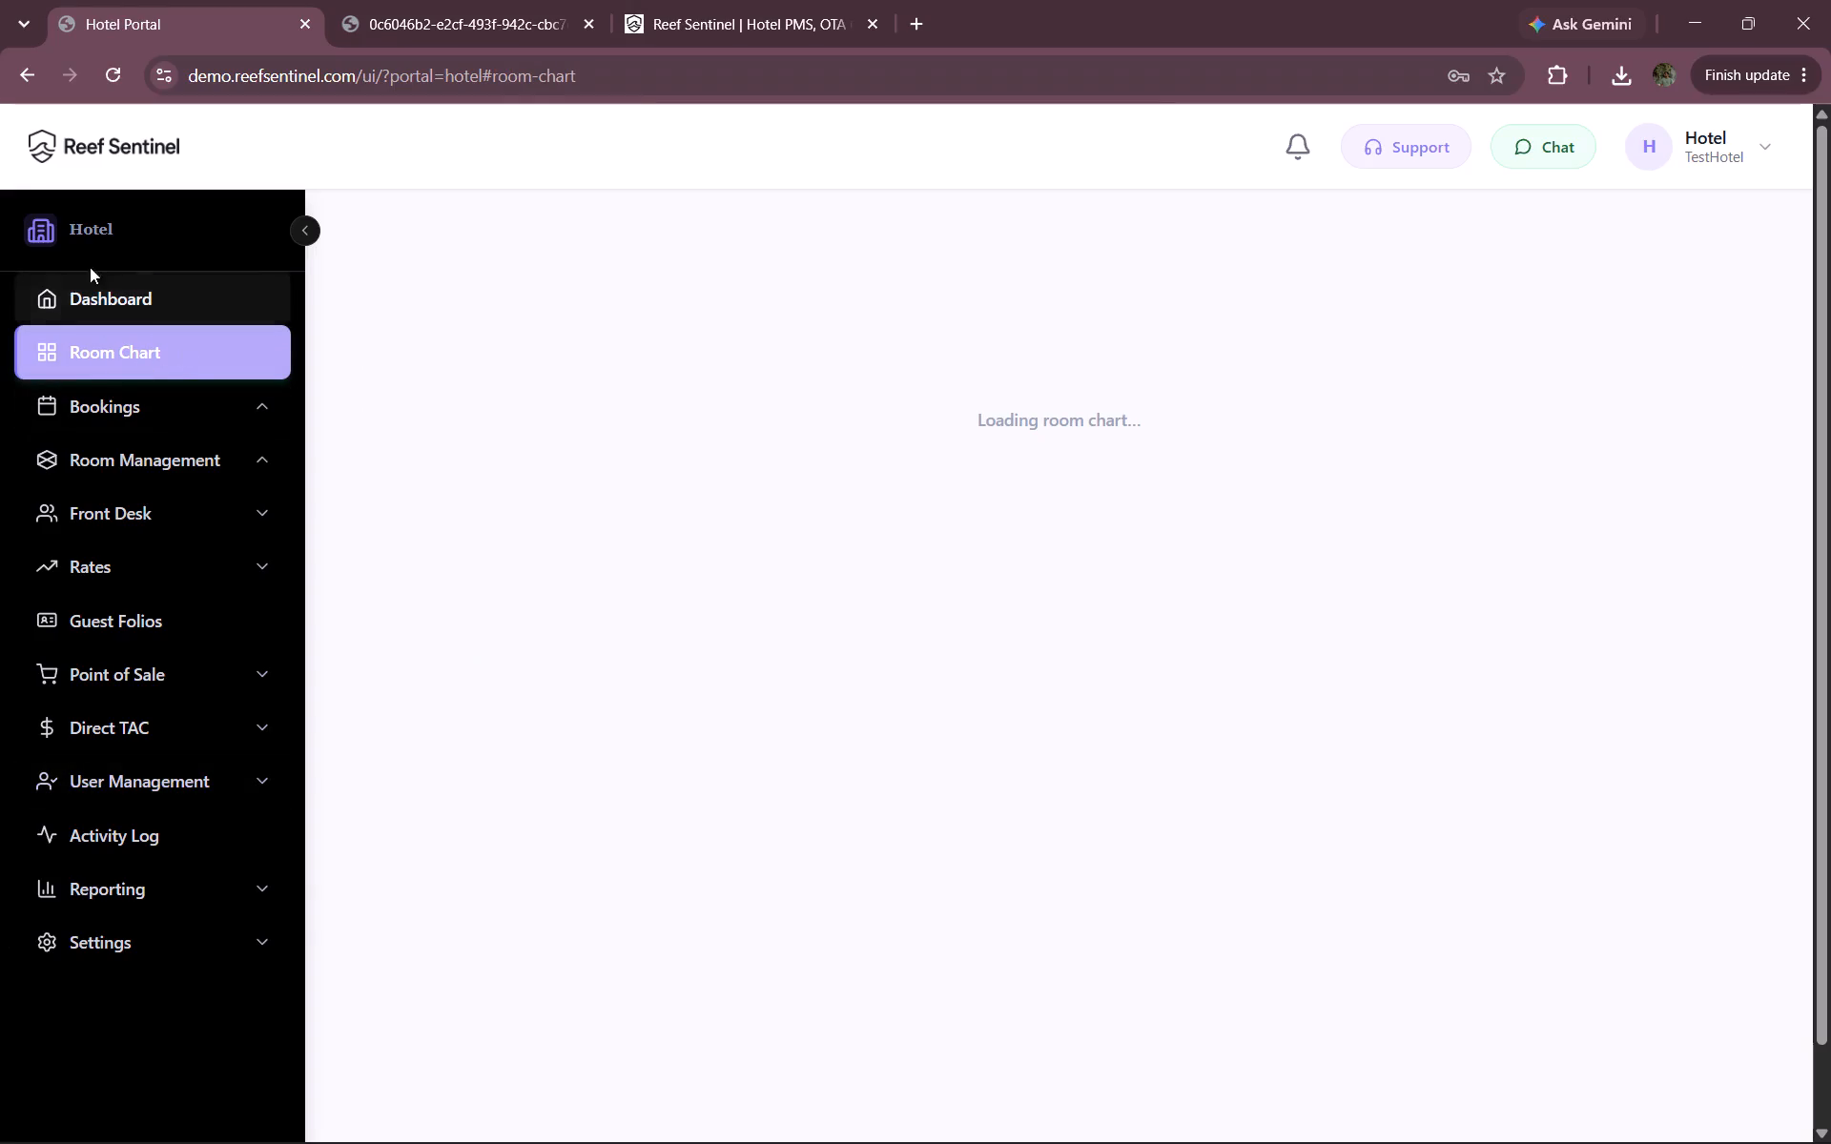
Check Direct Booking room availability for check-in 25 Nov 2026 and check-out 26 Nov 2026.
{"action": "left_click", "coordinate": [123, 423]}
{"action": "left_click", "coordinate": [123, 423]}
{"action": "left_click", "coordinate": [123, 423]}
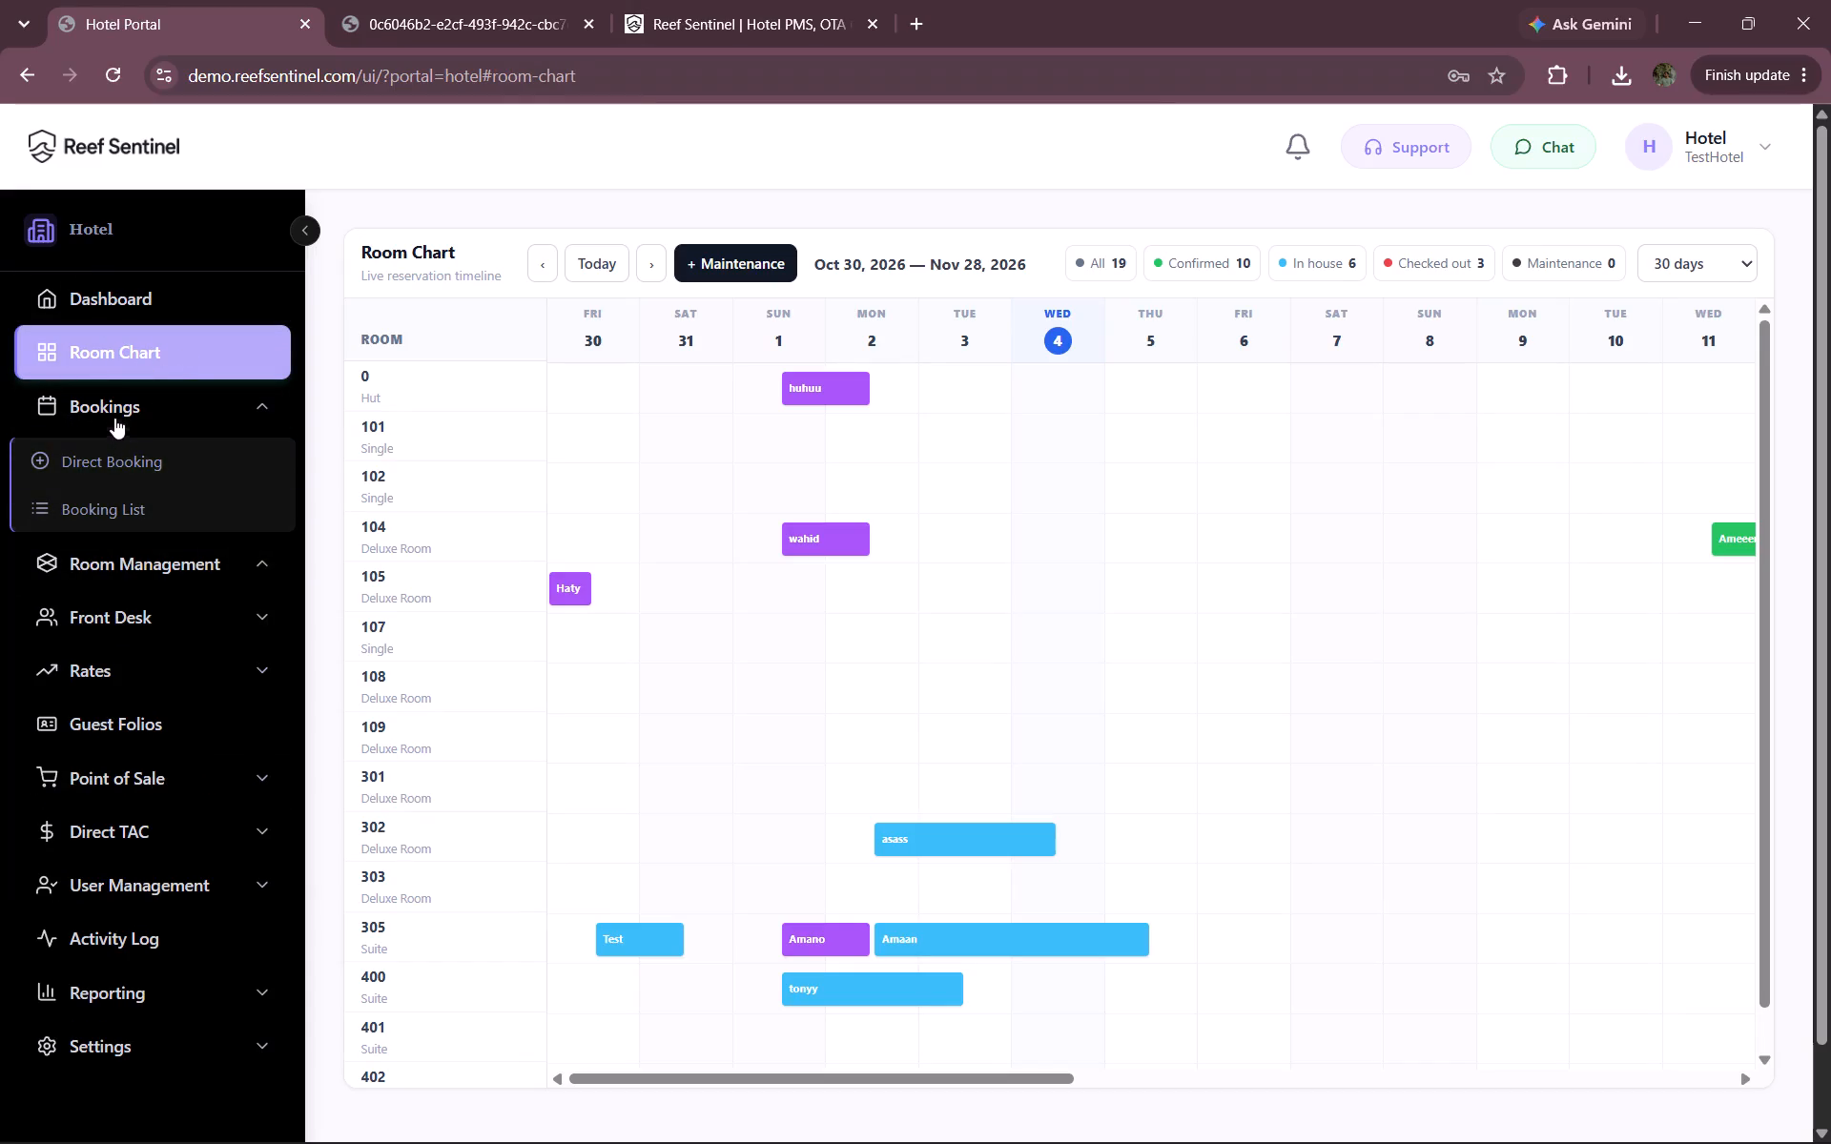
{"action": "left_click", "coordinate": [113, 419]}
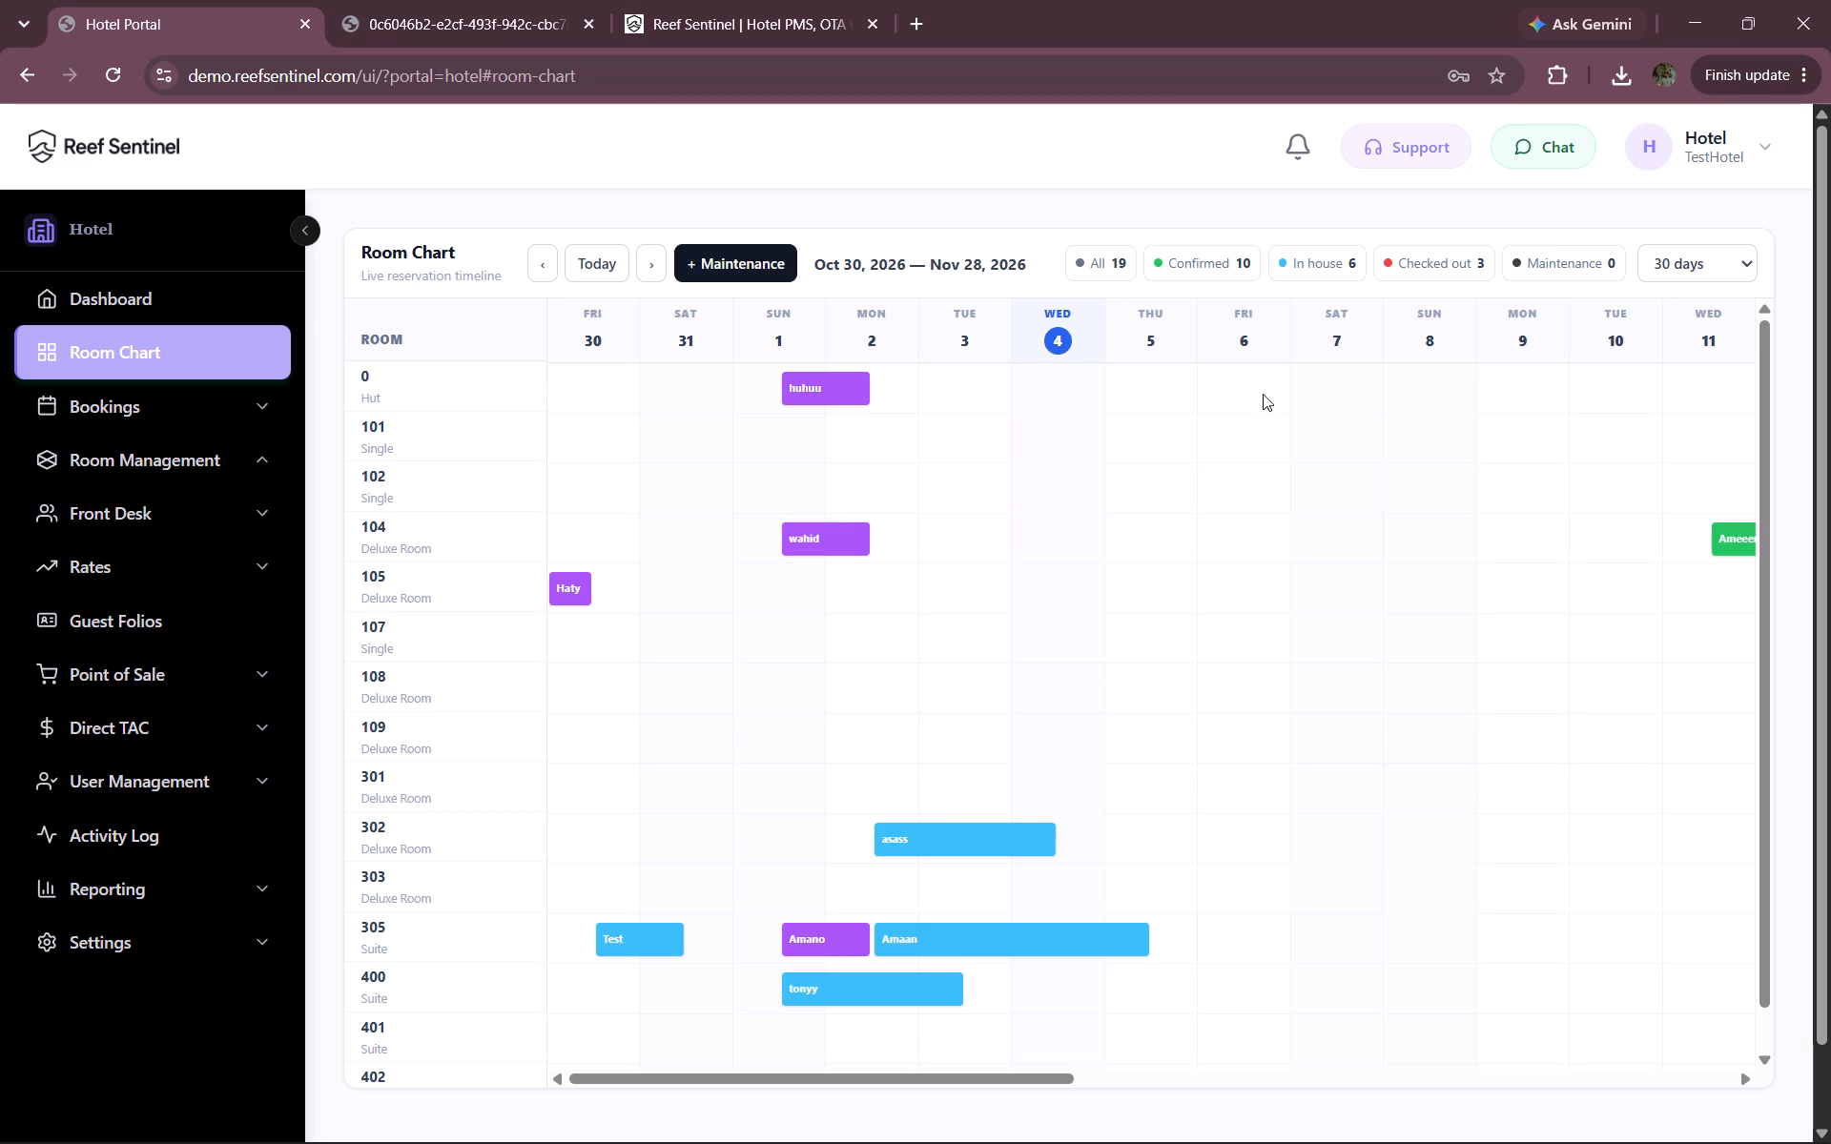
{"action": "left_click", "coordinate": [173, 388]}
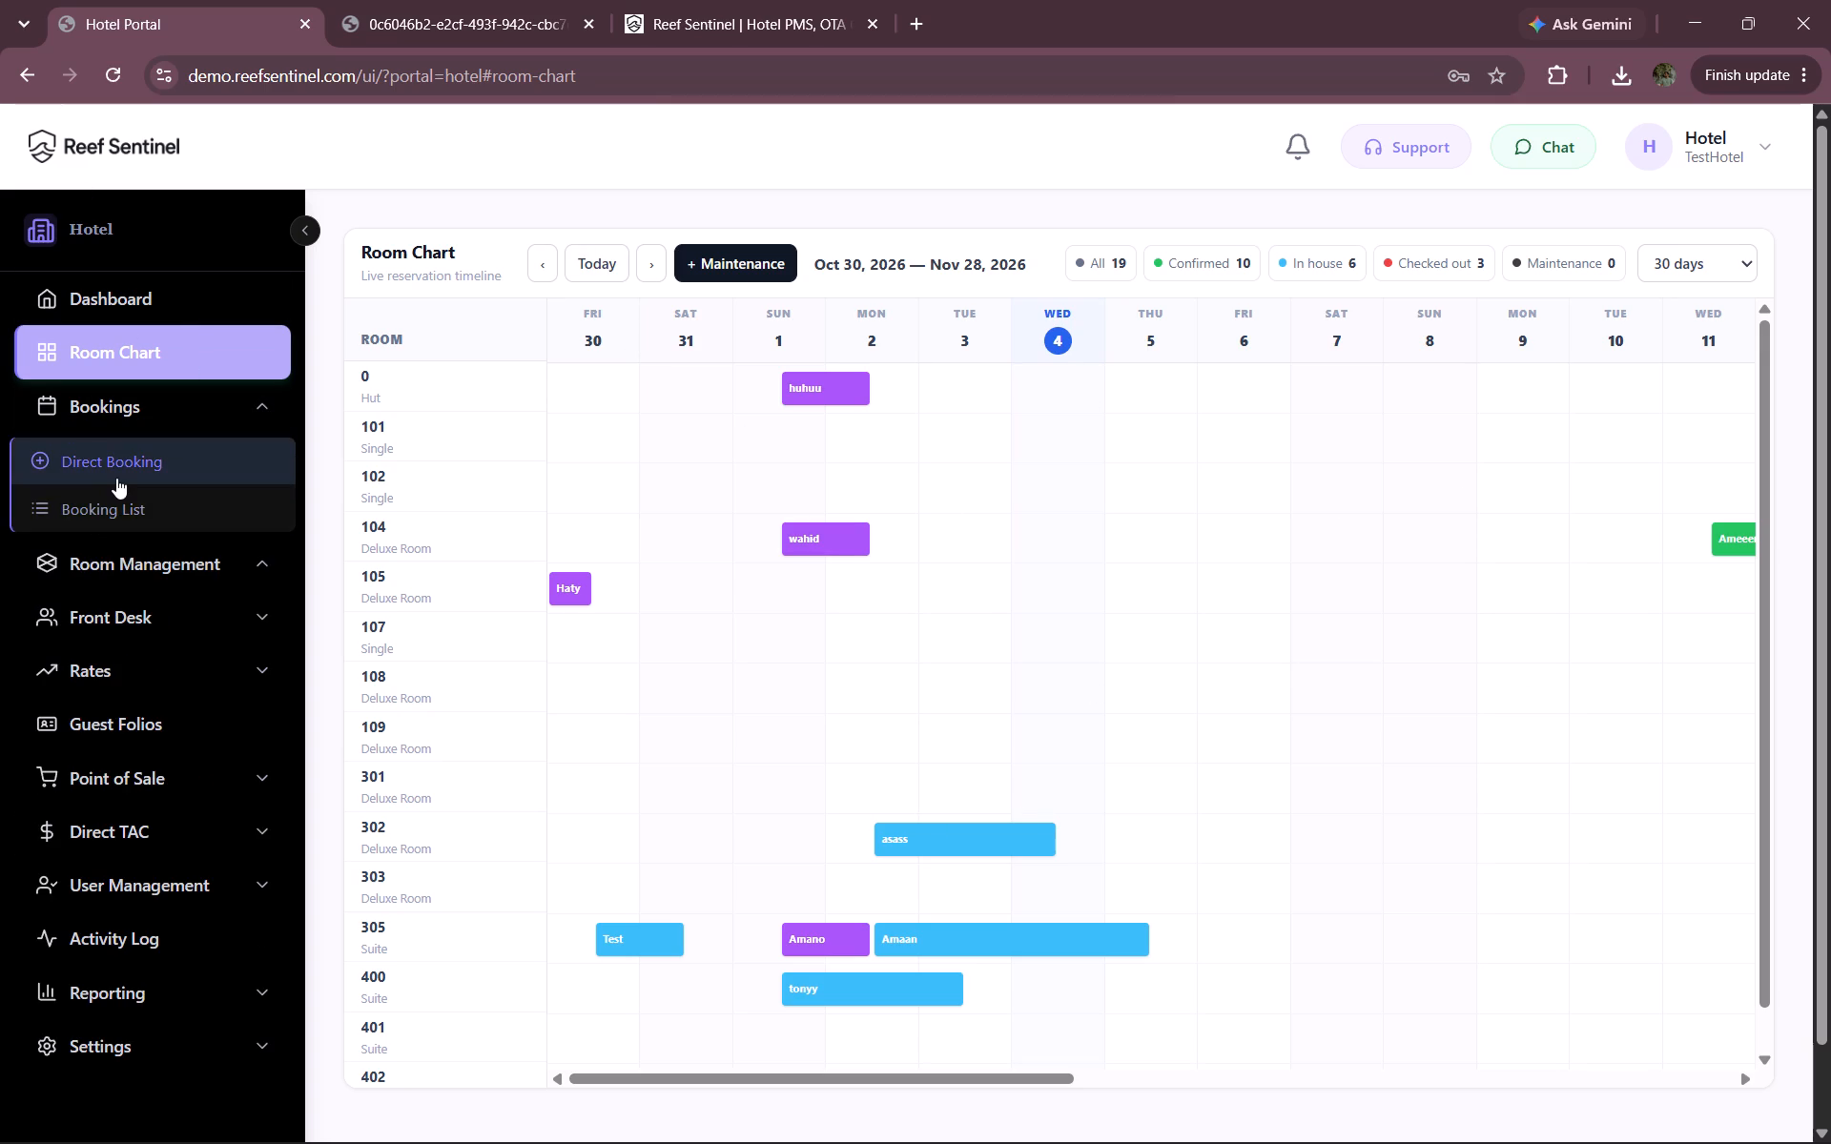
{"action": "left_click", "coordinate": [116, 478]}
{"action": "left_click", "coordinate": [471, 348]}
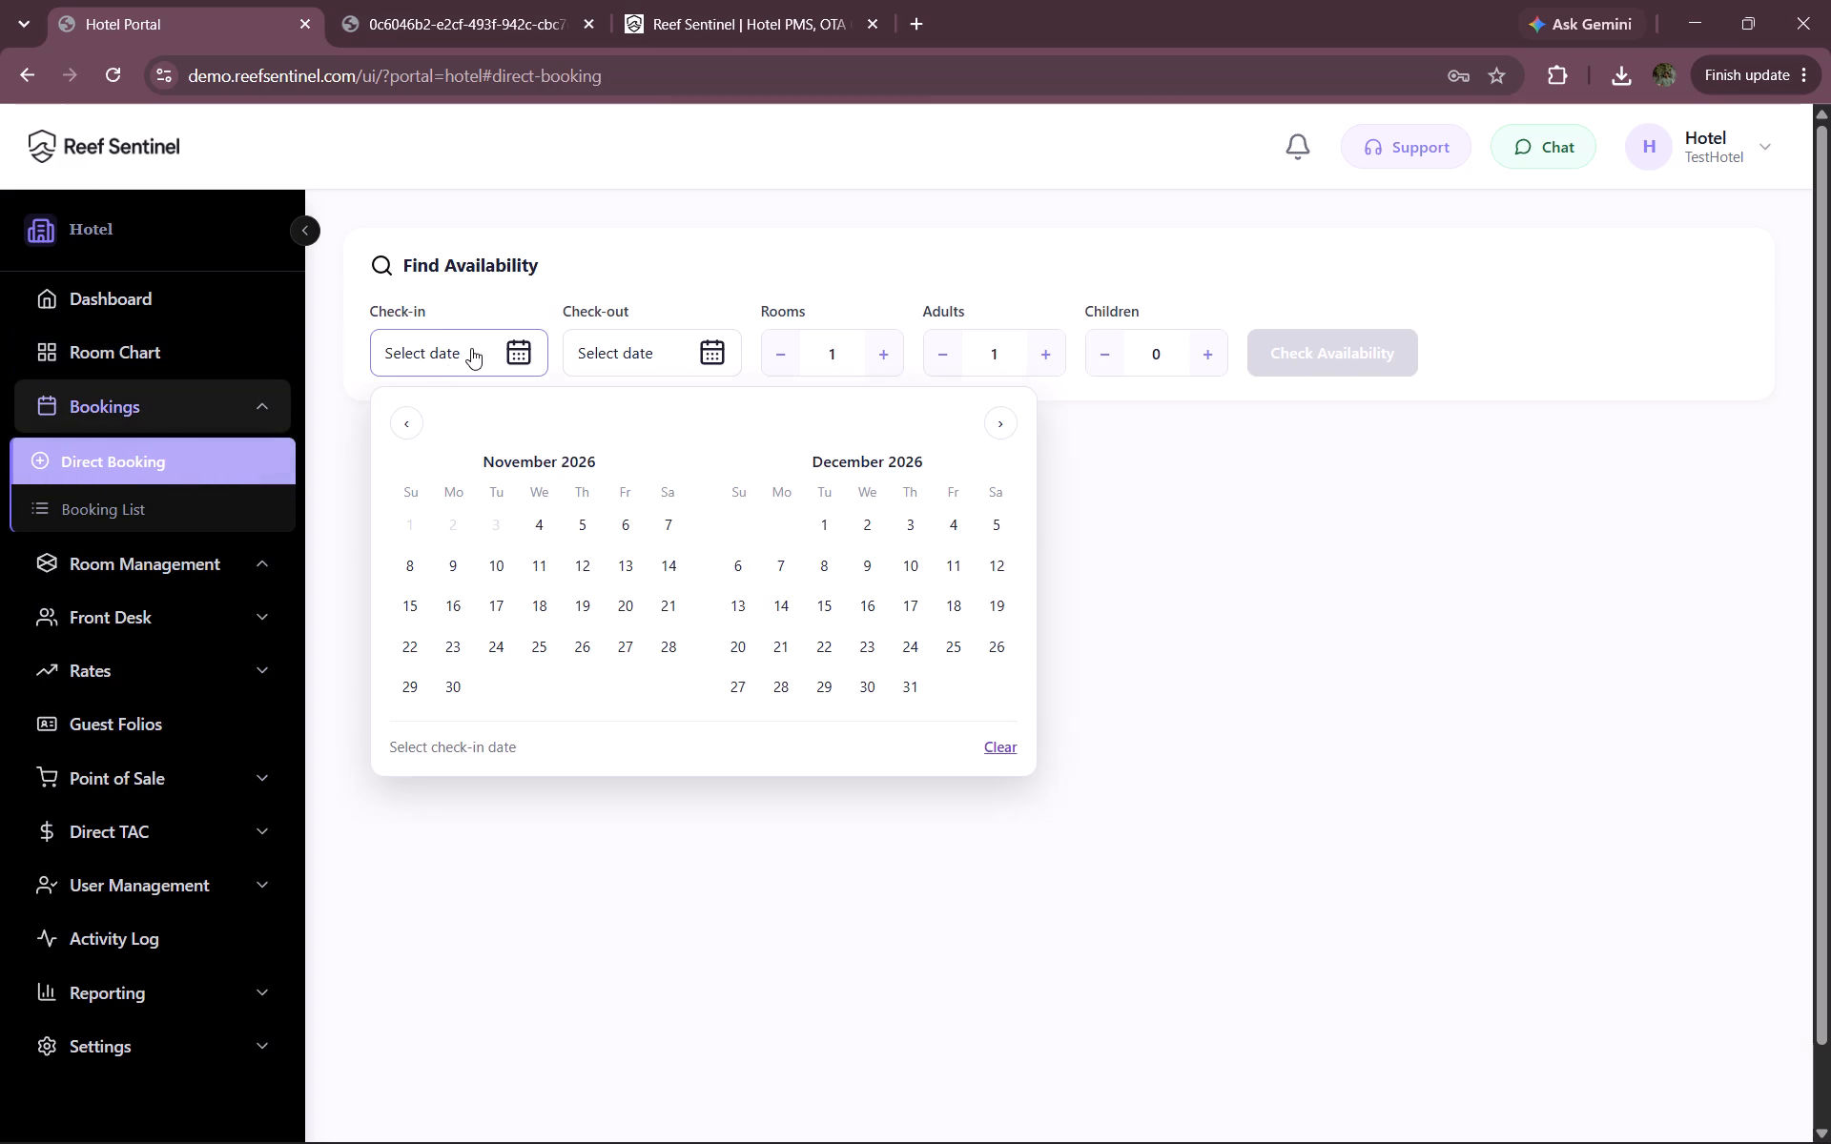
{"action": "left_click", "coordinate": [530, 632]}
{"action": "left_click", "coordinate": [595, 659]}
{"action": "left_click", "coordinate": [1333, 337]}
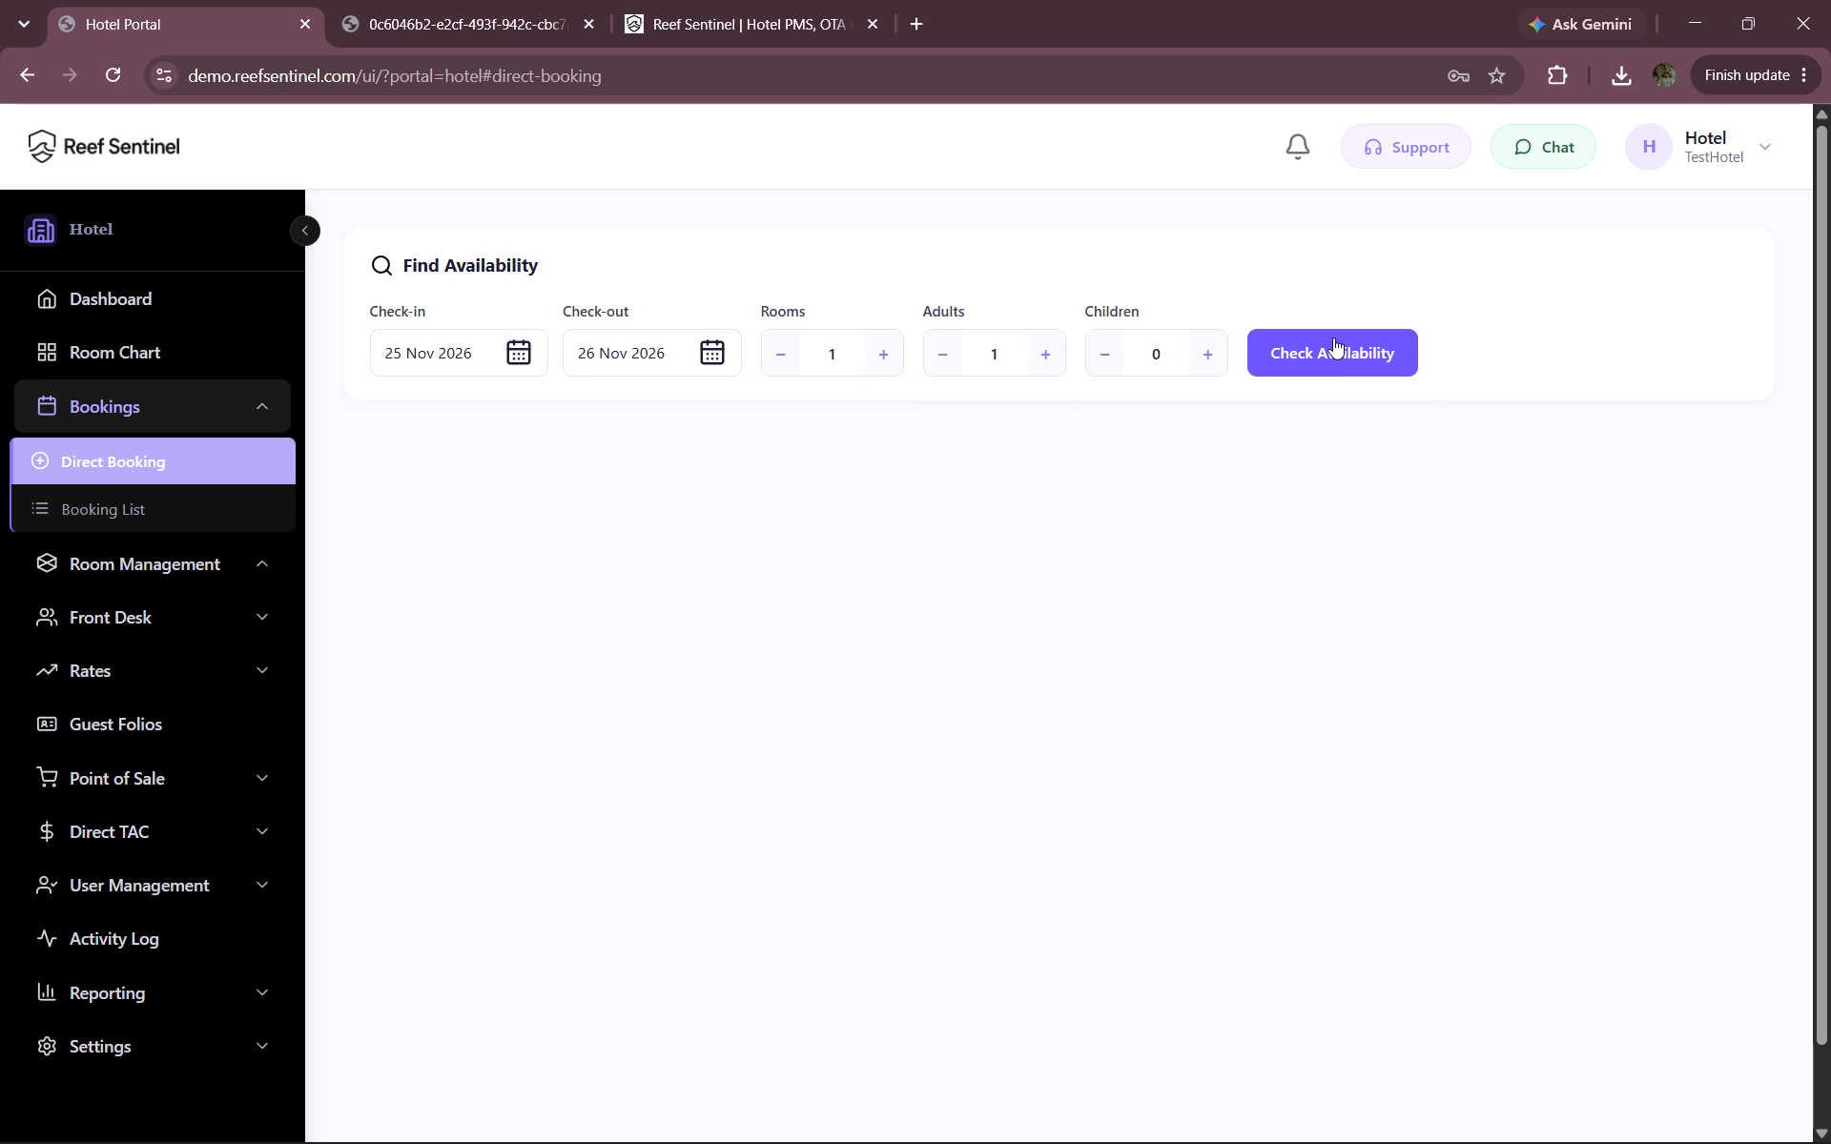
Examine the available room types with their rate plans, meal options, cancellation terms and nightly prices.
{"action": "scroll", "coordinate": [1204, 781], "scroll_direction": "down", "scroll_amount": 1}
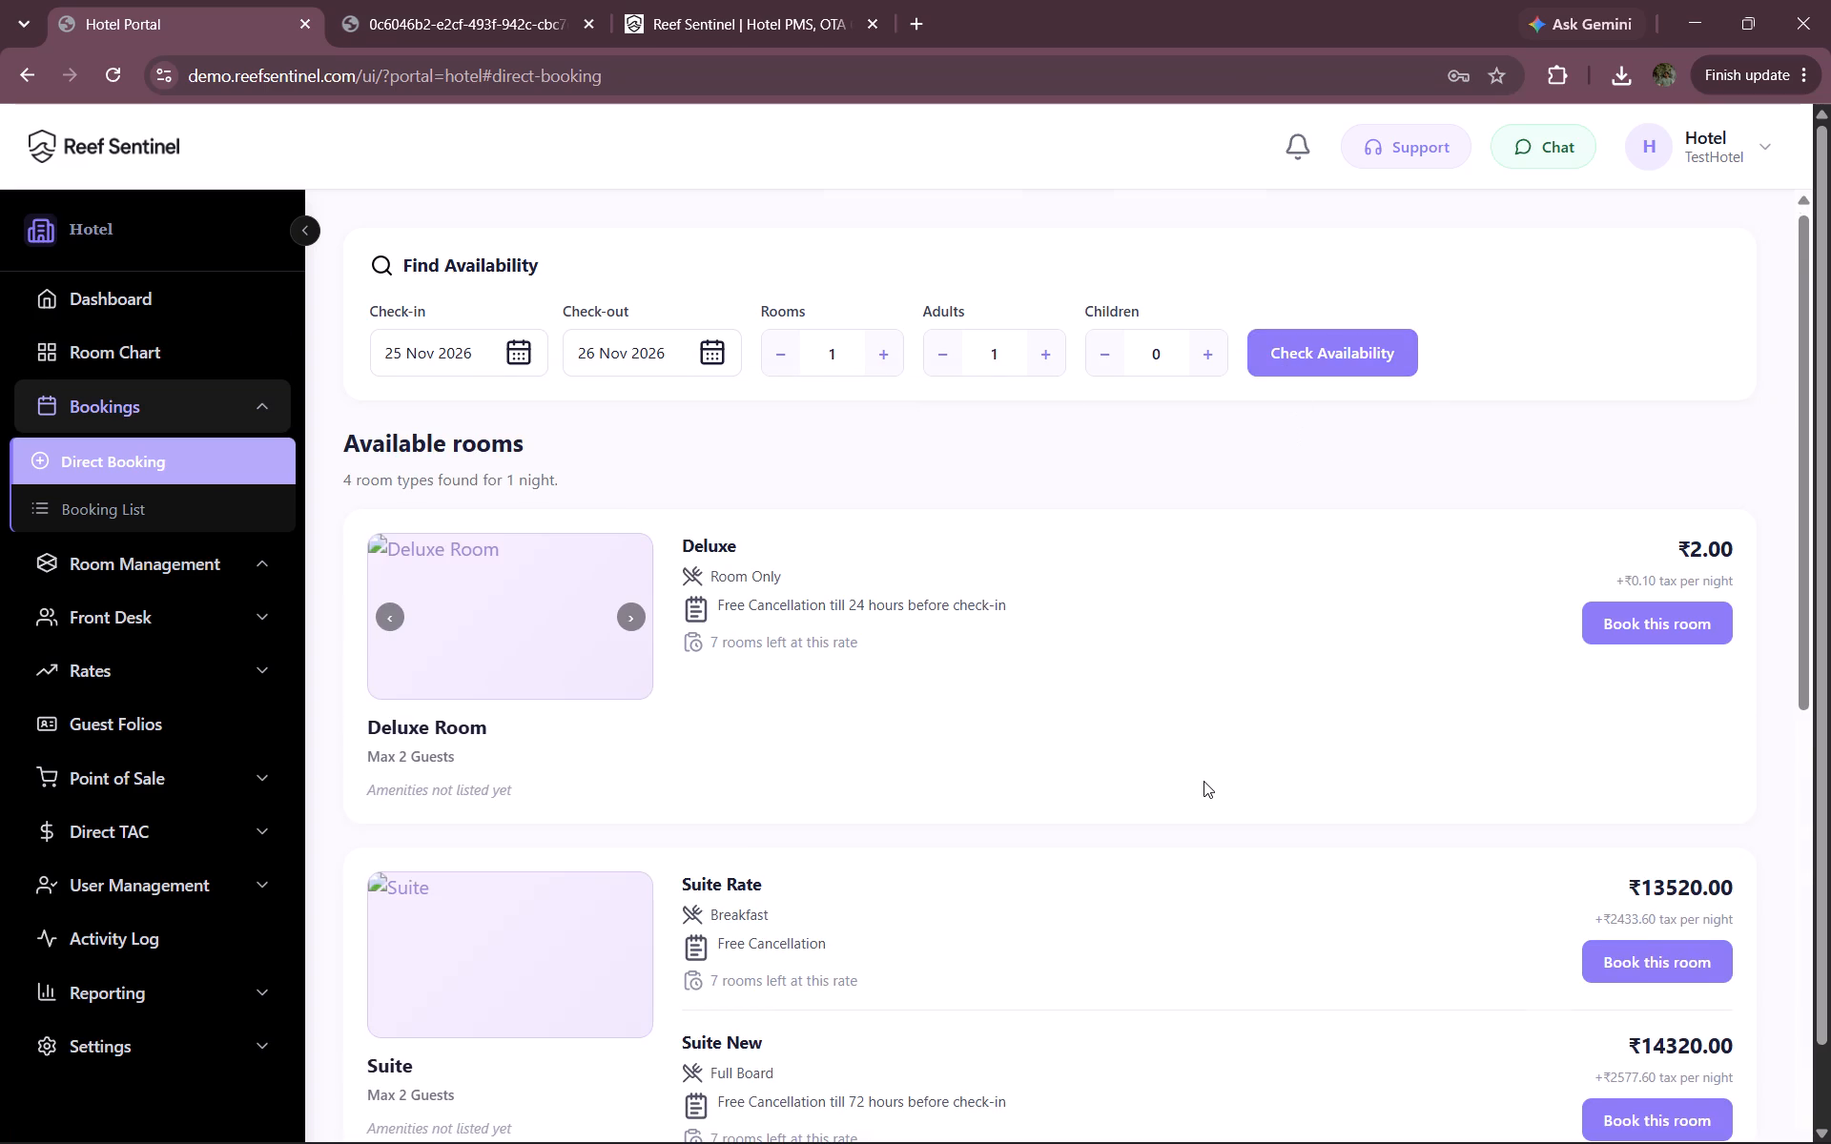
{"action": "scroll", "coordinate": [1204, 781], "scroll_direction": "down", "scroll_amount": 4}
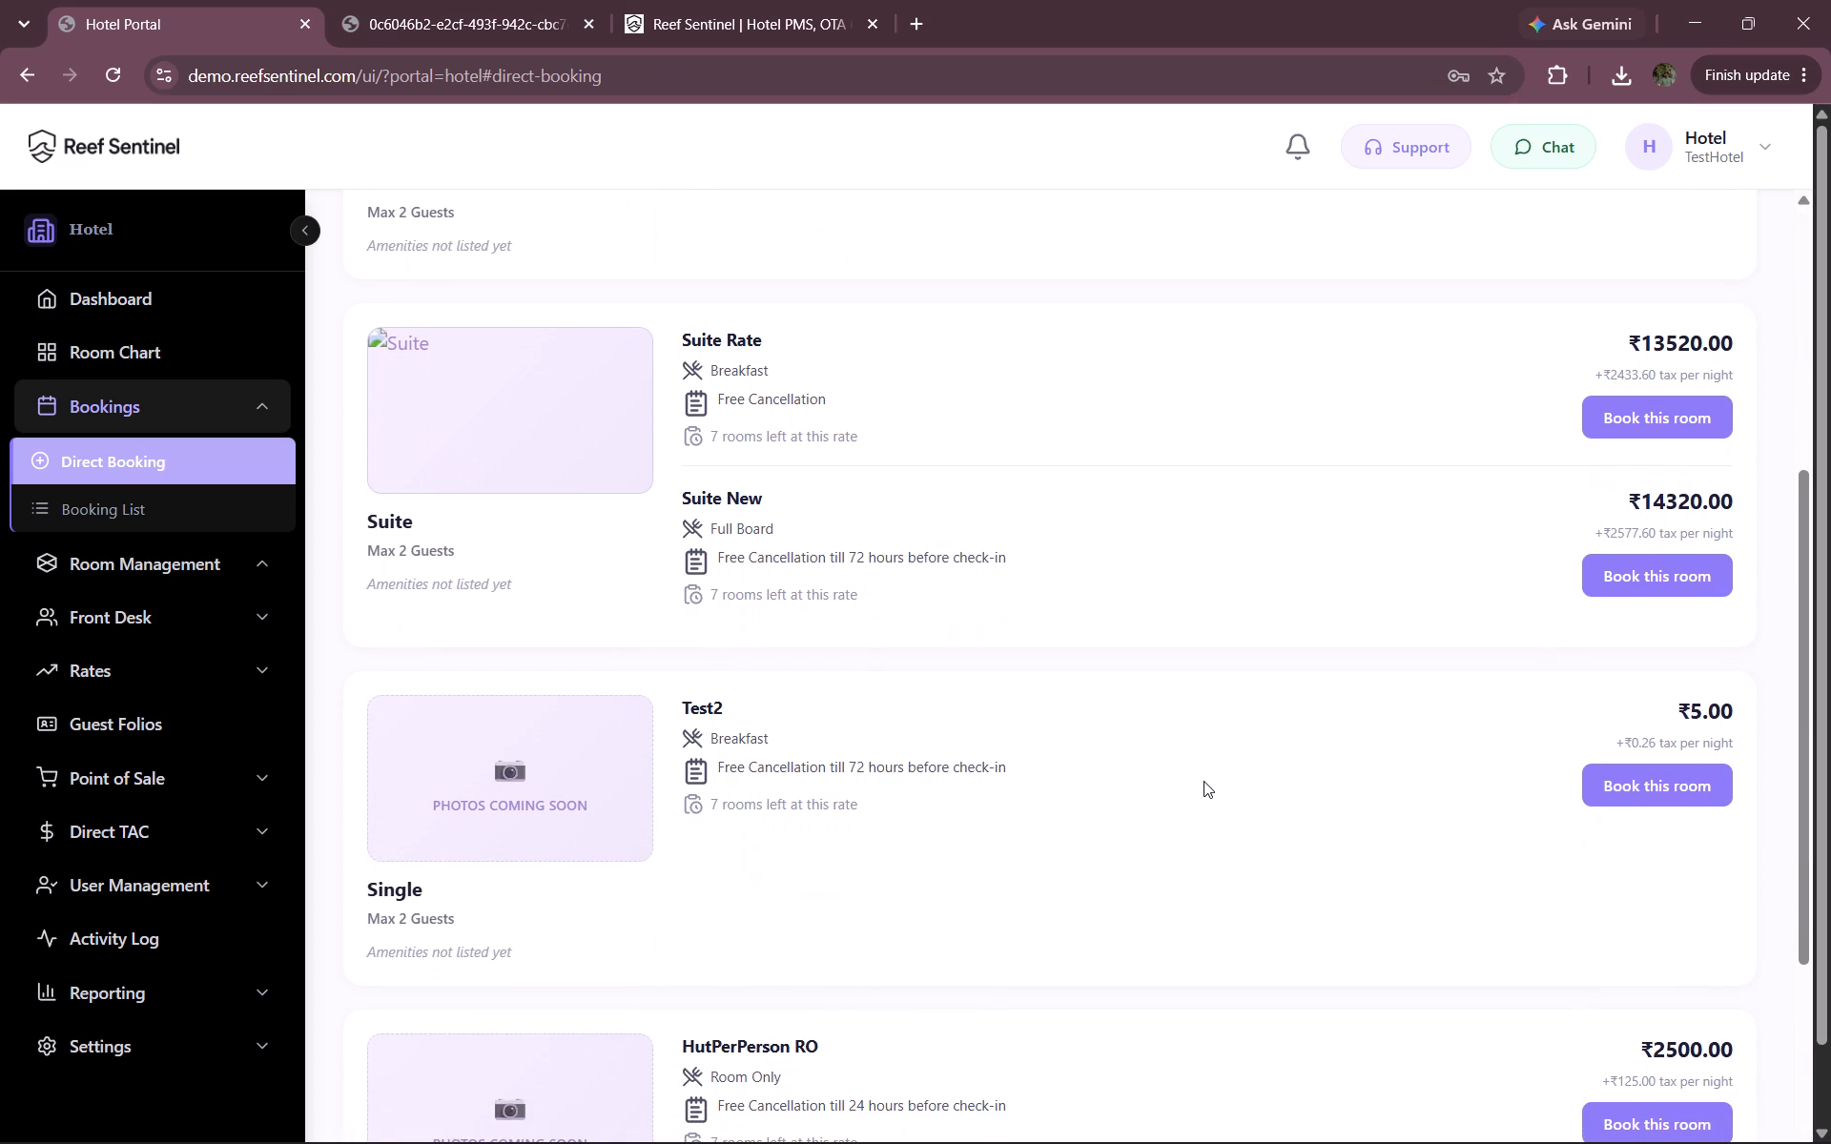
{"action": "scroll", "coordinate": [1204, 781], "scroll_direction": "down", "scroll_amount": 1}
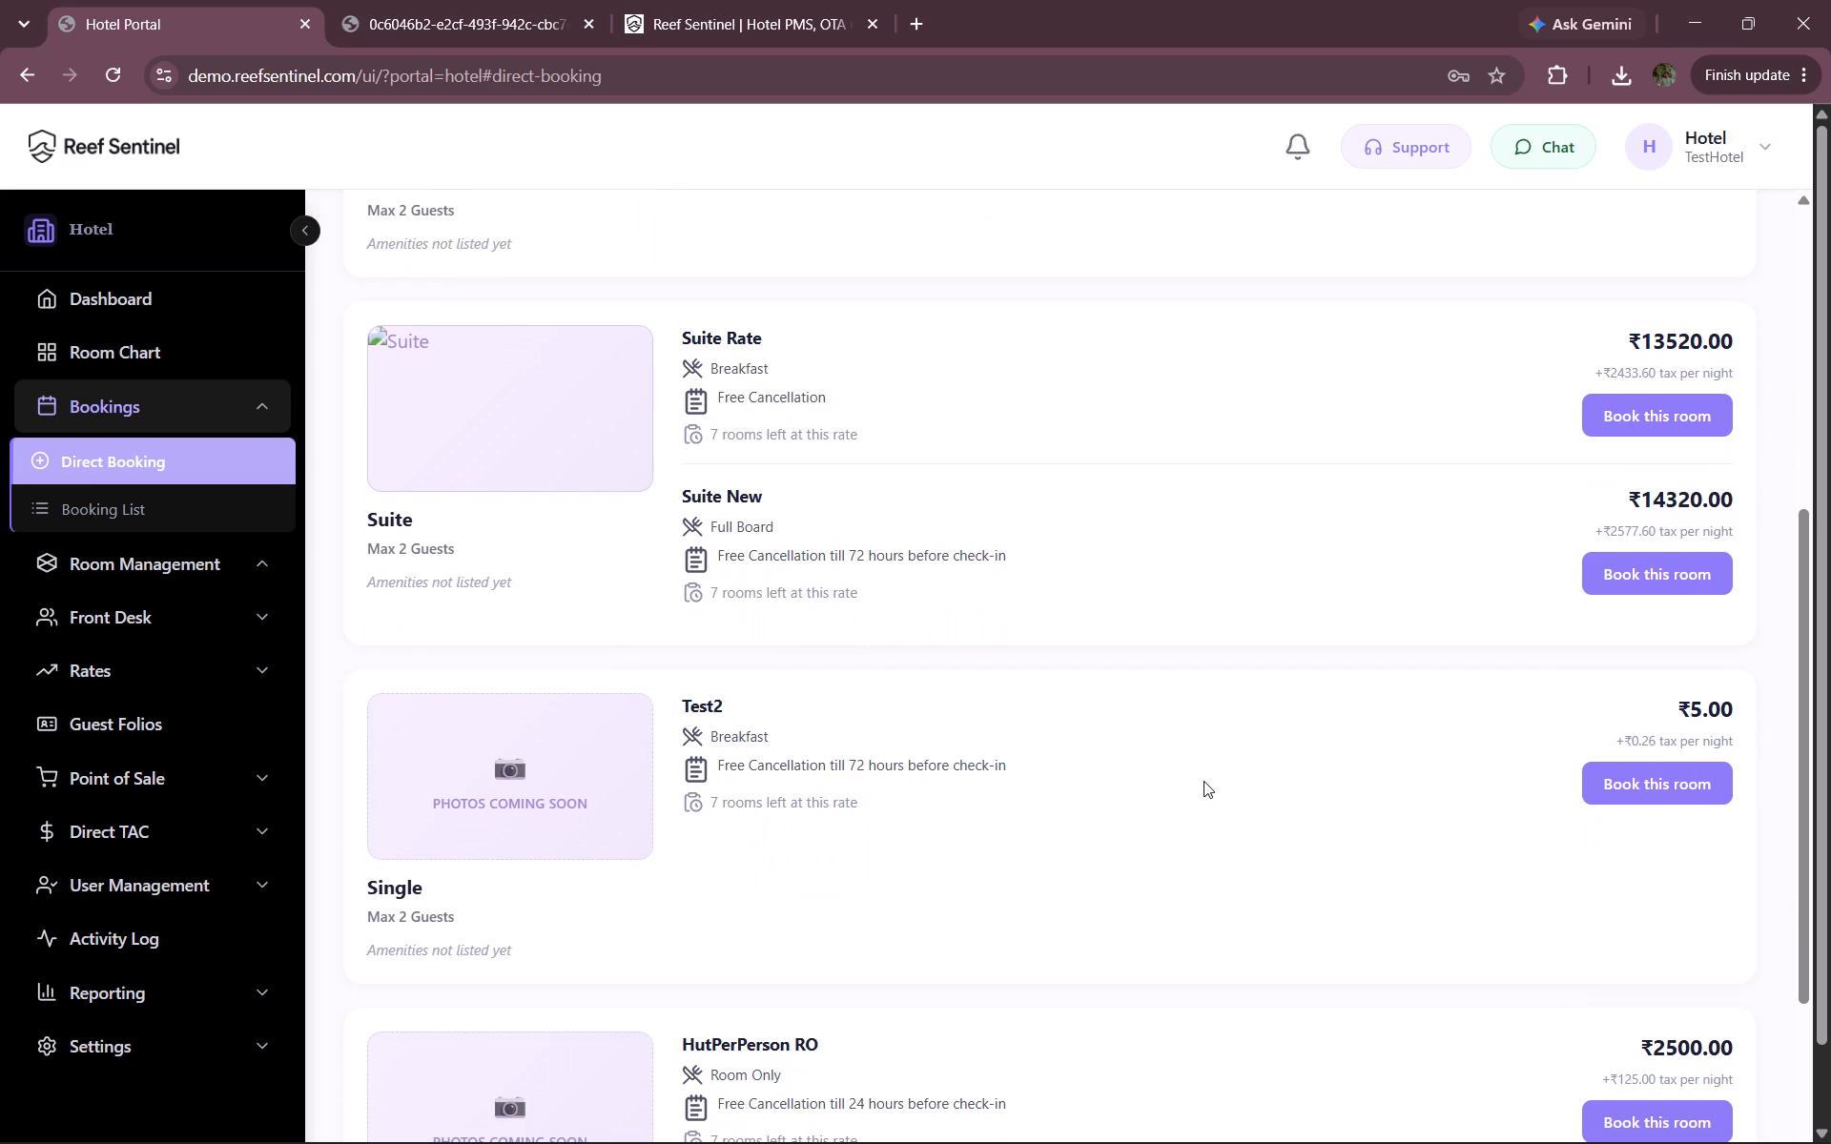
{"action": "scroll", "coordinate": [1204, 781], "scroll_direction": "up", "scroll_amount": 6}
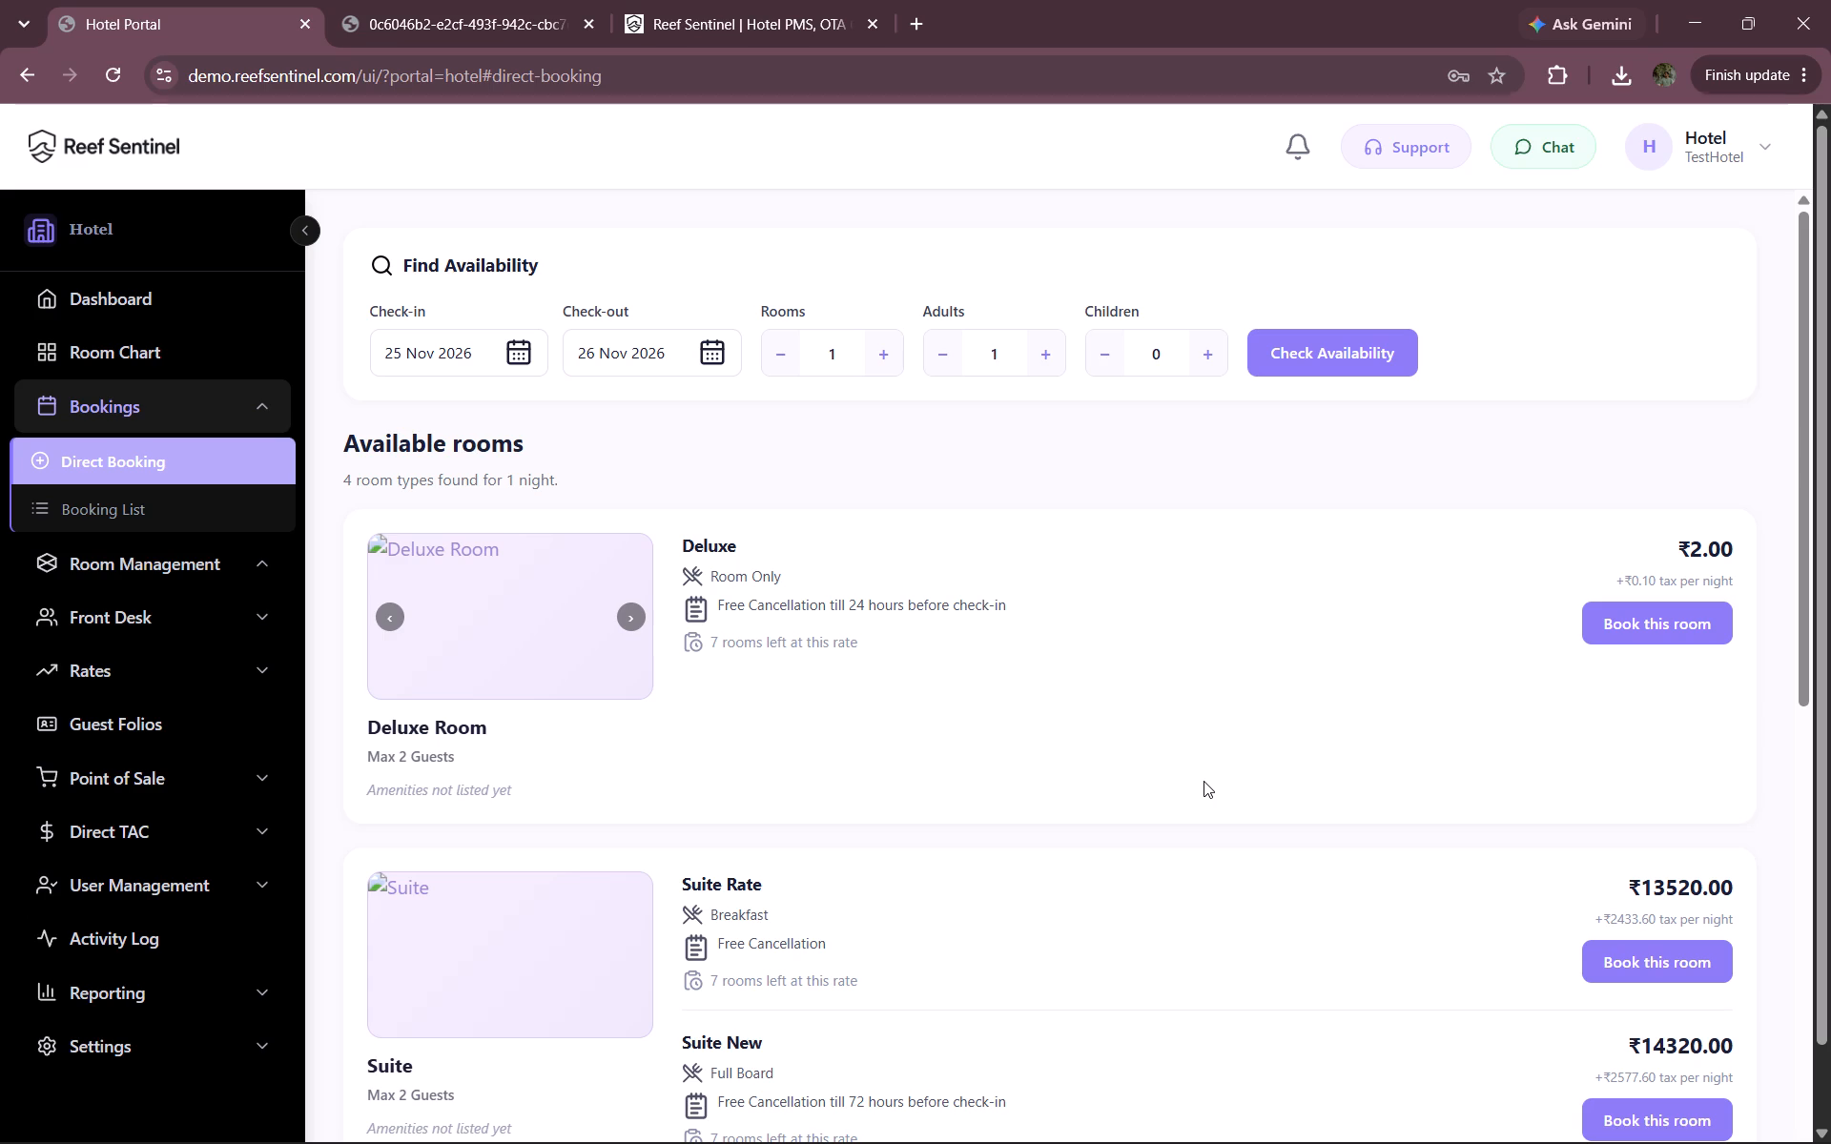
{"action": "scroll", "coordinate": [982, 644], "scroll_direction": "down", "scroll_amount": 1}
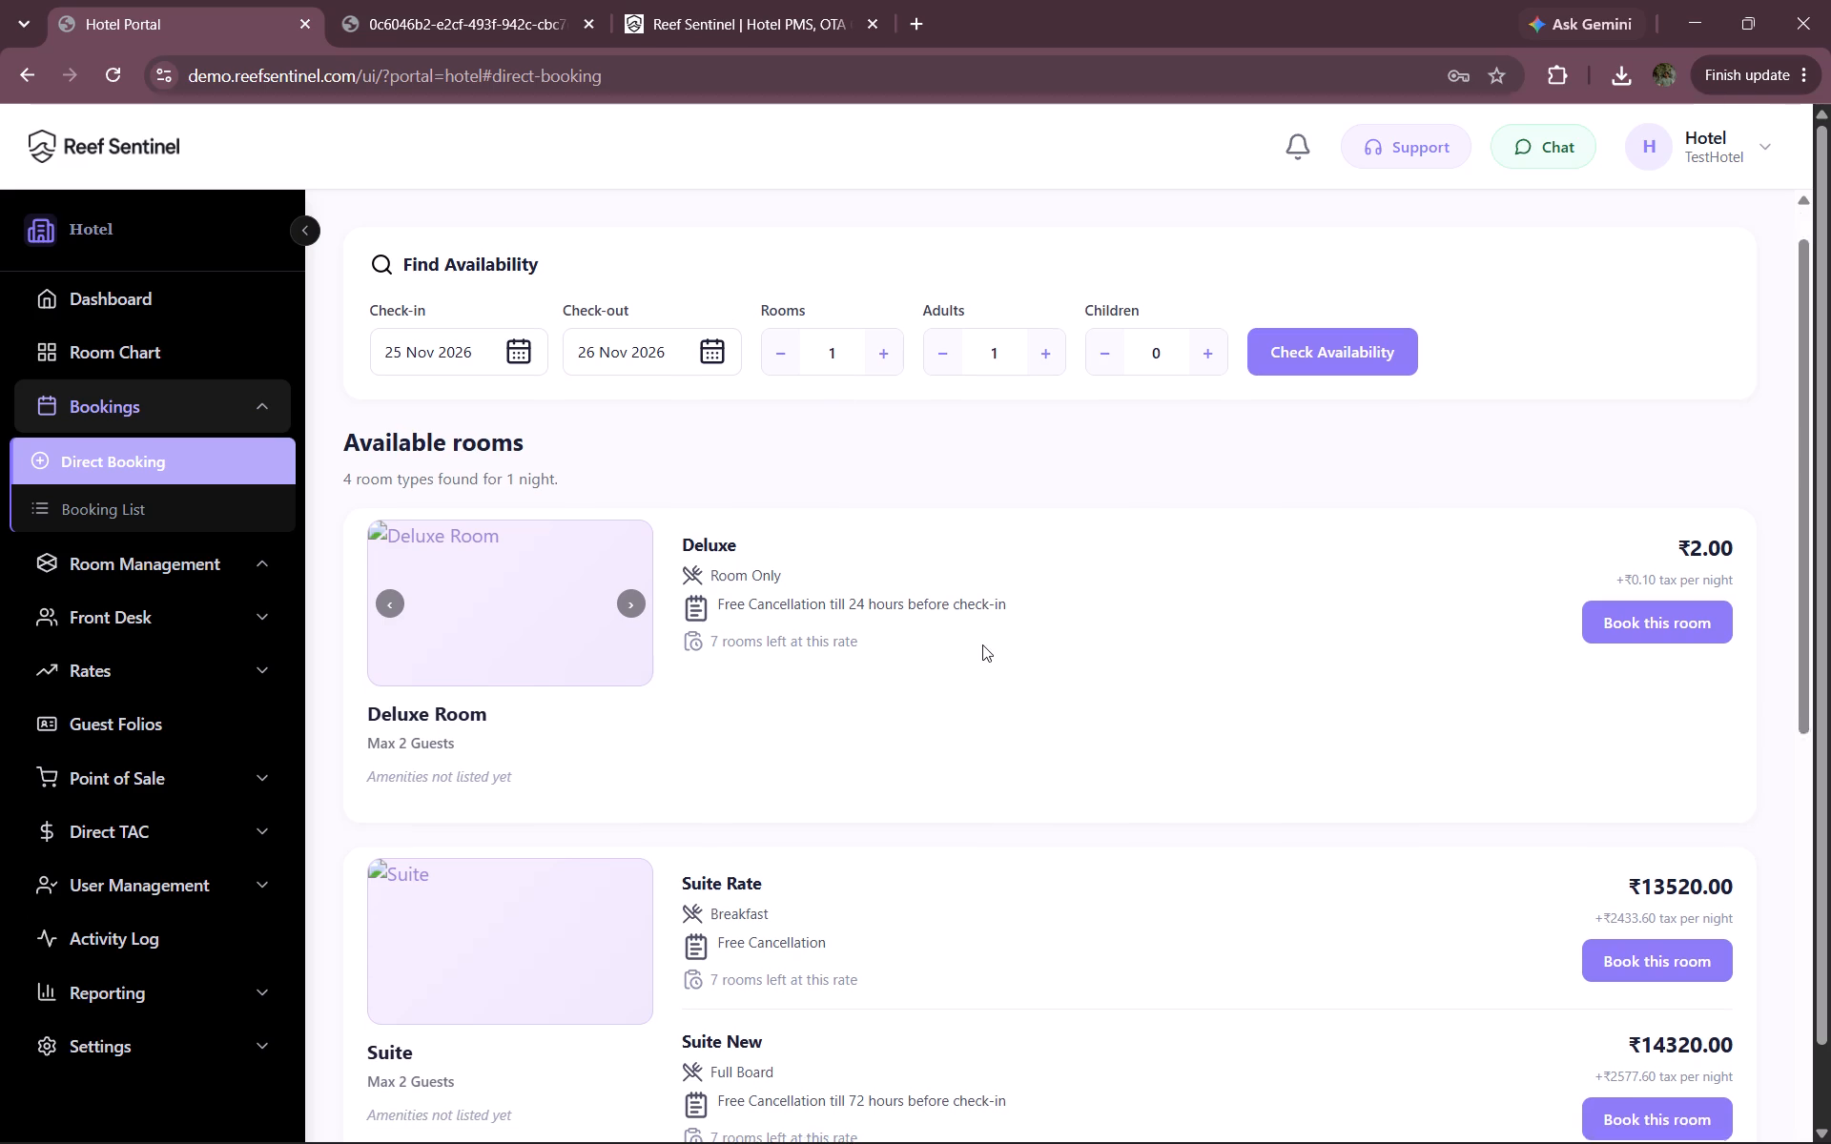
{"action": "scroll", "coordinate": [982, 644], "scroll_direction": "down", "scroll_amount": 1}
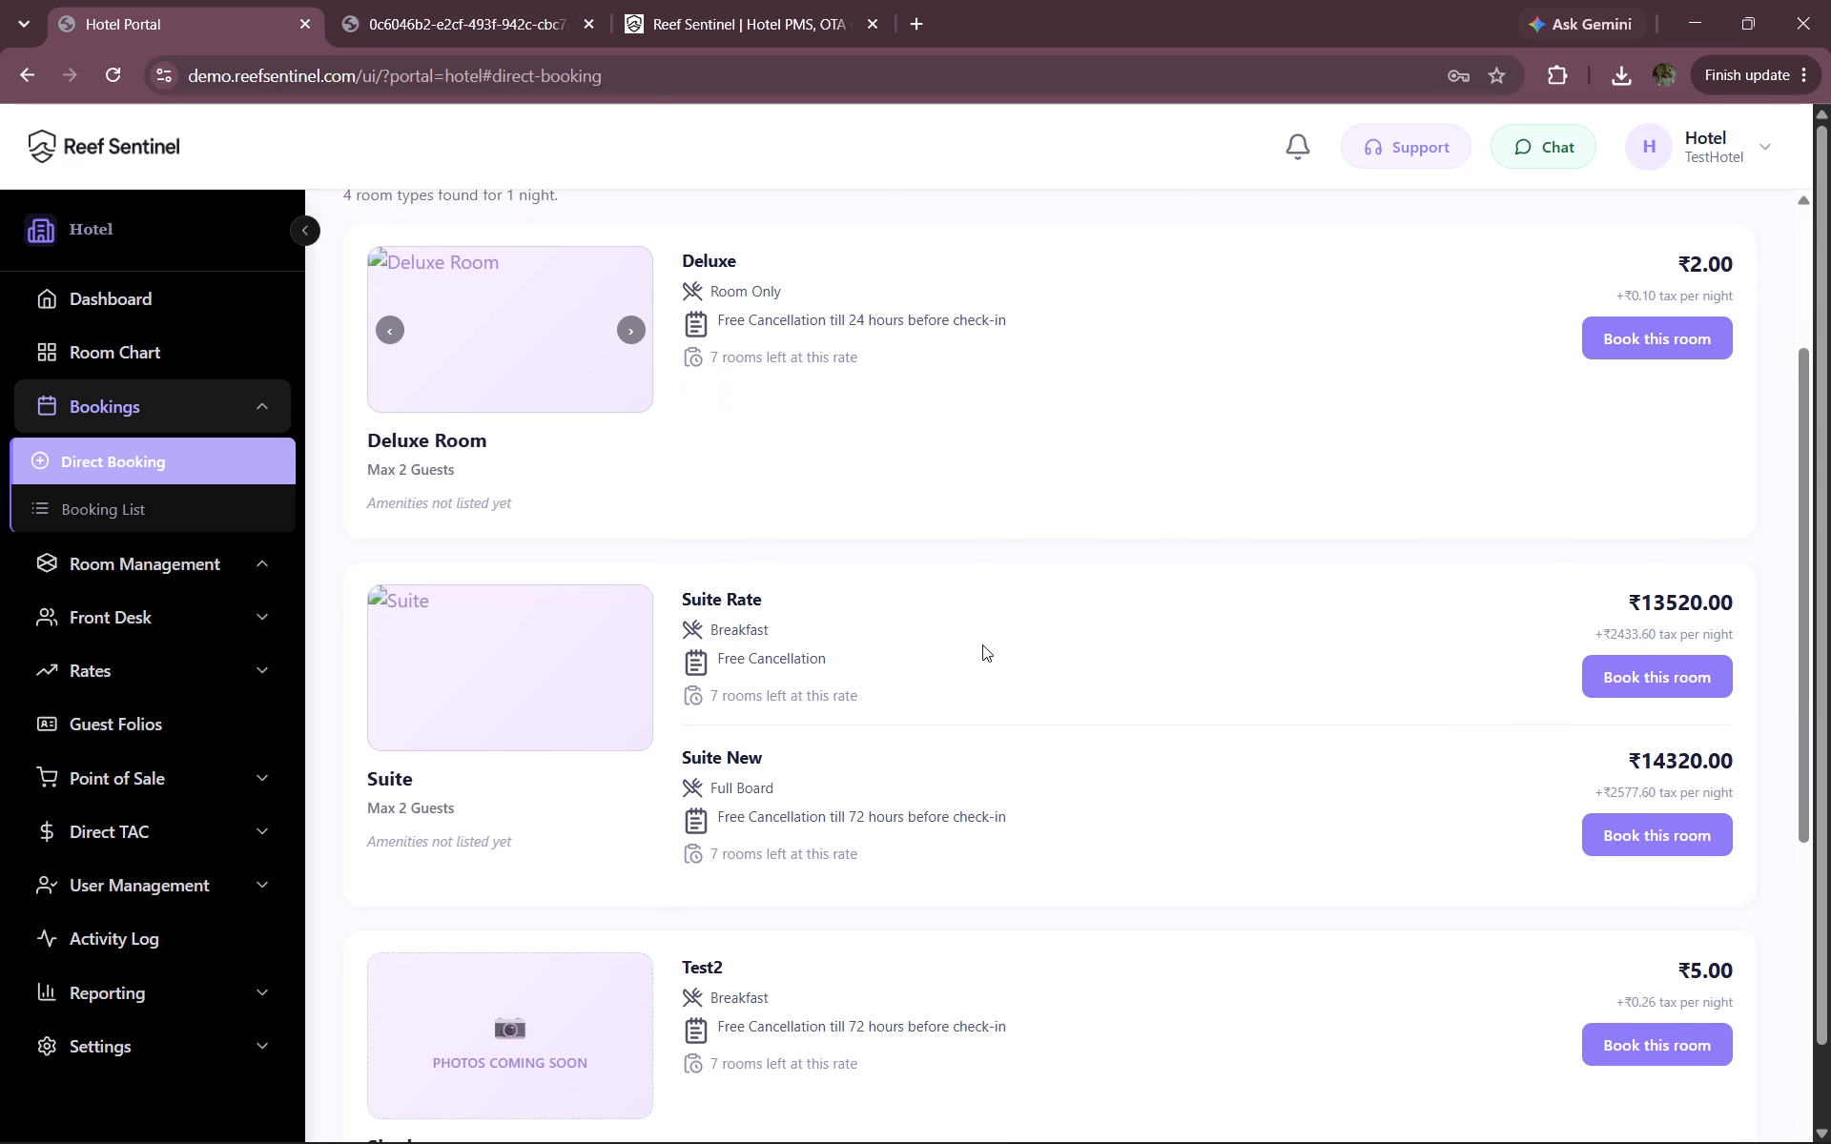
{"action": "scroll", "coordinate": [1359, 653], "scroll_direction": "up", "scroll_amount": 8}
Open the check-in date of the Direct Booking availability search for editing.
{"action": "left_click", "coordinate": [520, 354]}
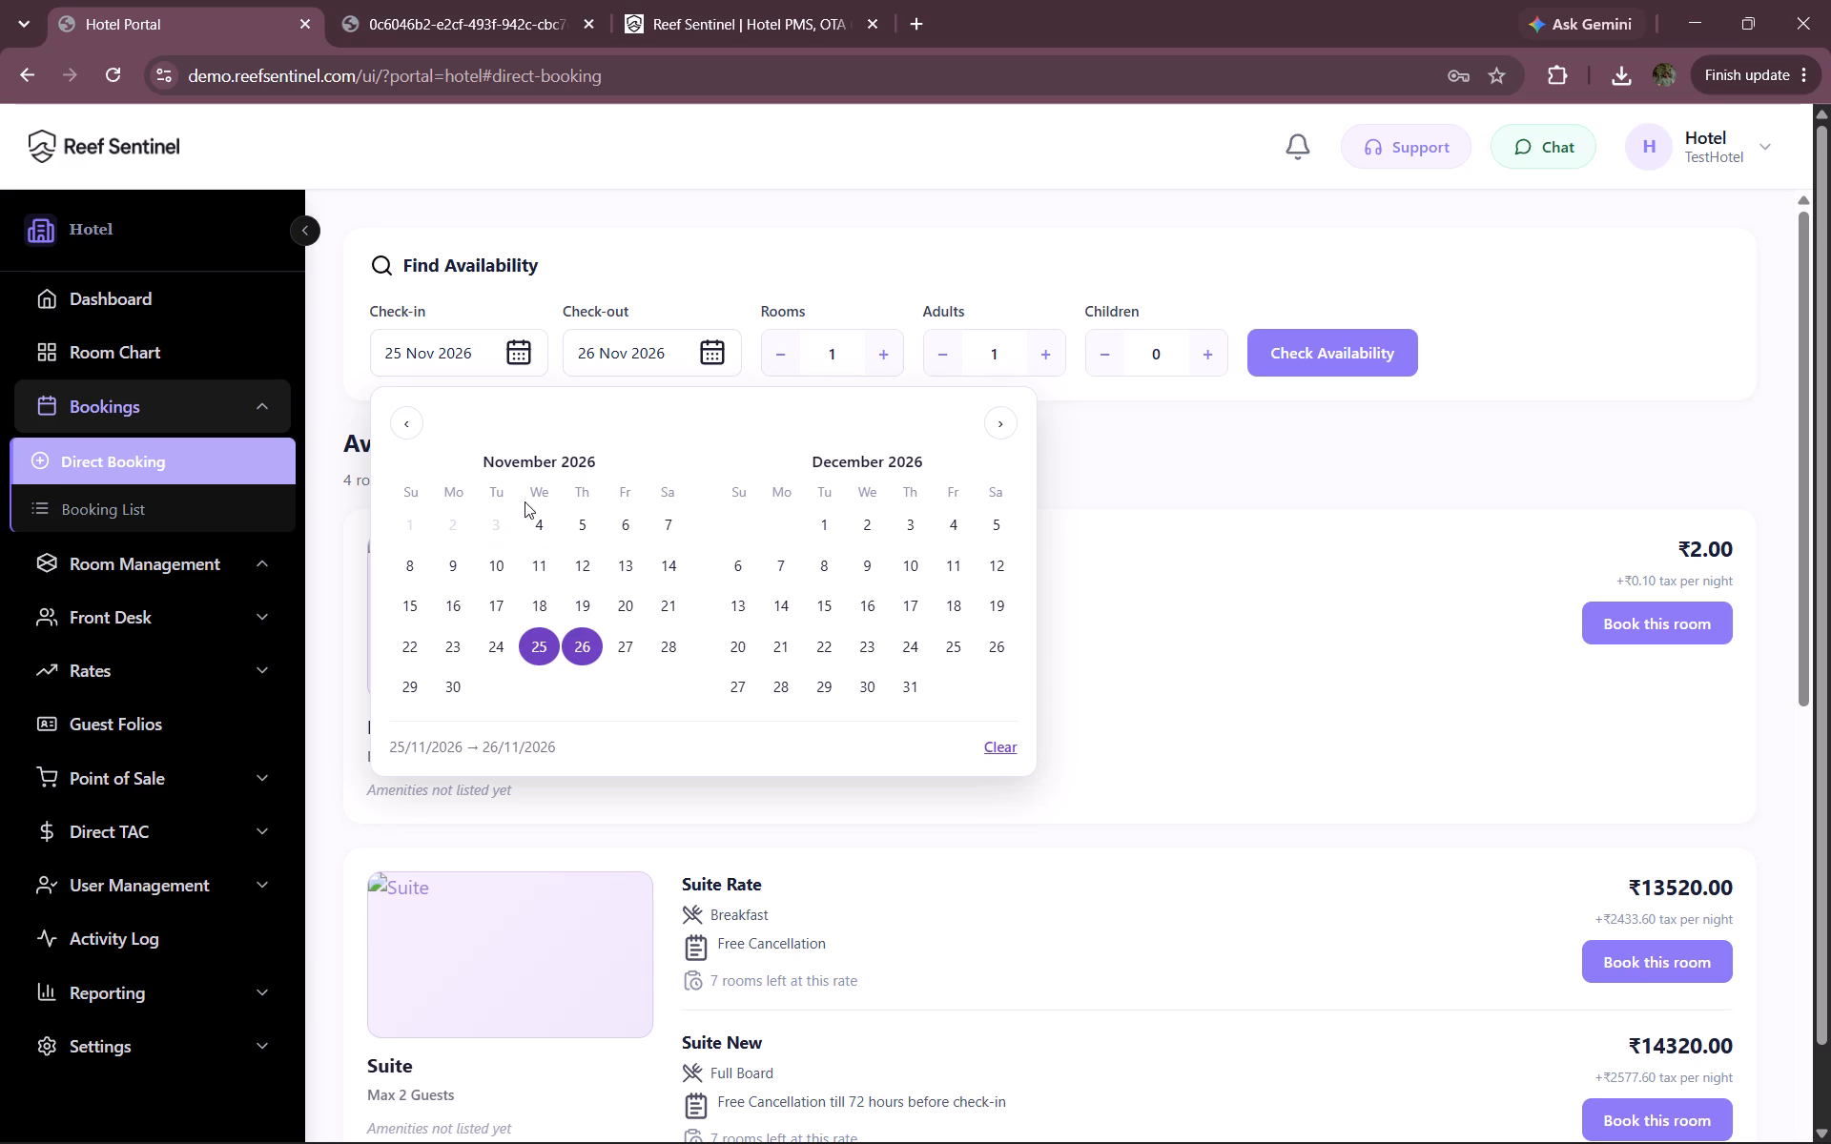
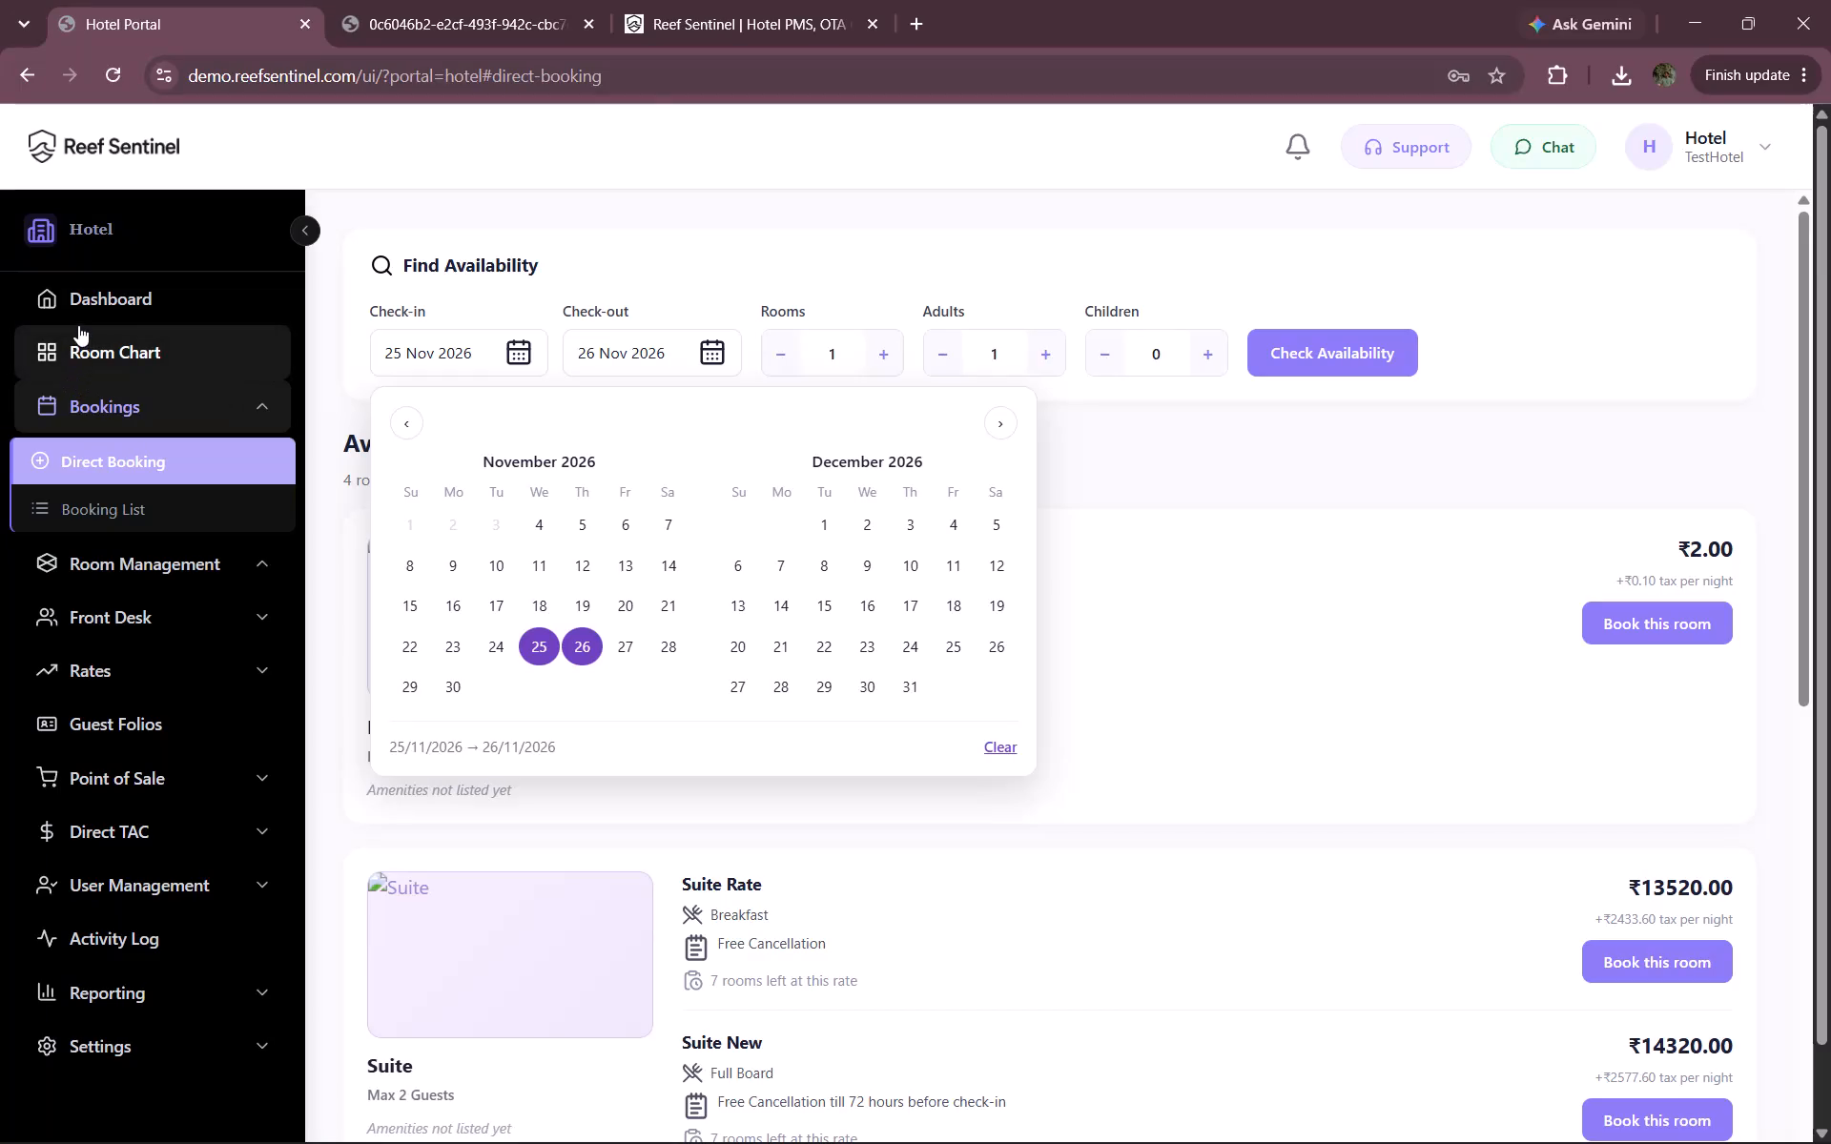
Return to the hotel Dashboard.
{"action": "left_click", "coordinate": [81, 312]}
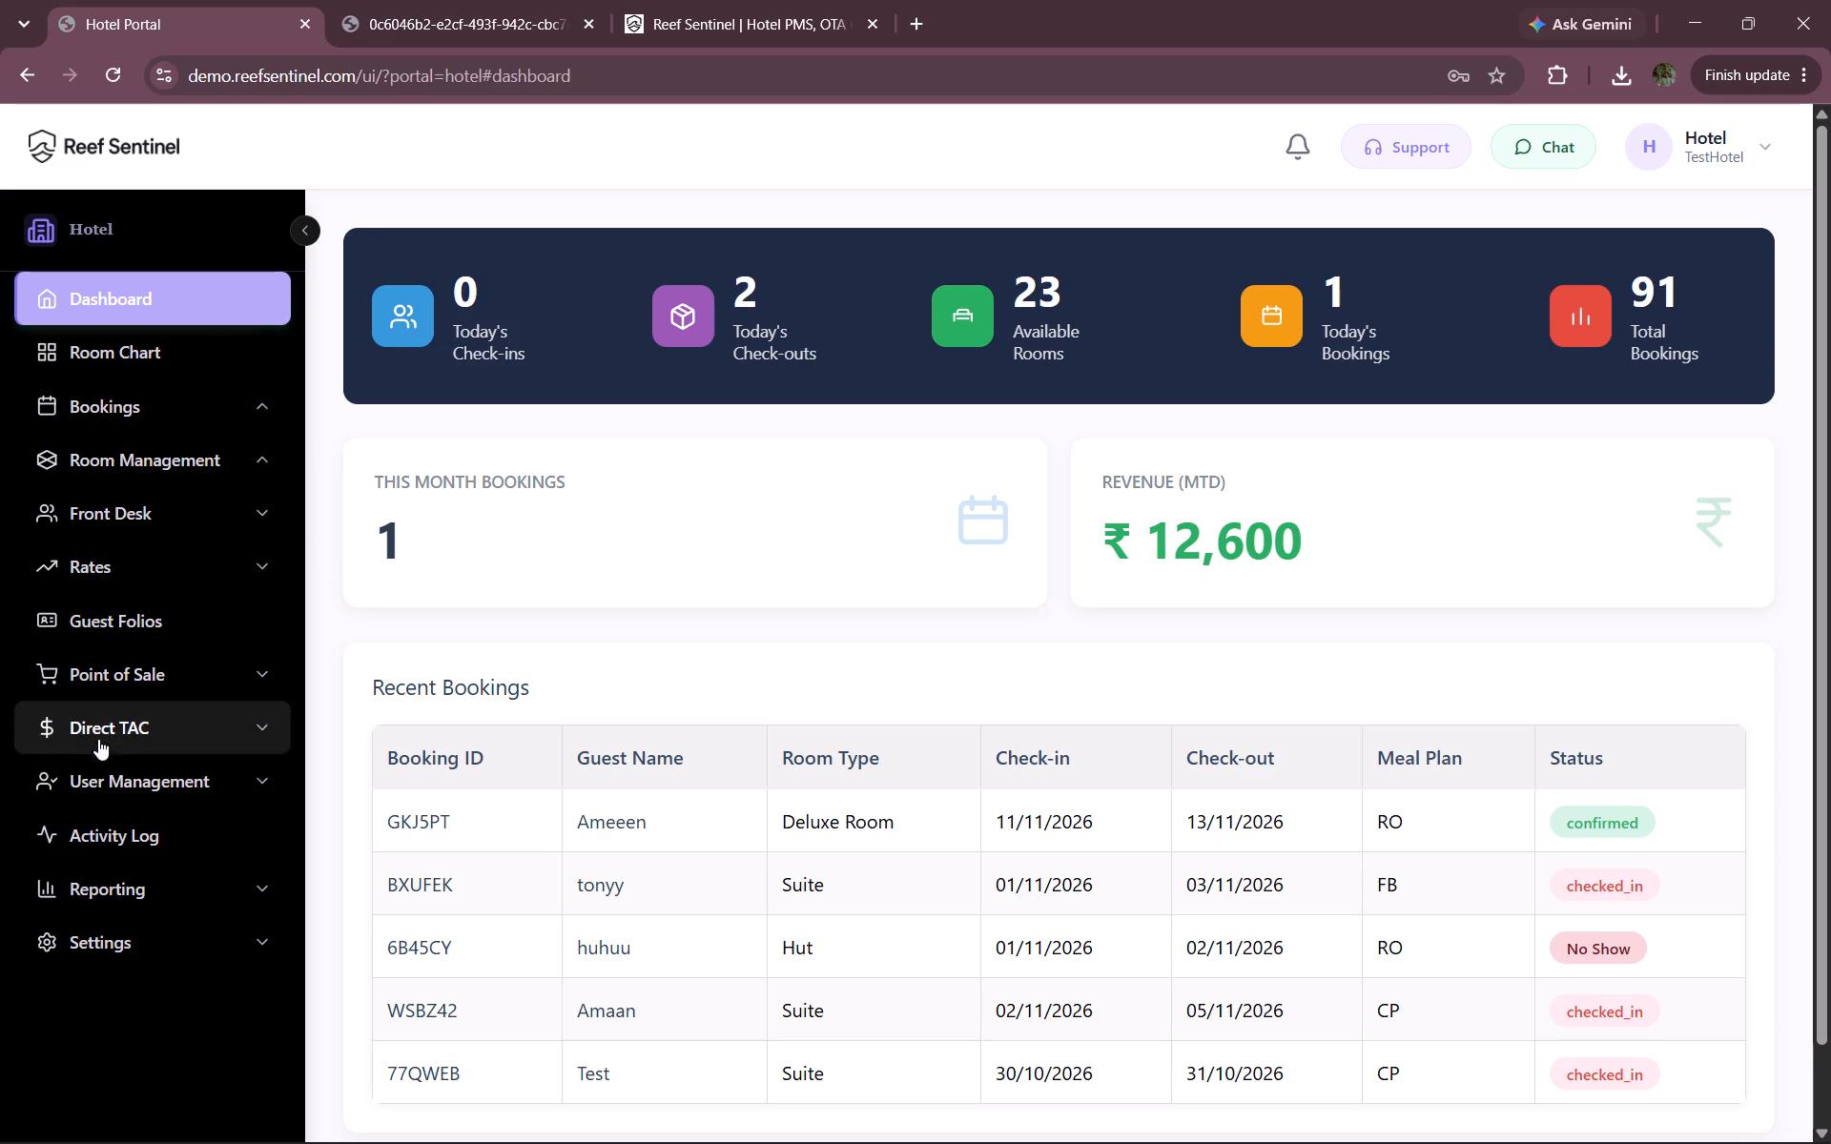
Open the Direct TAC Agent Commission list.
{"action": "left_click", "coordinate": [130, 775]}
{"action": "double_click", "coordinate": [129, 739]}
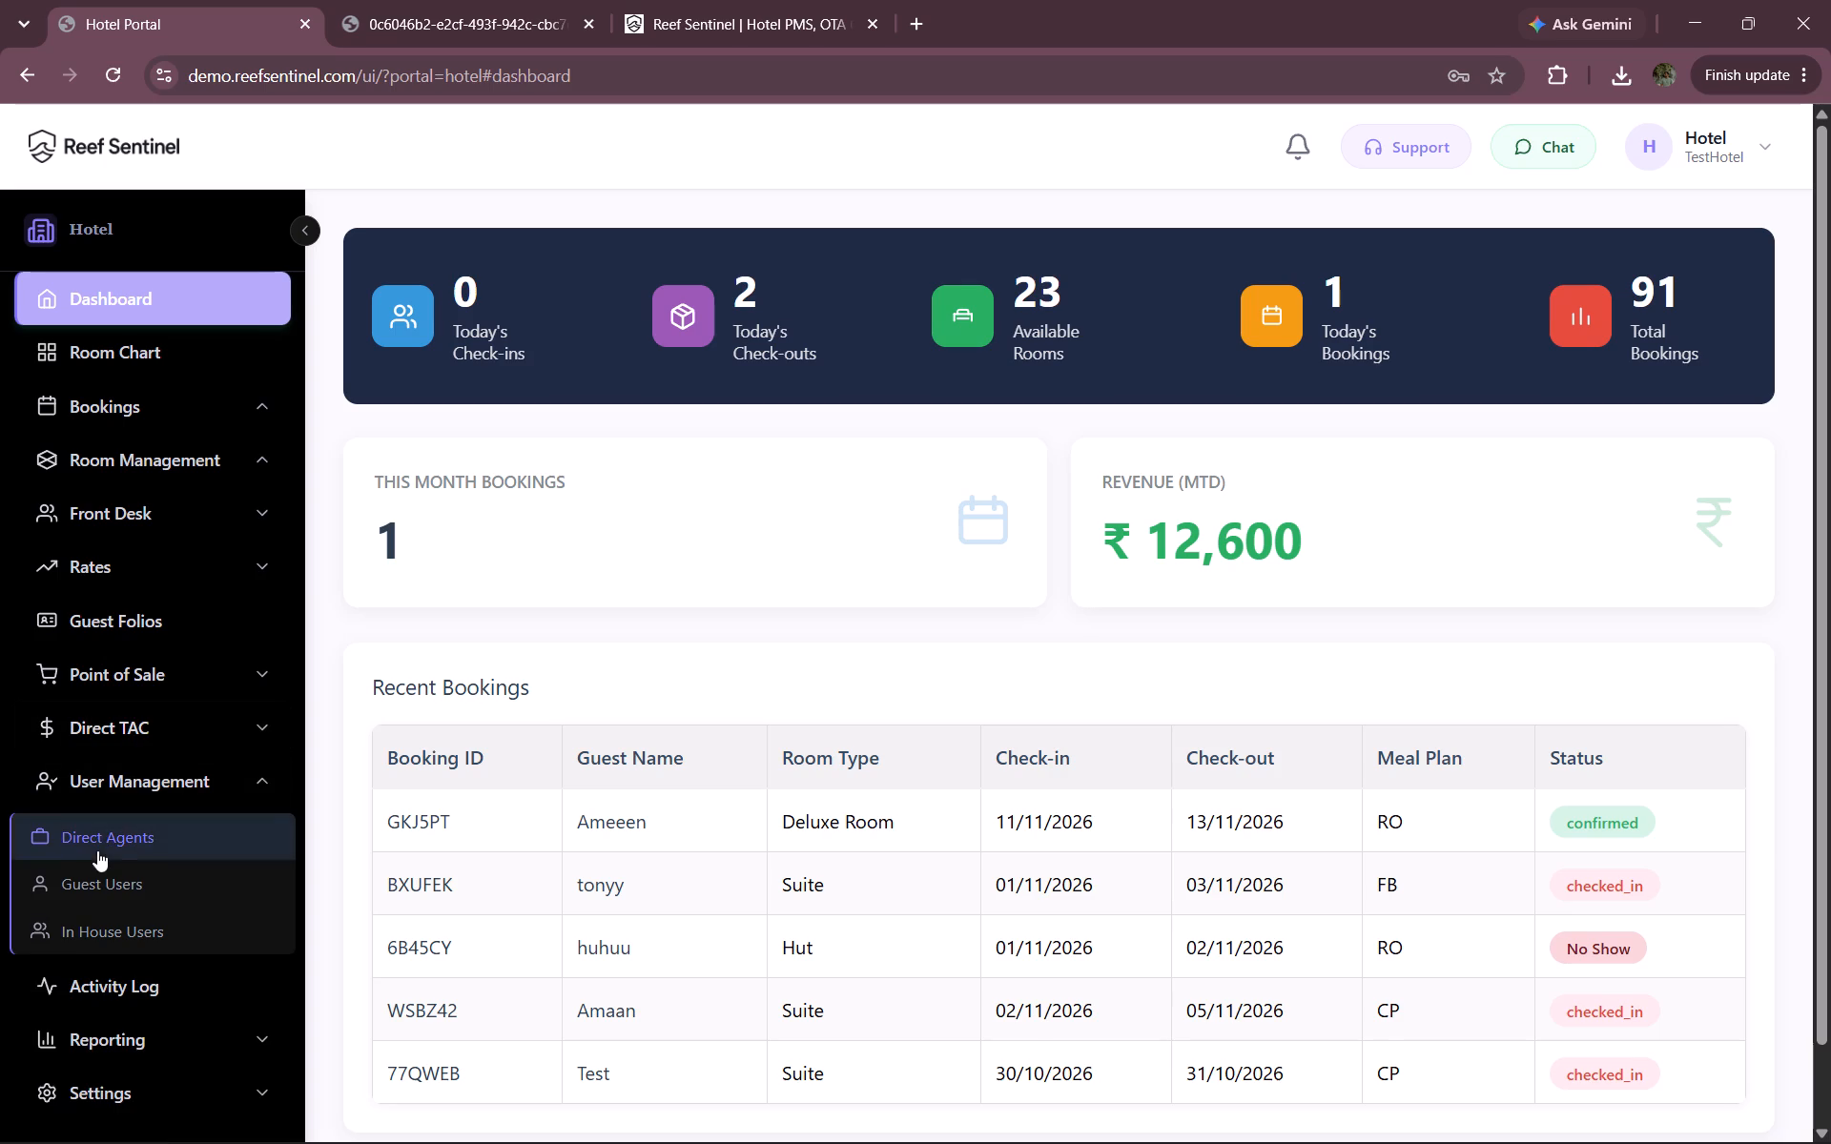
{"action": "left_click", "coordinate": [110, 744]}
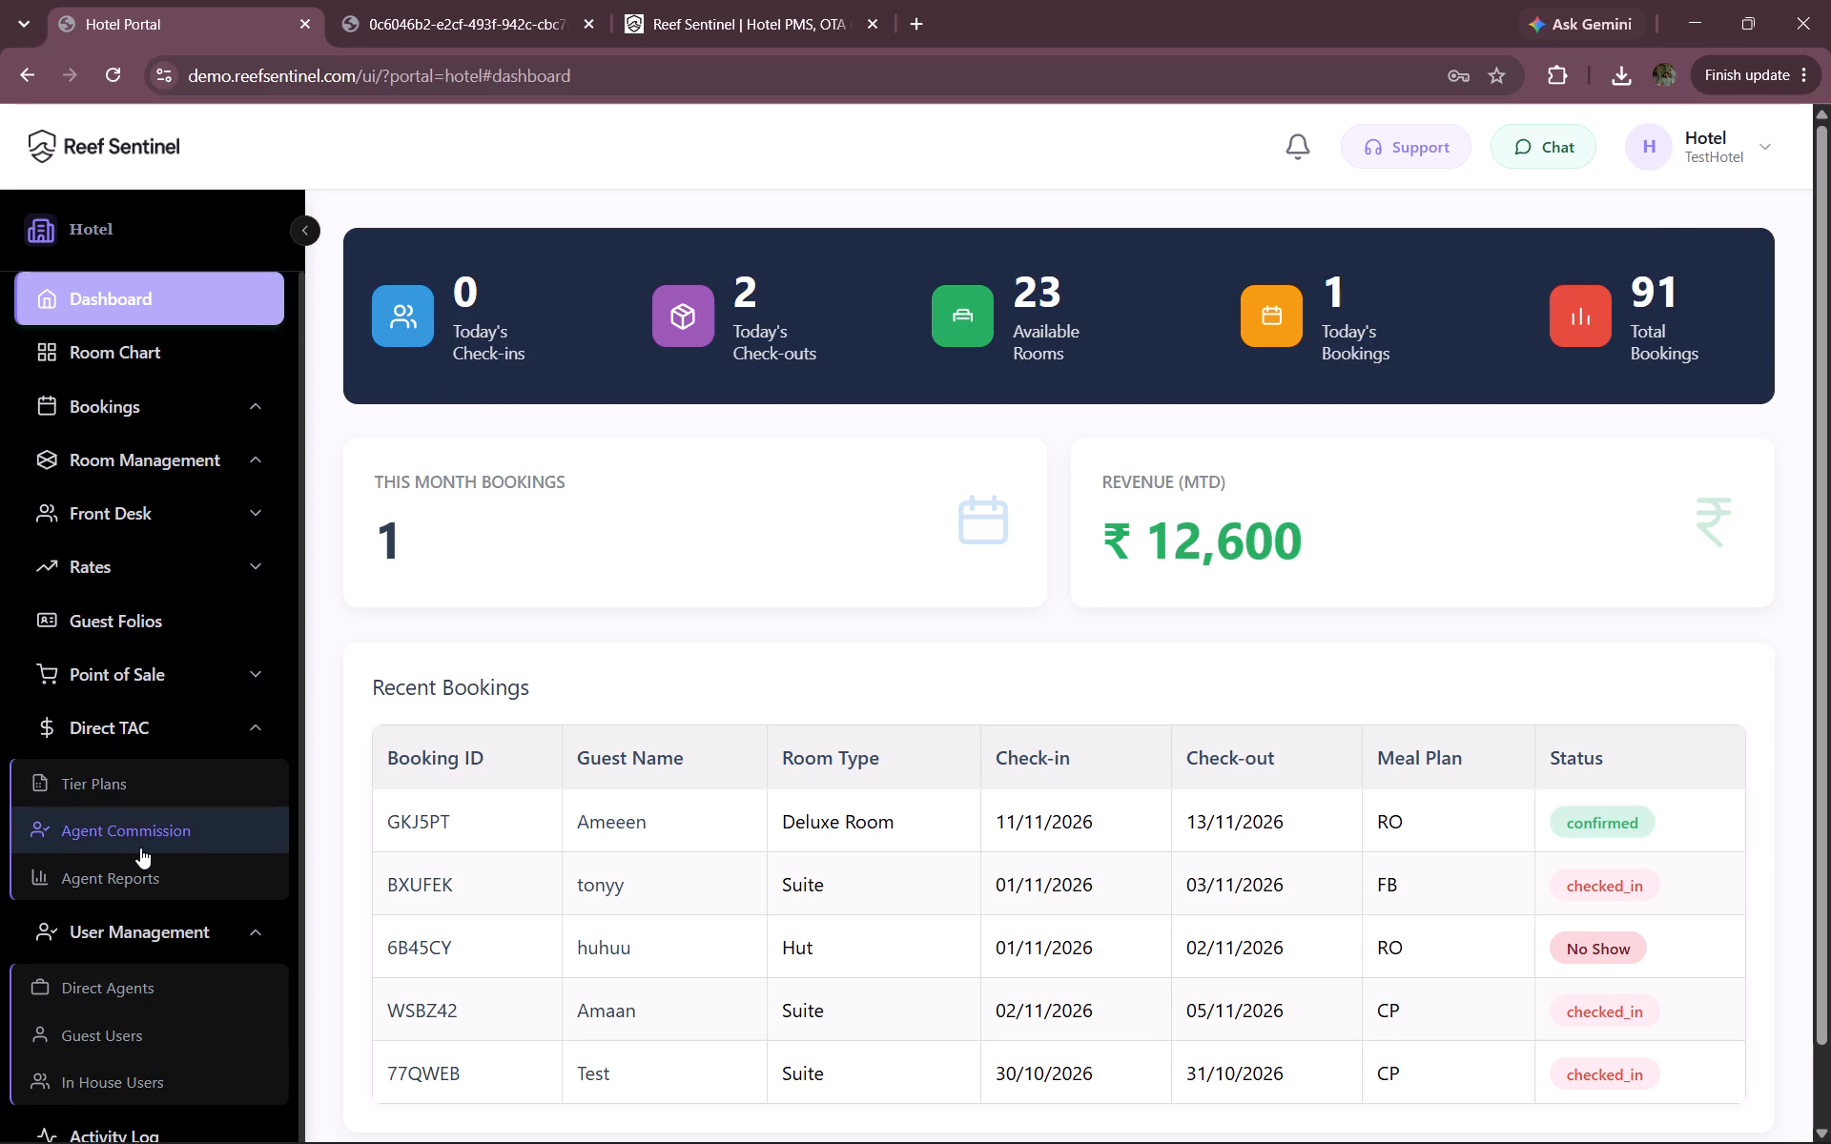
{"action": "left_click", "coordinate": [140, 848]}
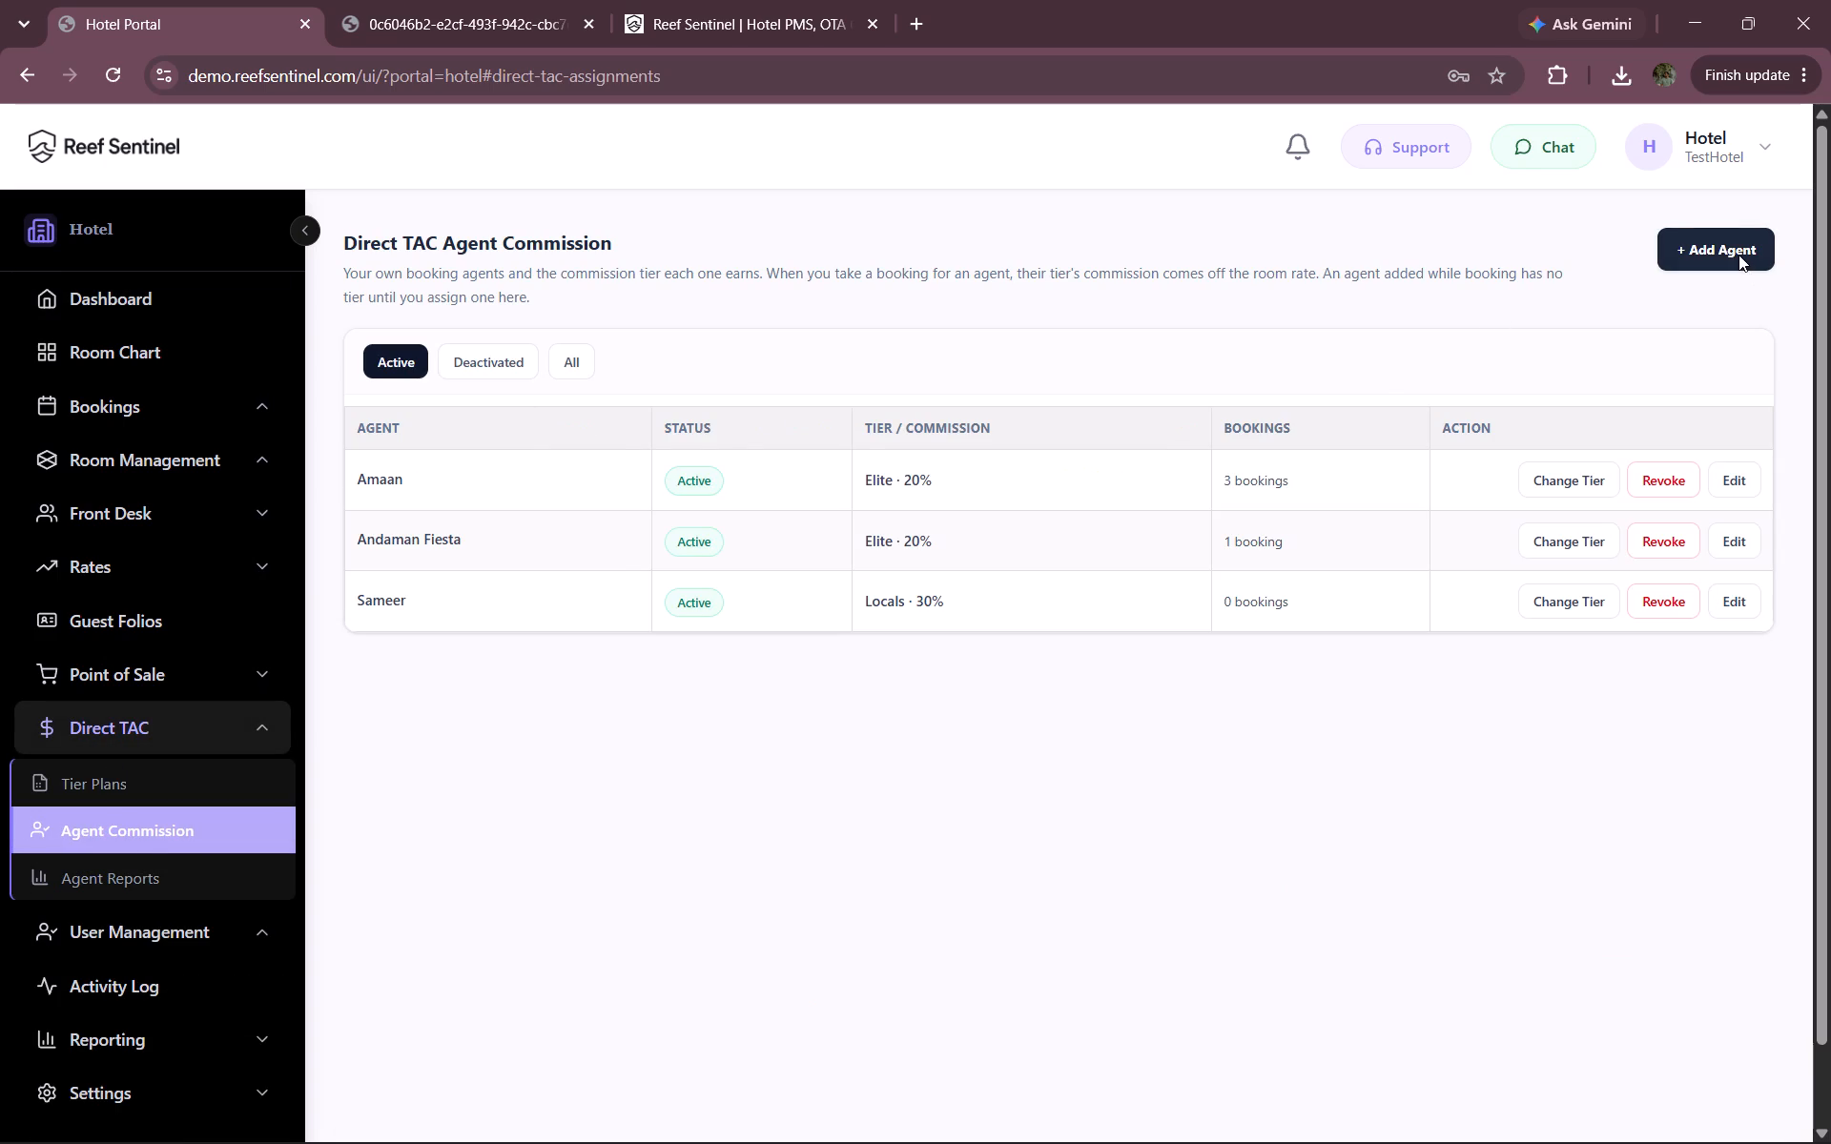
Add a Direct TAC agent named Samiran with no tier and no commission.
{"action": "left_click", "coordinate": [1738, 255]}
{"action": "left_click", "coordinate": [633, 549]}
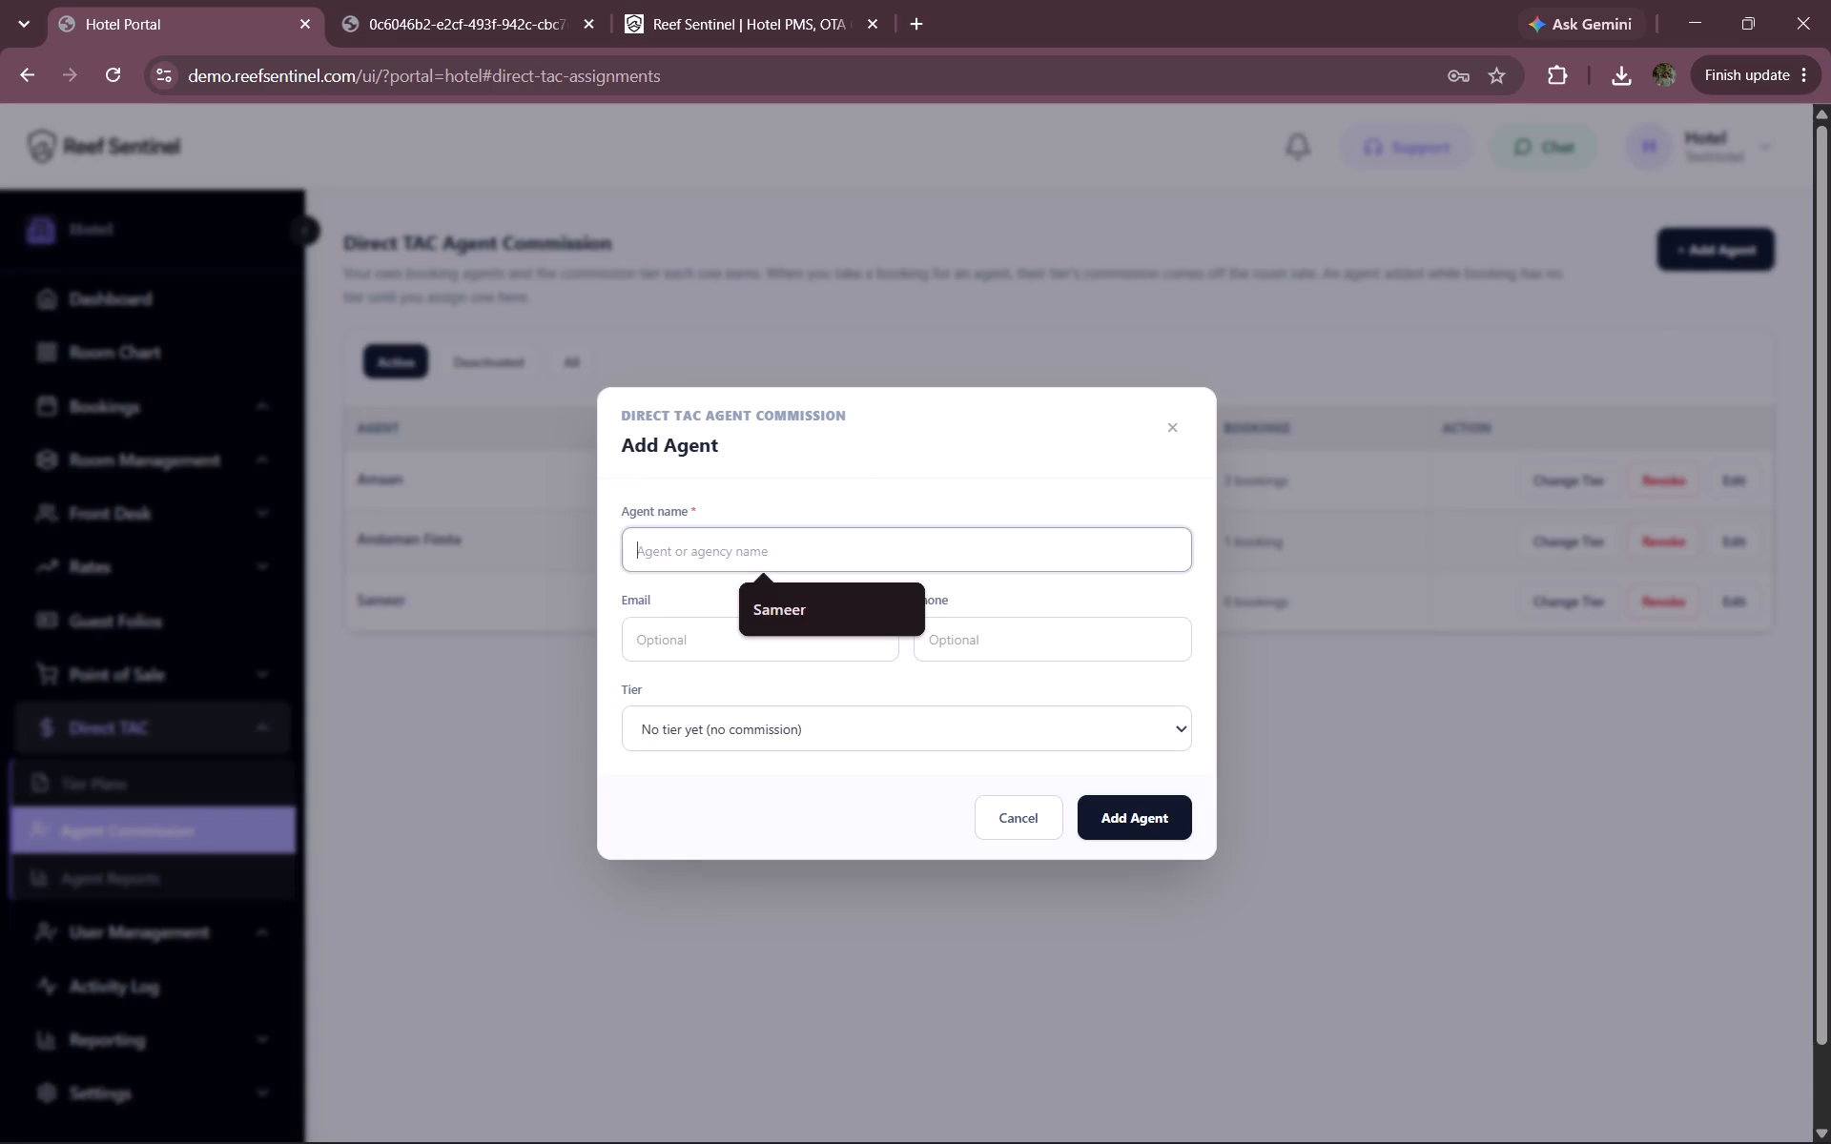
{"action": "type", "text": "Sa"}
{"action": "type", "text": "miran"}
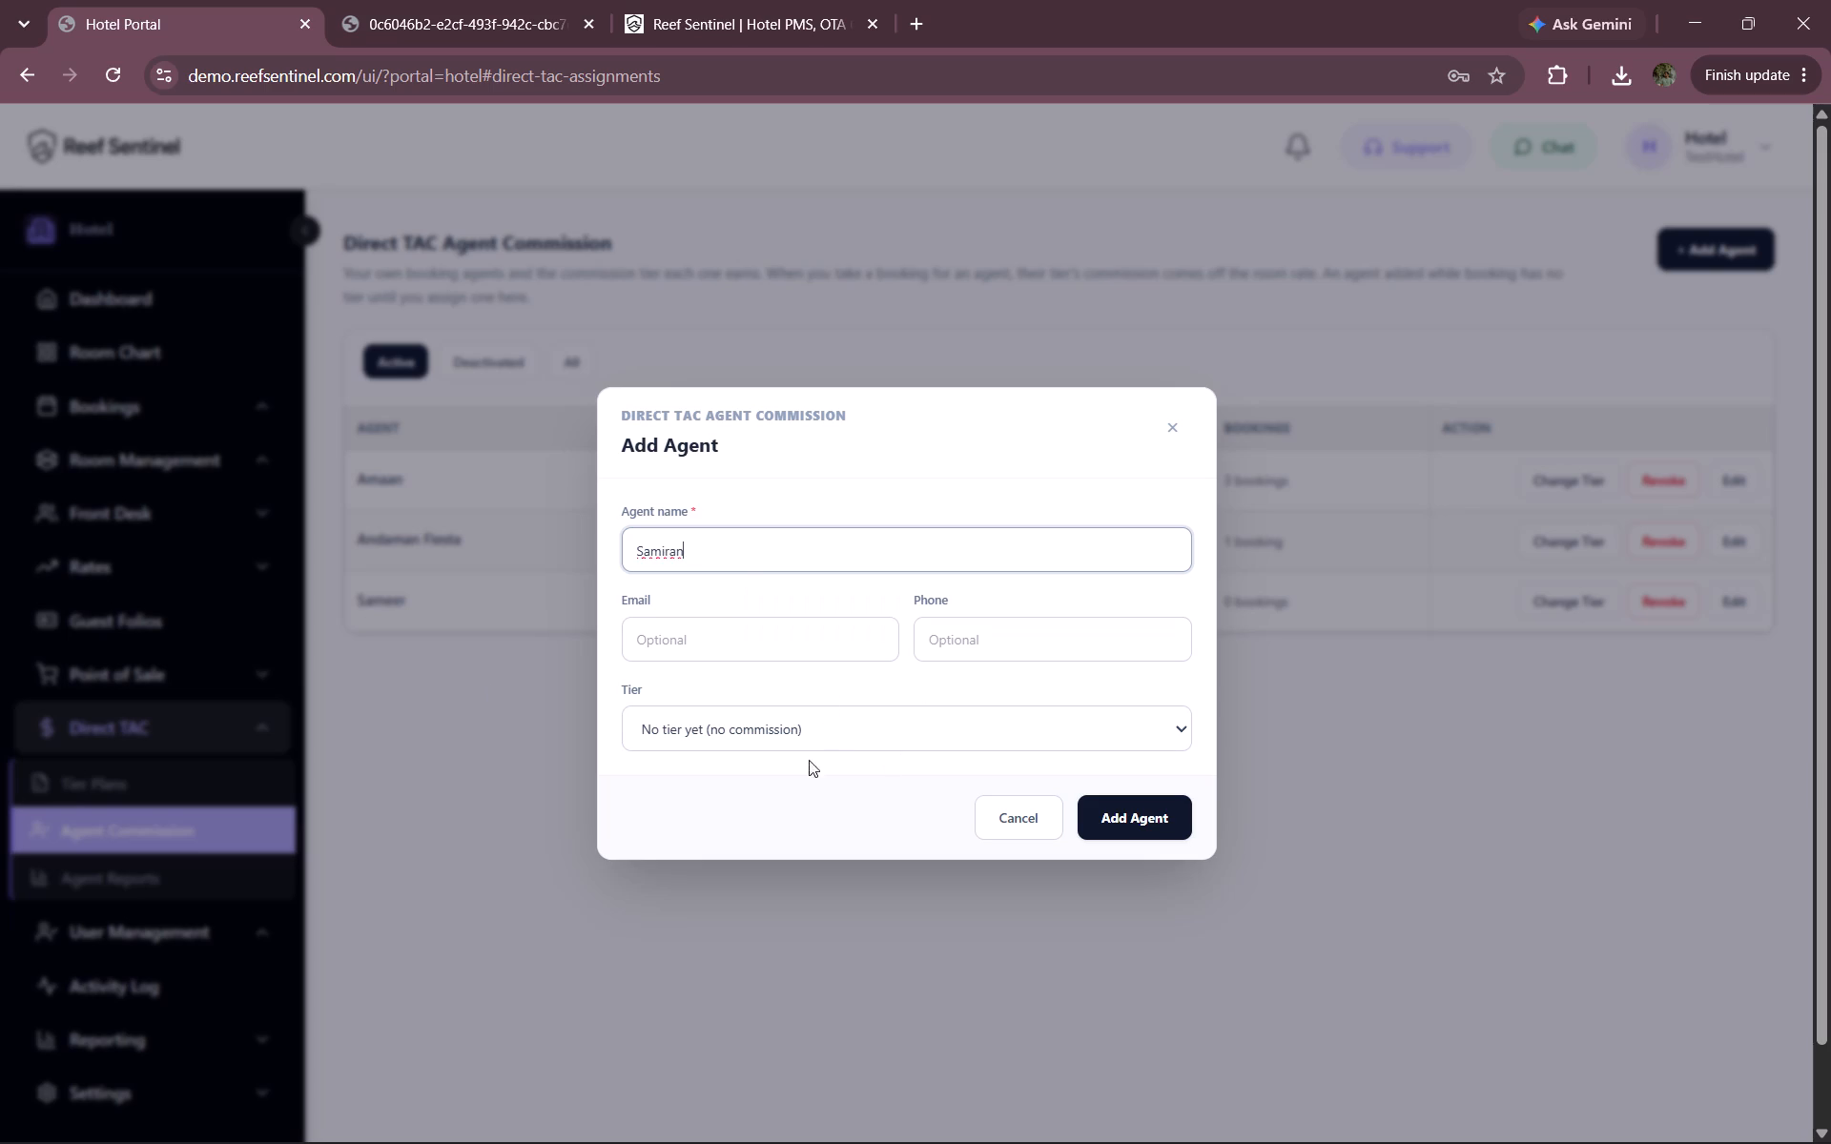
{"action": "left_click", "coordinate": [764, 733]}
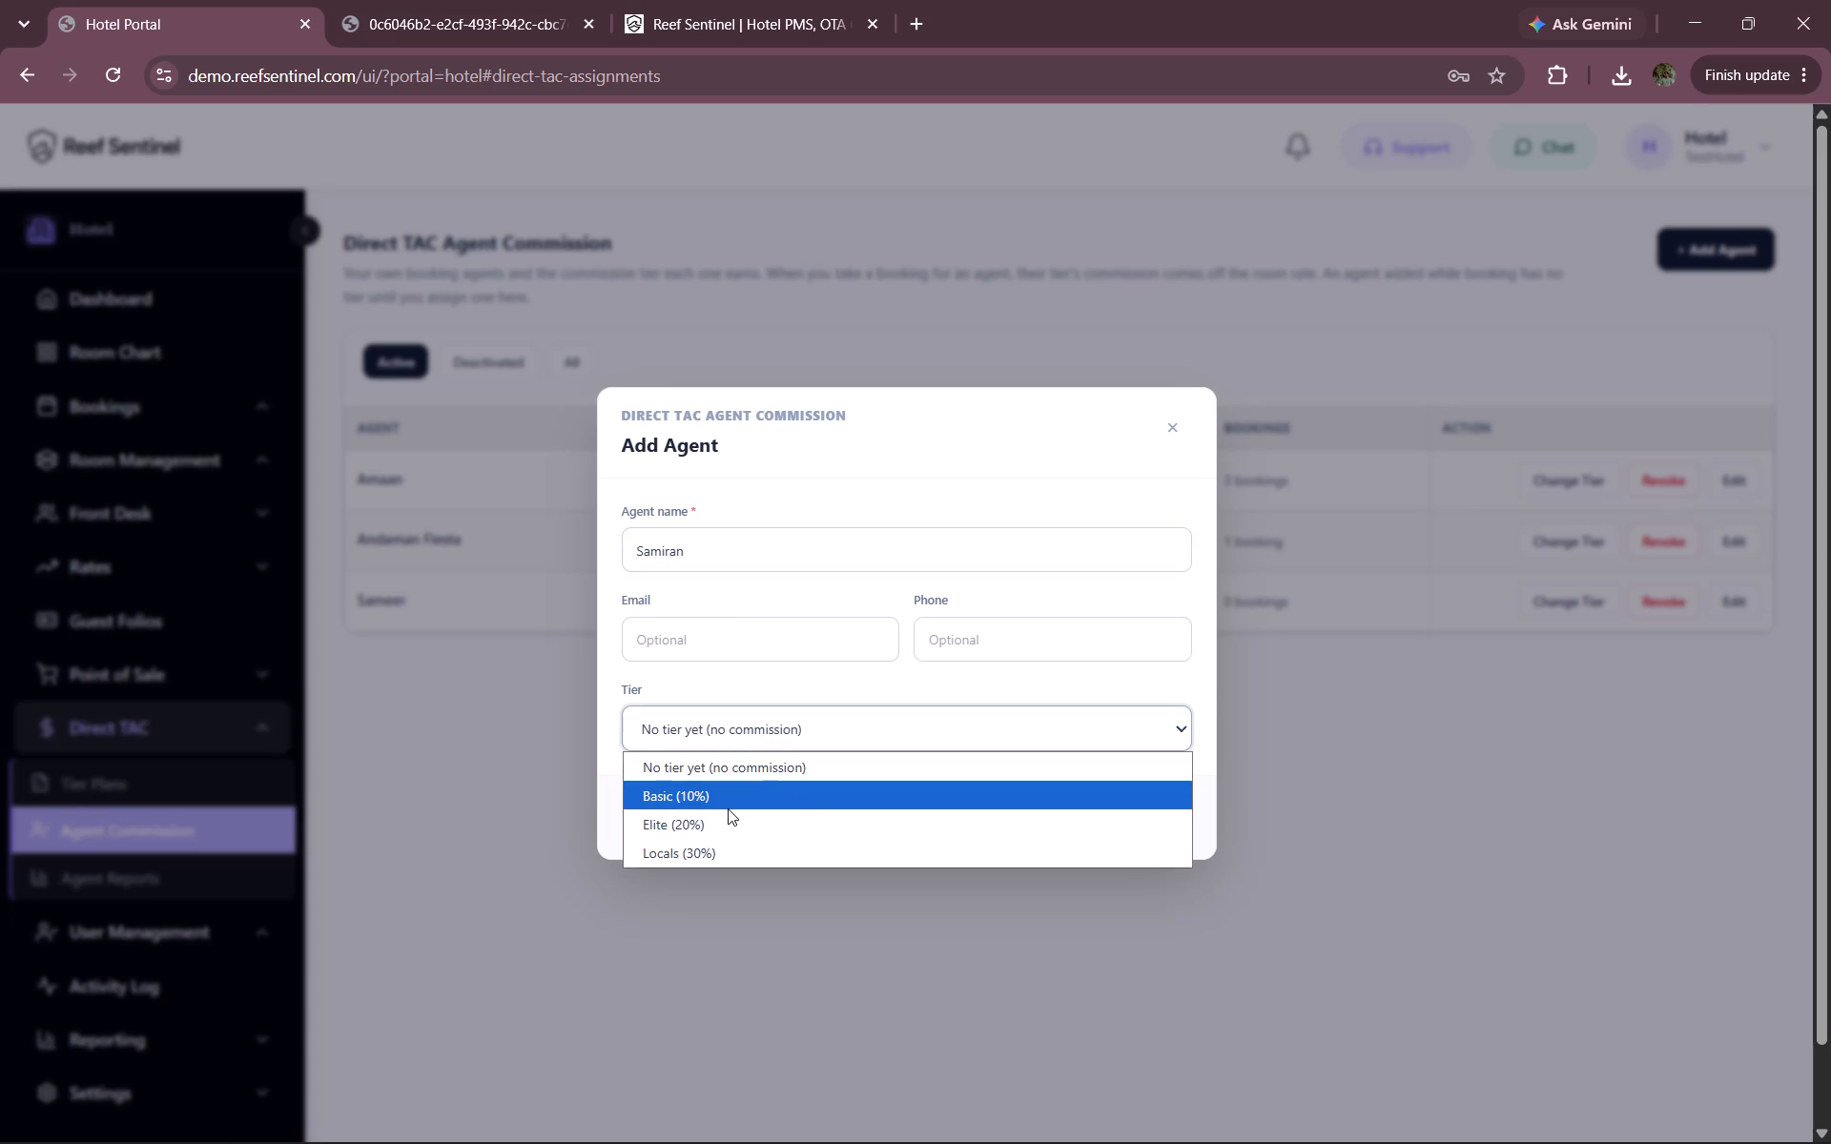
{"action": "left_click", "coordinate": [745, 693]}
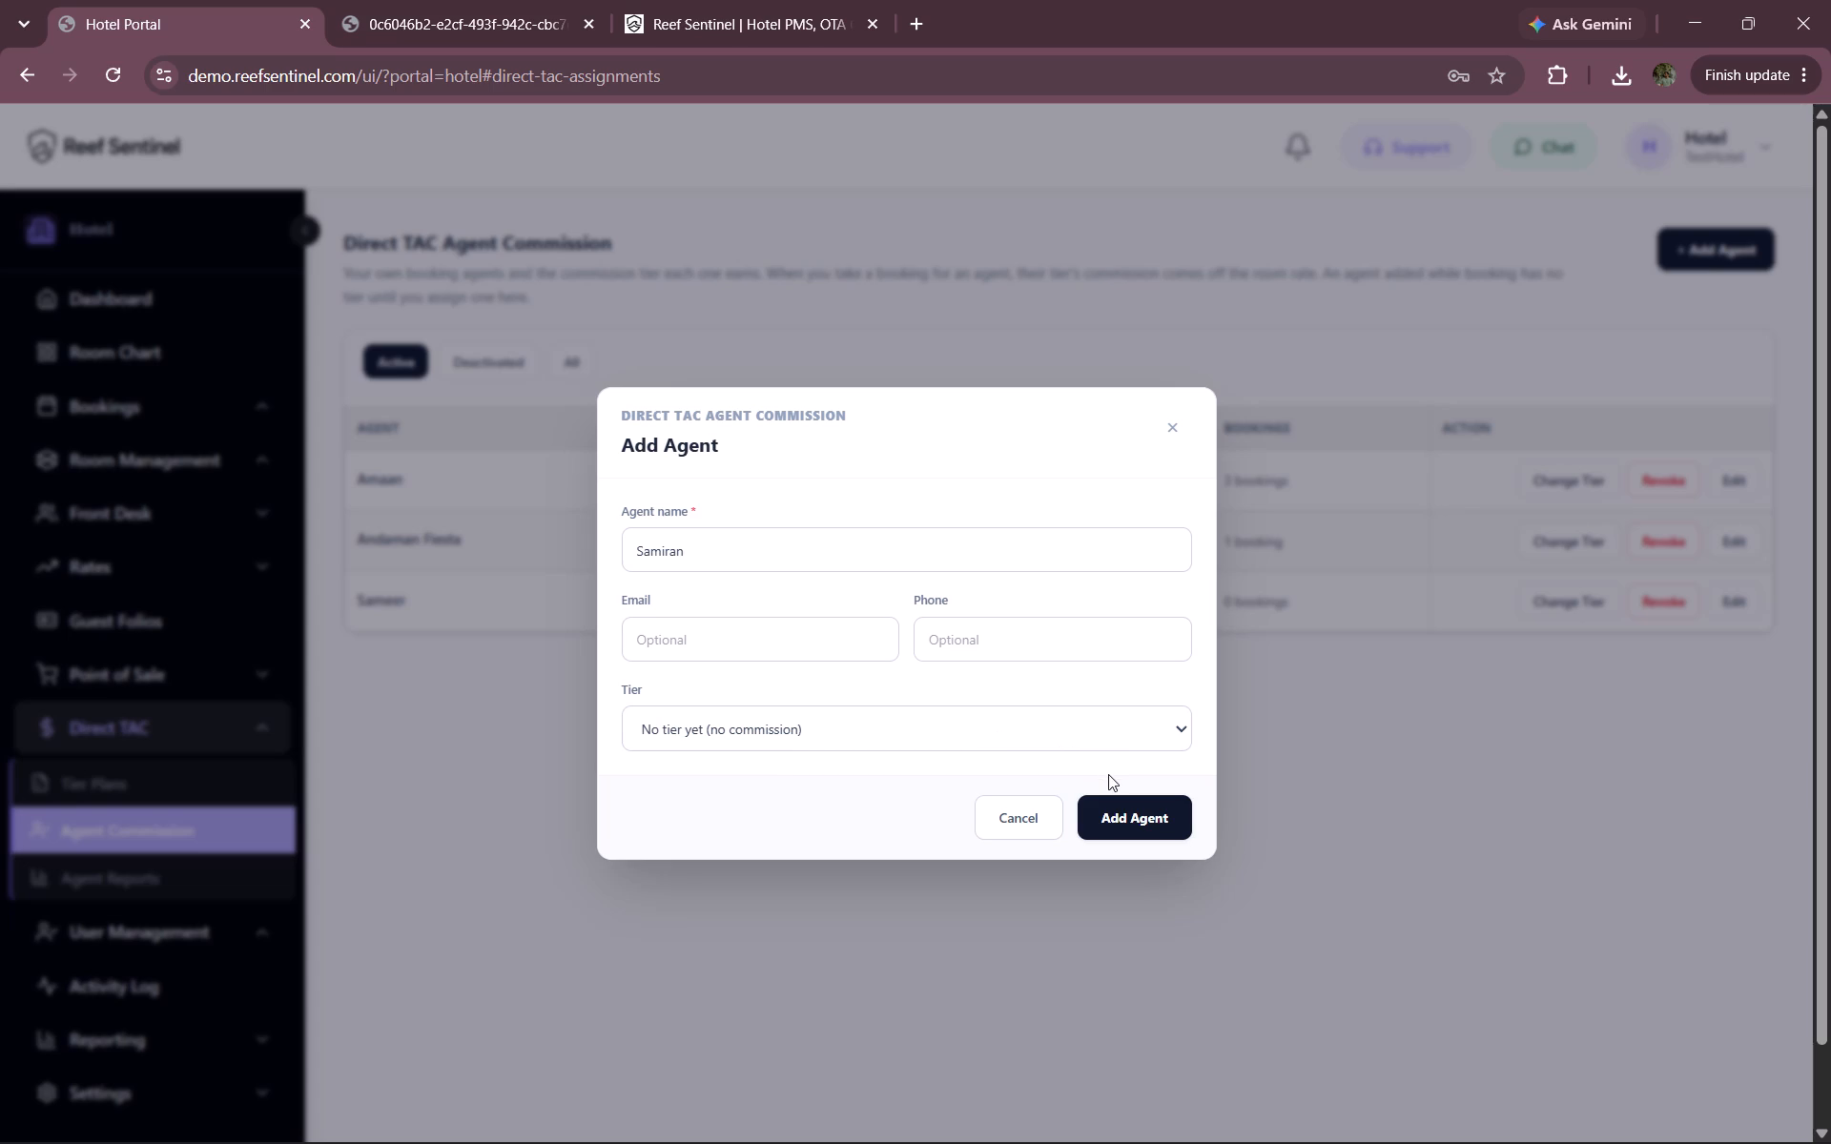
{"action": "left_click", "coordinate": [1136, 823]}
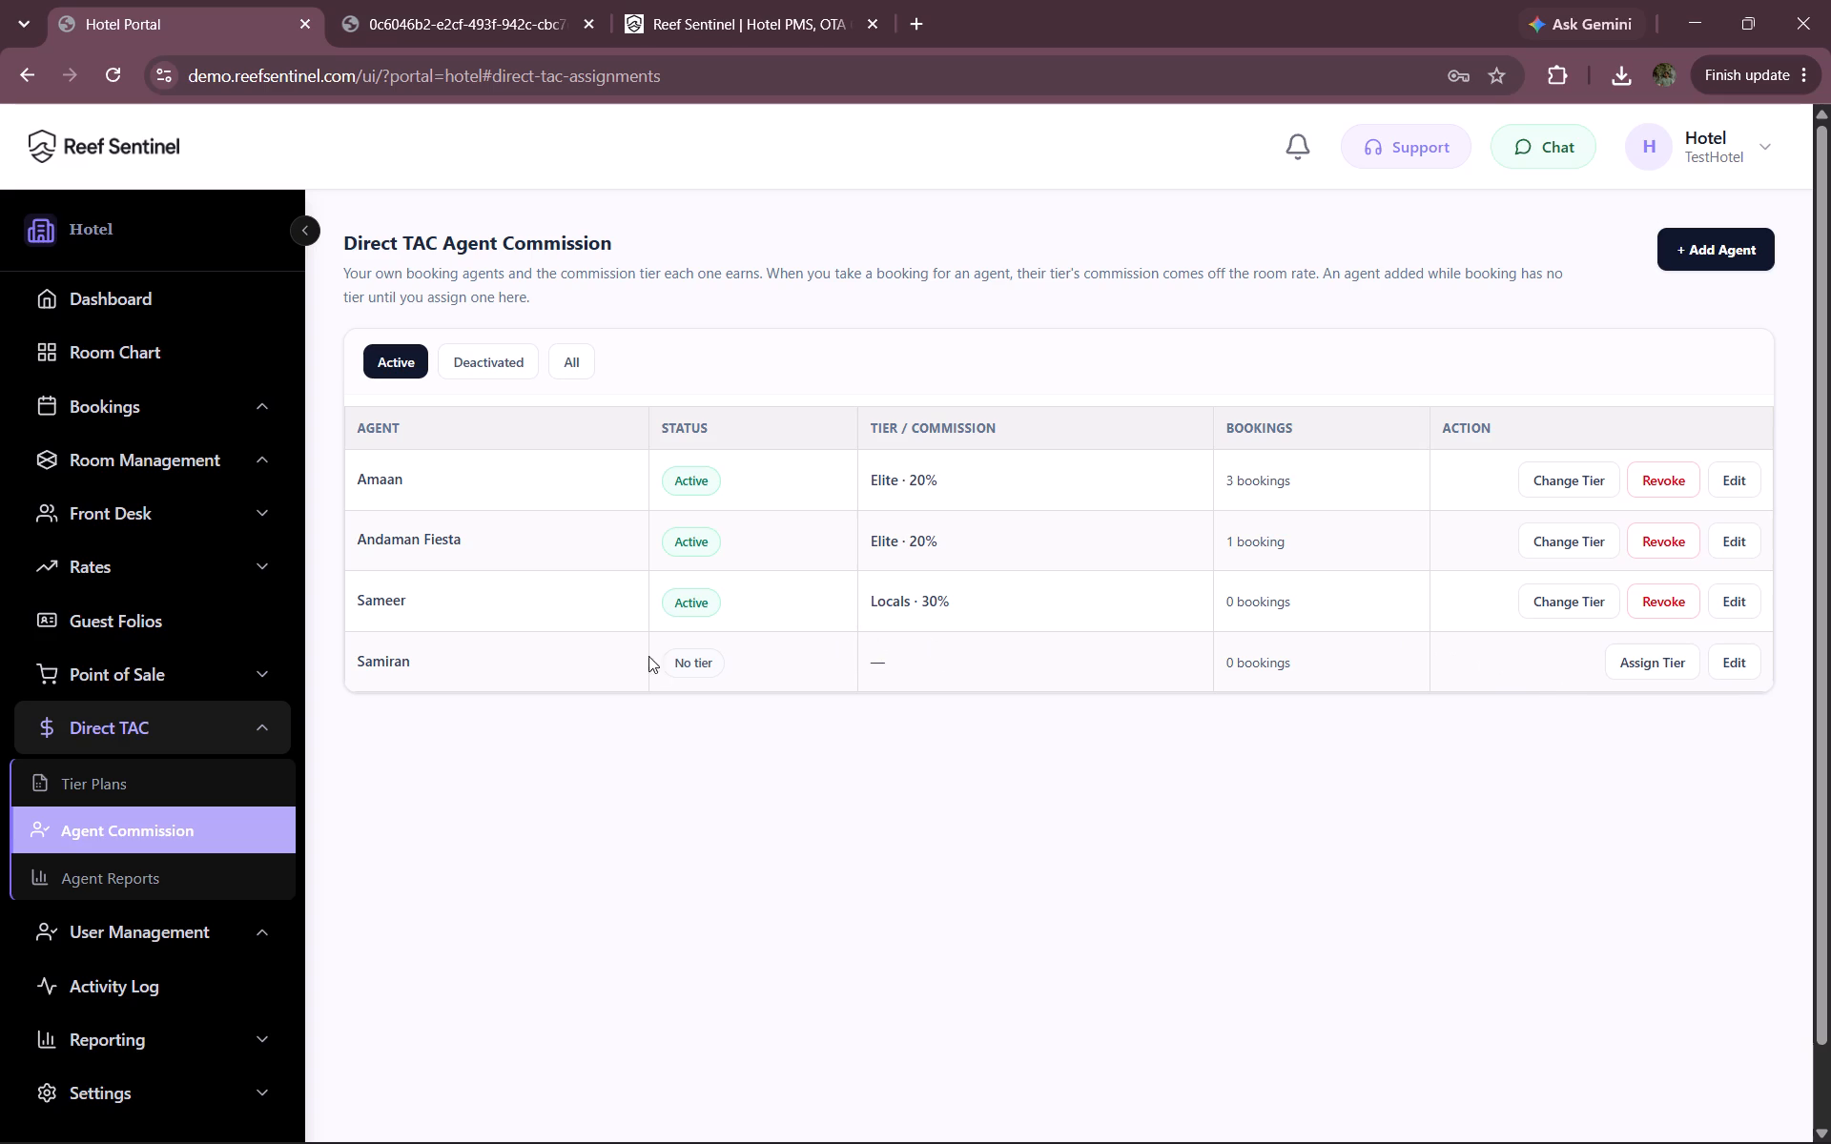
Check Direct Booking room availability for check-in 3 Jan 2027 and check-out 5 Jan 2027.
{"action": "left_click", "coordinate": [116, 310]}
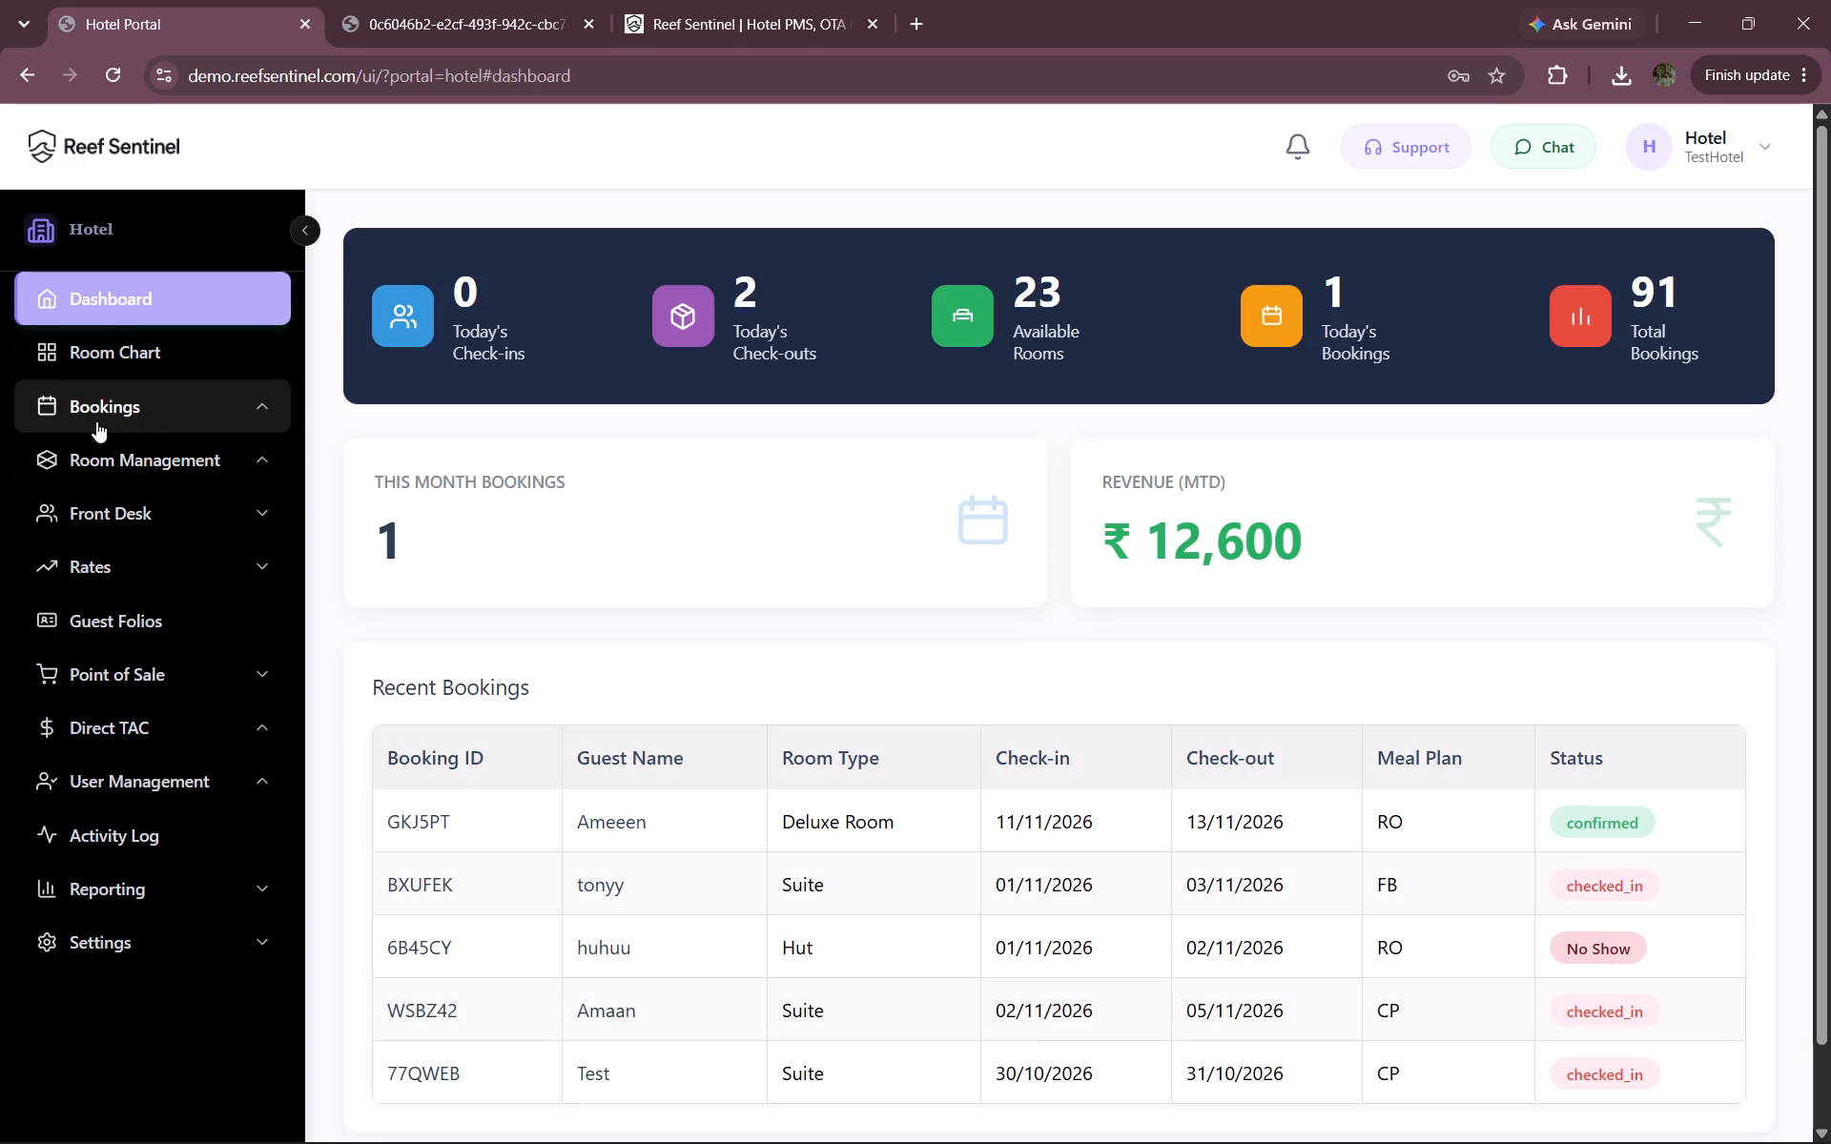
{"action": "left_click", "coordinate": [96, 421]}
{"action": "left_click", "coordinate": [91, 456]}
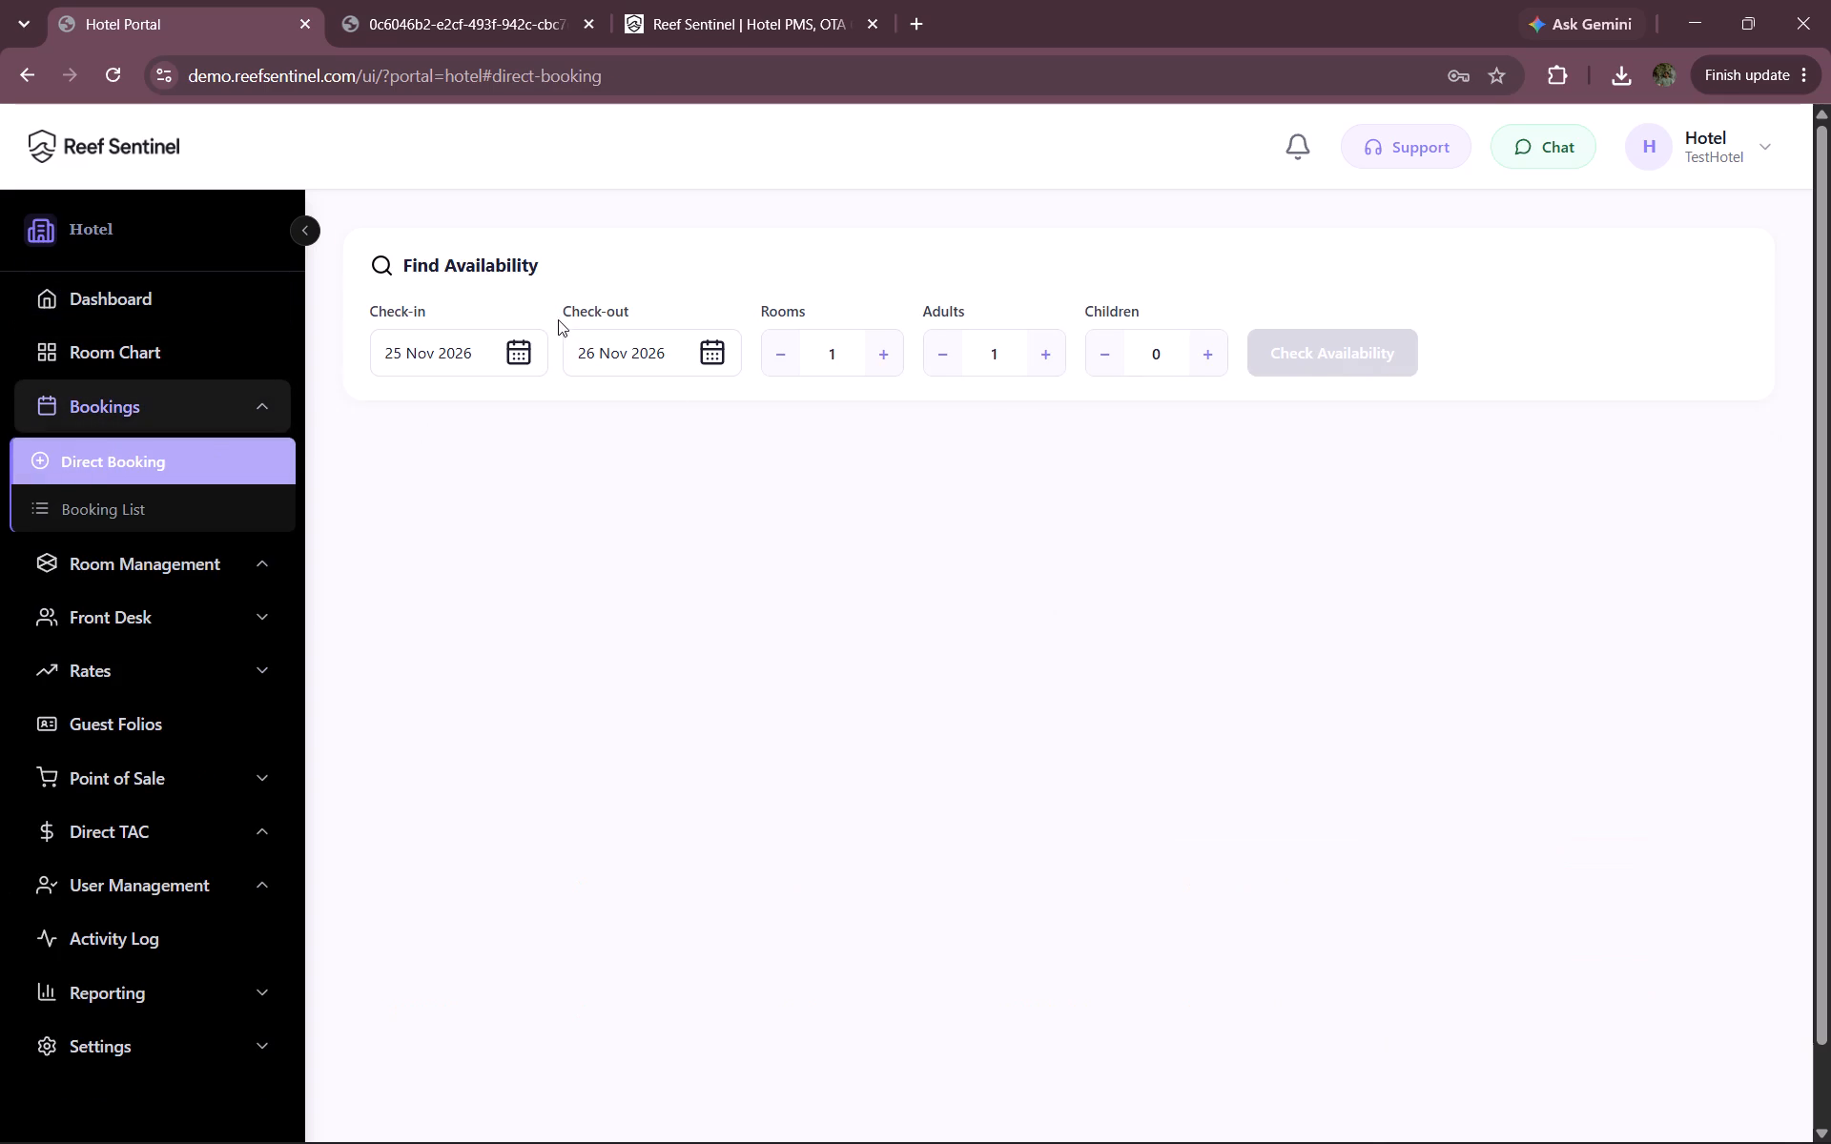
{"action": "left_click", "coordinate": [502, 352]}
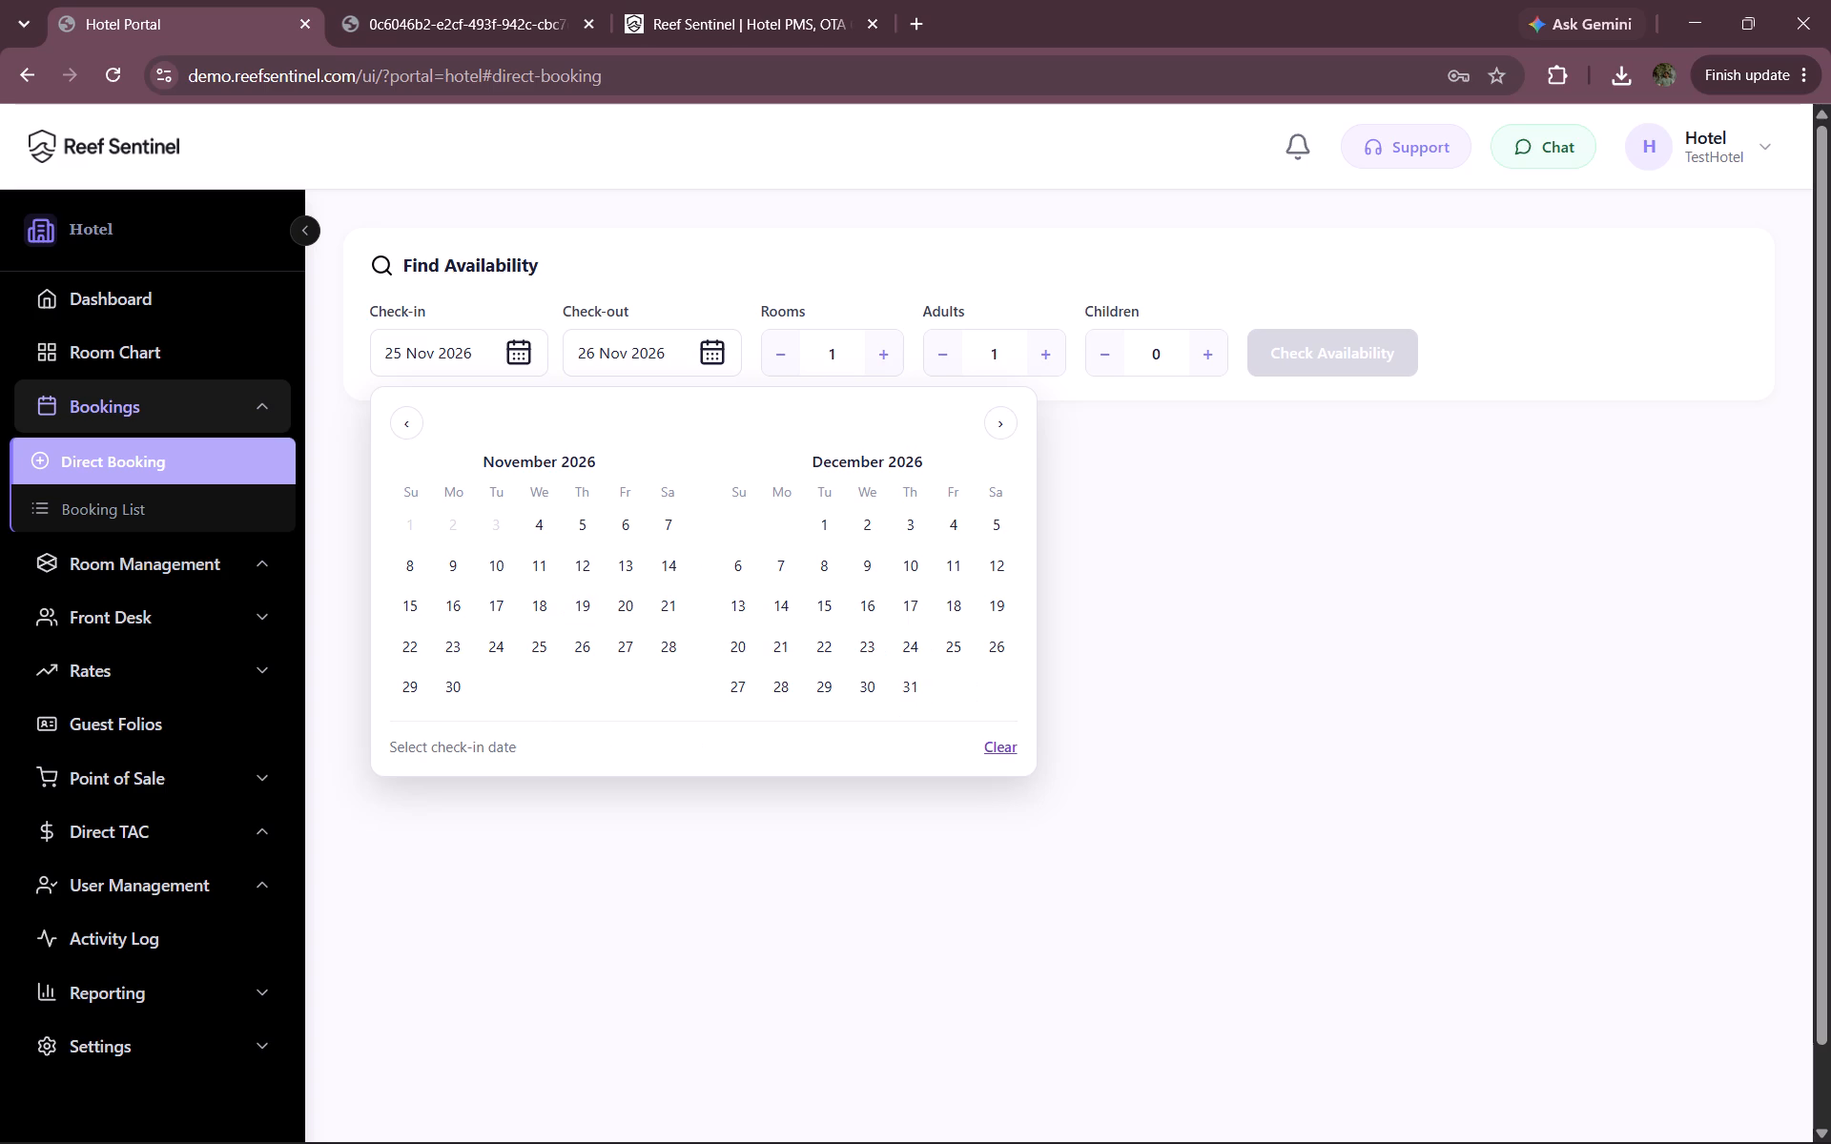
{"action": "left_click", "coordinate": [1008, 421]}
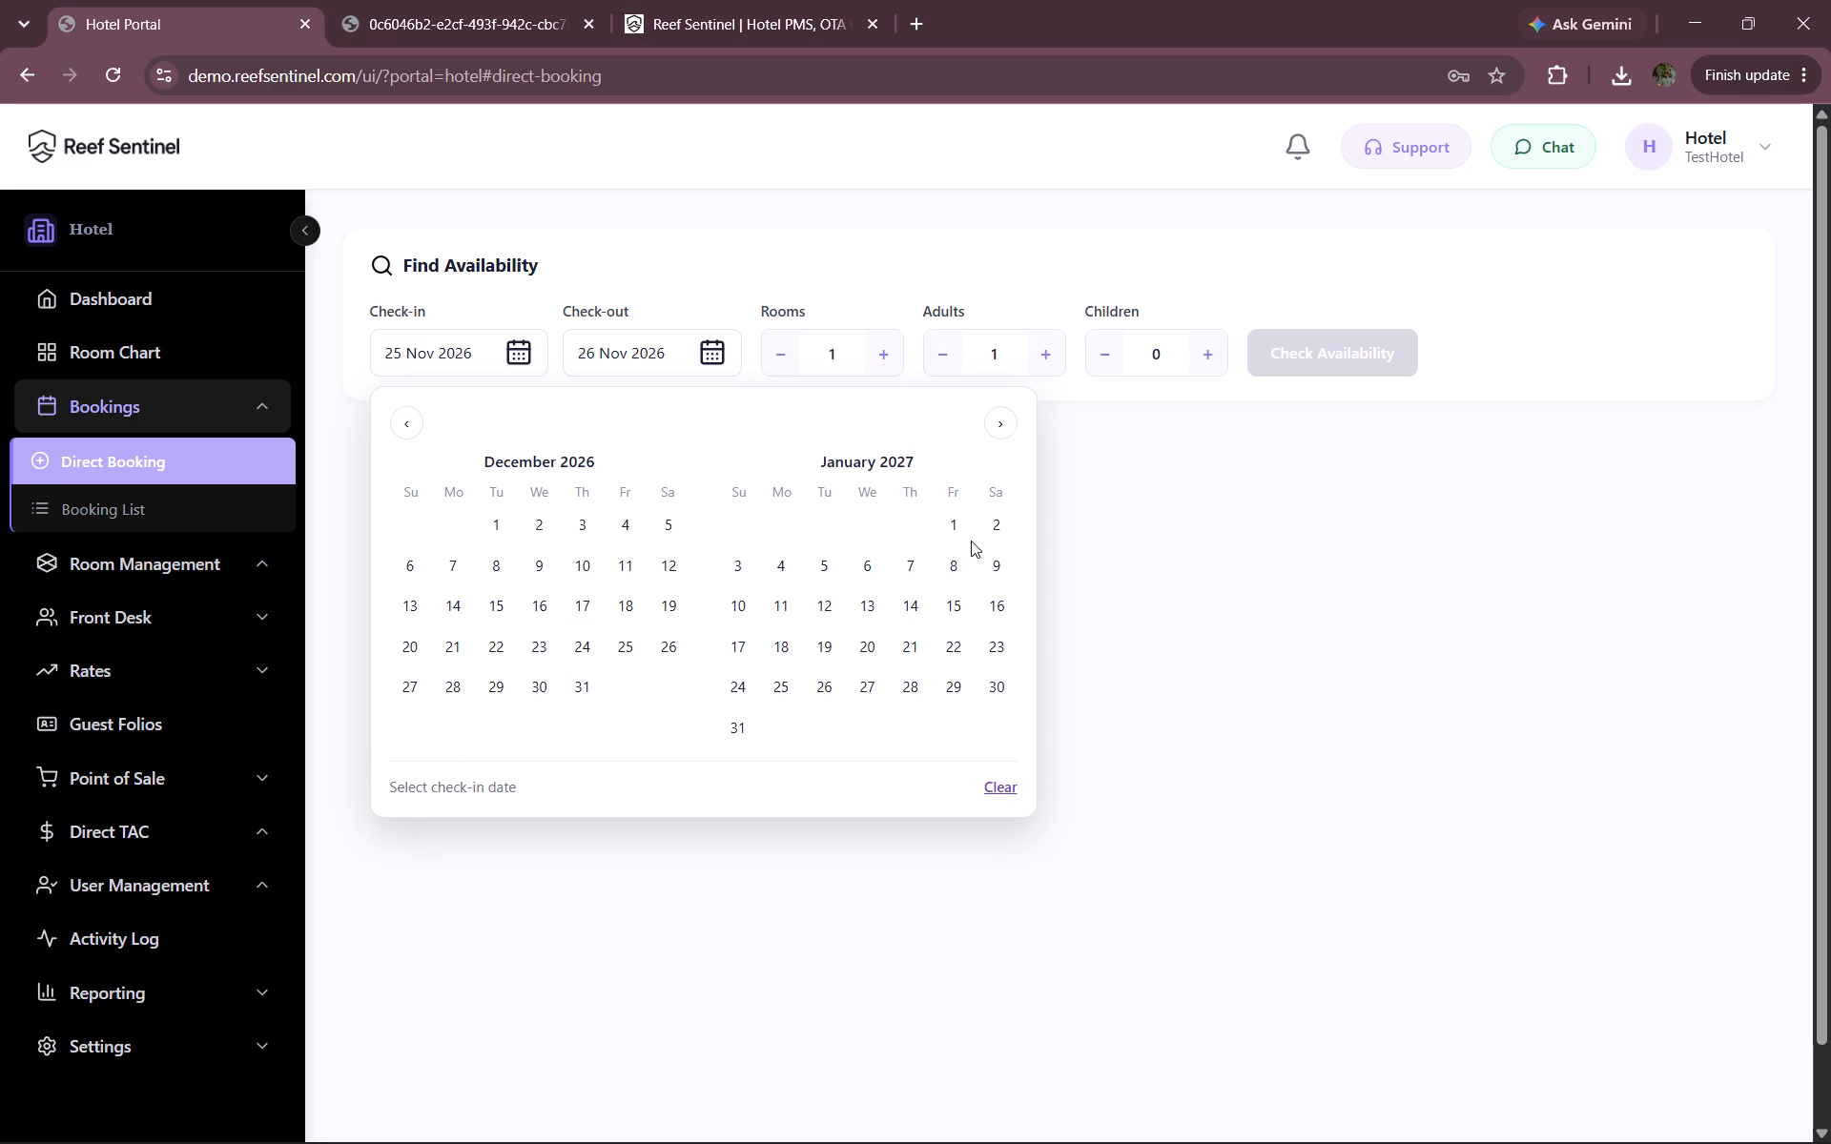
{"action": "left_click", "coordinate": [745, 557]}
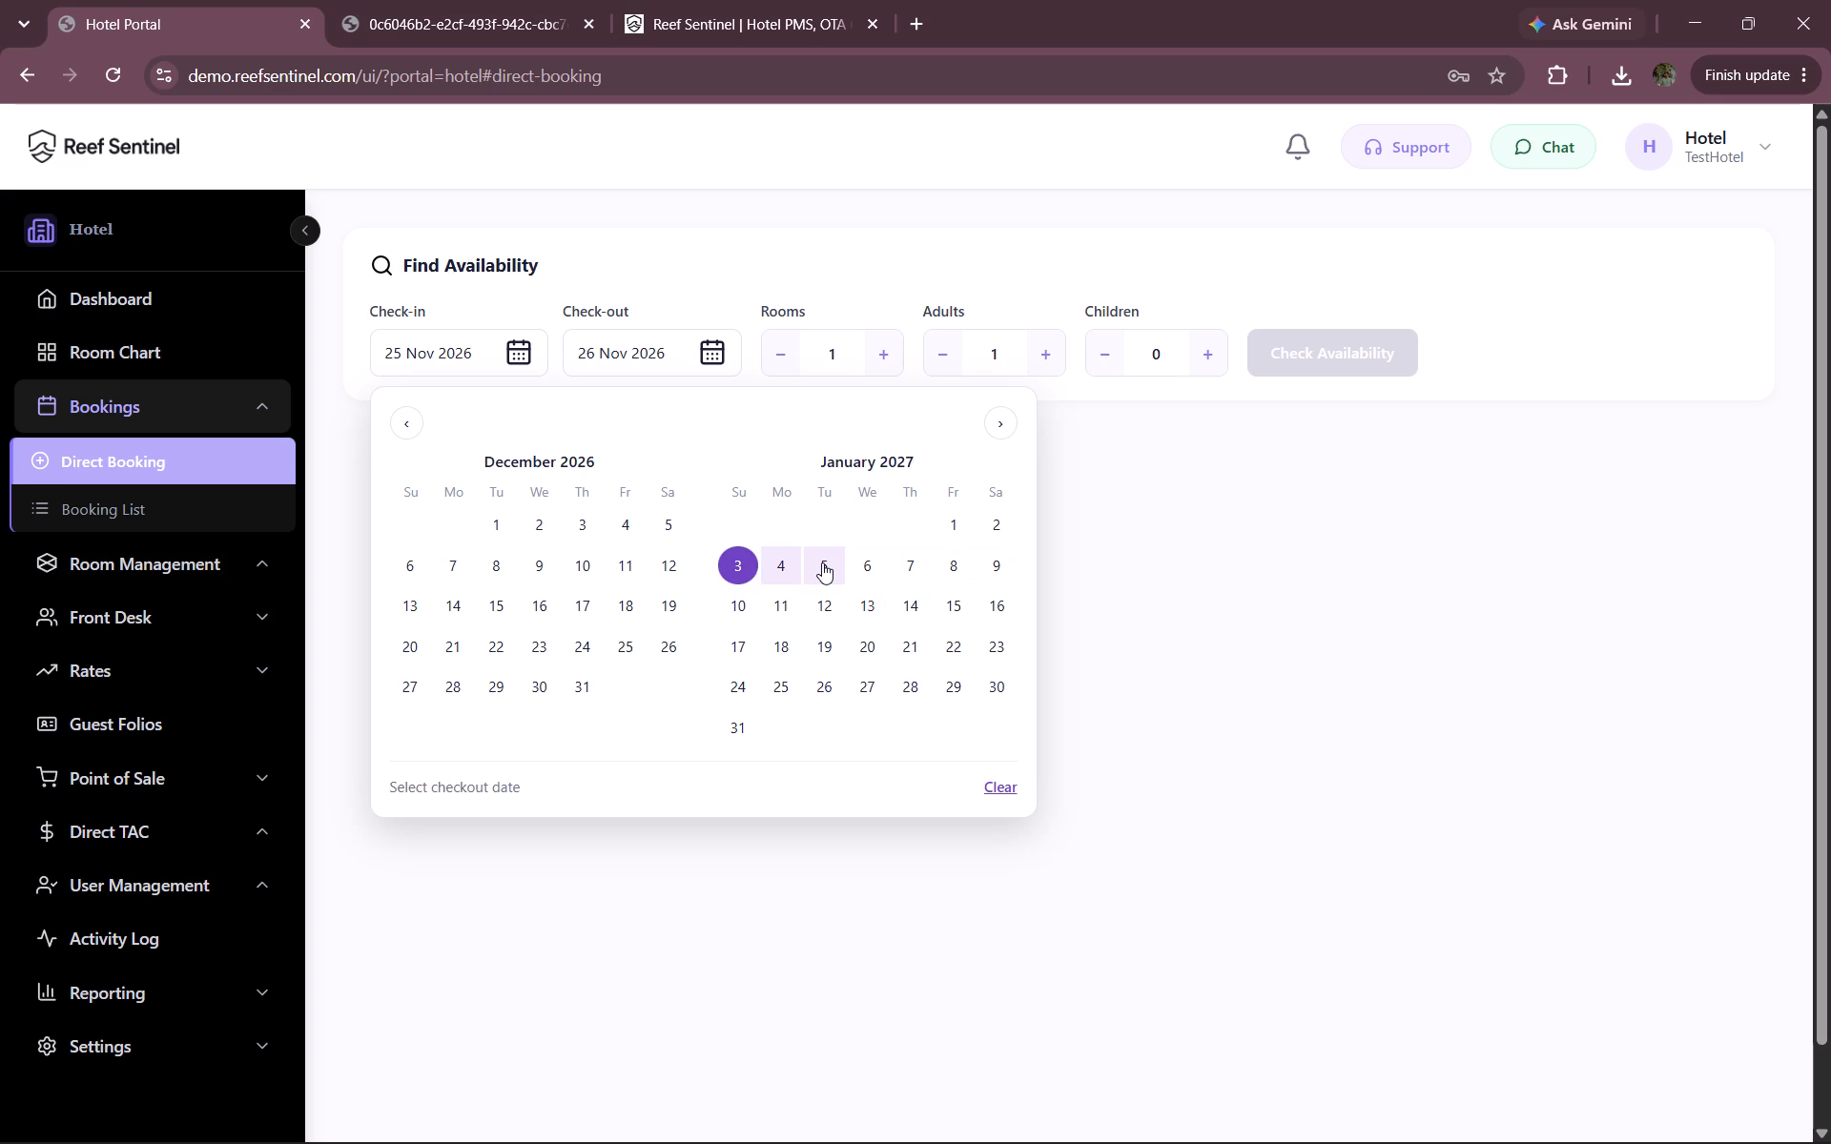
{"action": "left_click", "coordinate": [822, 562]}
{"action": "left_click", "coordinate": [1336, 351]}
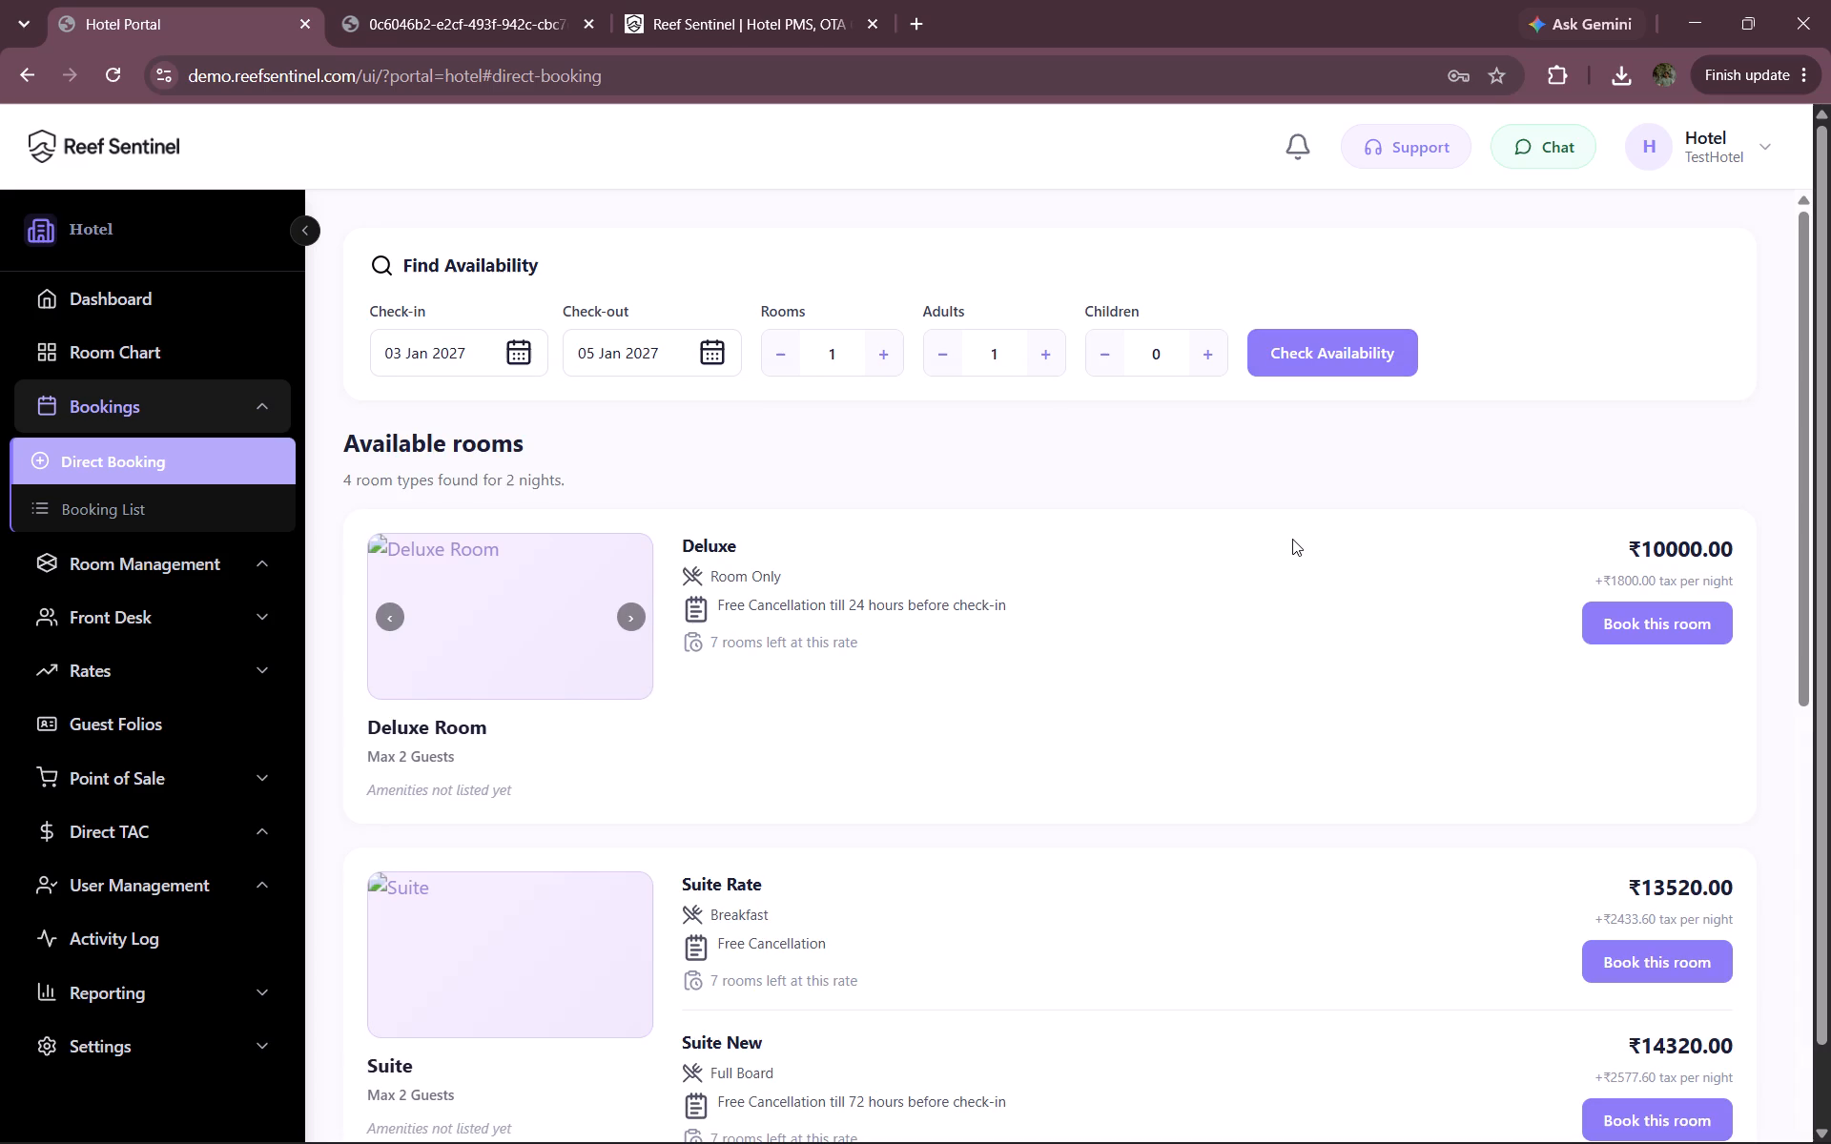
Examine the available room types with their rate plans, meal options and nightly prices for the January 2027 stay.
{"action": "scroll", "coordinate": [1292, 539], "scroll_direction": "down", "scroll_amount": 1}
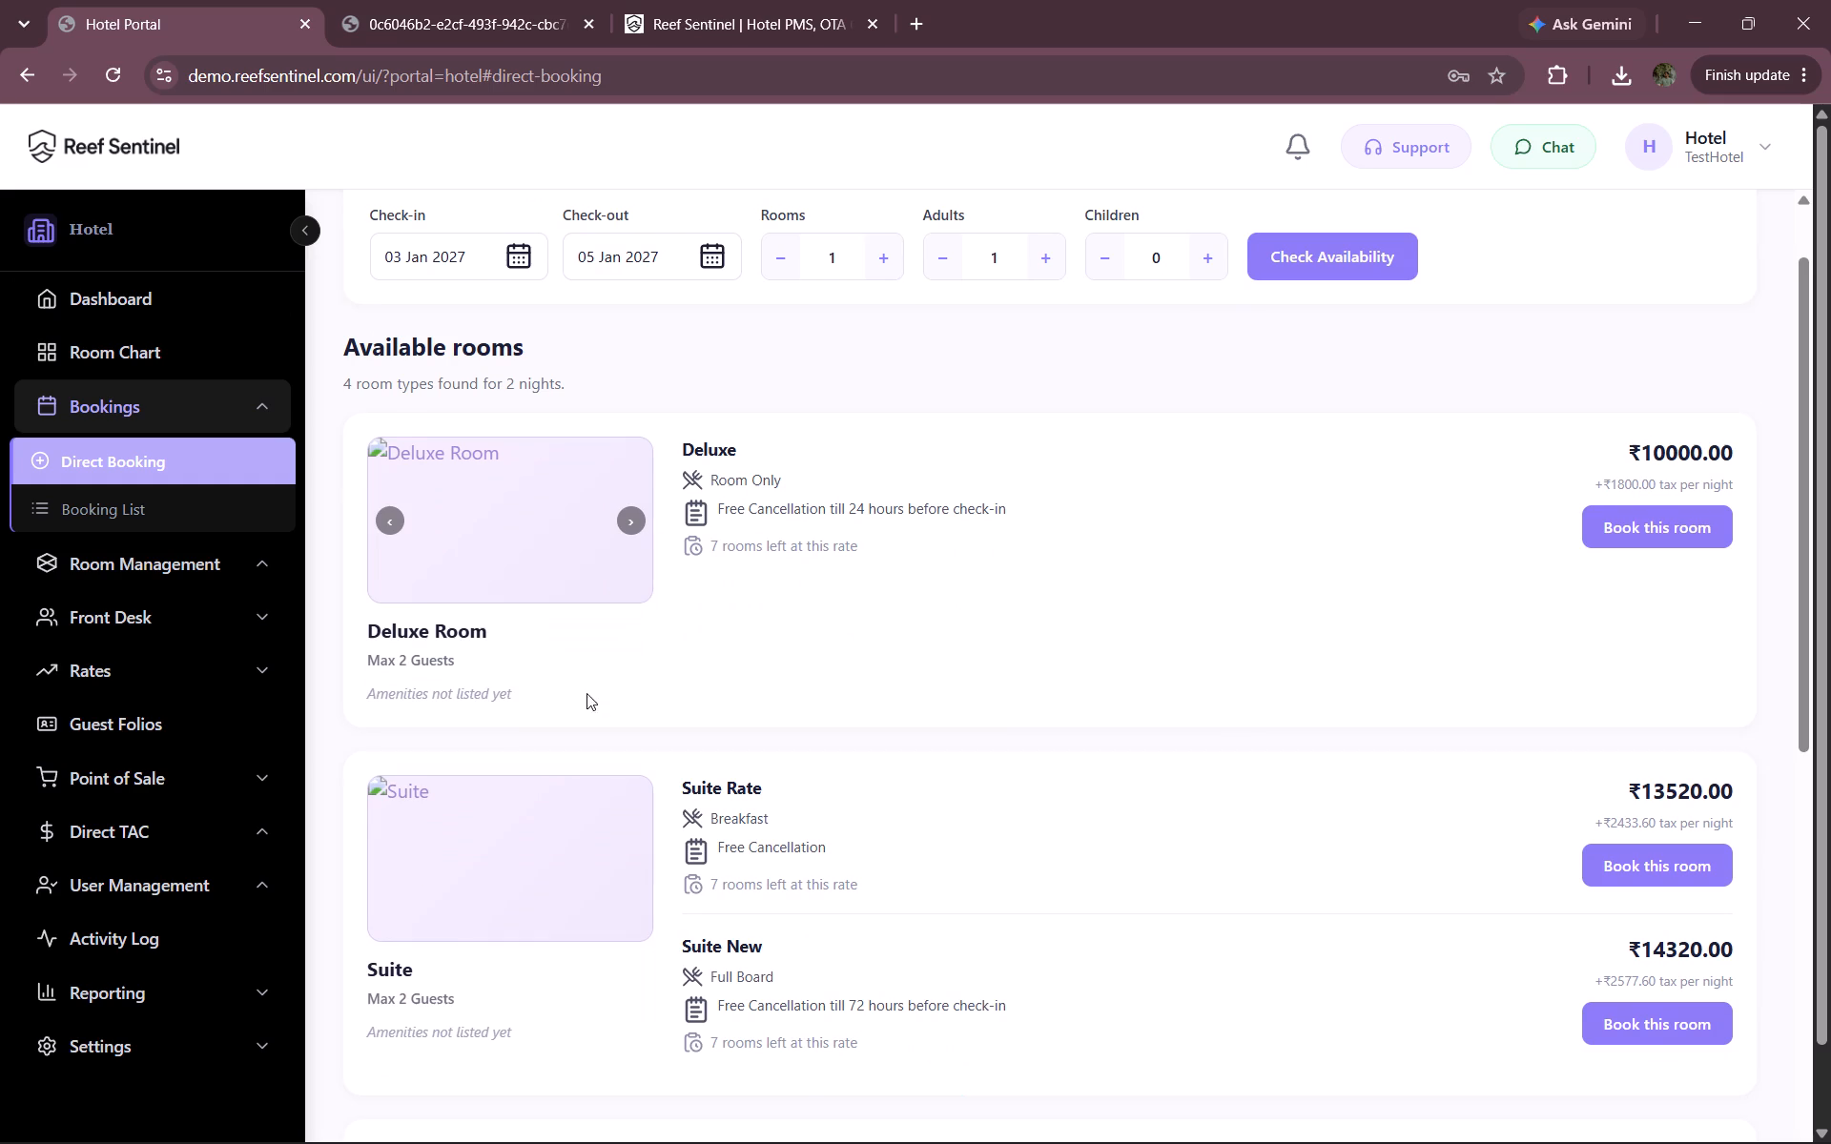
{"action": "scroll", "coordinate": [592, 714], "scroll_direction": "down", "scroll_amount": 2}
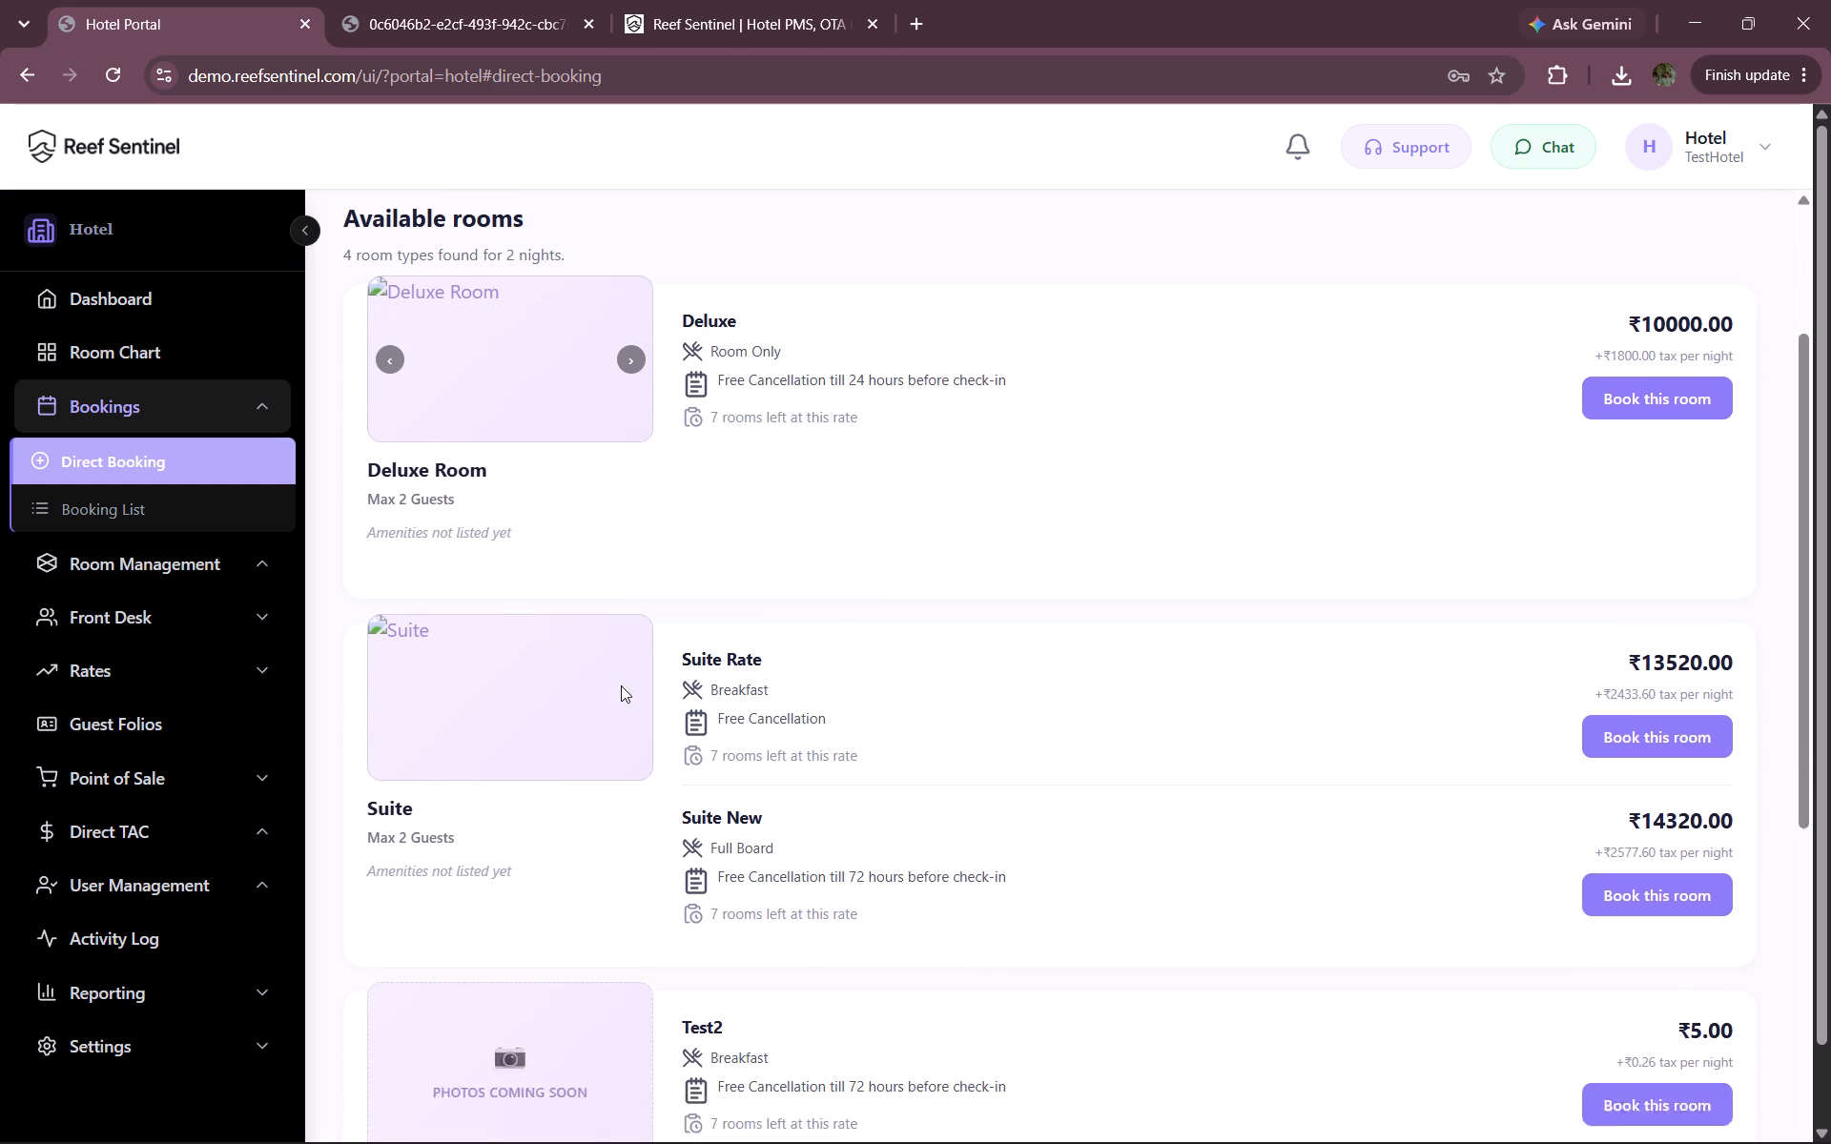
{"action": "scroll", "coordinate": [621, 685], "scroll_direction": "down", "scroll_amount": 3}
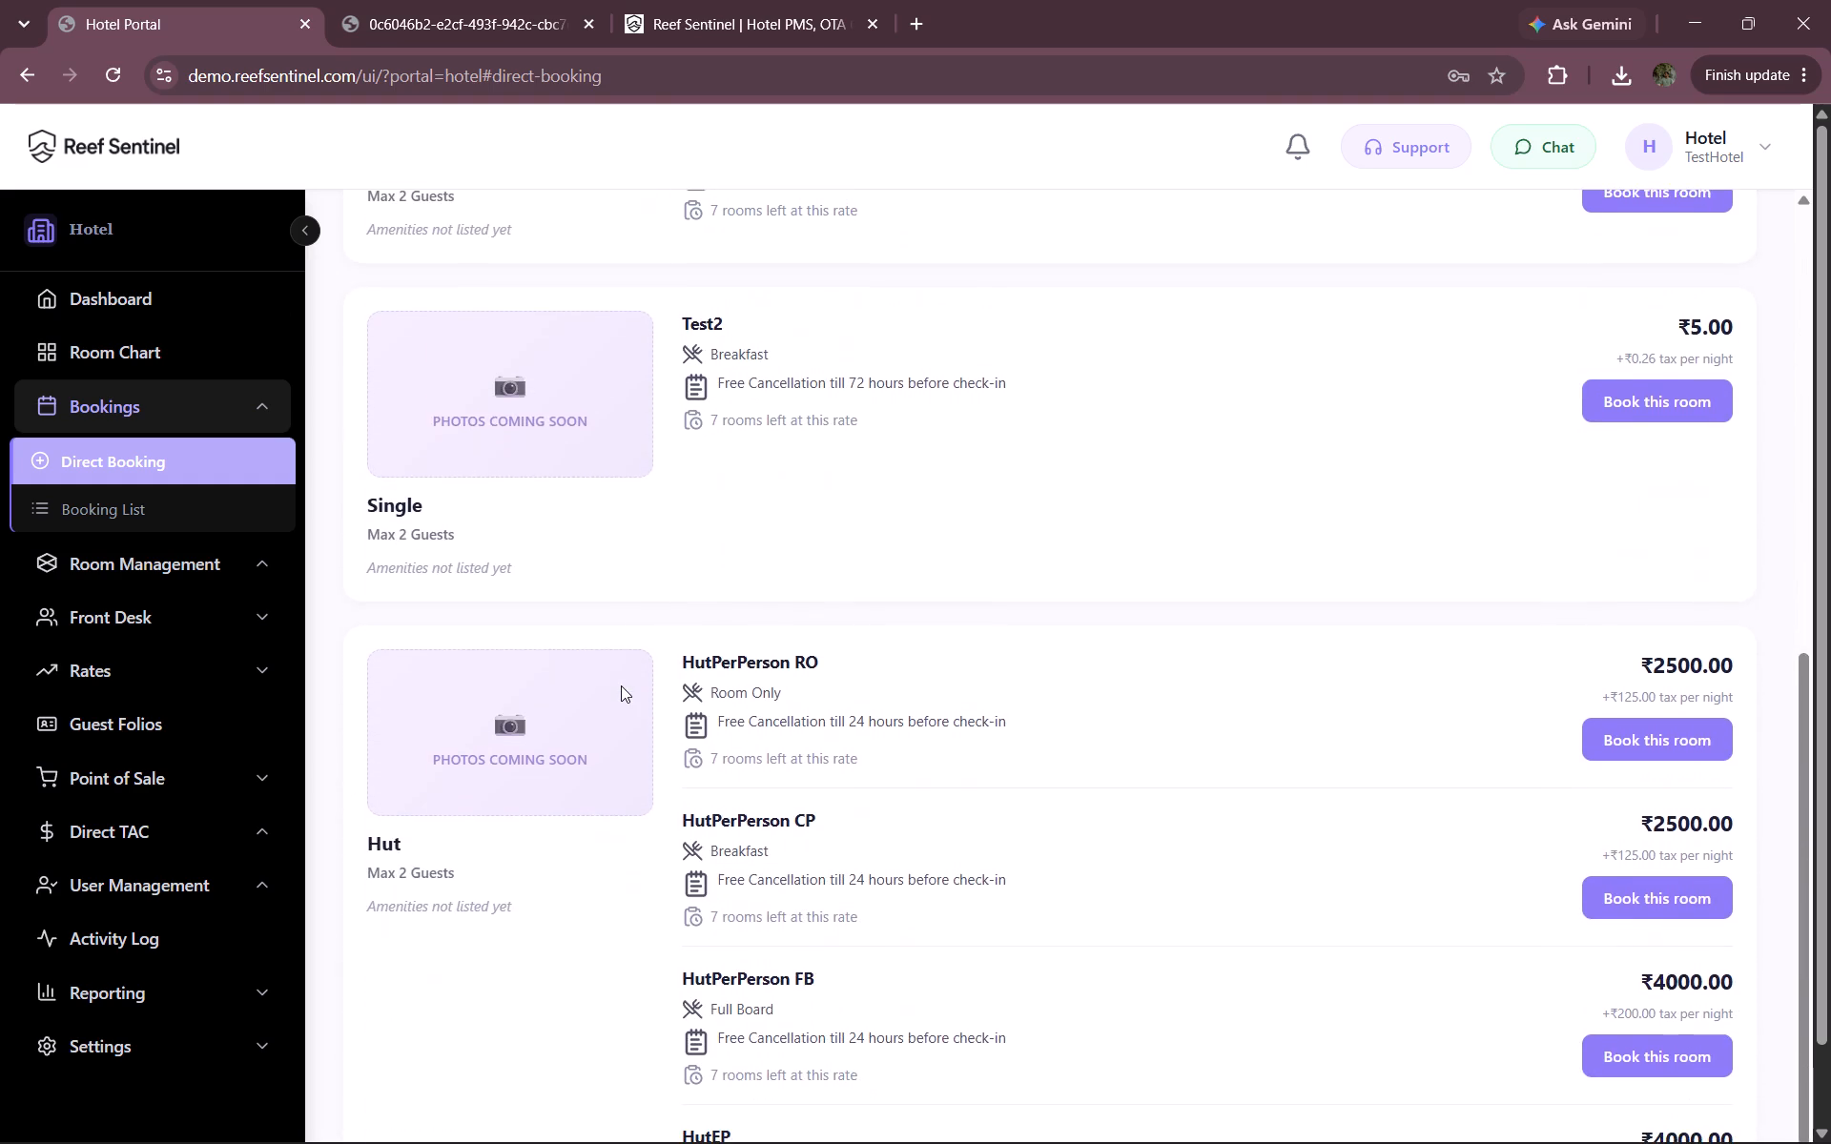
{"action": "scroll", "coordinate": [621, 685], "scroll_direction": "down", "scroll_amount": 1}
{"action": "scroll", "coordinate": [621, 685], "scroll_direction": "up", "scroll_amount": 4}
{"action": "scroll", "coordinate": [778, 897], "scroll_direction": "down", "scroll_amount": 1}
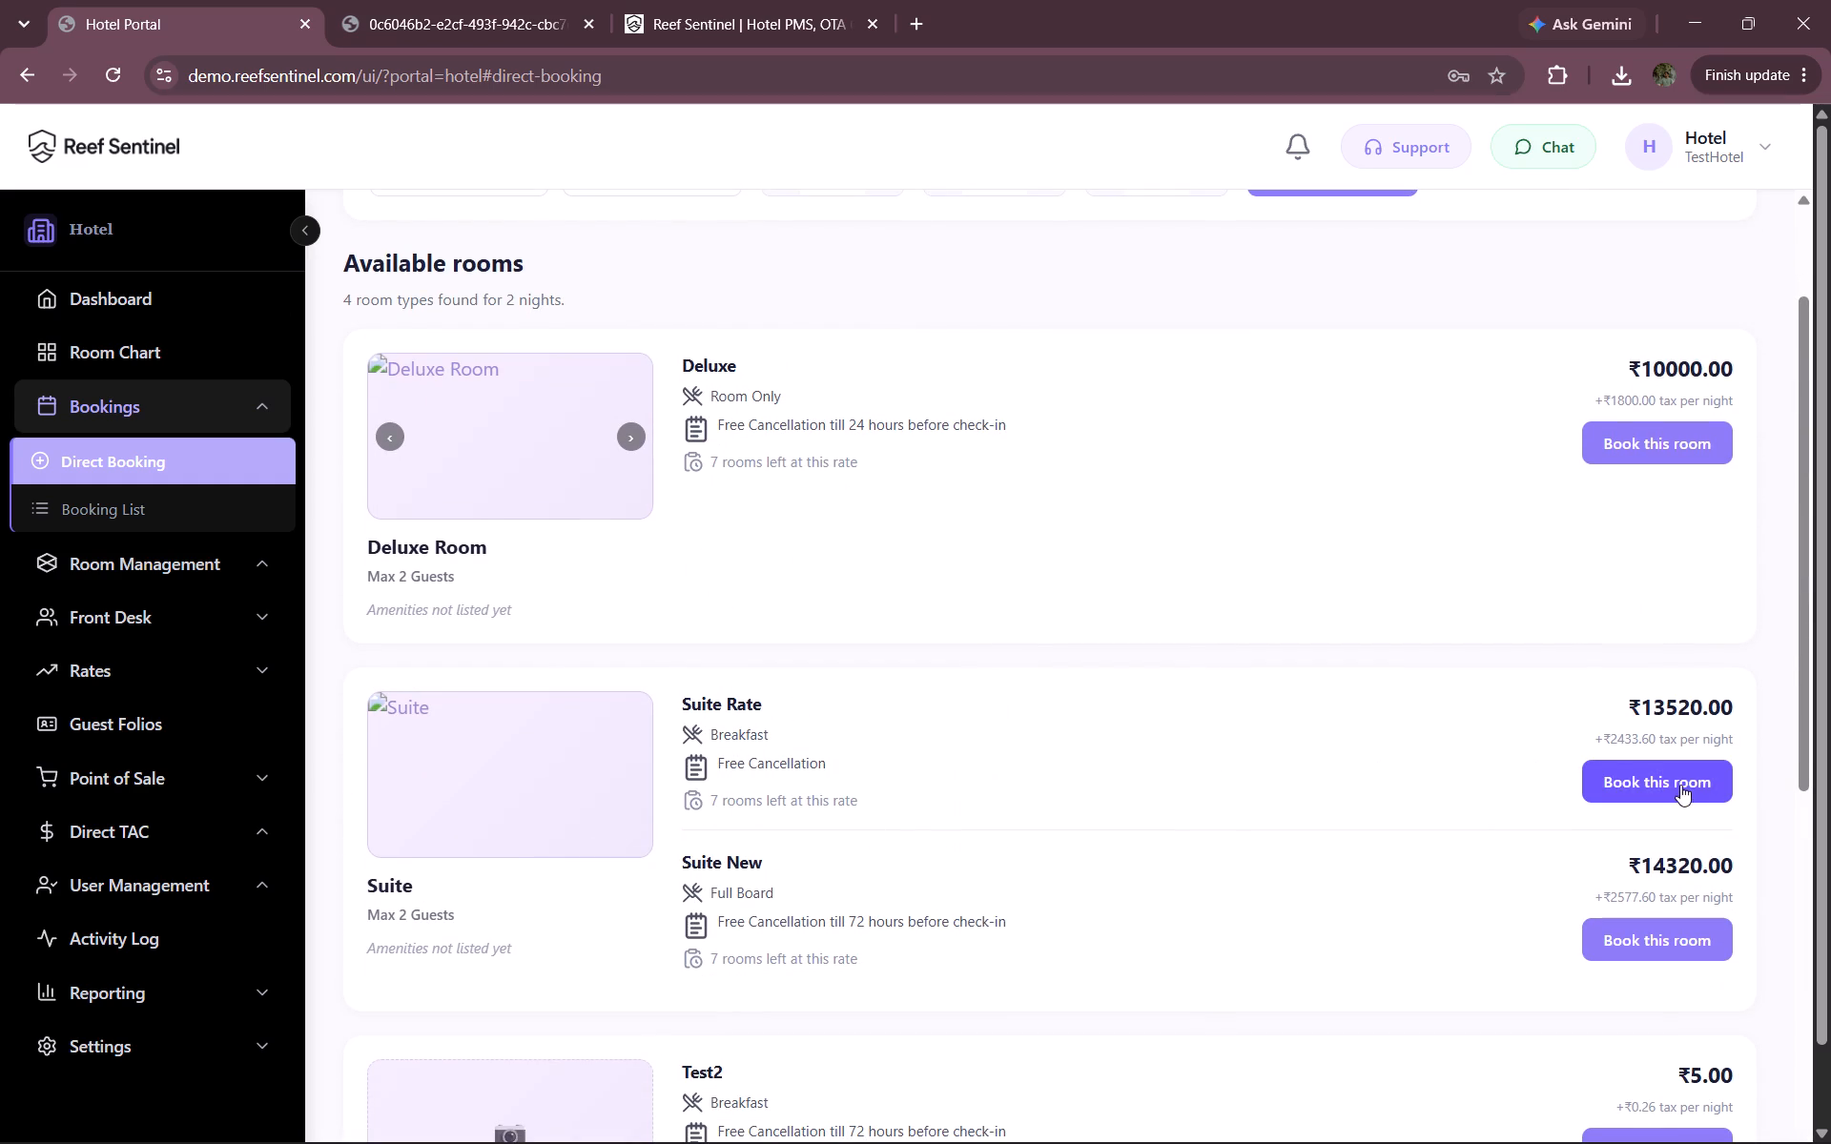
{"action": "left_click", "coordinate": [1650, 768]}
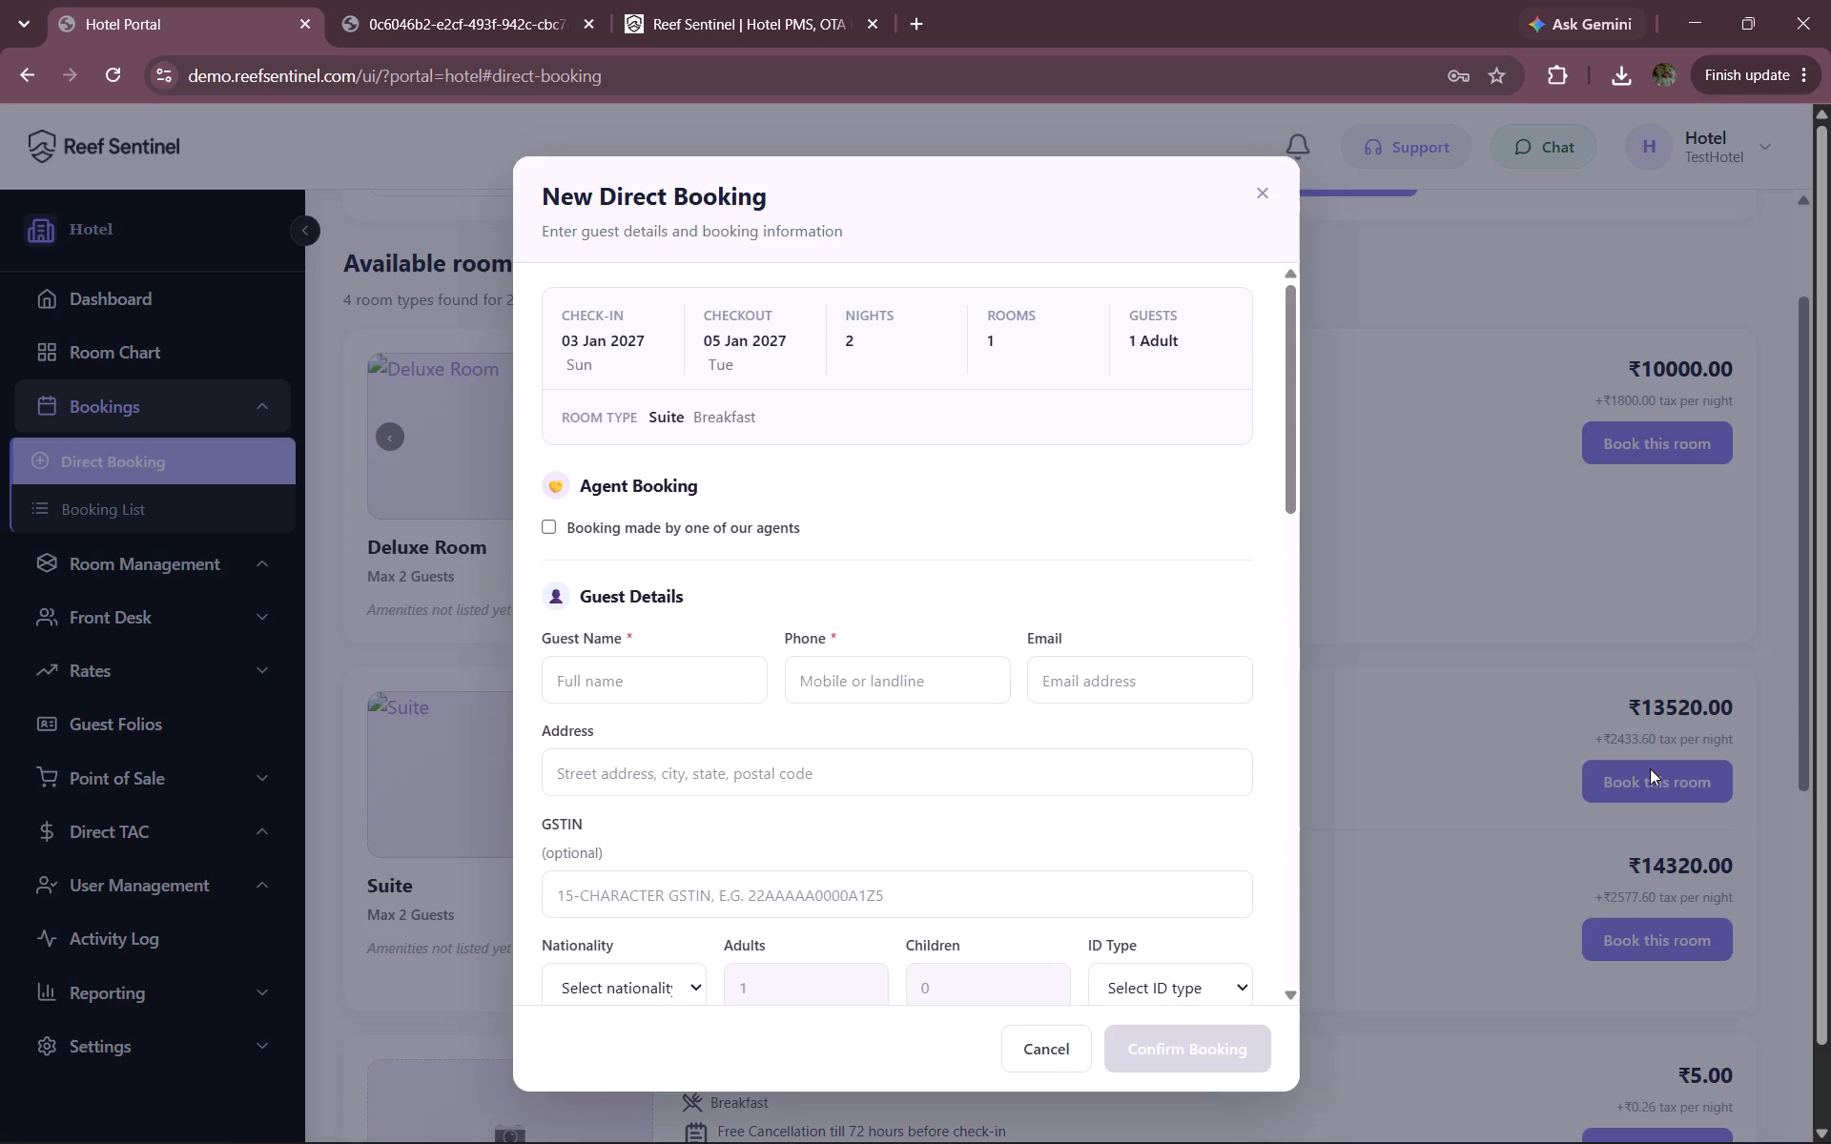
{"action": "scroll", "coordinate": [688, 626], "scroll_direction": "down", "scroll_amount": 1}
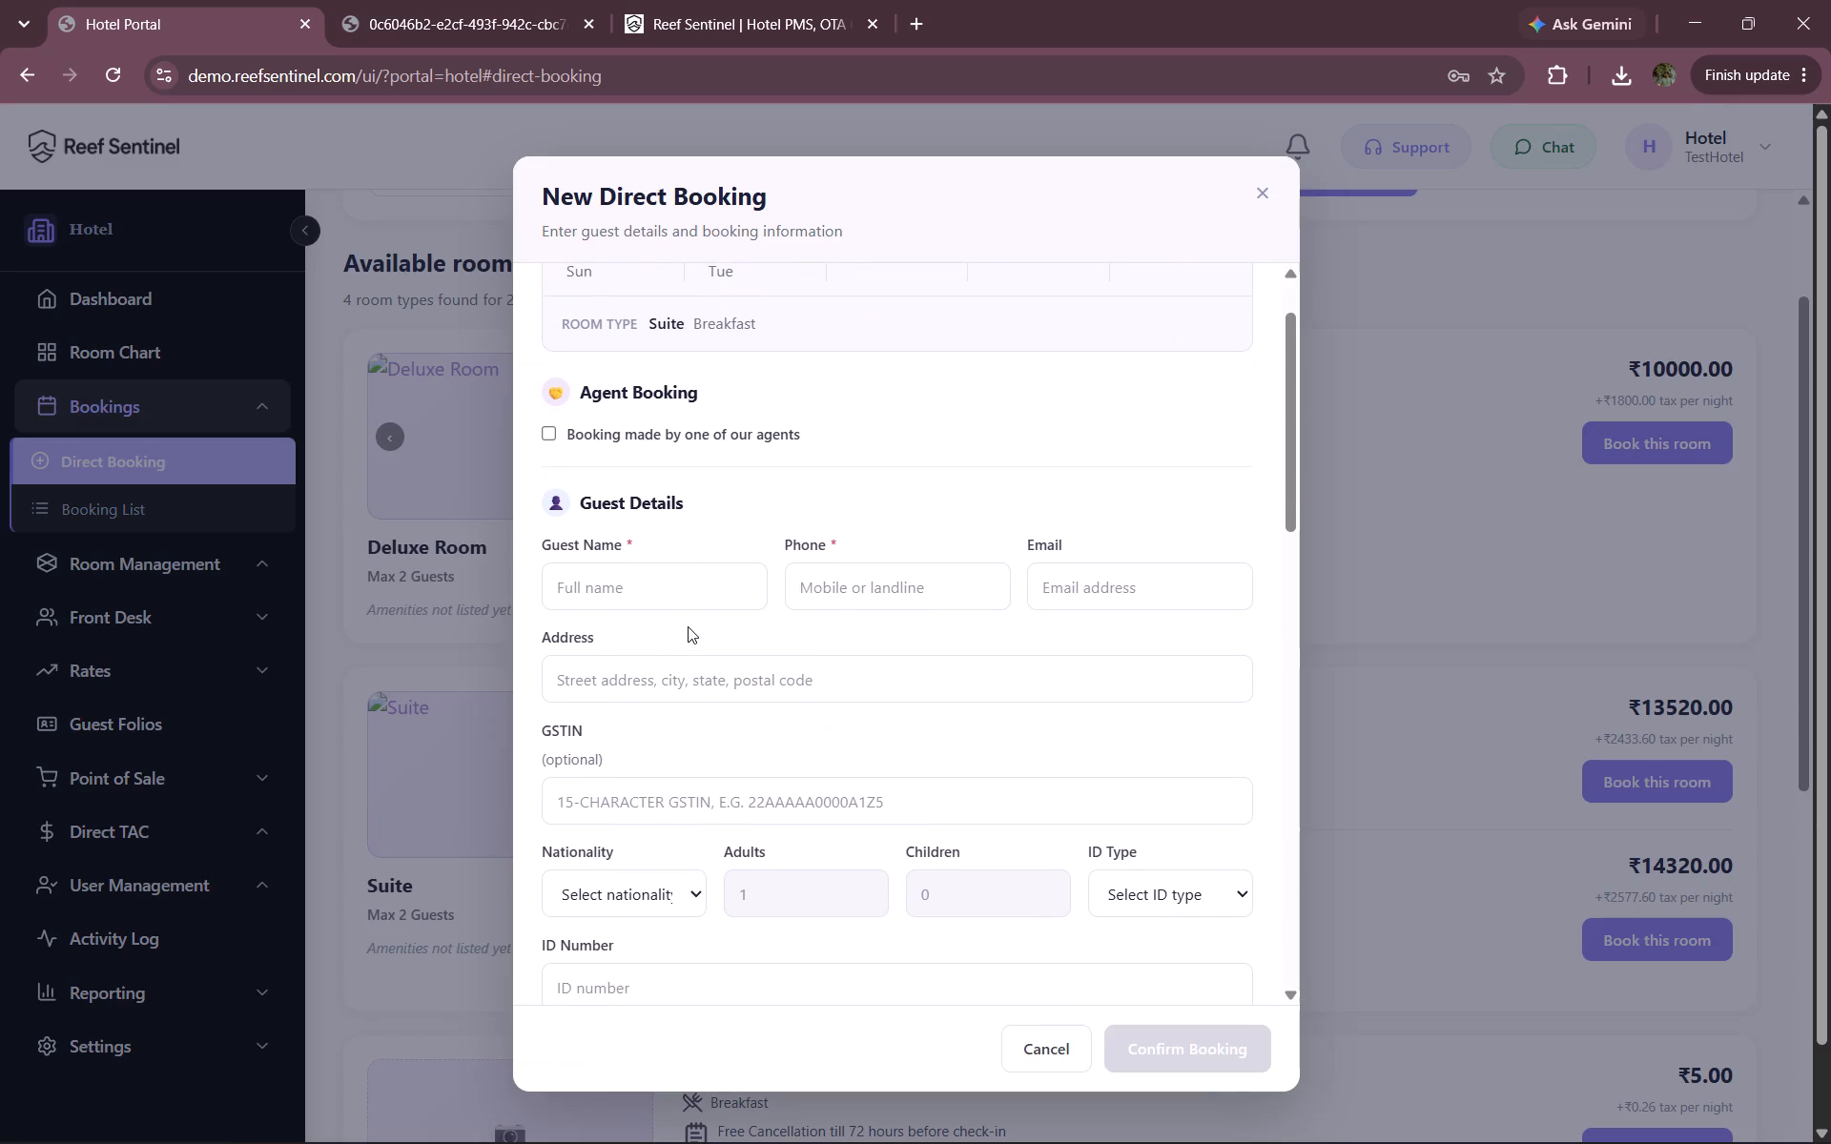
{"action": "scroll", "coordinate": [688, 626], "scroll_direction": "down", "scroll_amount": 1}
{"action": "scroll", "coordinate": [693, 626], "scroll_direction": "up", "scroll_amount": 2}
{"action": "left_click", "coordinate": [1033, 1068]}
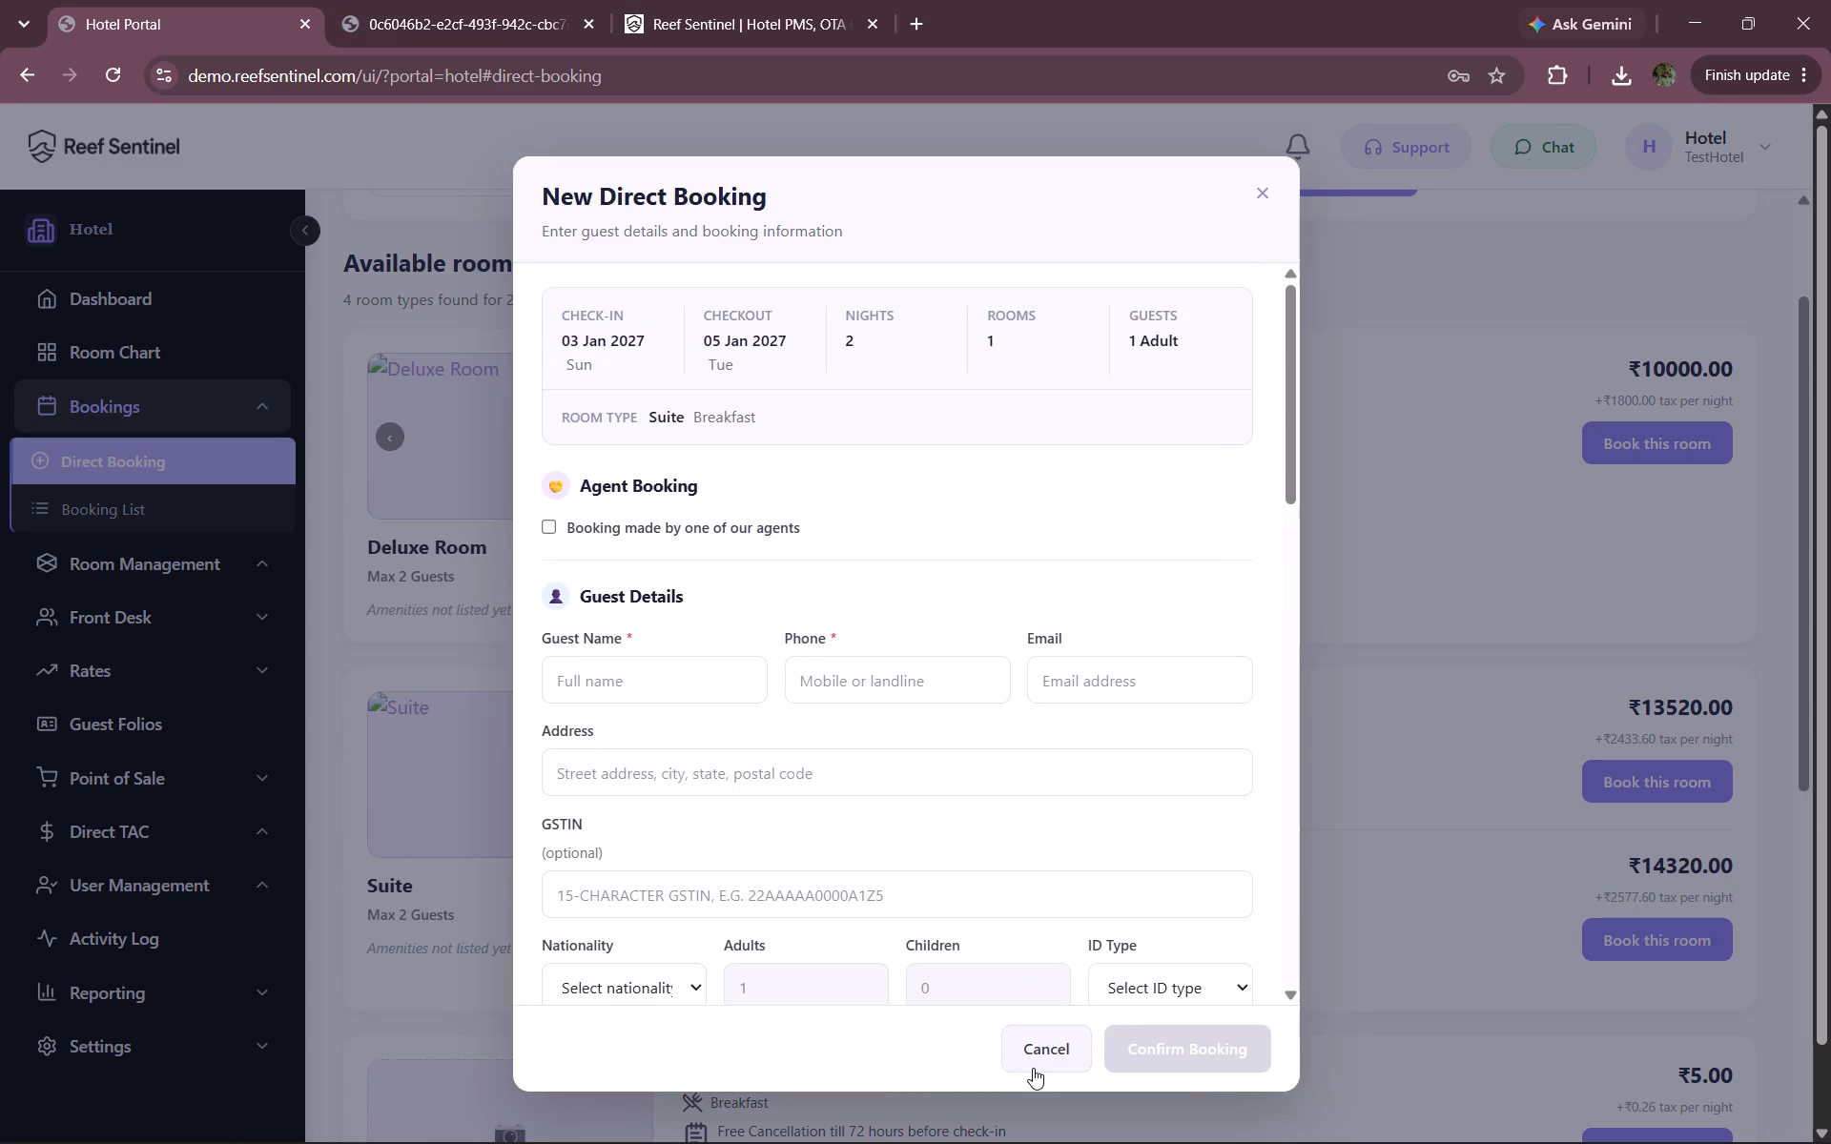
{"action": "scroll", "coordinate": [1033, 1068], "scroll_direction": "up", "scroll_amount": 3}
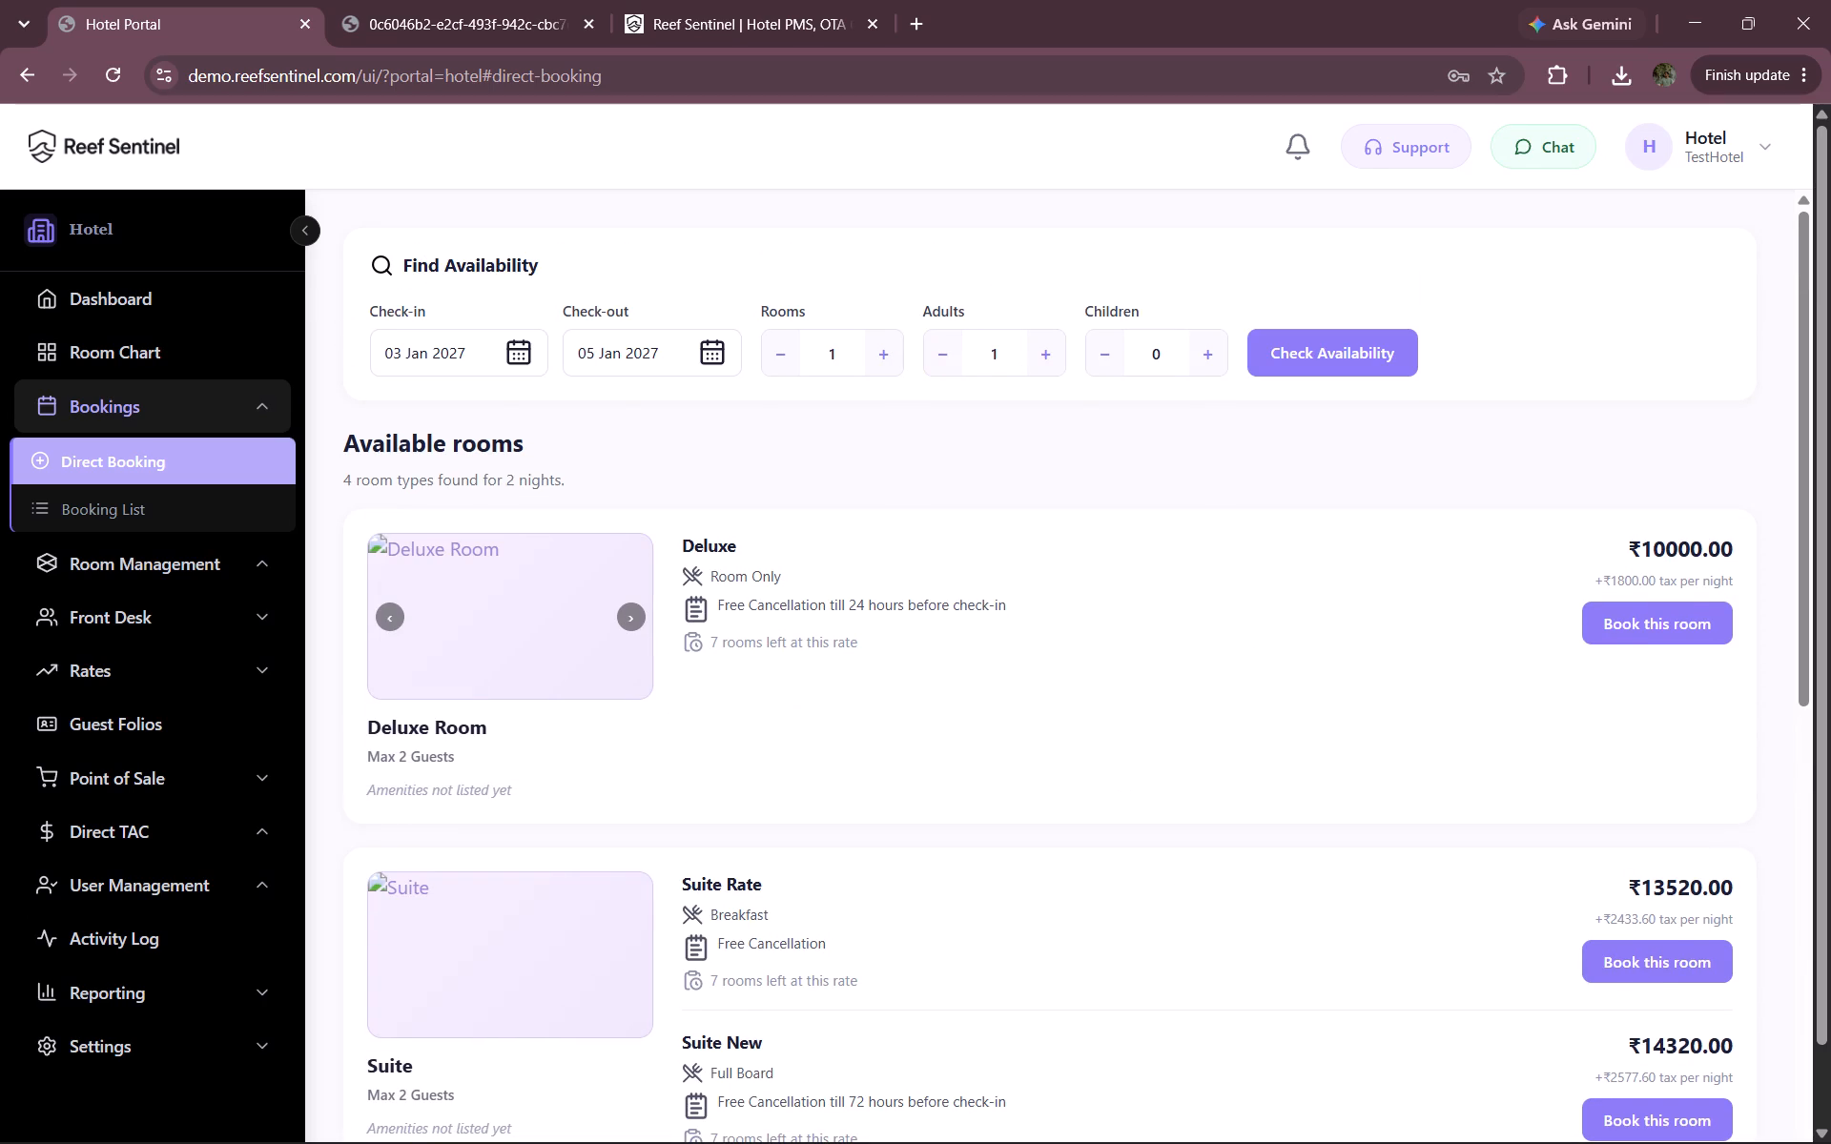
Check availability for the same dates with 8 adults in 4 rooms.
{"action": "triple_click", "coordinate": [1035, 359]}
{"action": "triple_click", "coordinate": [1035, 359]}
{"action": "left_click", "coordinate": [1035, 359]}
{"action": "triple_click", "coordinate": [884, 365]}
{"action": "left_click", "coordinate": [884, 365]}
{"action": "left_click", "coordinate": [779, 361]}
{"action": "left_click", "coordinate": [1333, 363]}
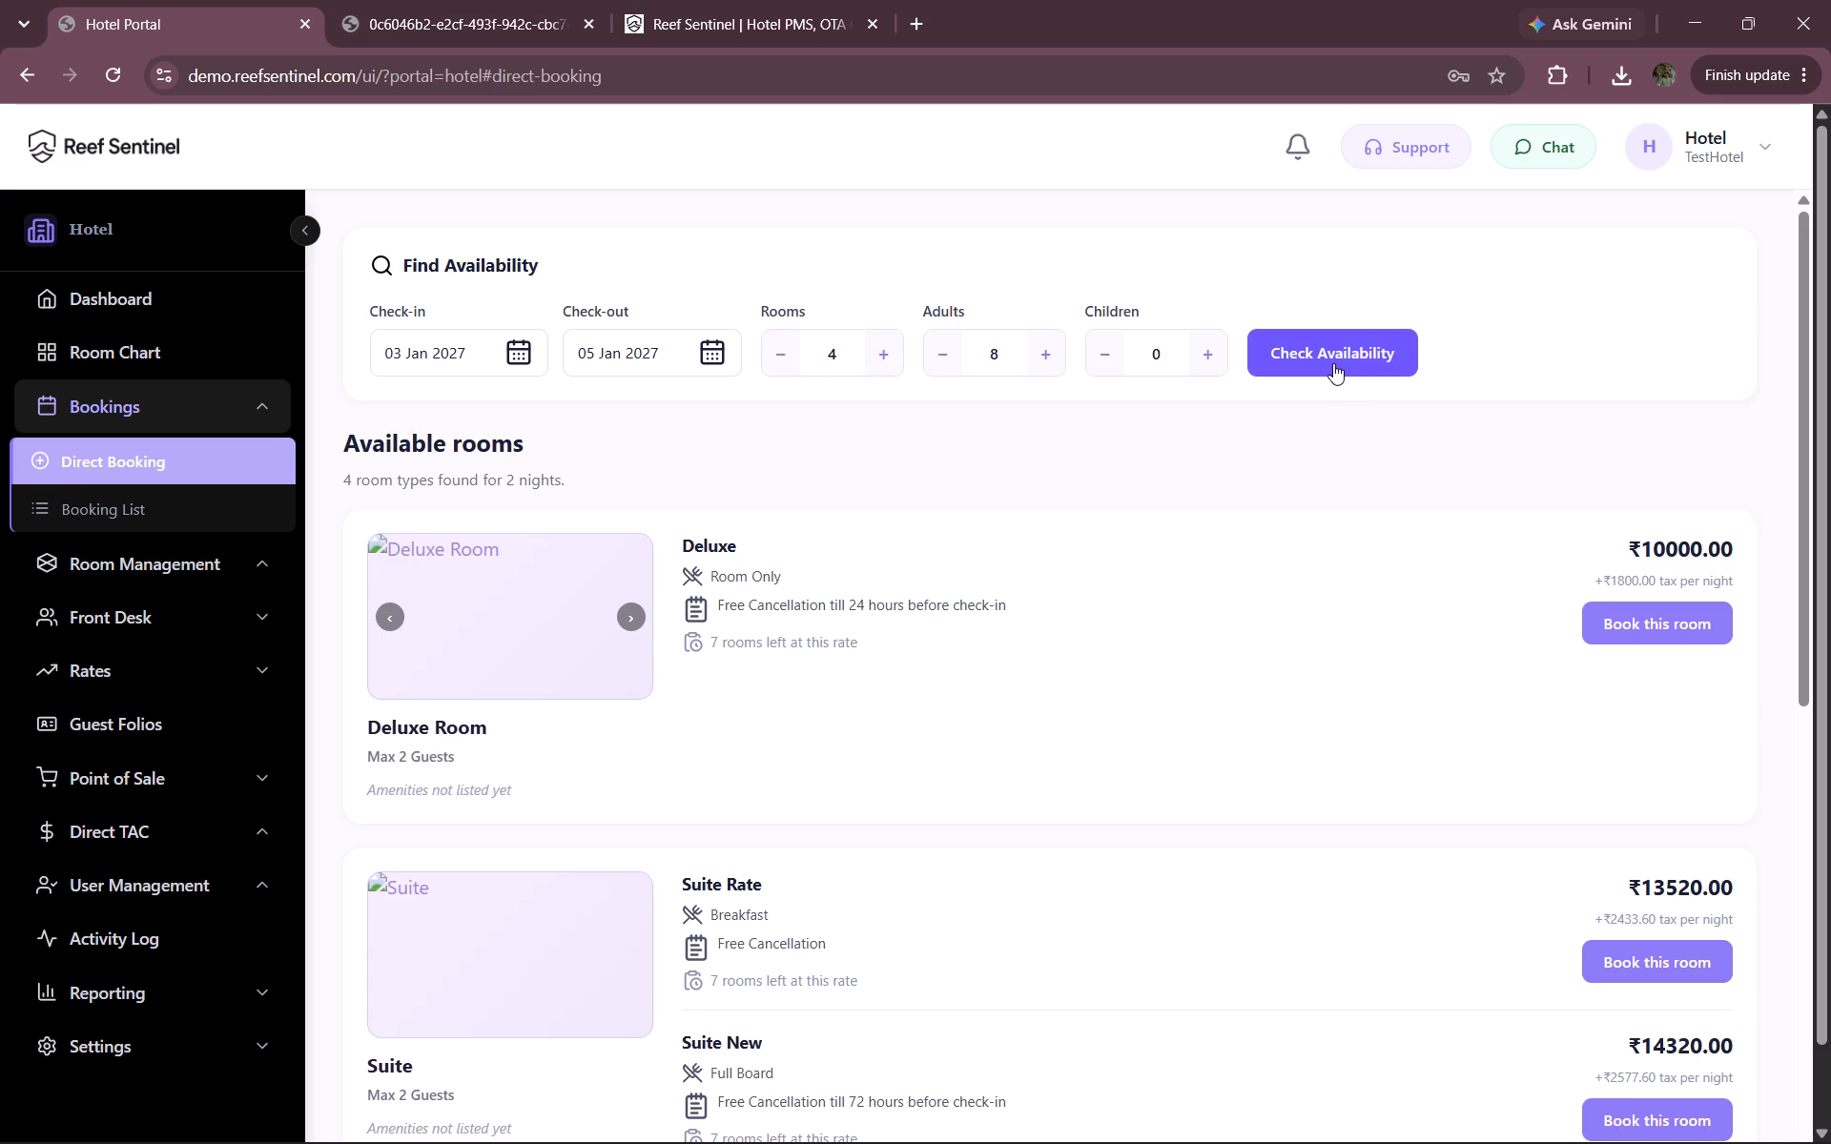
Start a new direct booking of the Suite at the Suite Rate with breakfast.
{"action": "scroll", "coordinate": [1354, 487], "scroll_direction": "down", "scroll_amount": 1}
{"action": "scroll", "coordinate": [1354, 487], "scroll_direction": "up", "scroll_amount": 1}
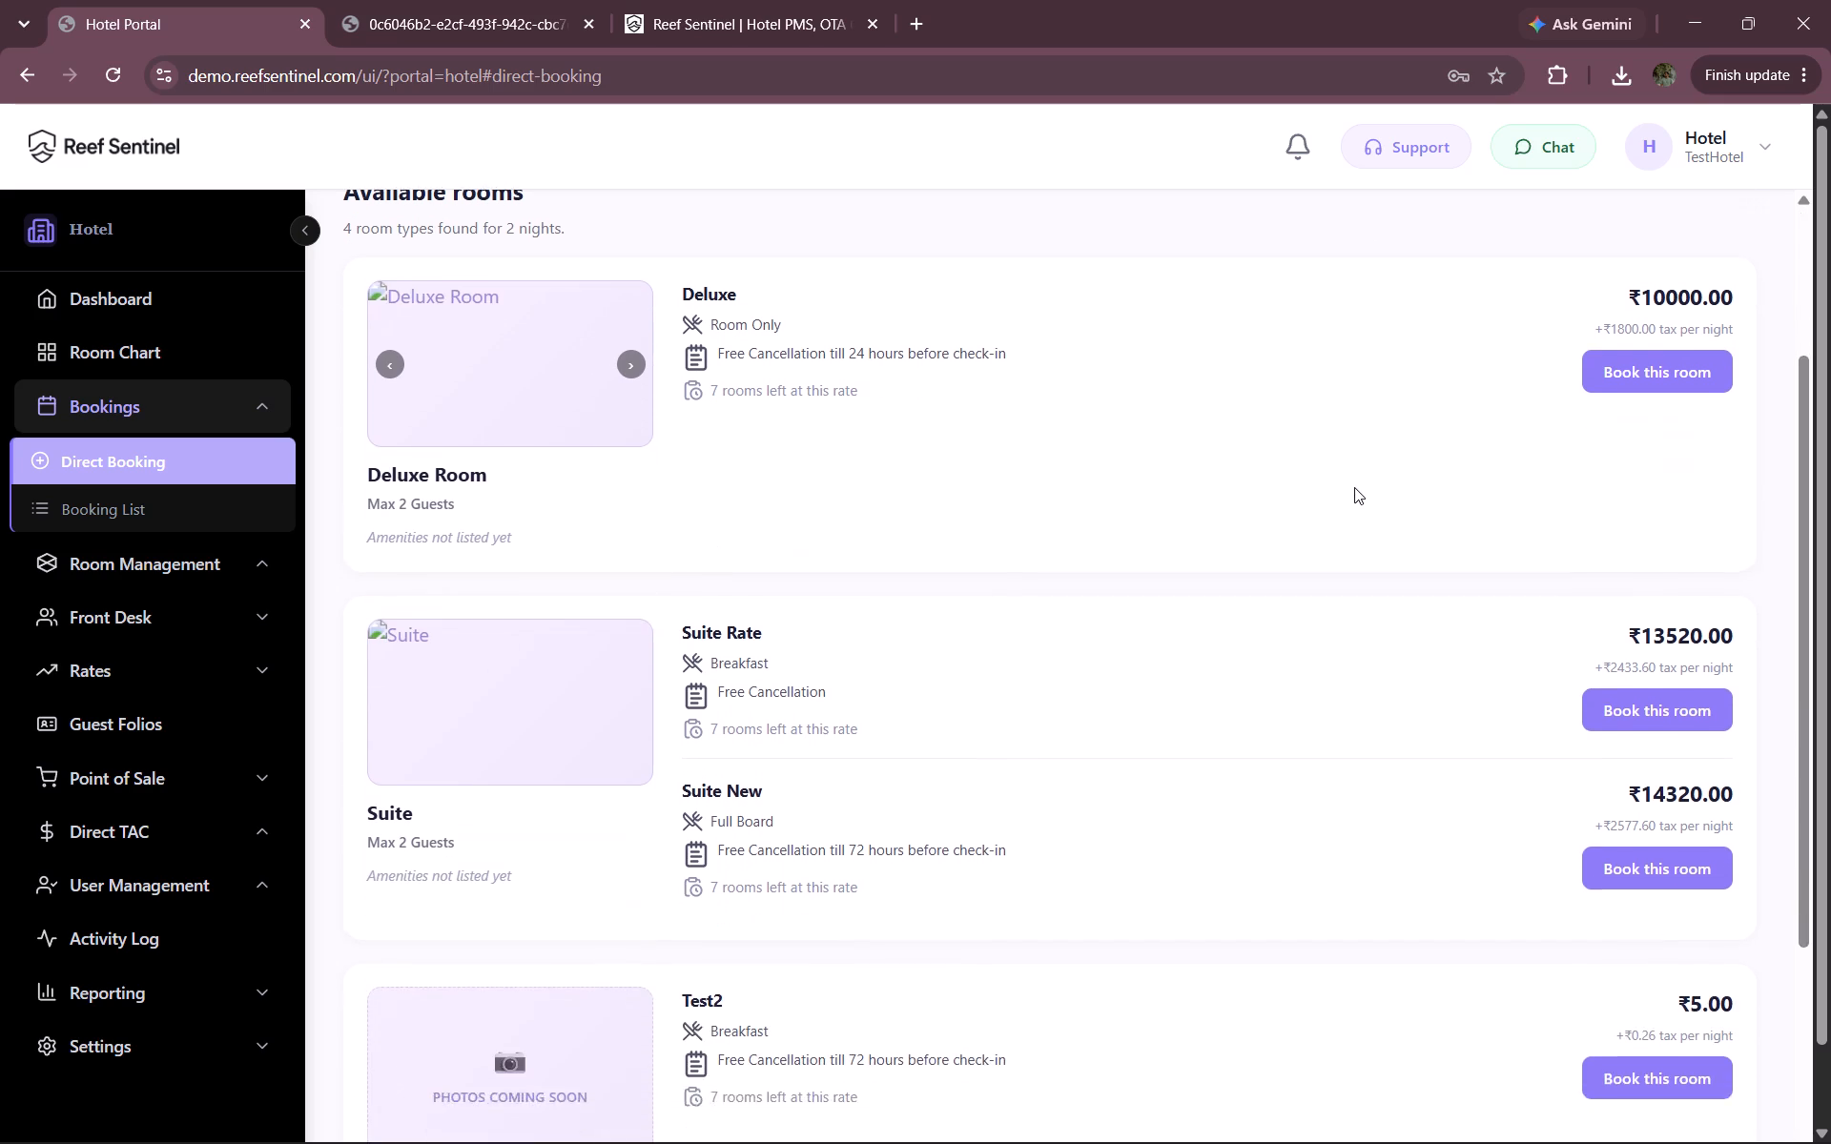
{"action": "scroll", "coordinate": [1354, 487], "scroll_direction": "up", "scroll_amount": 1}
{"action": "scroll", "coordinate": [1354, 487], "scroll_direction": "down", "scroll_amount": 1}
{"action": "left_click", "coordinate": [1718, 612]}
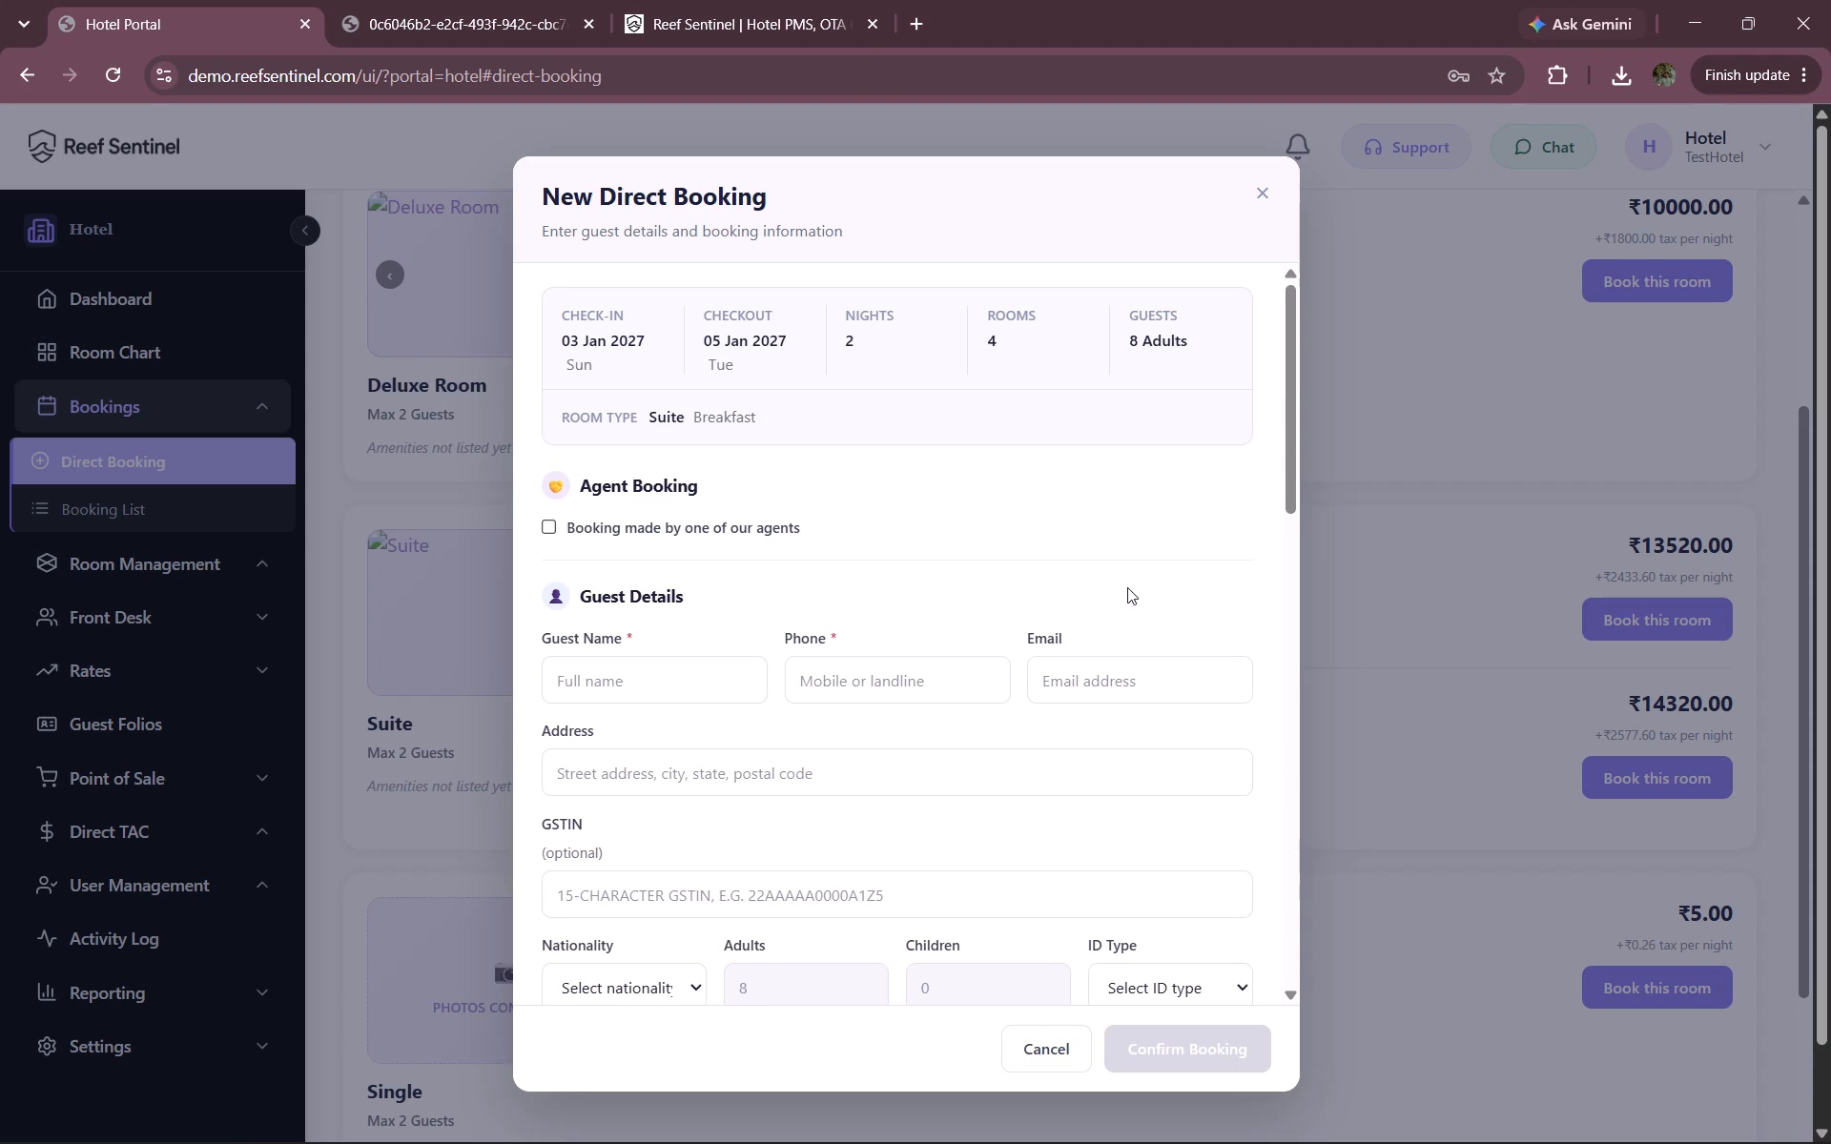
Mark the Suite booking as made by one of the hotel's agents and choose Samiran as the agent.
{"action": "scroll", "coordinate": [1127, 587], "scroll_direction": "down", "scroll_amount": 5}
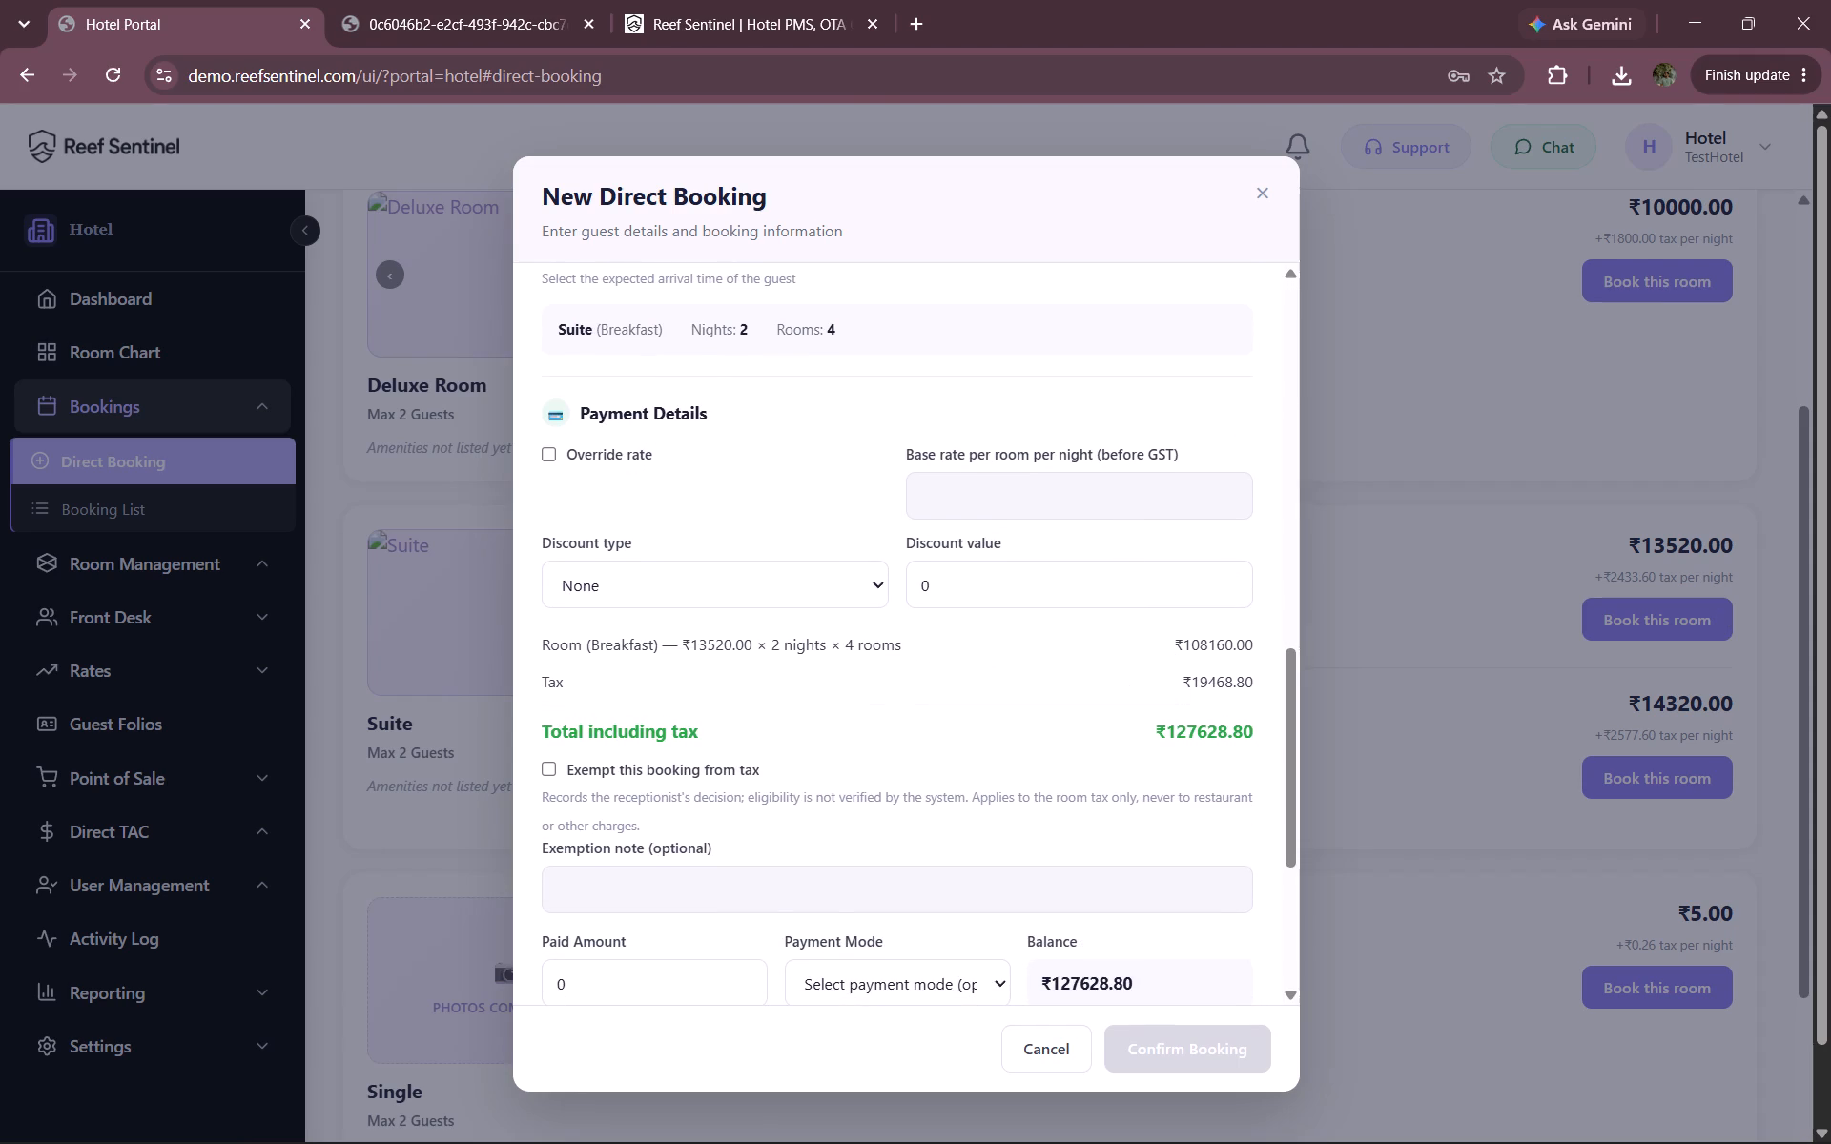
{"action": "scroll", "coordinate": [1119, 639], "scroll_direction": "up", "scroll_amount": 3}
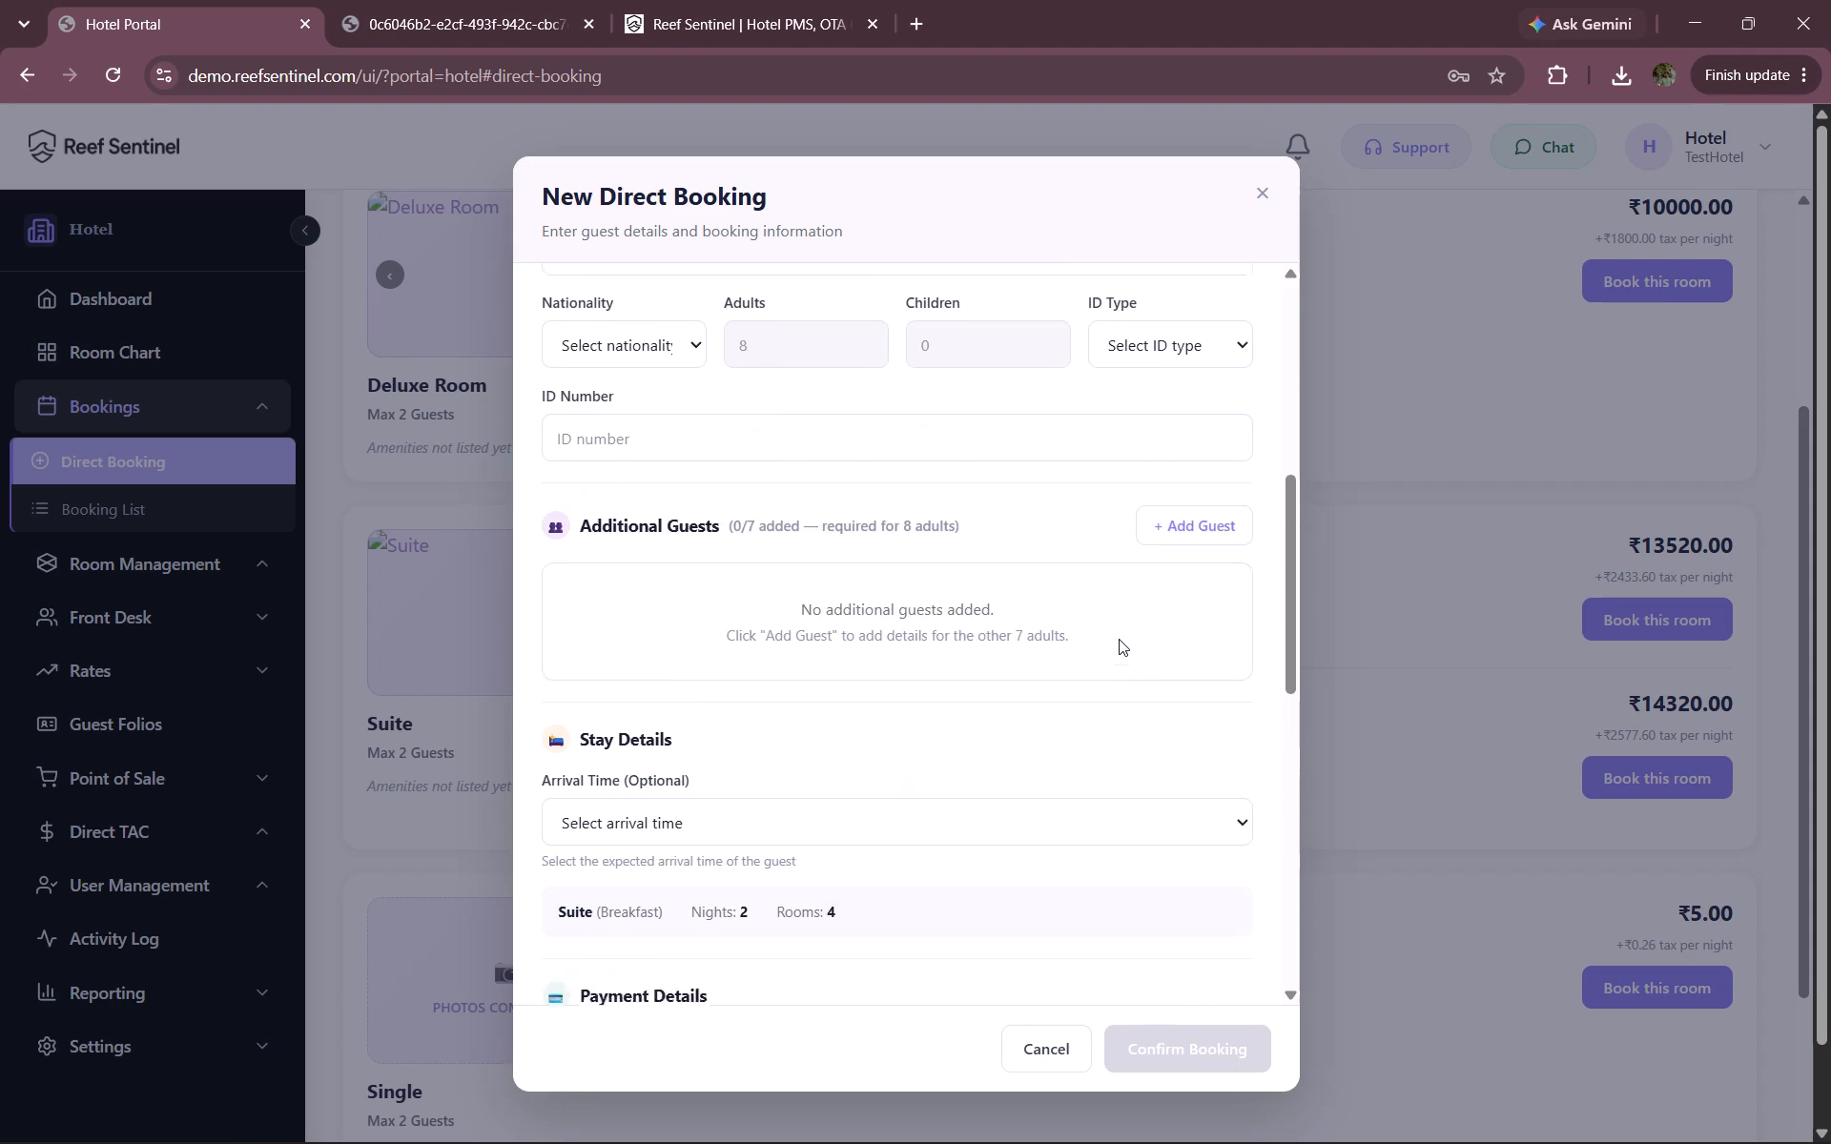
{"action": "scroll", "coordinate": [1119, 639], "scroll_direction": "up", "scroll_amount": 3}
{"action": "scroll", "coordinate": [734, 396], "scroll_direction": "up", "scroll_amount": 3}
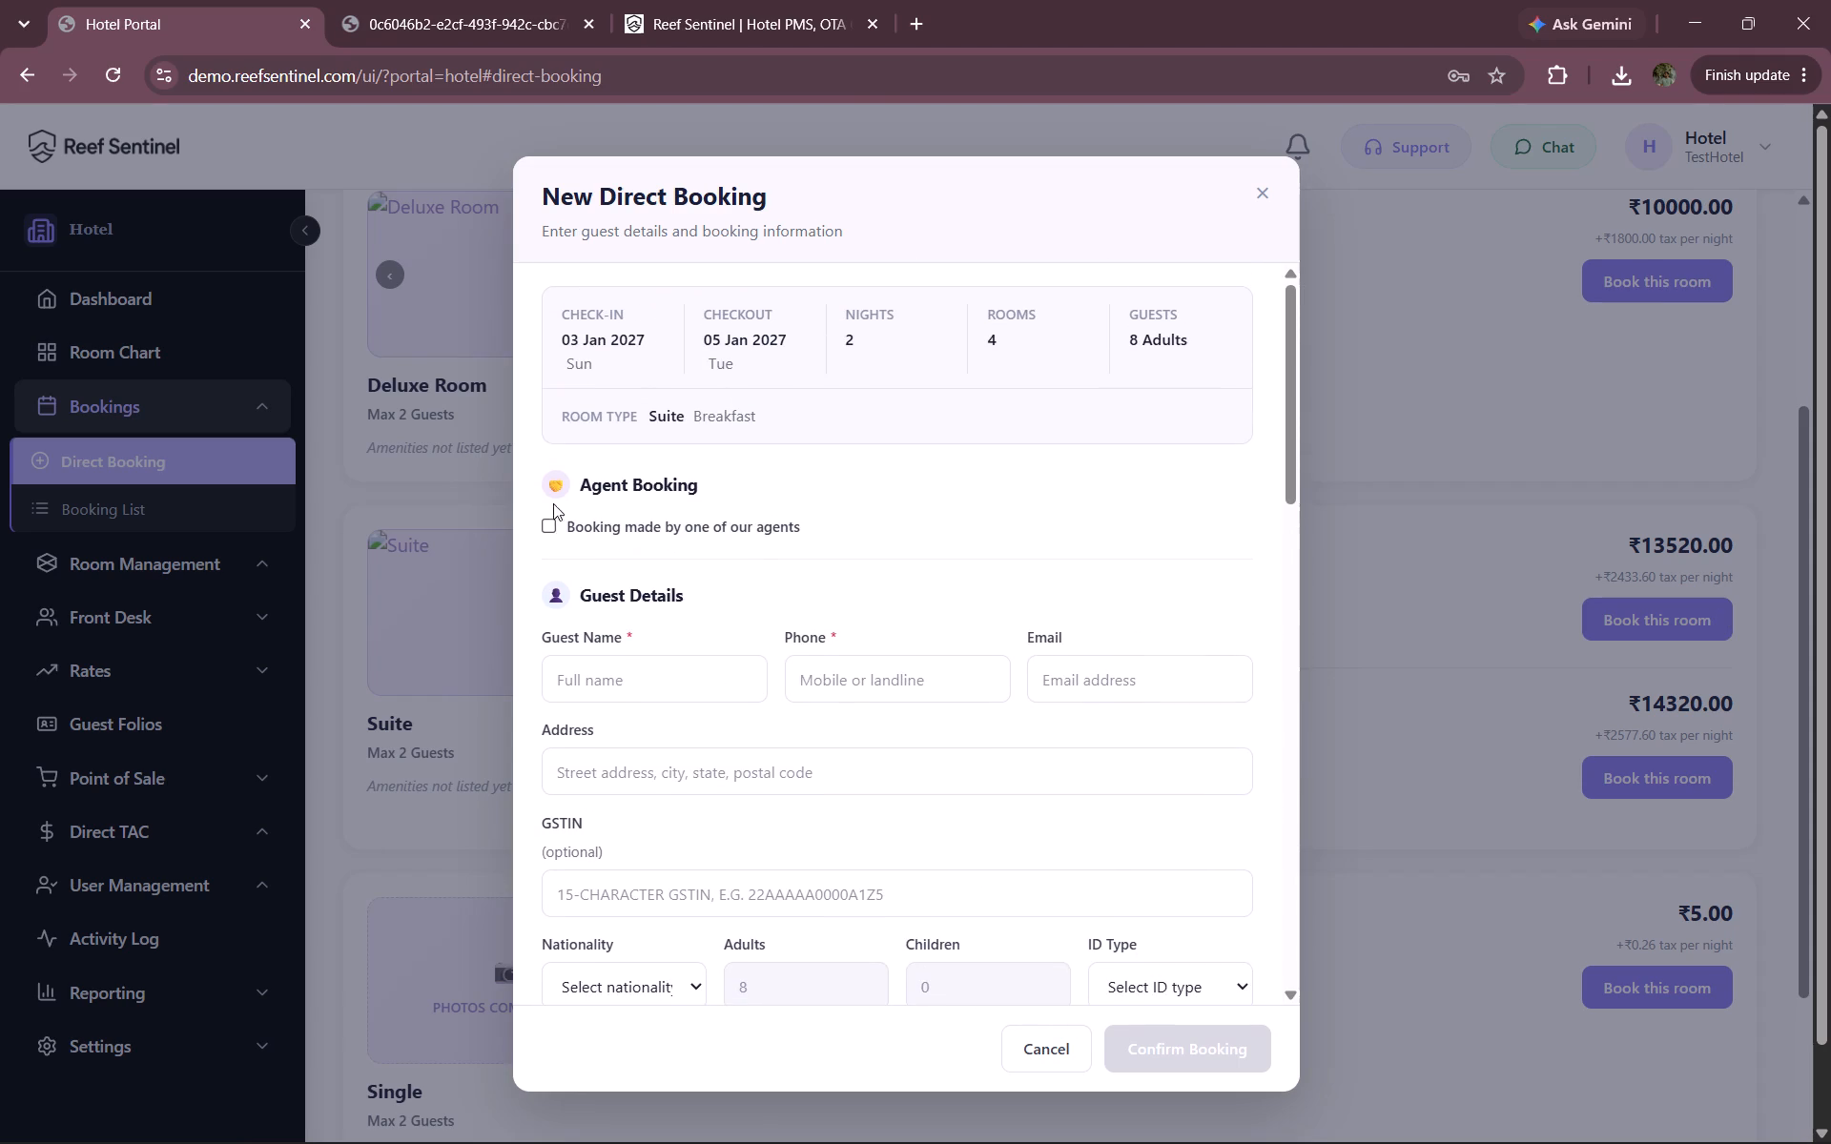
{"action": "left_click", "coordinate": [547, 530]}
{"action": "left_click", "coordinate": [974, 605]}
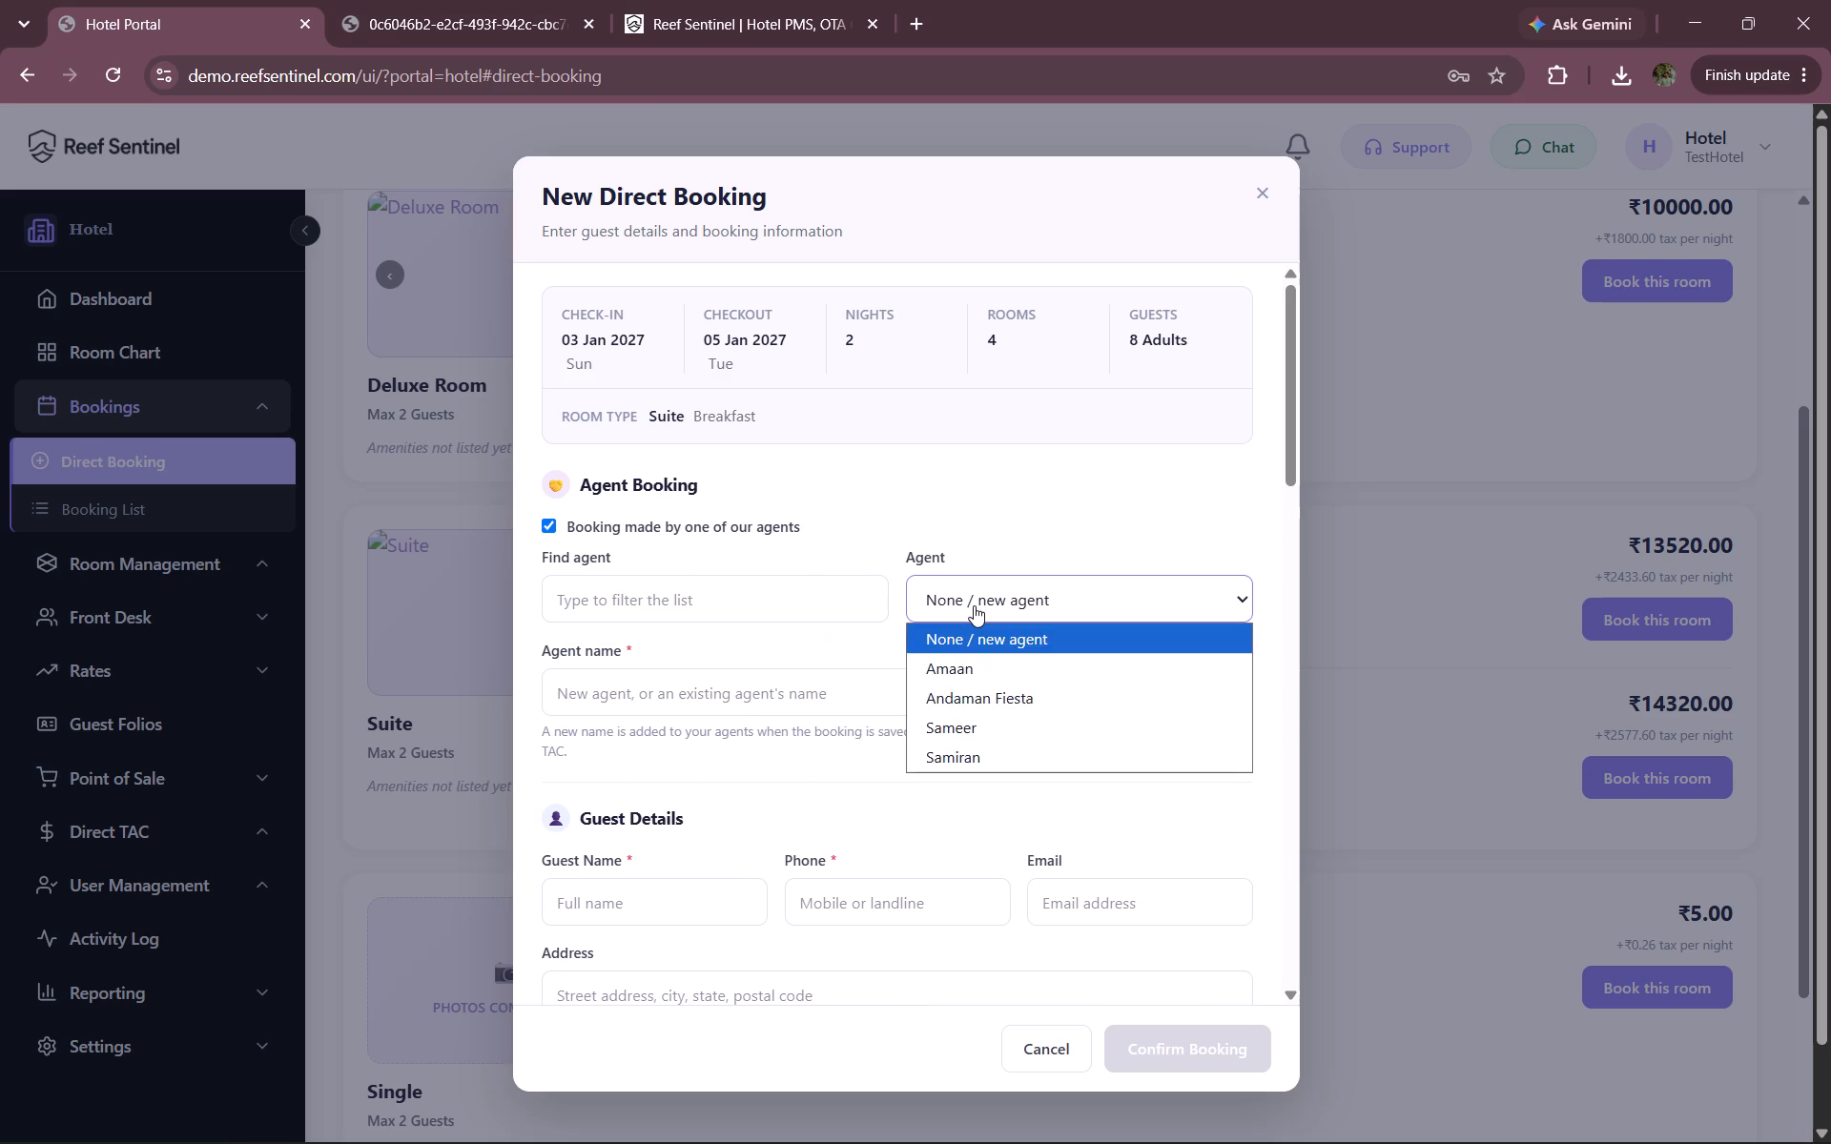
{"action": "left_click", "coordinate": [968, 762]}
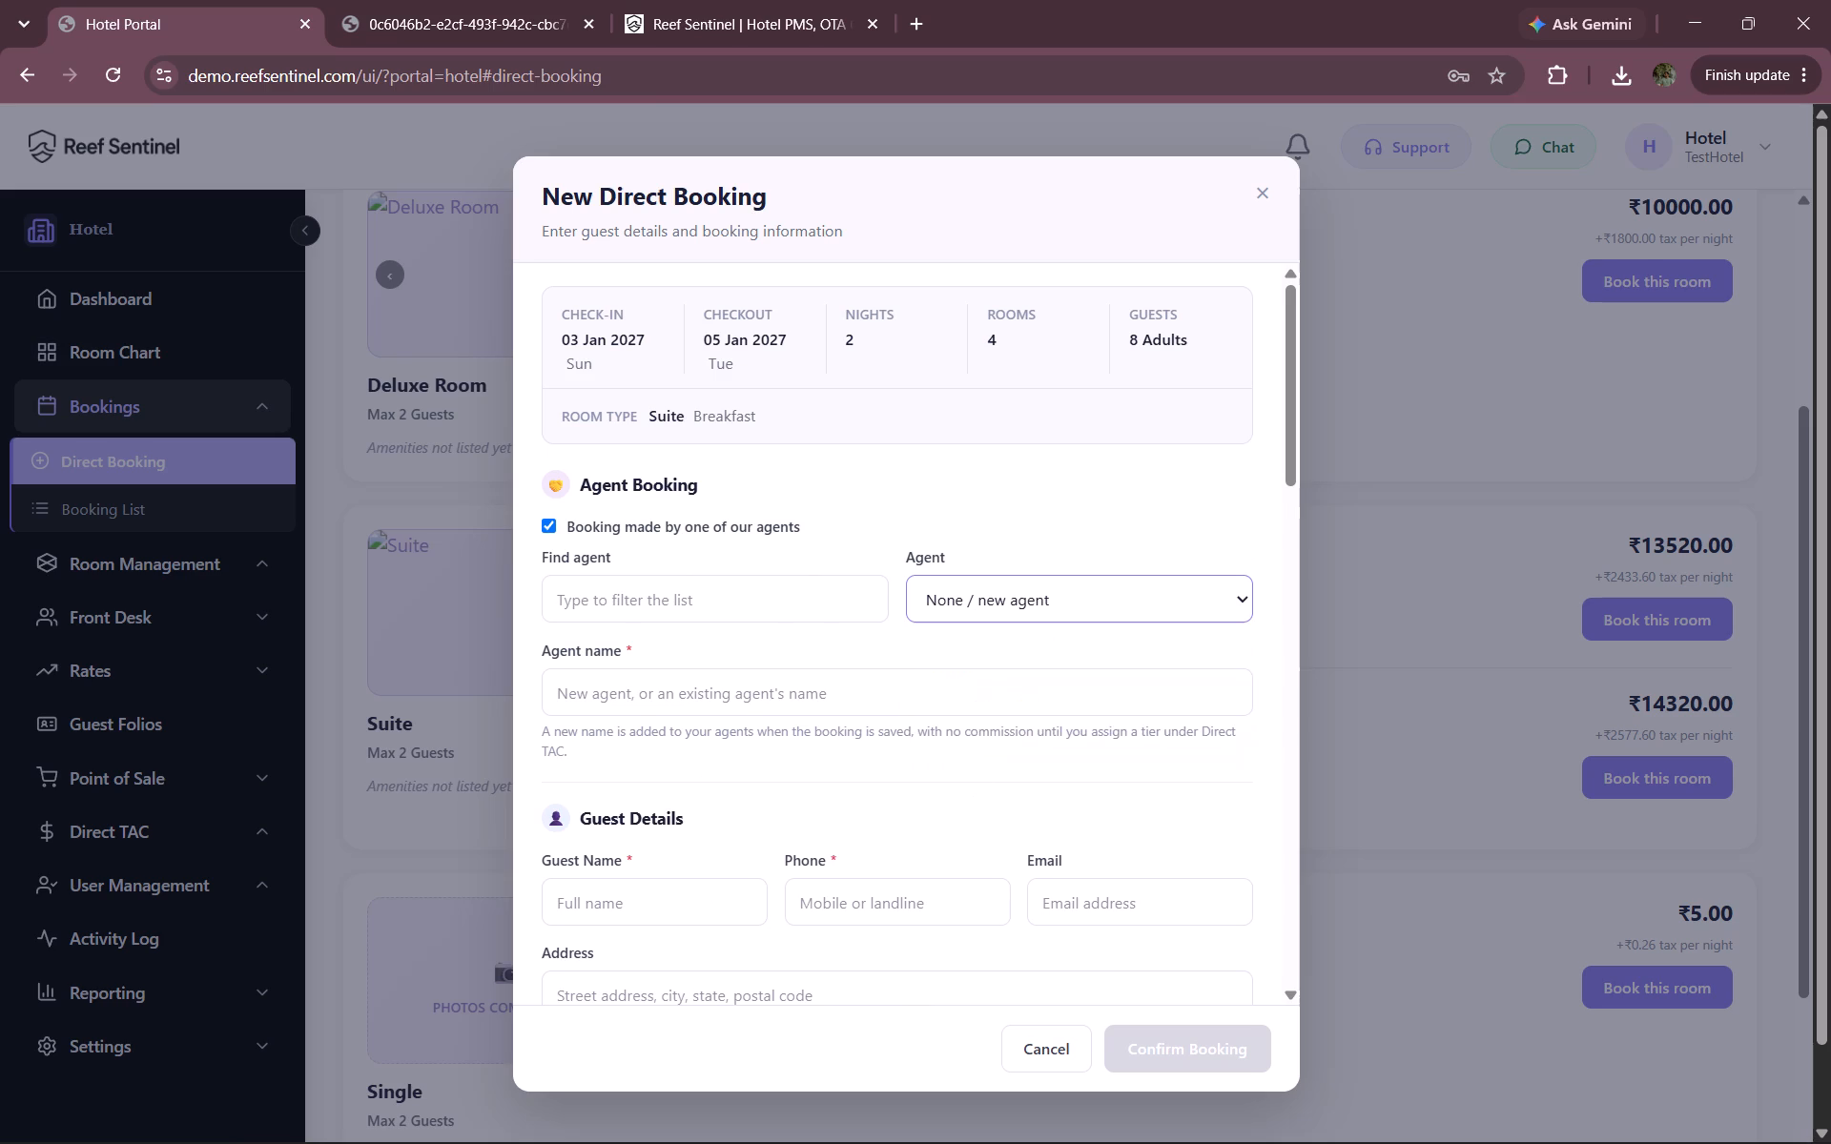
Examine the booking's payment details, including the room charge, agent commission line, tax and total.
{"action": "scroll", "coordinate": [968, 762], "scroll_direction": "down", "scroll_amount": 7}
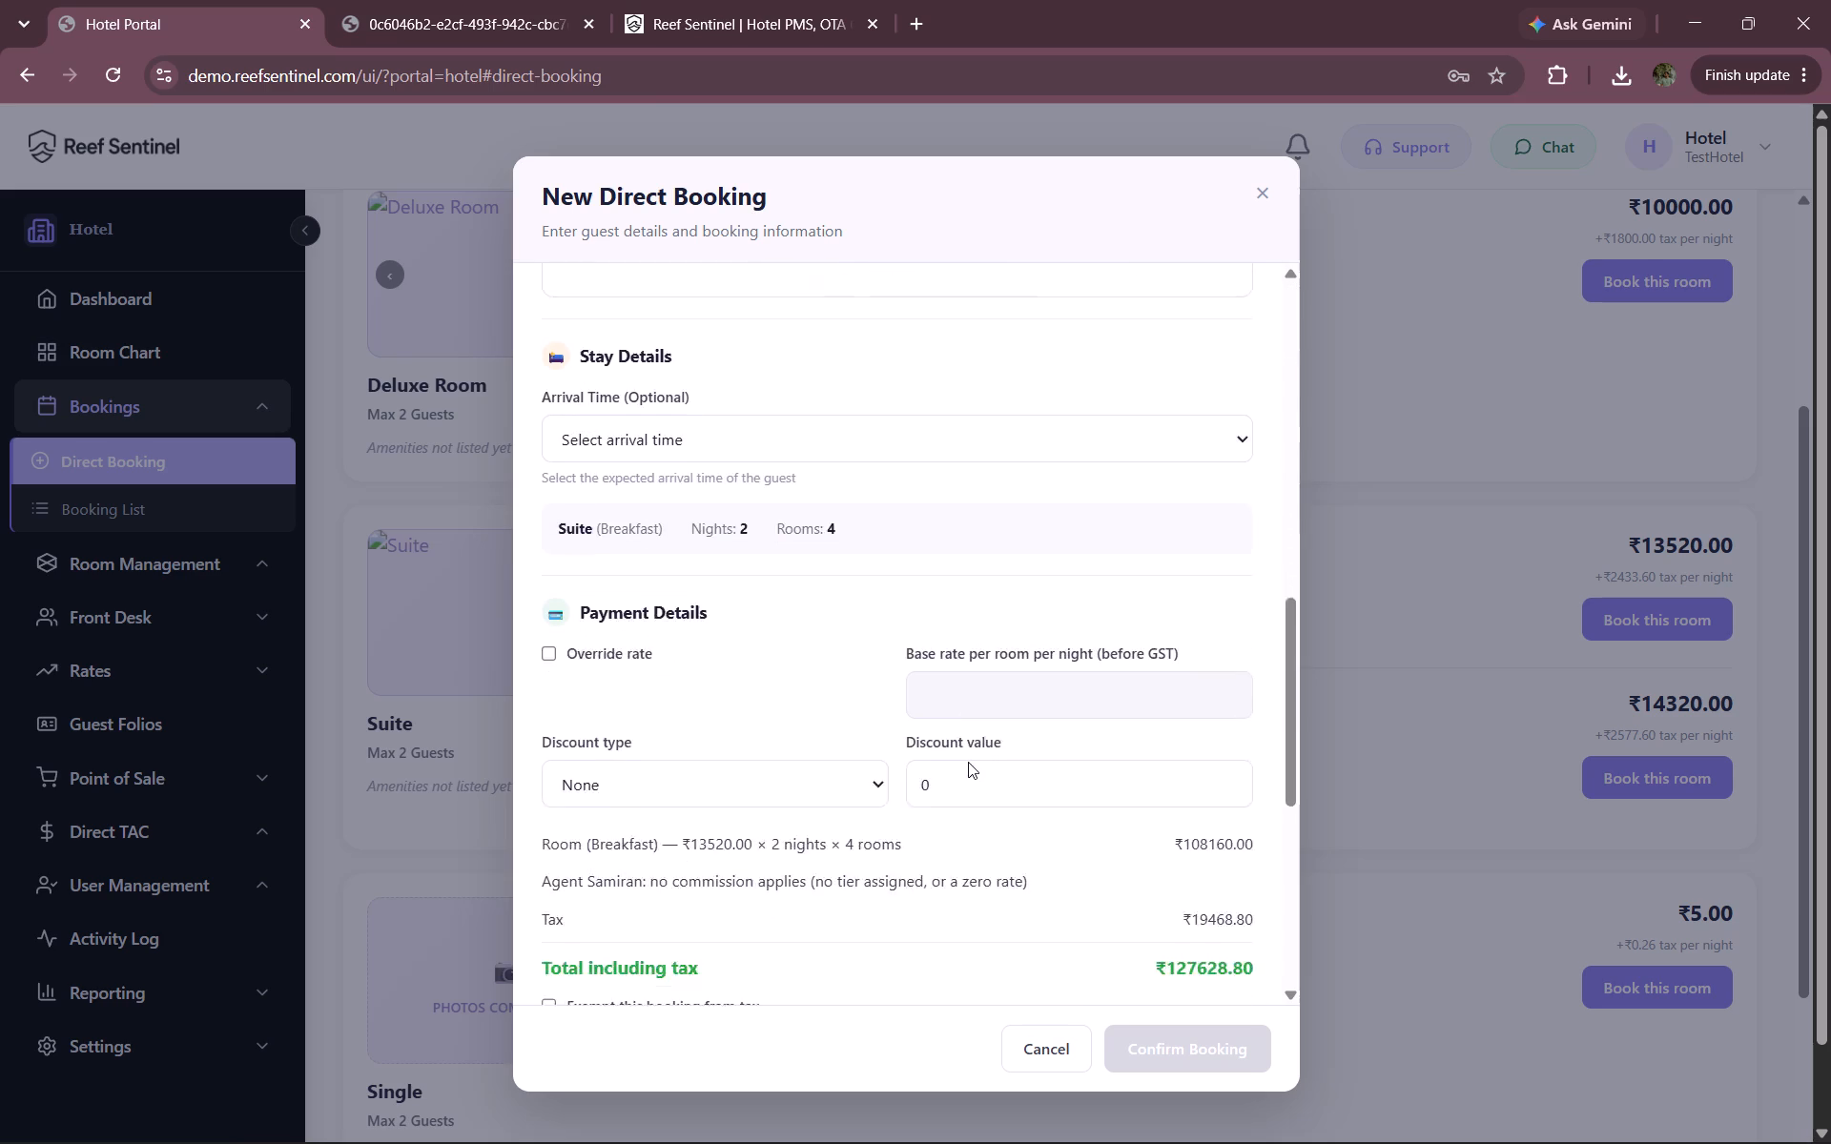
{"action": "scroll", "coordinate": [968, 762], "scroll_direction": "down", "scroll_amount": 2}
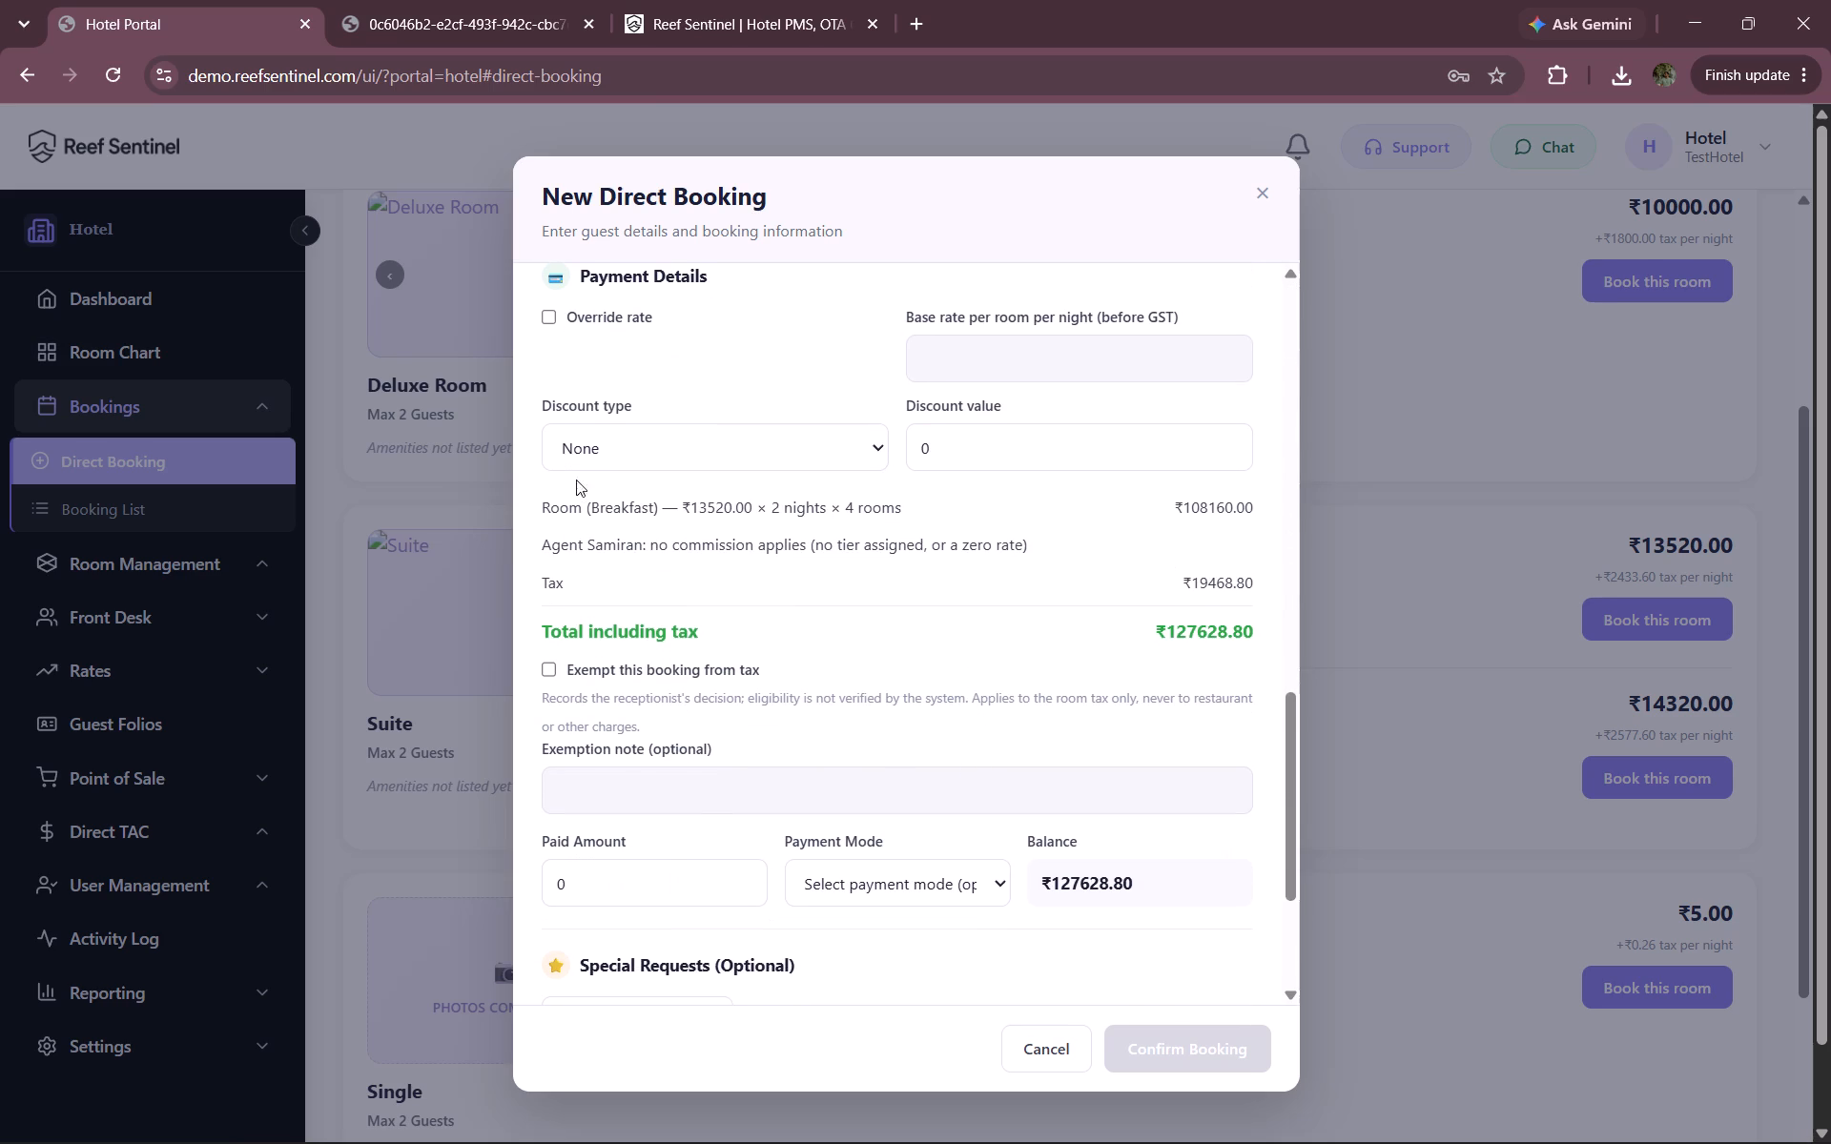
Review the rest of the Suite booking form, from the agent commission line and paid amount to the additional guests and guest details.
{"action": "left_click_drag", "start_coordinate": [583, 541], "coordinate": [648, 562]}
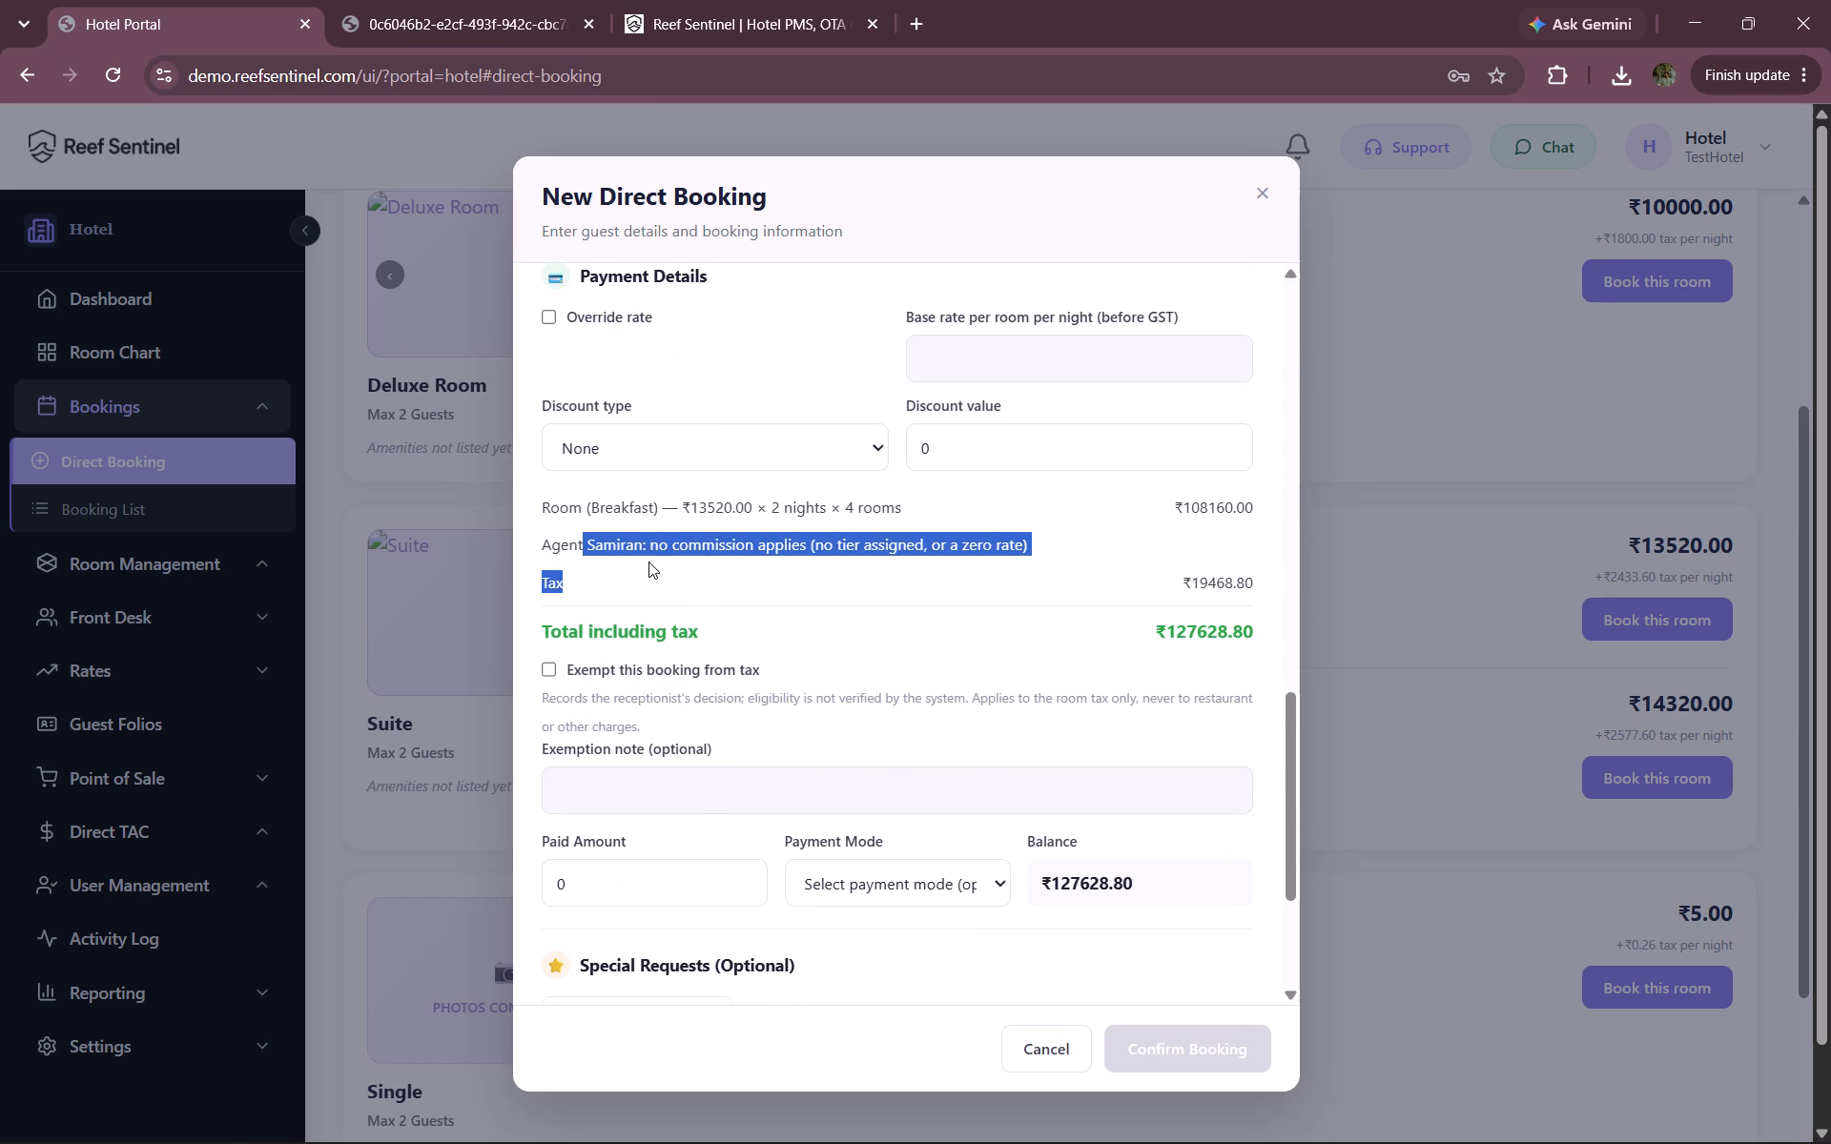
{"action": "left_click", "coordinate": [790, 598]}
{"action": "scroll", "coordinate": [790, 598], "scroll_direction": "down", "scroll_amount": 1}
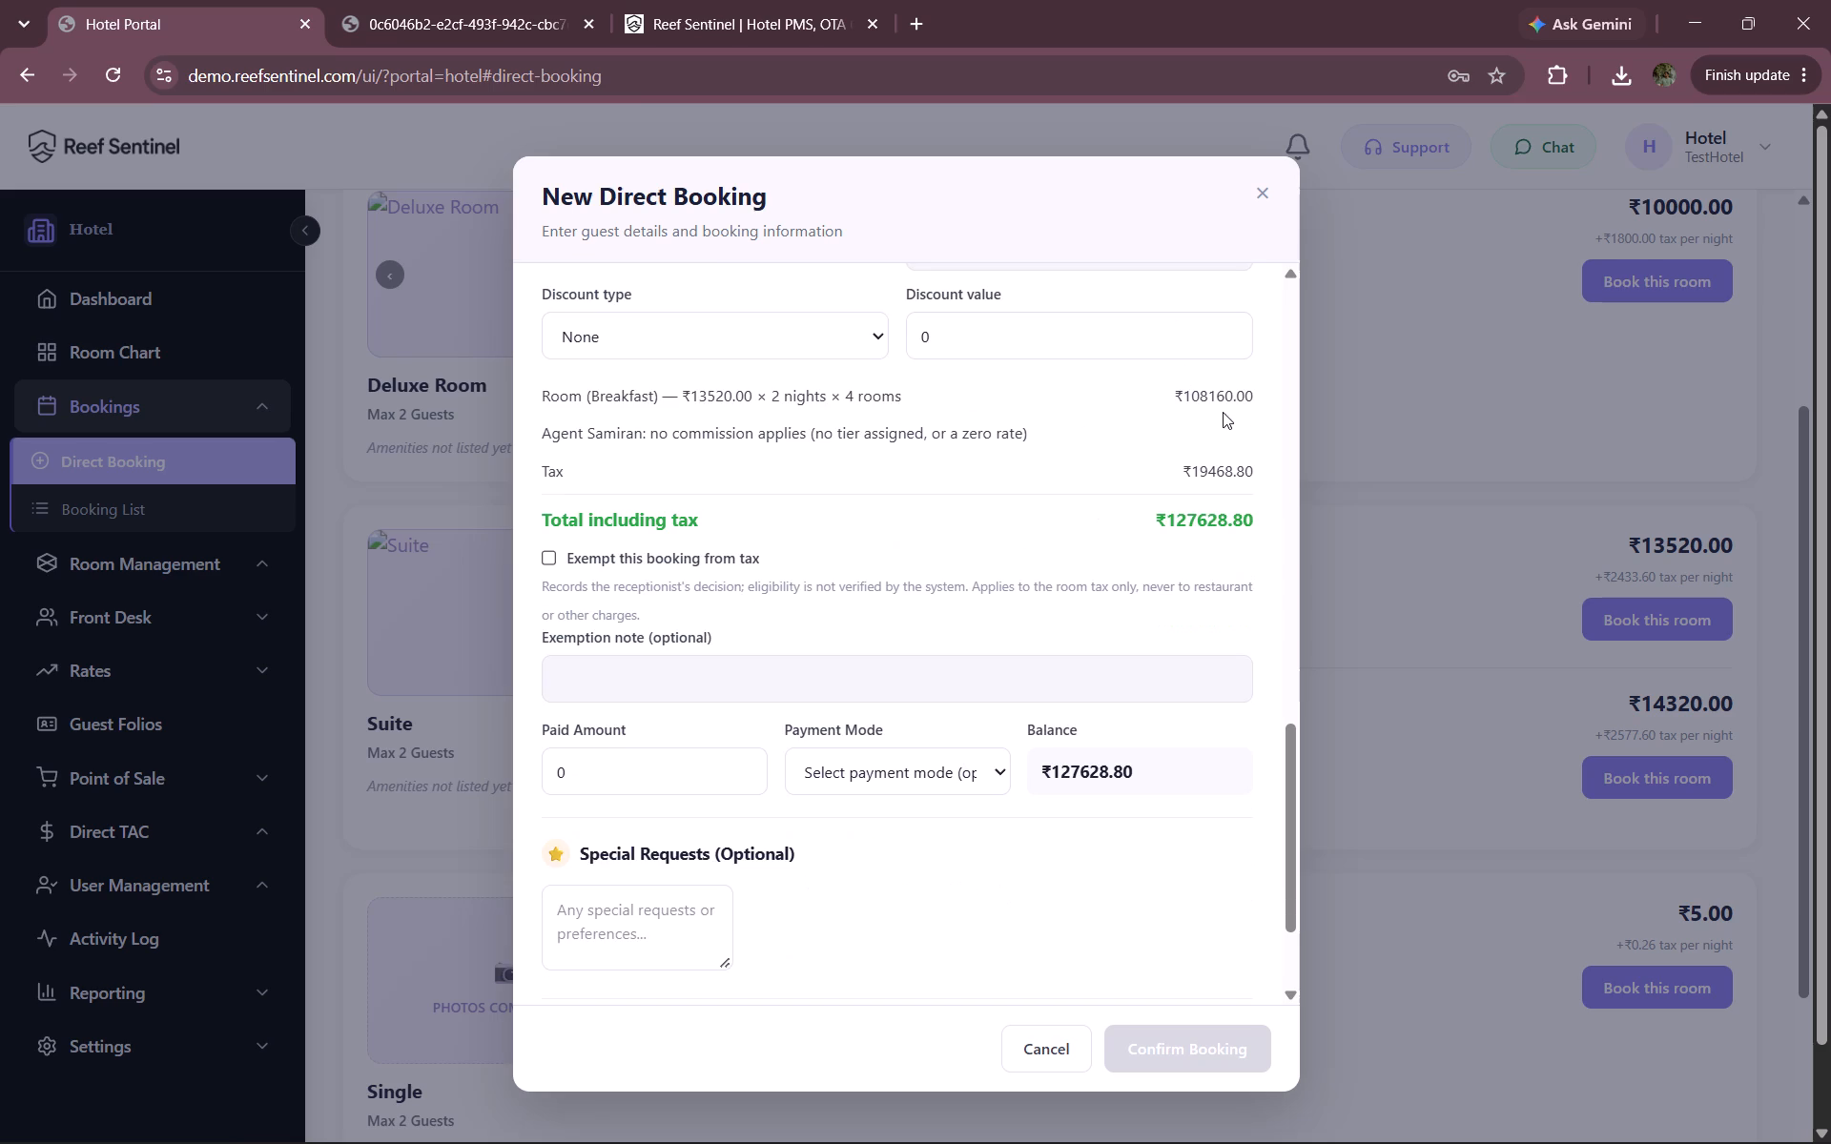
{"action": "scroll", "coordinate": [1213, 526], "scroll_direction": "down", "scroll_amount": 1}
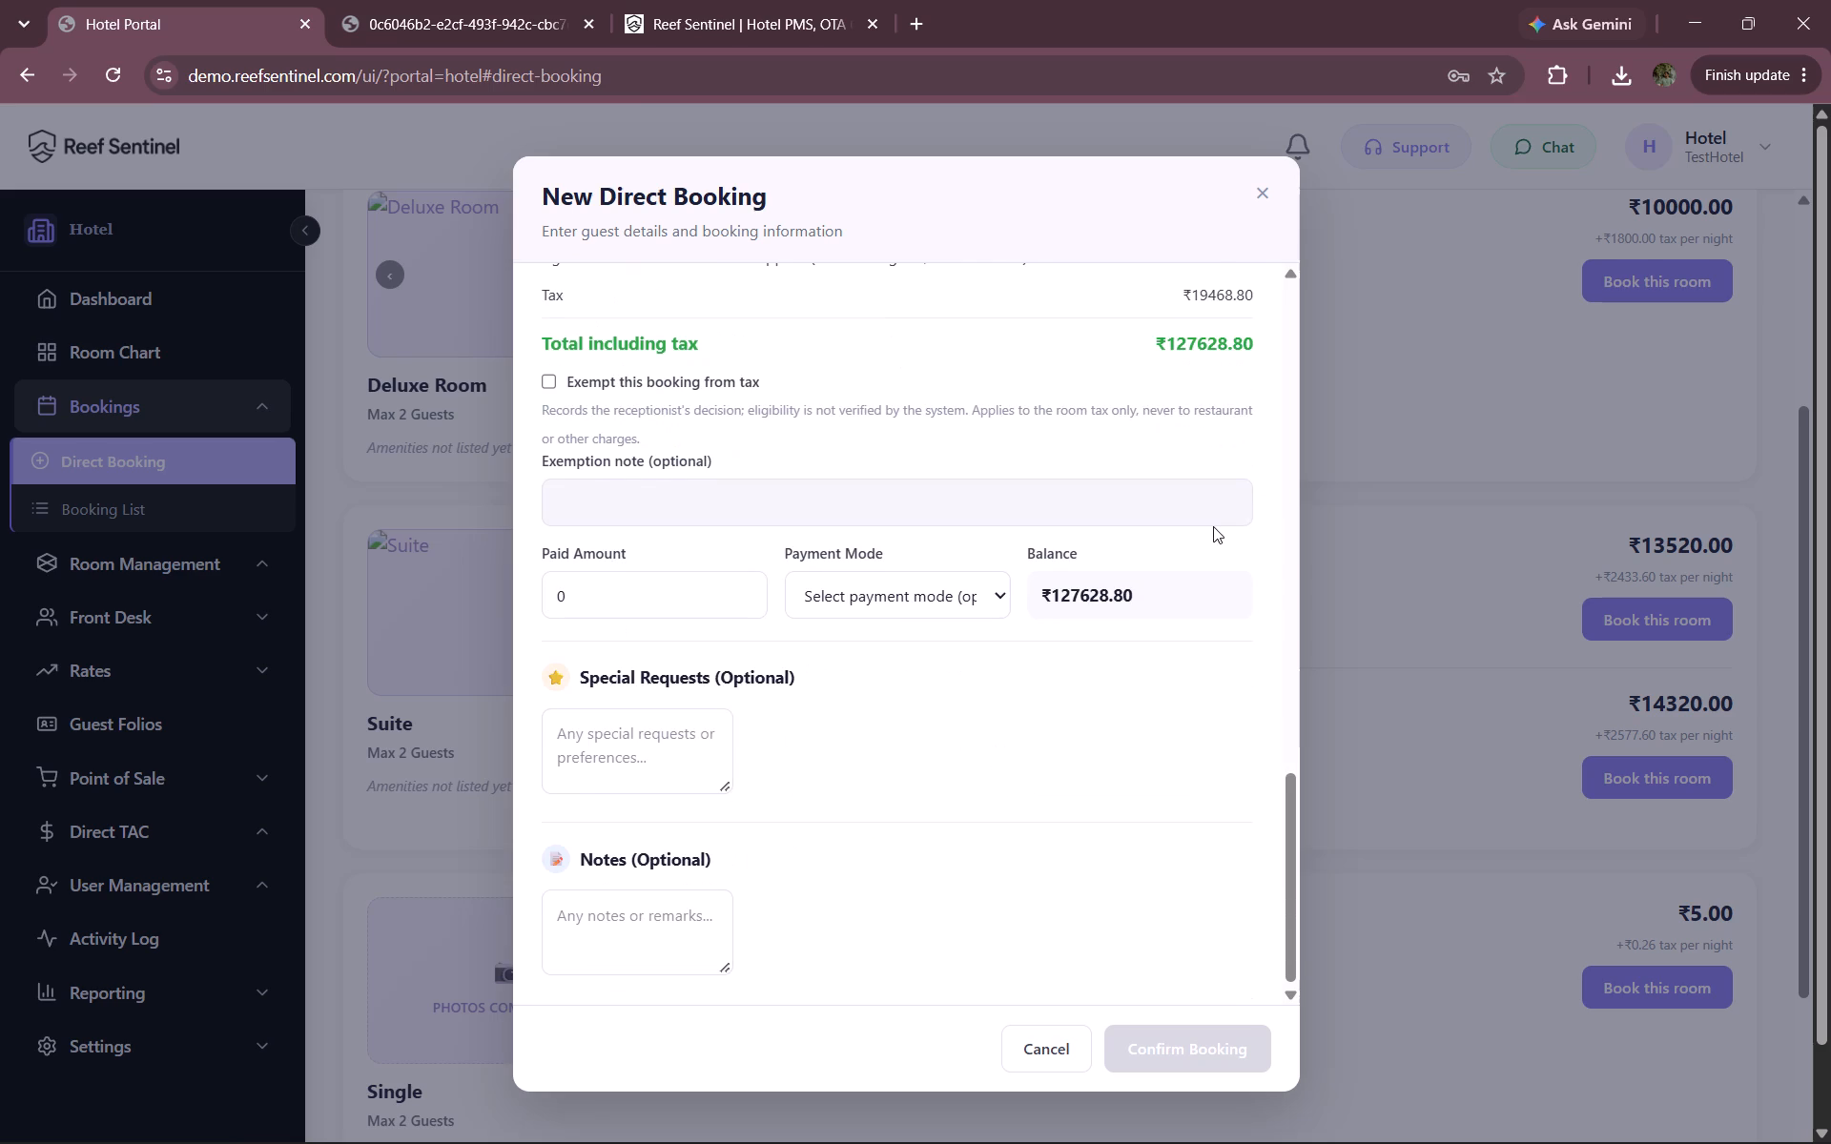
{"action": "left_click", "coordinate": [711, 592]}
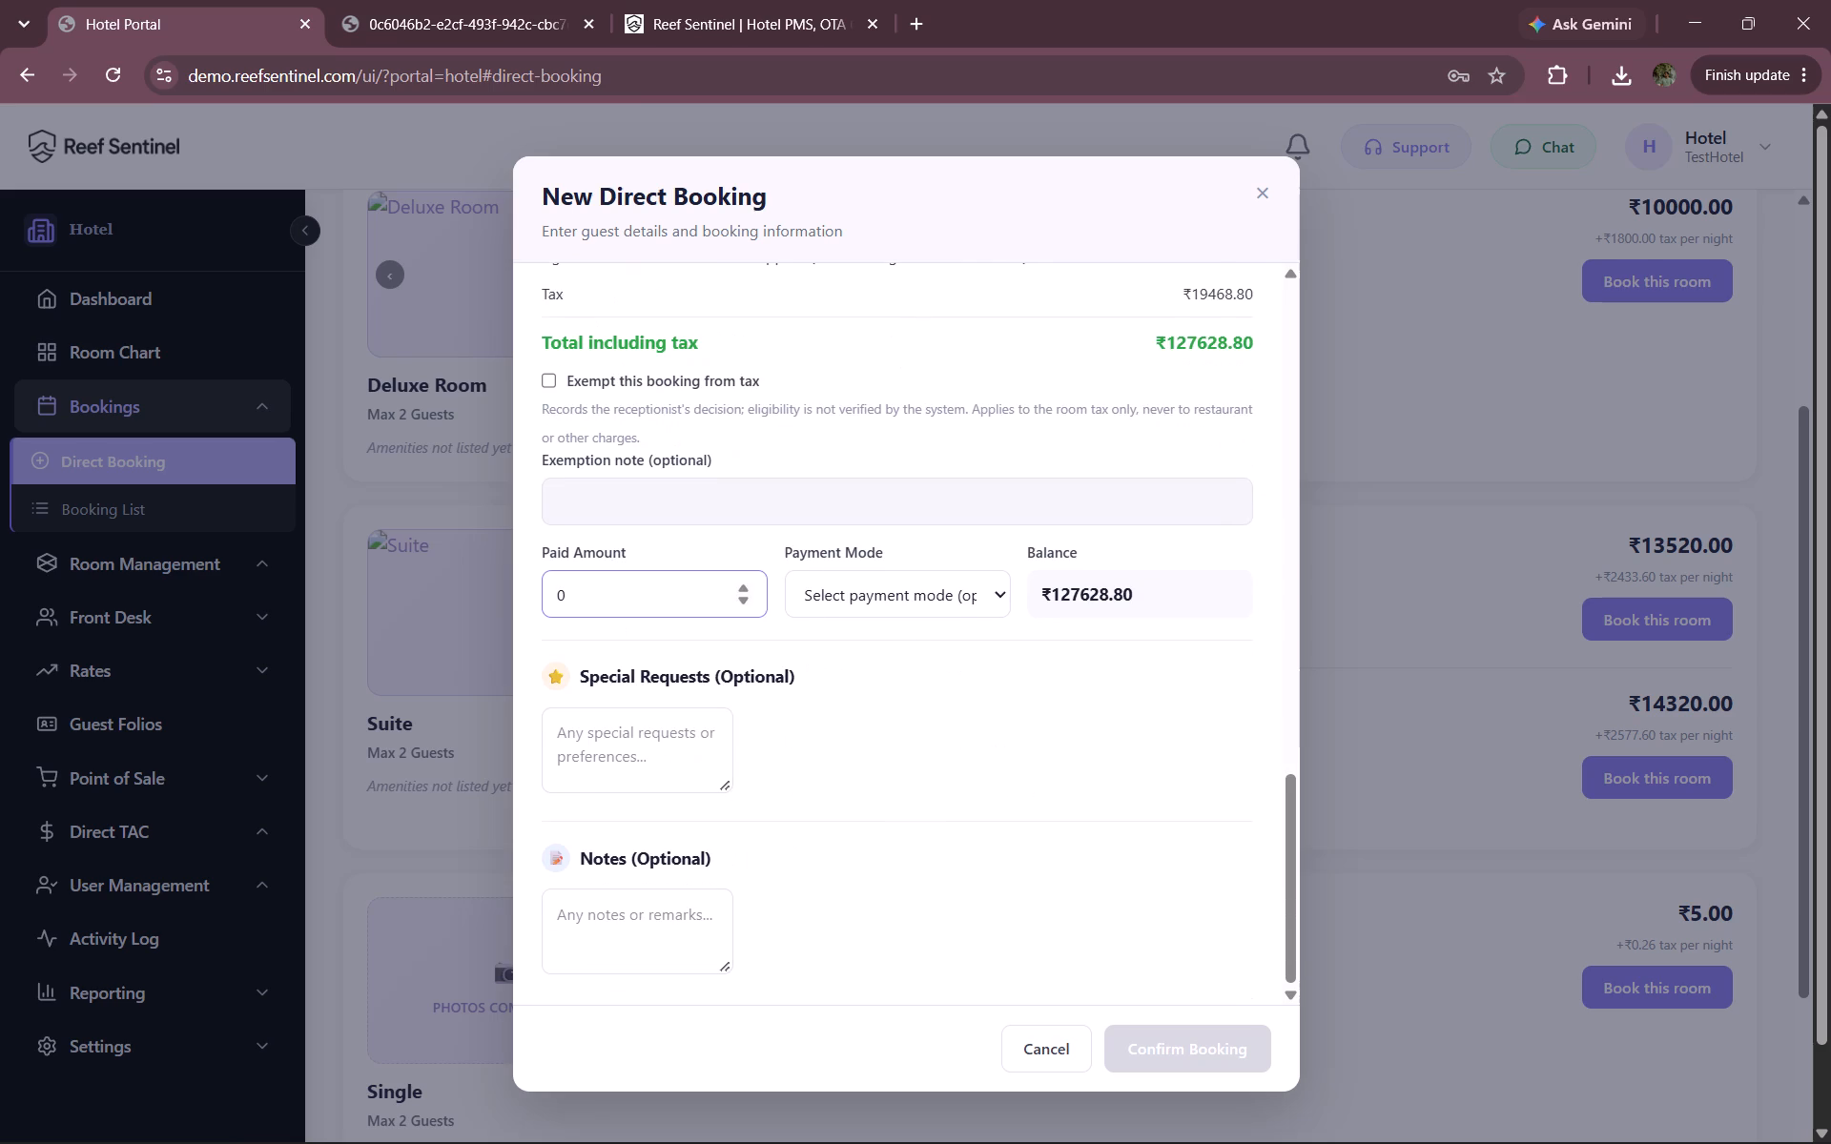
{"action": "scroll", "coordinate": [911, 652], "scroll_direction": "down", "scroll_amount": 1}
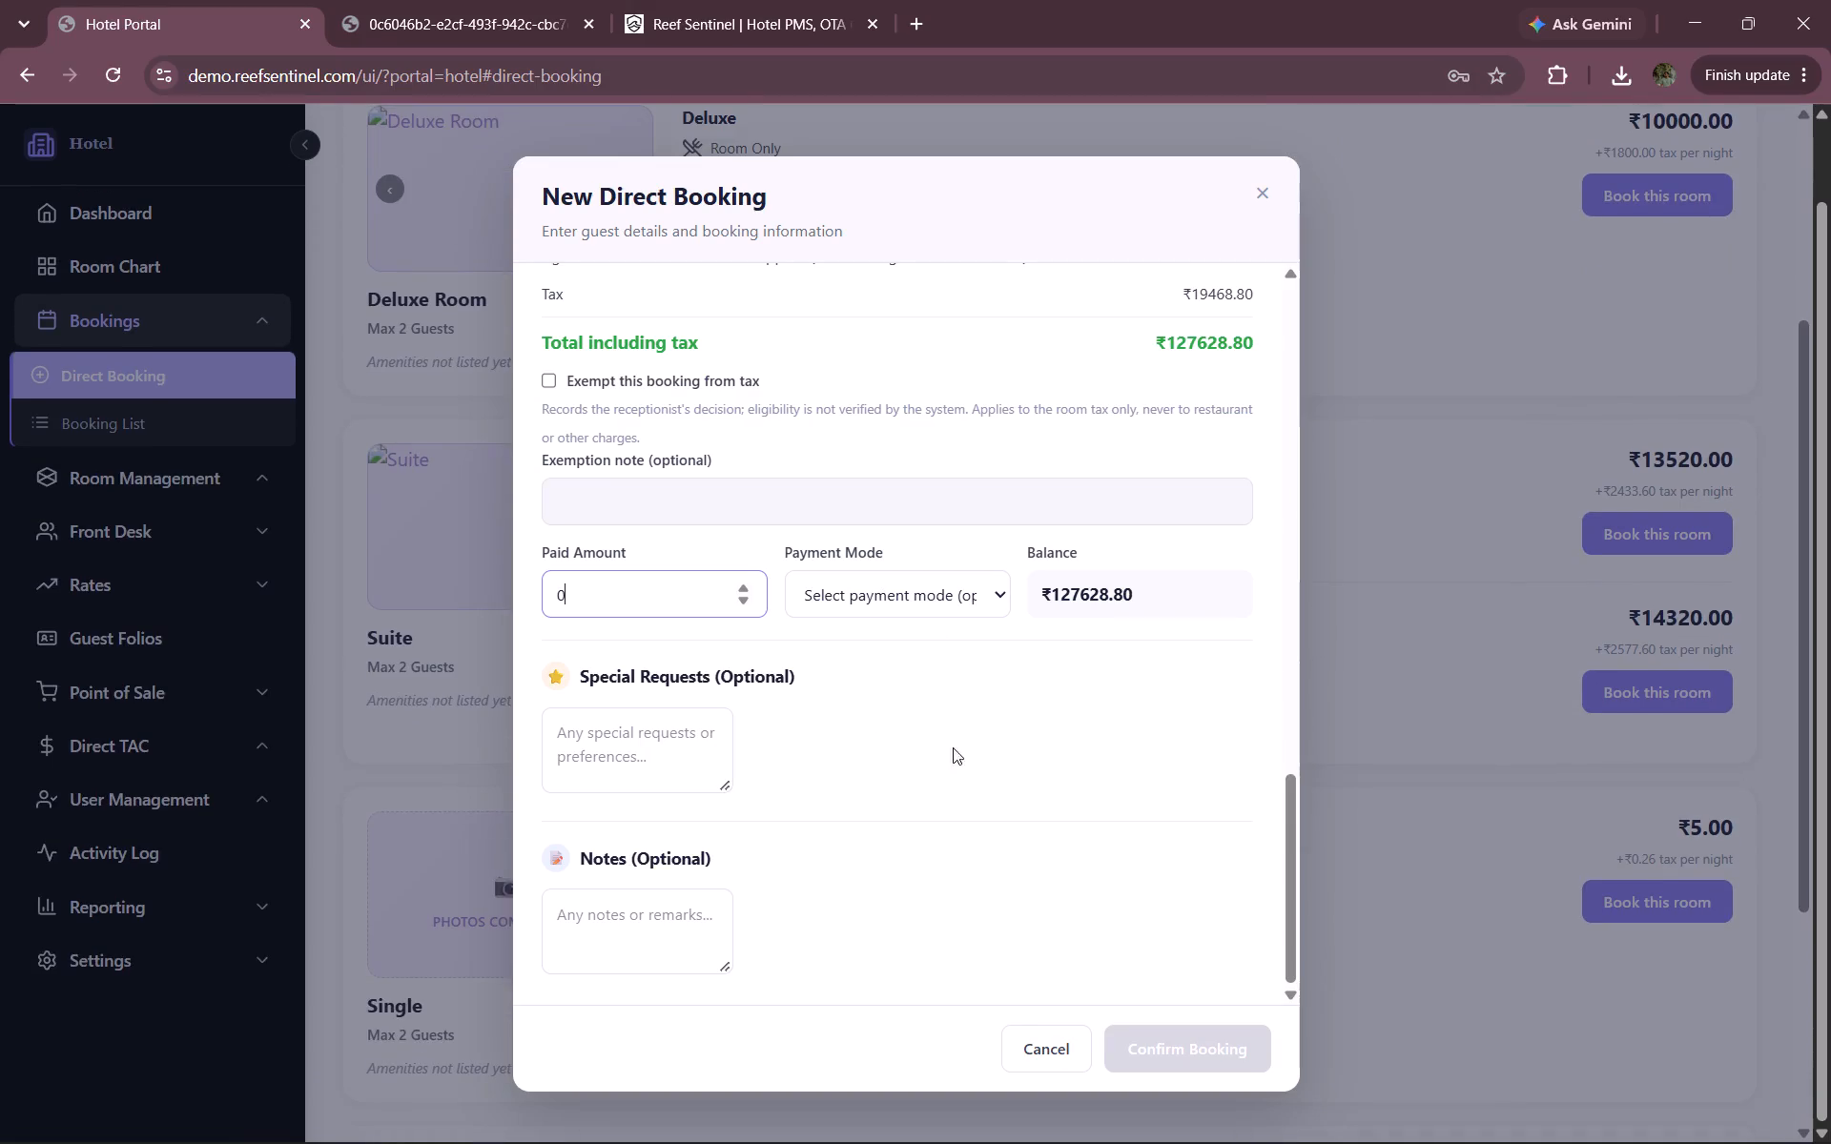
{"action": "scroll", "coordinate": [592, 454], "scroll_direction": "up", "scroll_amount": 6}
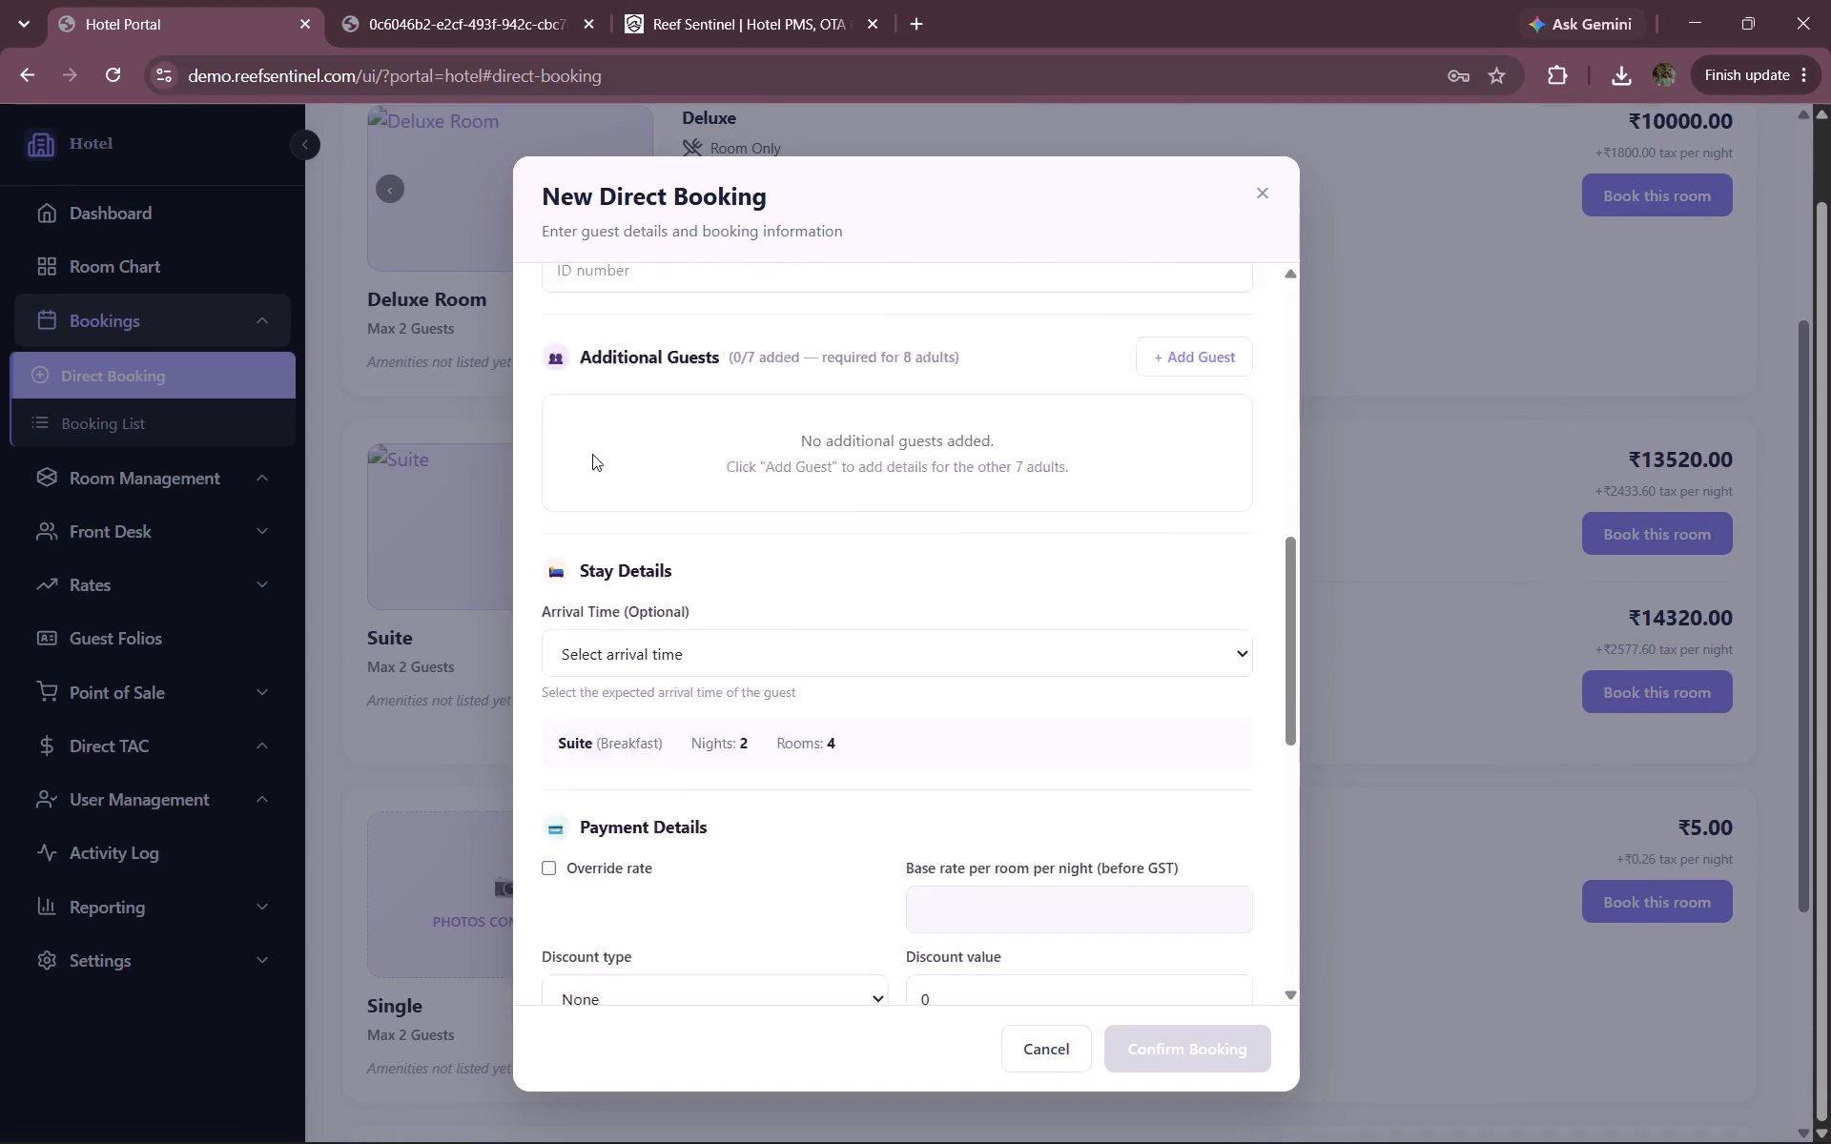
{"action": "scroll", "coordinate": [592, 454], "scroll_direction": "up", "scroll_amount": 1}
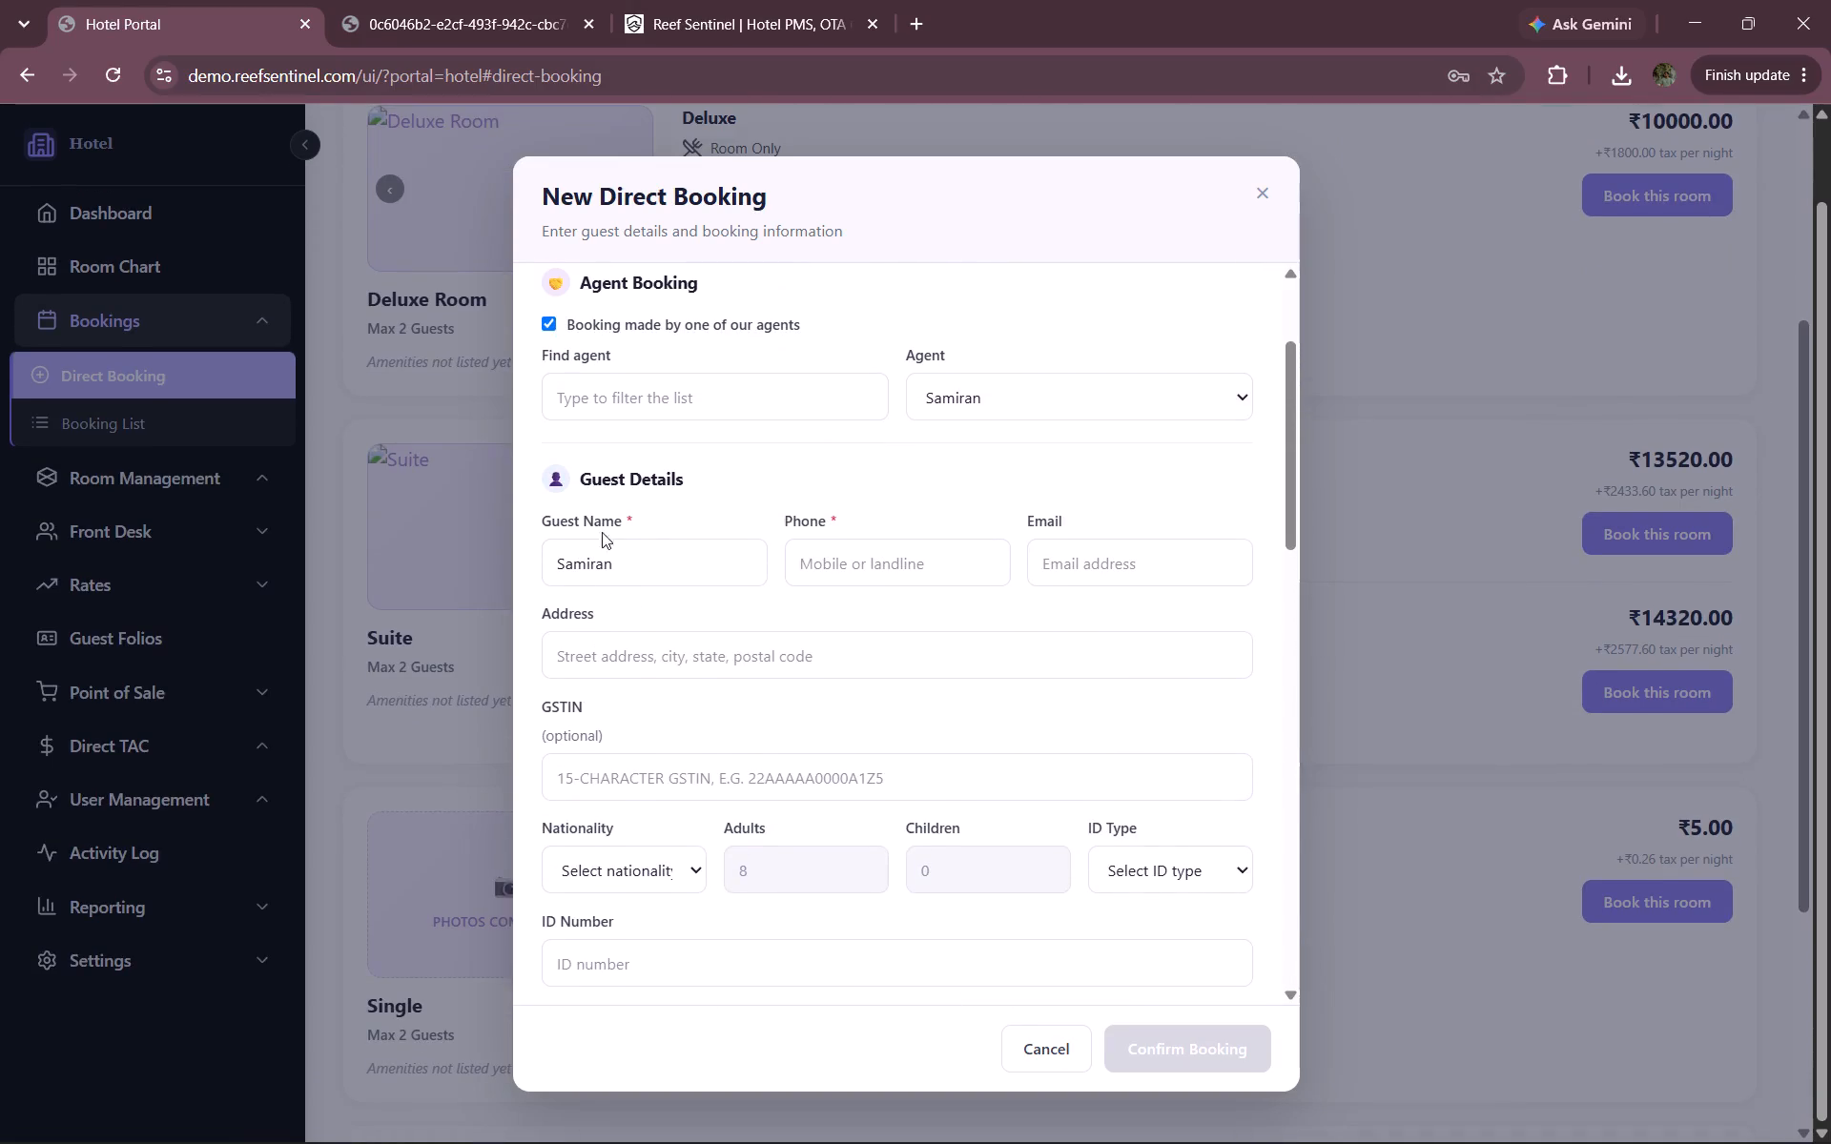
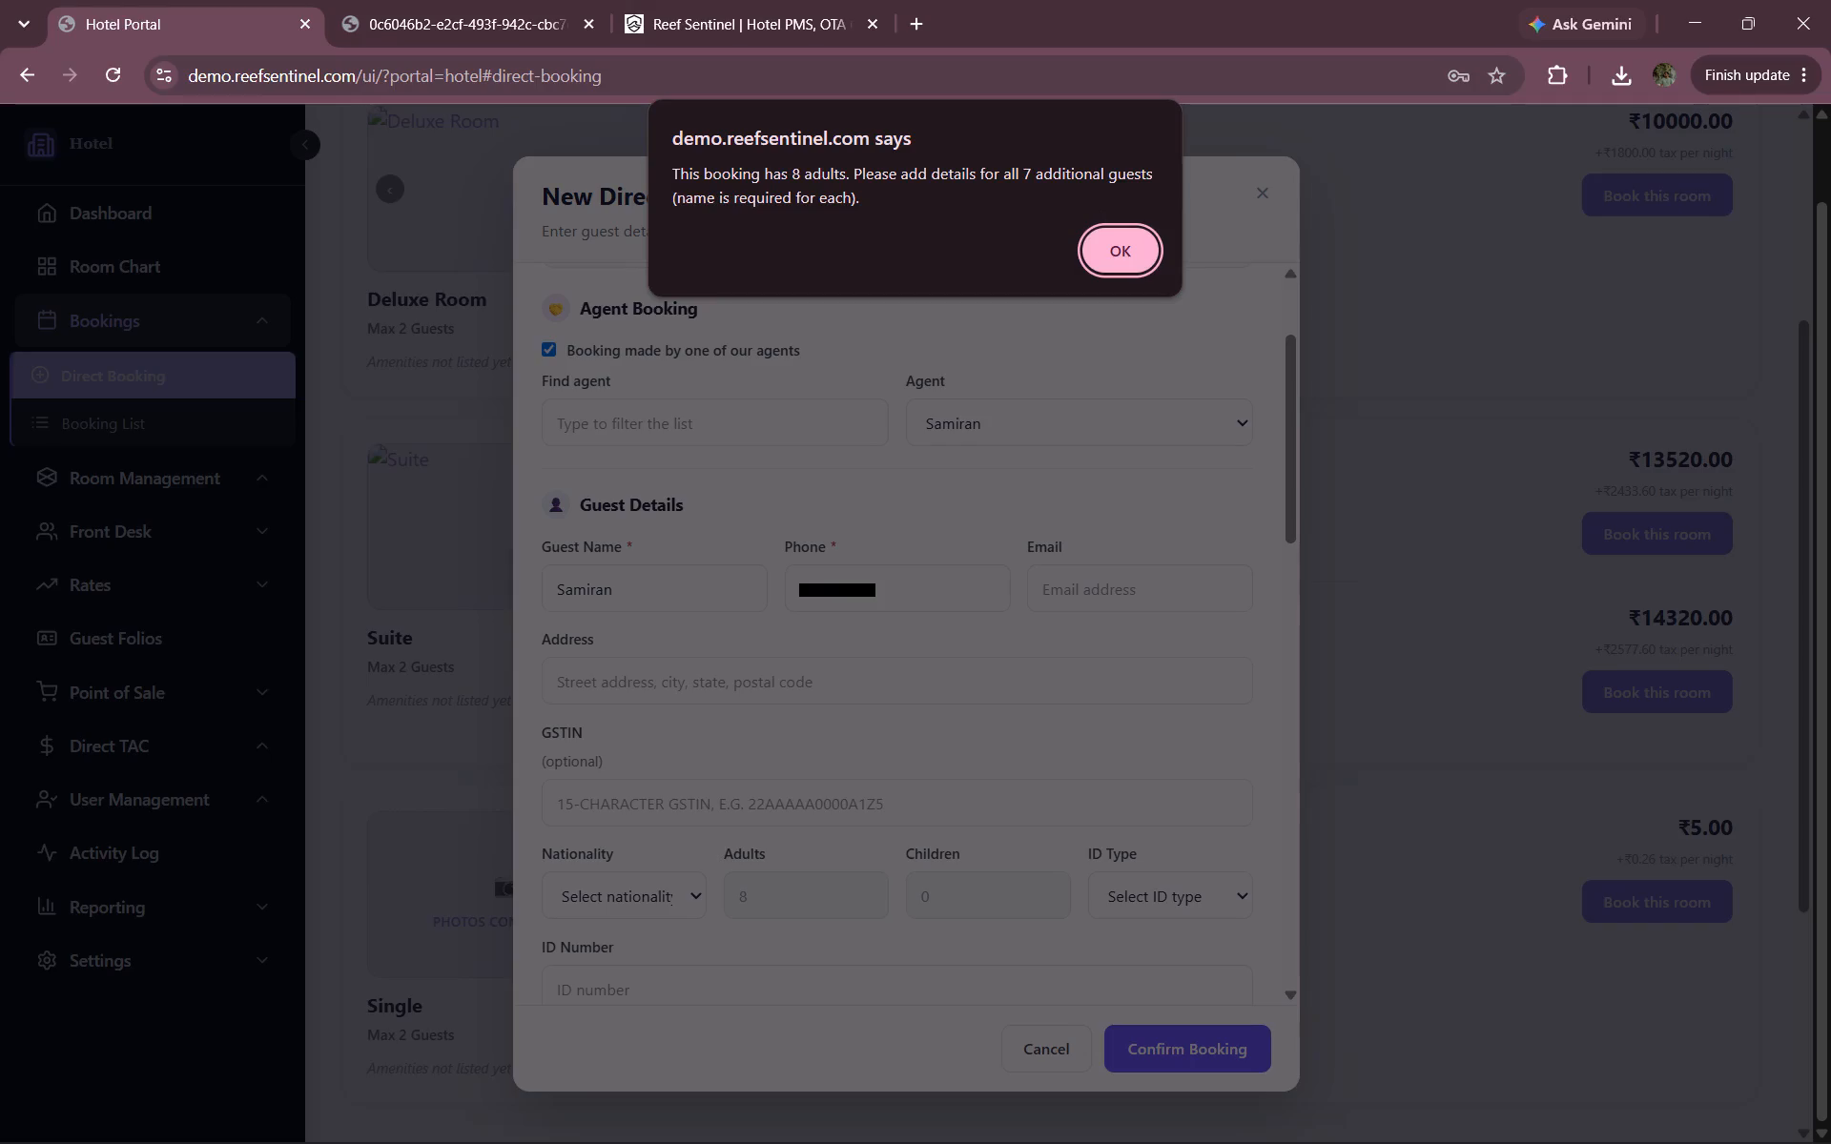
Add seven additional guest rows to the Suite booking.
{"action": "left_click", "coordinate": [1144, 255]}
{"action": "scroll", "coordinate": [946, 654], "scroll_direction": "down", "scroll_amount": 3}
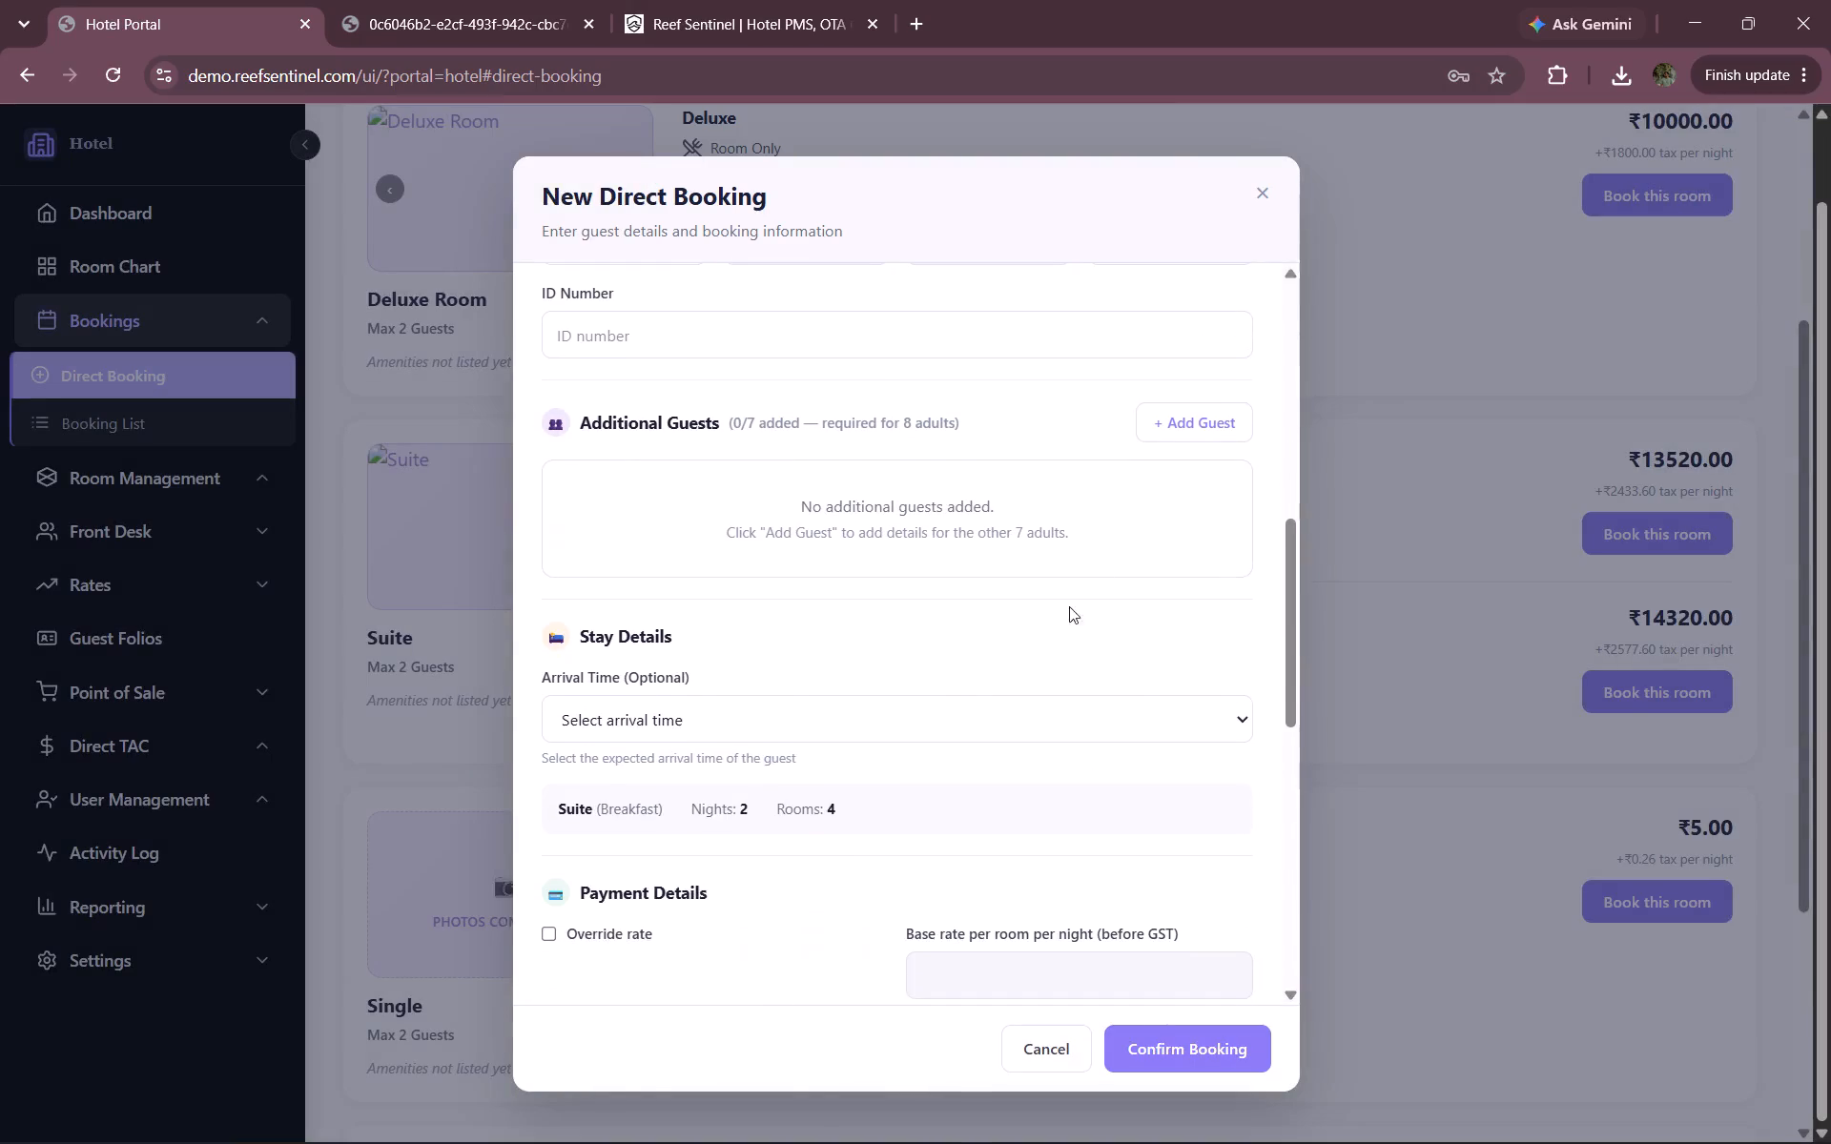
{"action": "double_click", "coordinate": [1177, 413]}
{"action": "triple_click", "coordinate": [1177, 413]}
{"action": "double_click", "coordinate": [1177, 413]}
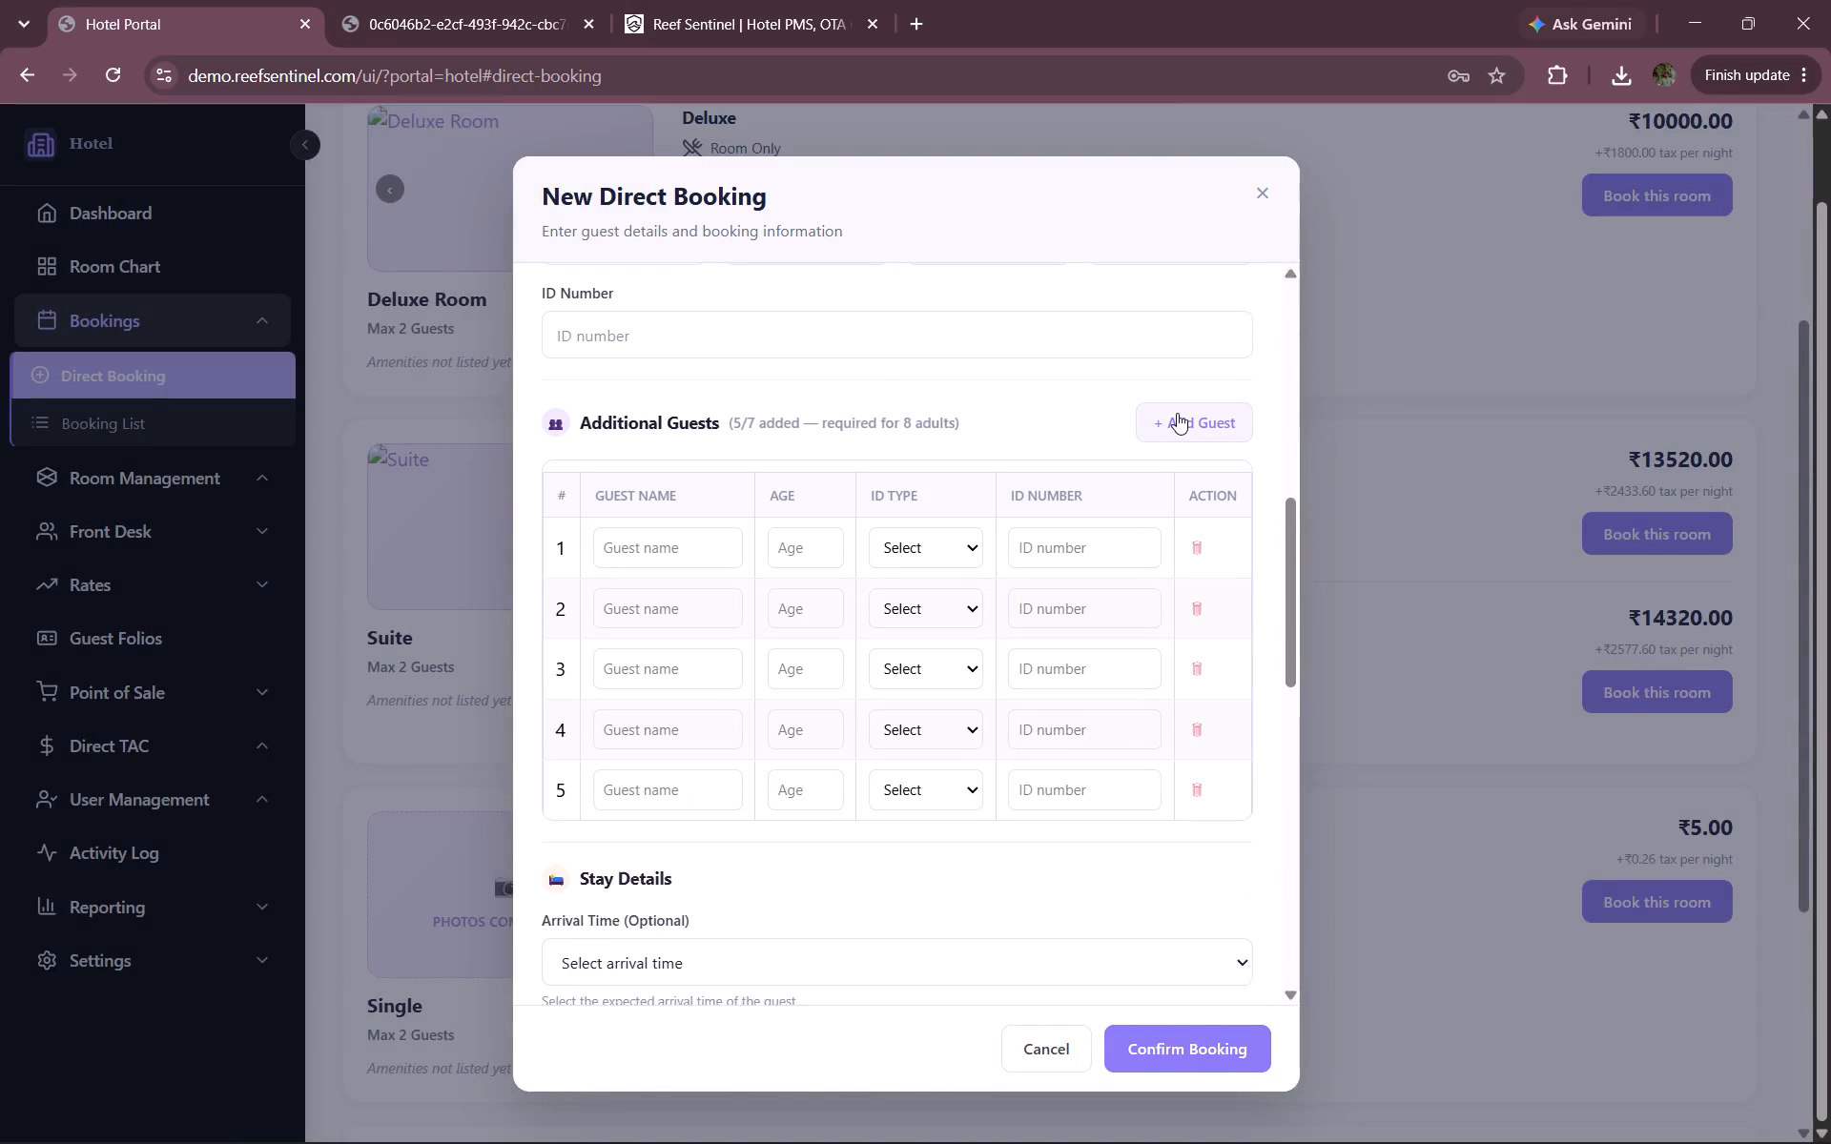
Name the seven additional guests a, b, c, d, e, f and g in order.
{"action": "left_click", "coordinate": [698, 547]}
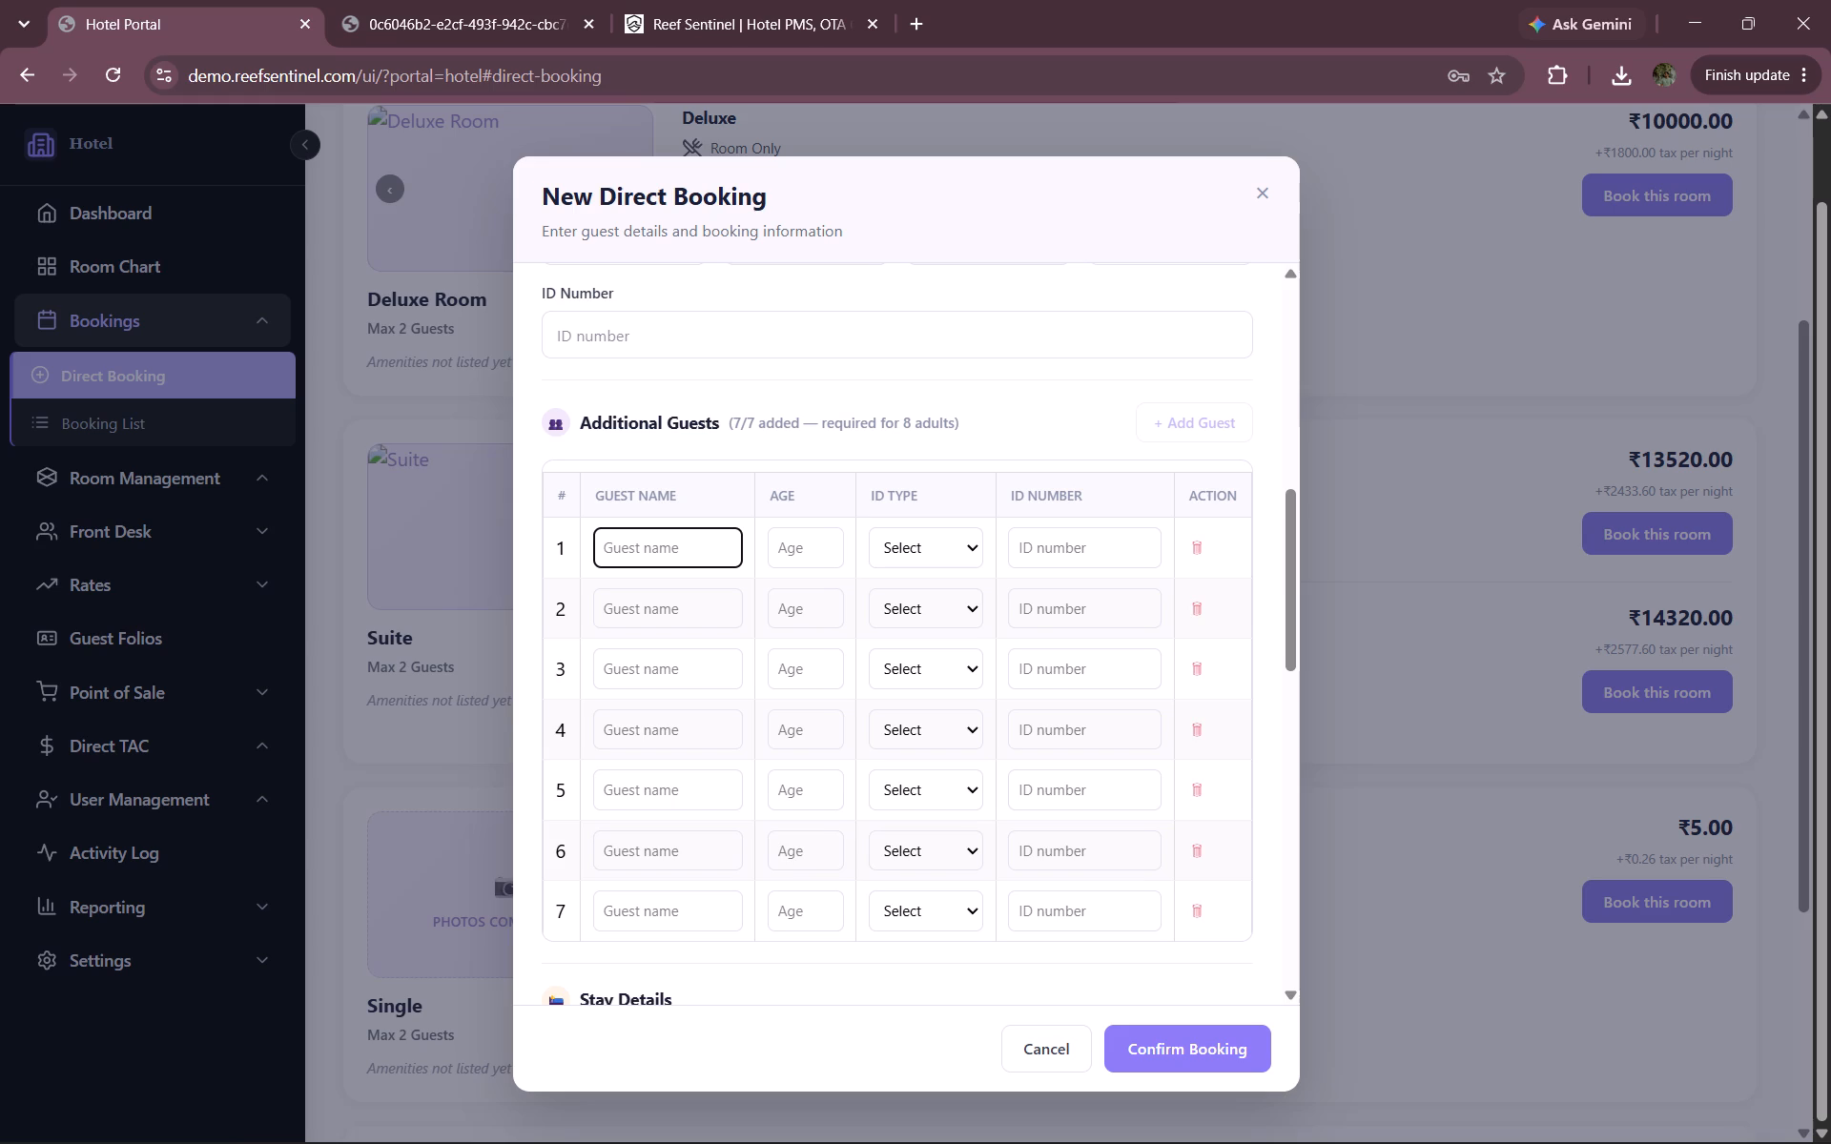
{"action": "key", "text": "a"}
{"action": "left_click", "coordinate": [671, 592]}
{"action": "key", "text": "b"}
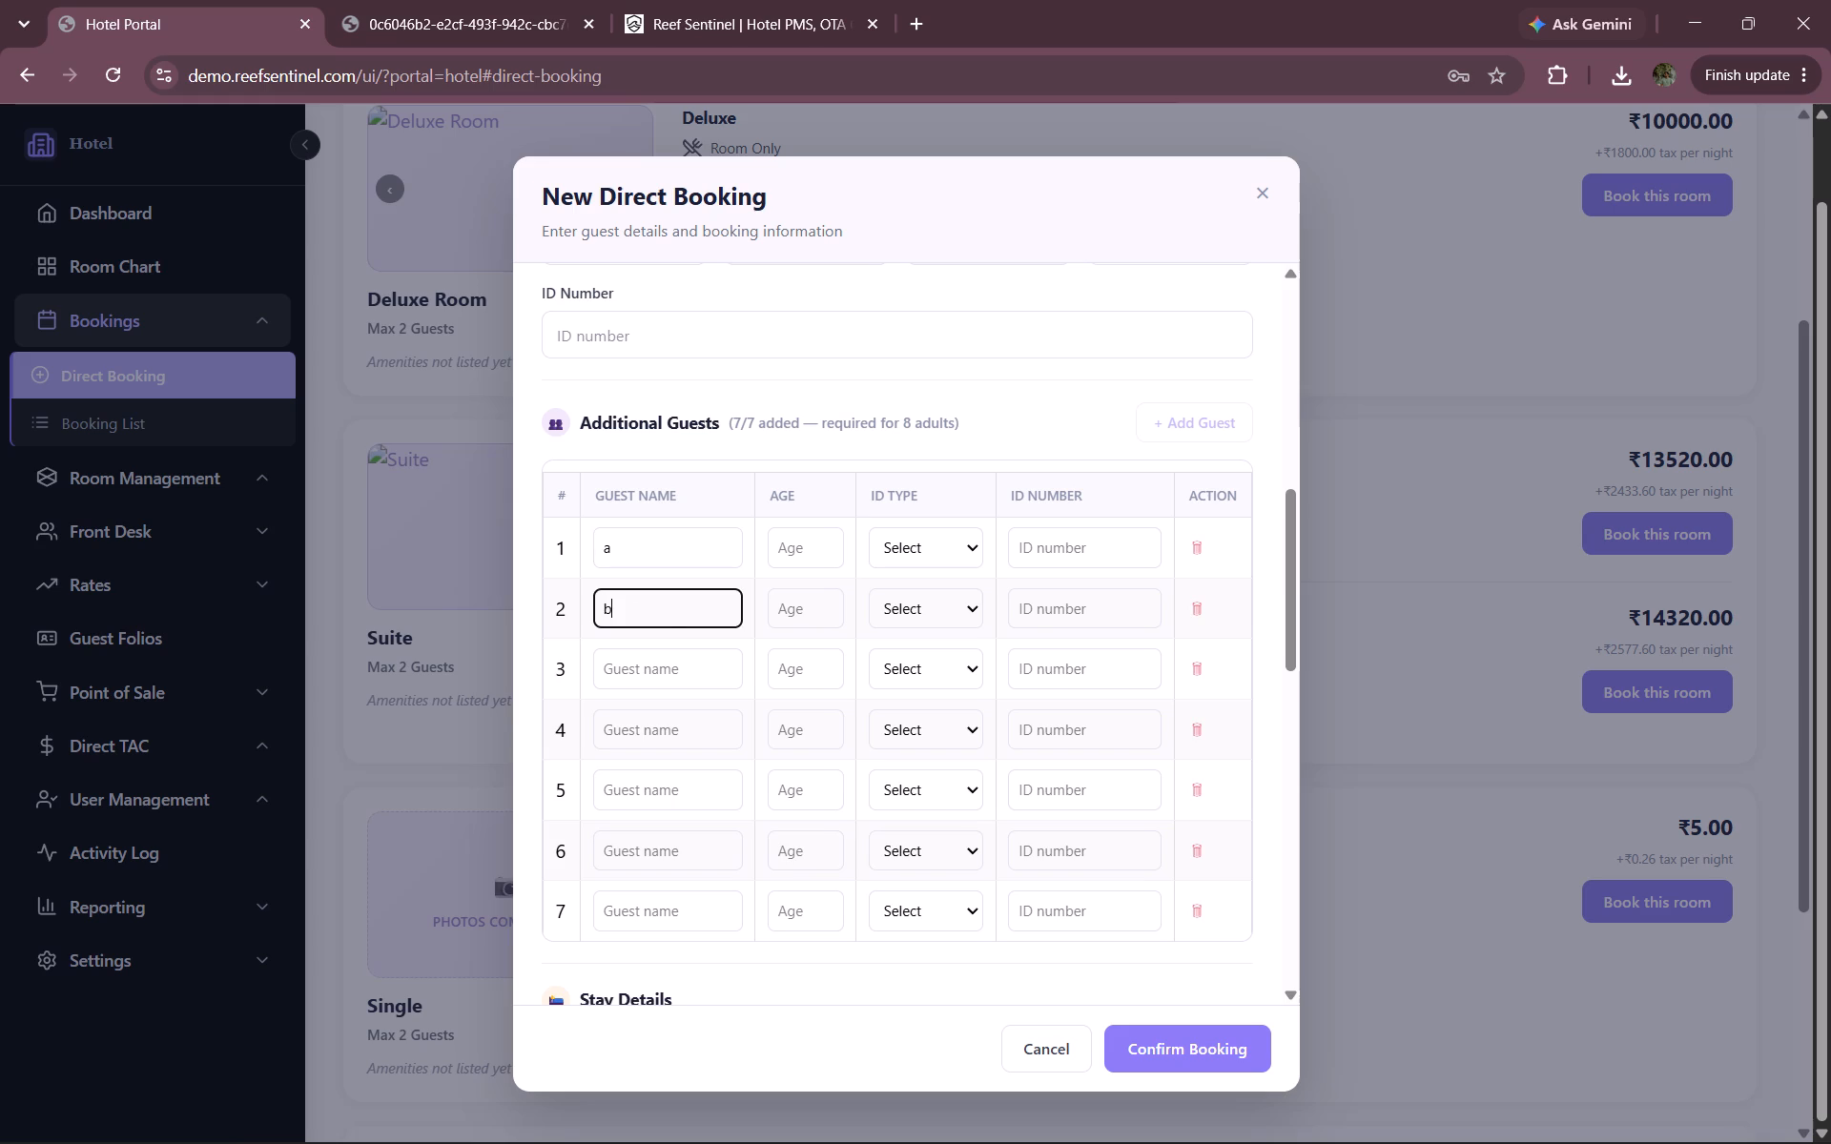
{"action": "left_click", "coordinate": [655, 649]}
{"action": "key", "text": "c"}
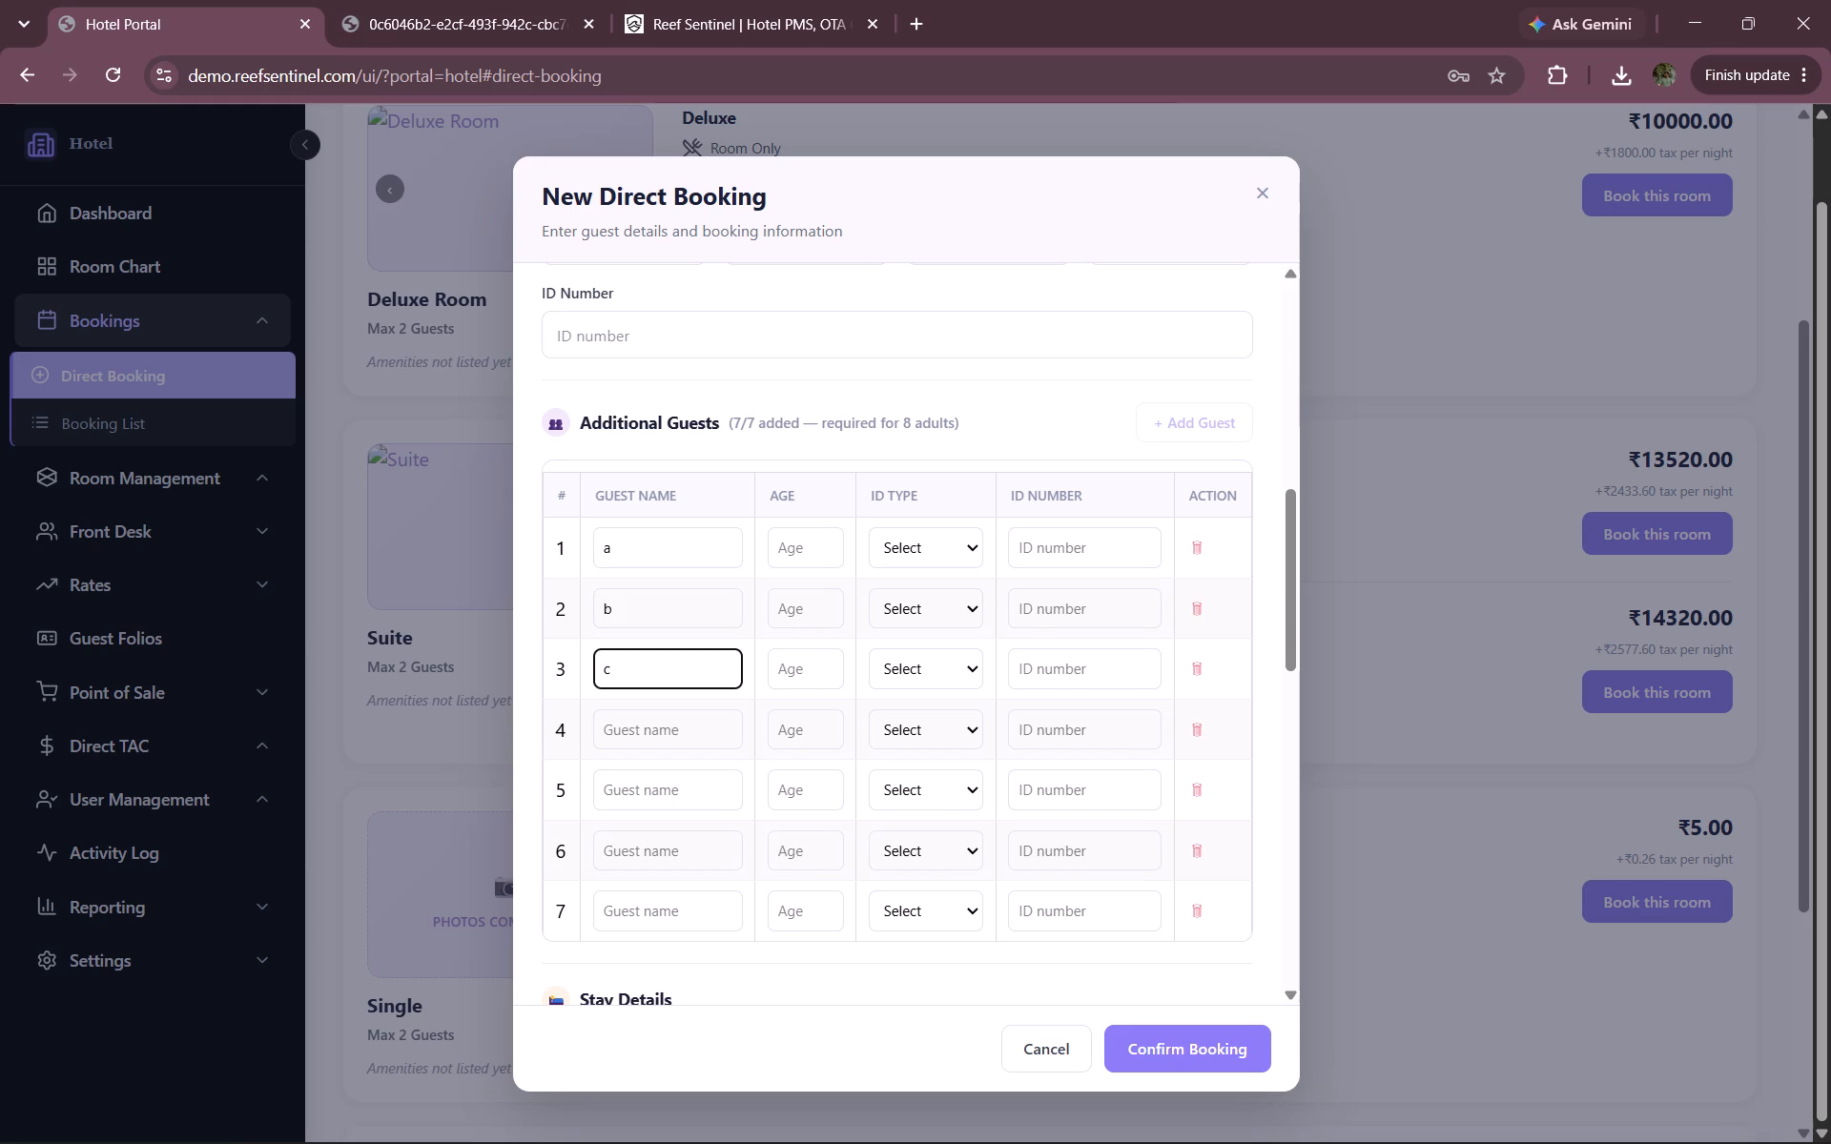
{"action": "left_click", "coordinate": [617, 746]}
{"action": "key", "text": "d"}
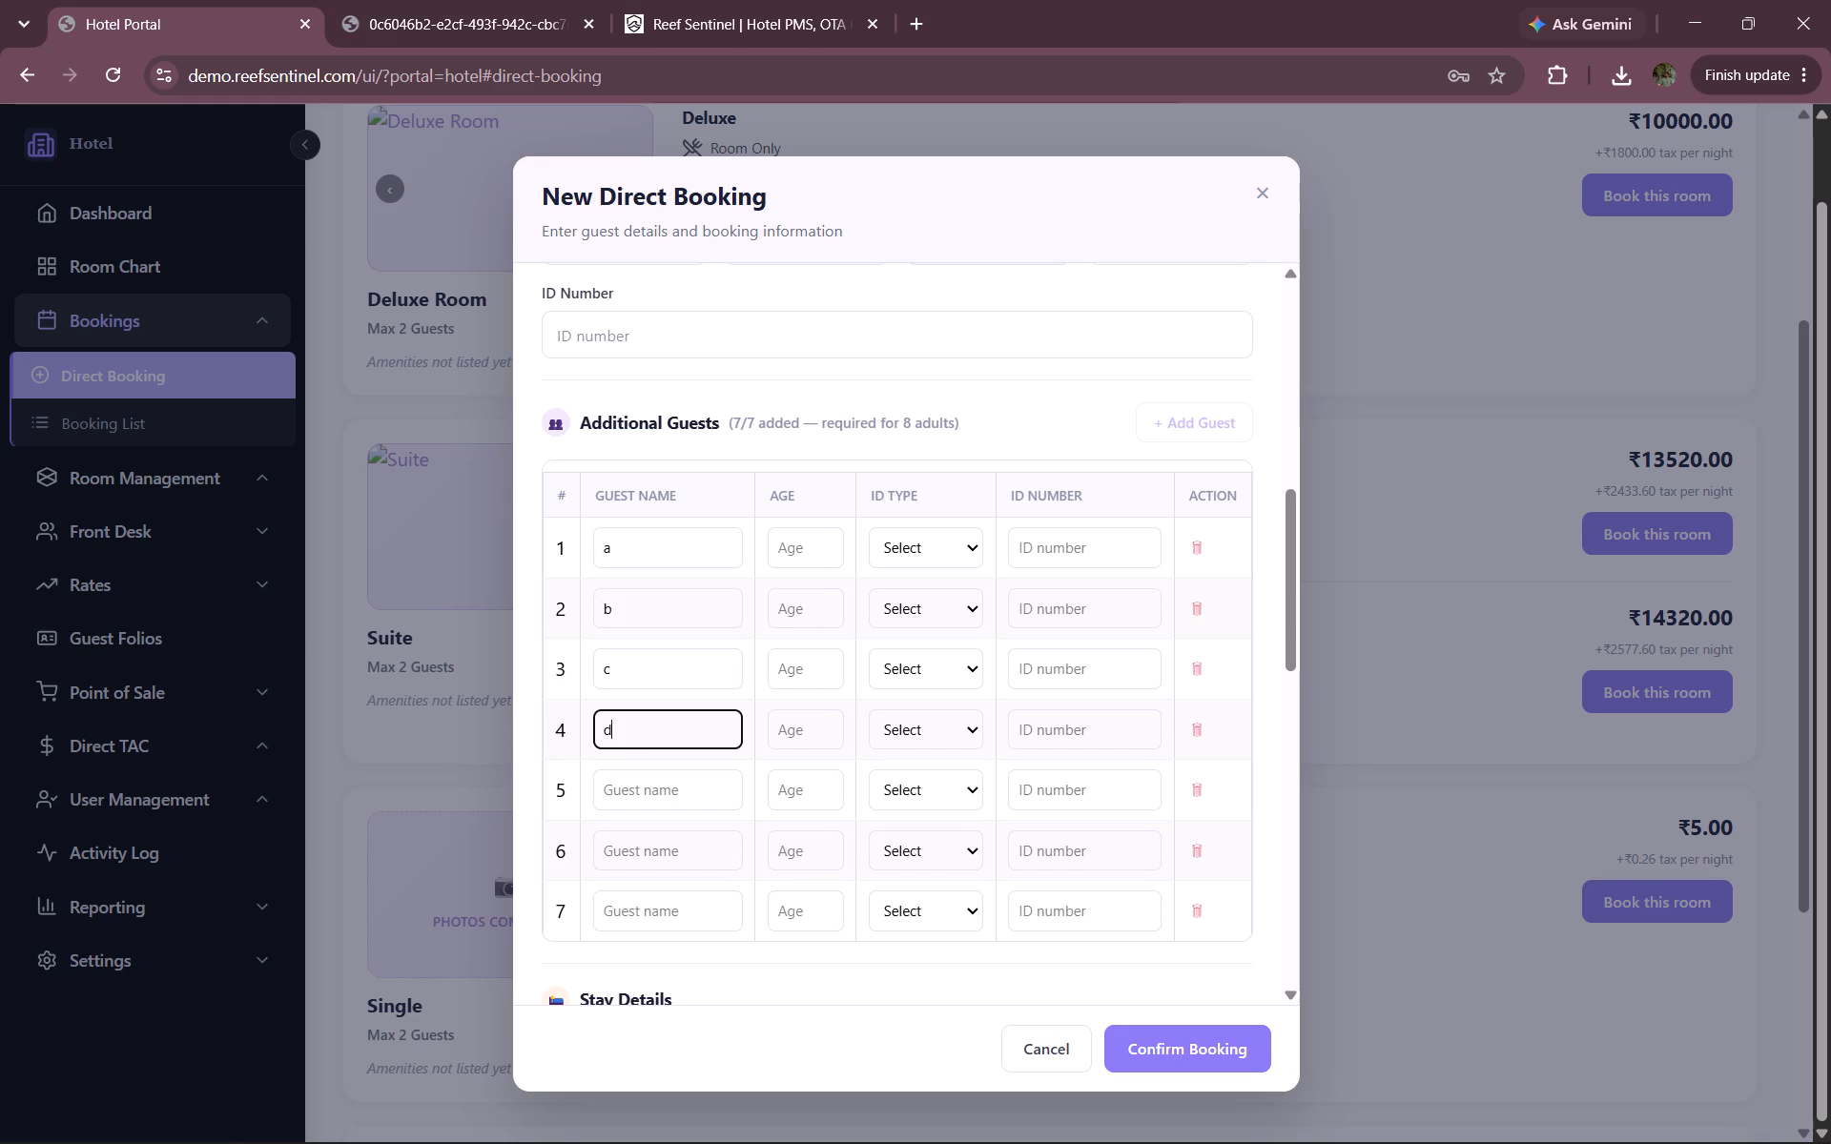
{"action": "left_click", "coordinate": [613, 795]}
{"action": "key", "text": "e"}
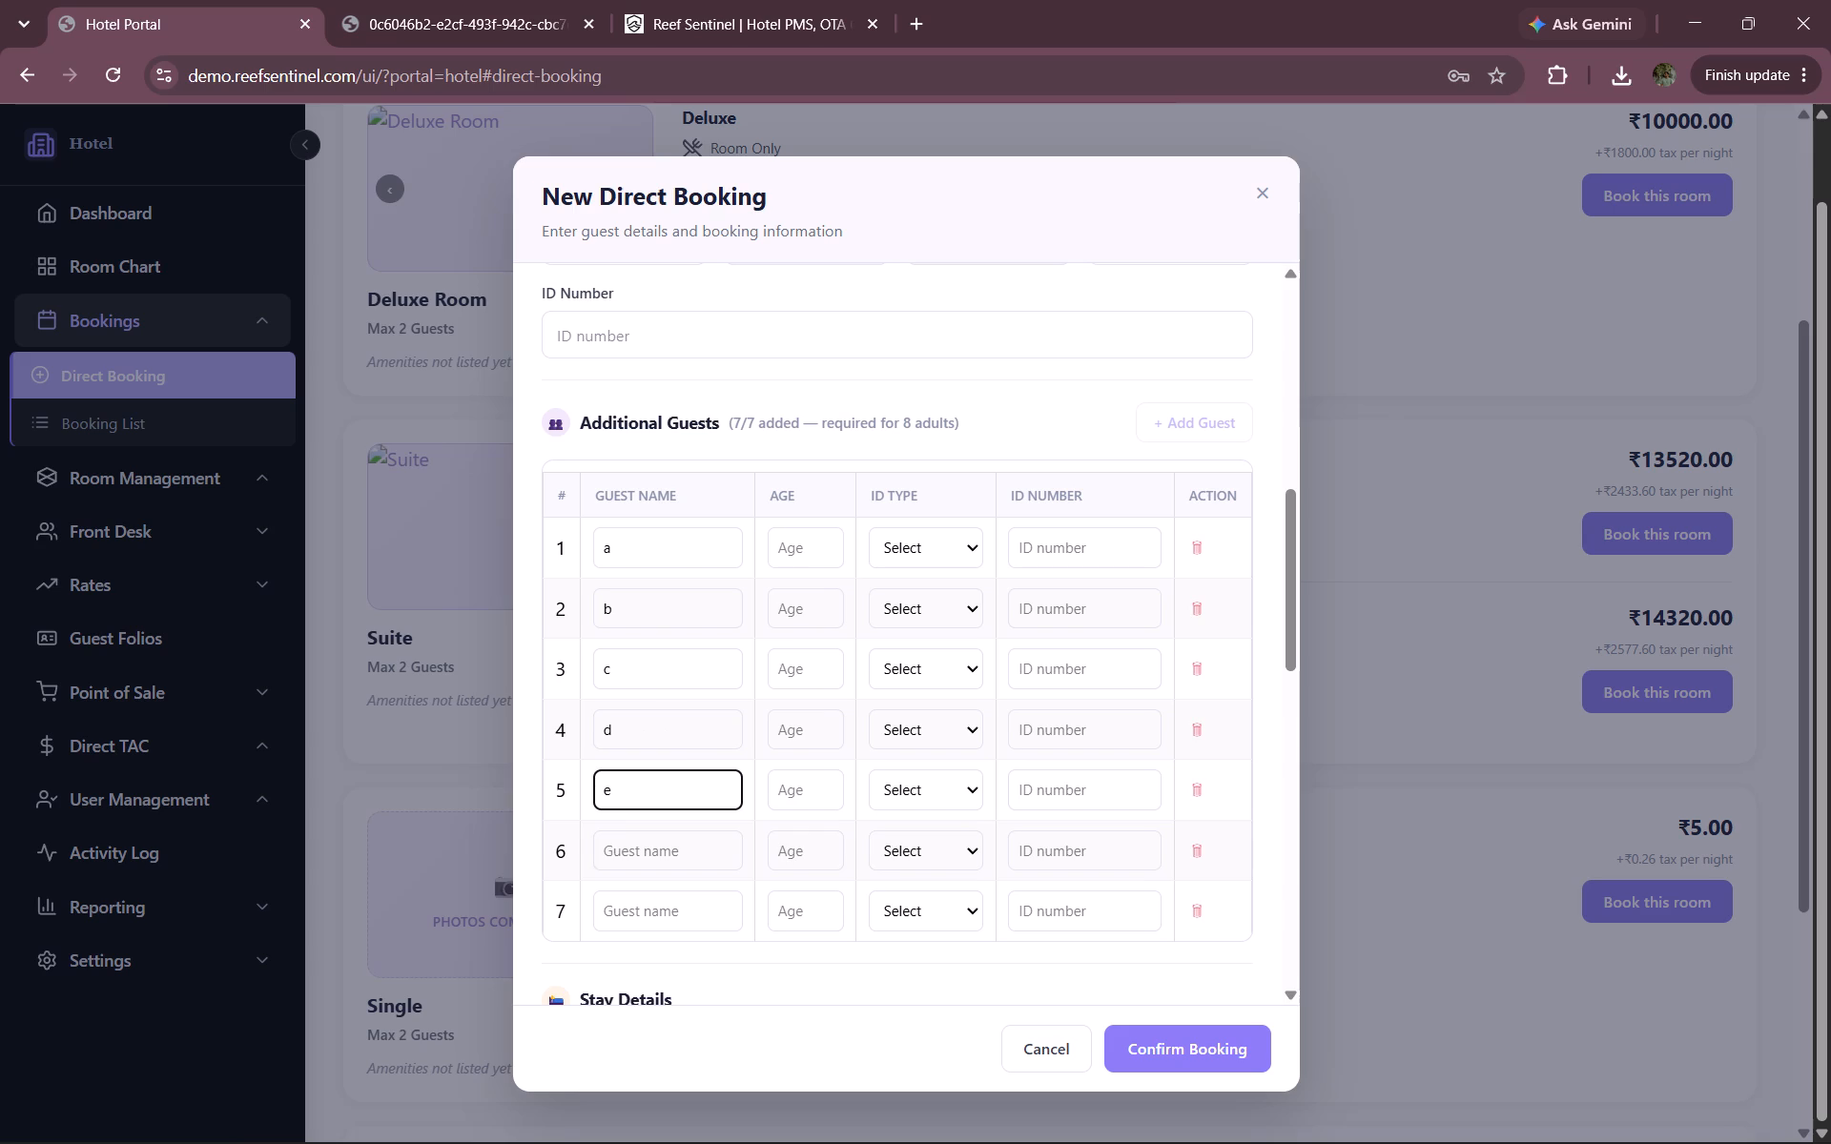
{"action": "left_click", "coordinate": [631, 843]}
{"action": "key", "text": "f"}
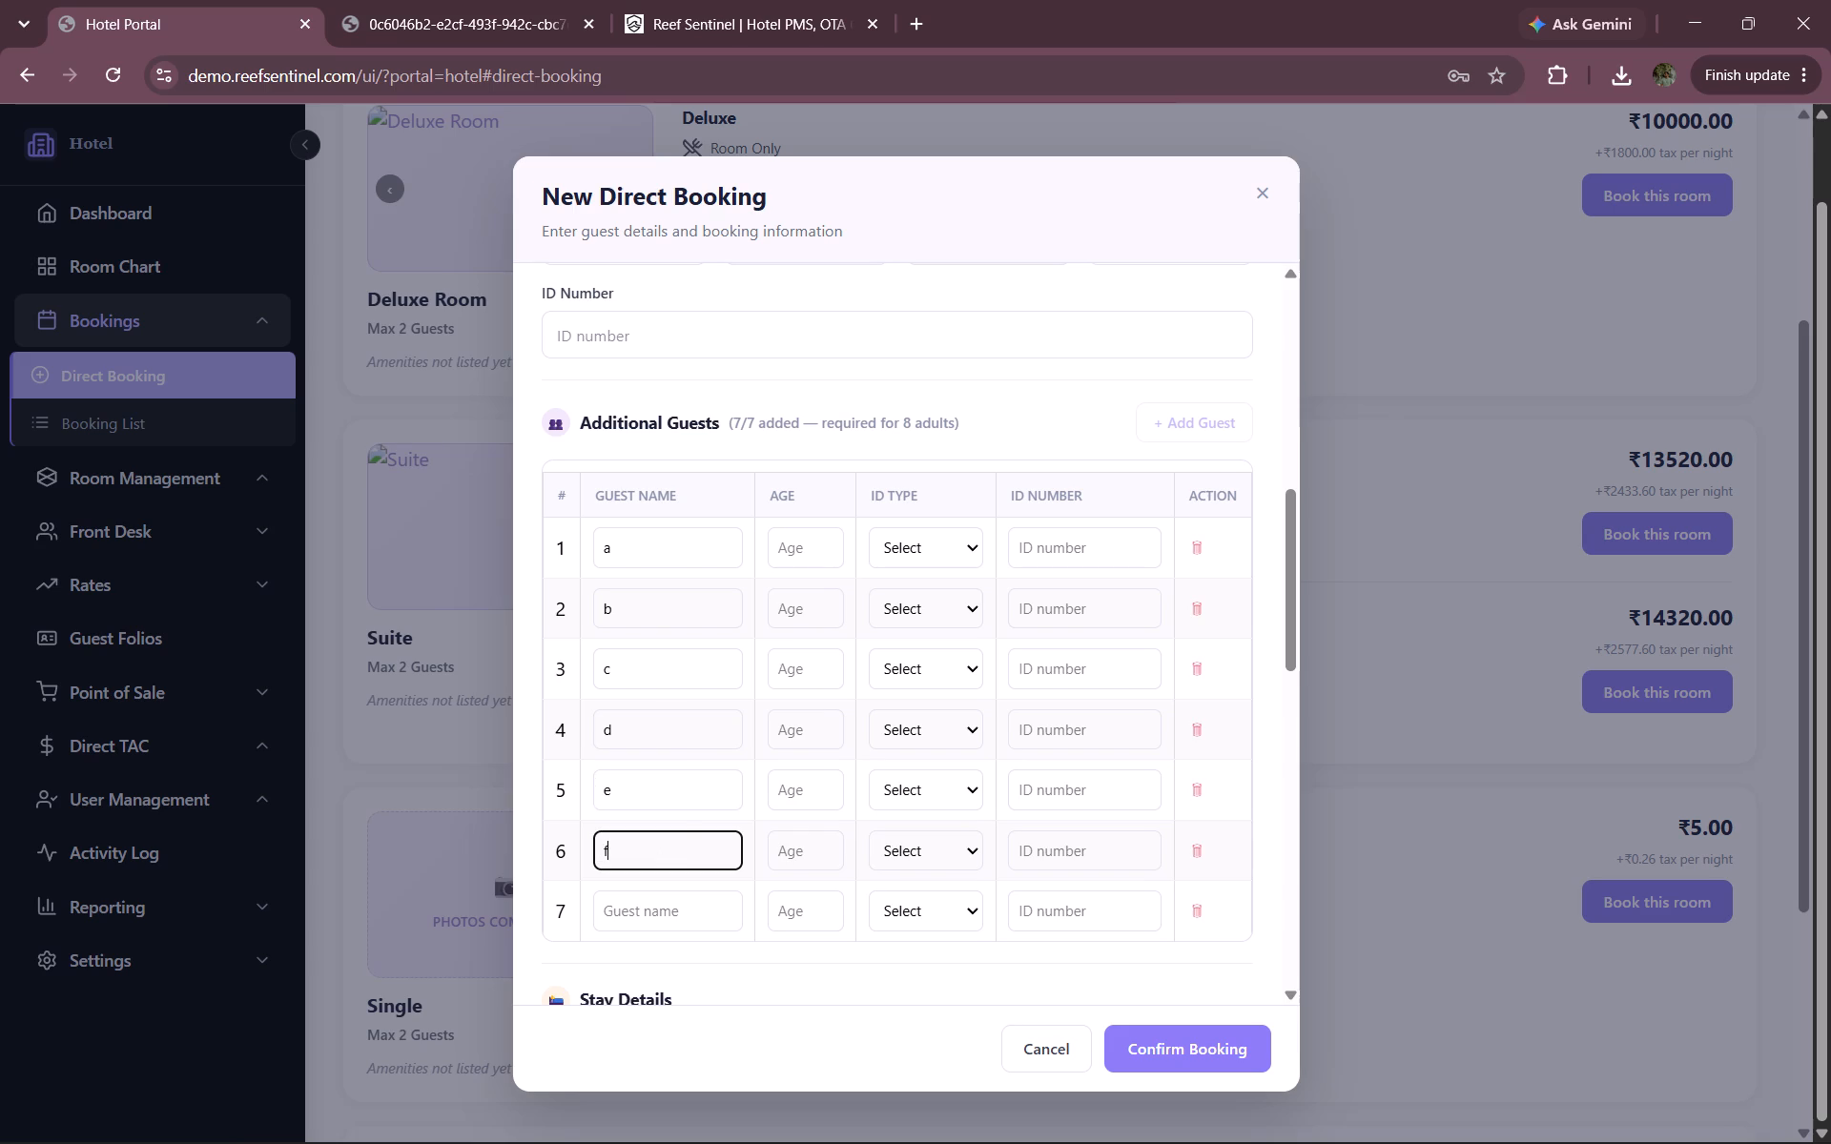
{"action": "left_click", "coordinate": [675, 909]}
{"action": "key", "text": "g"}
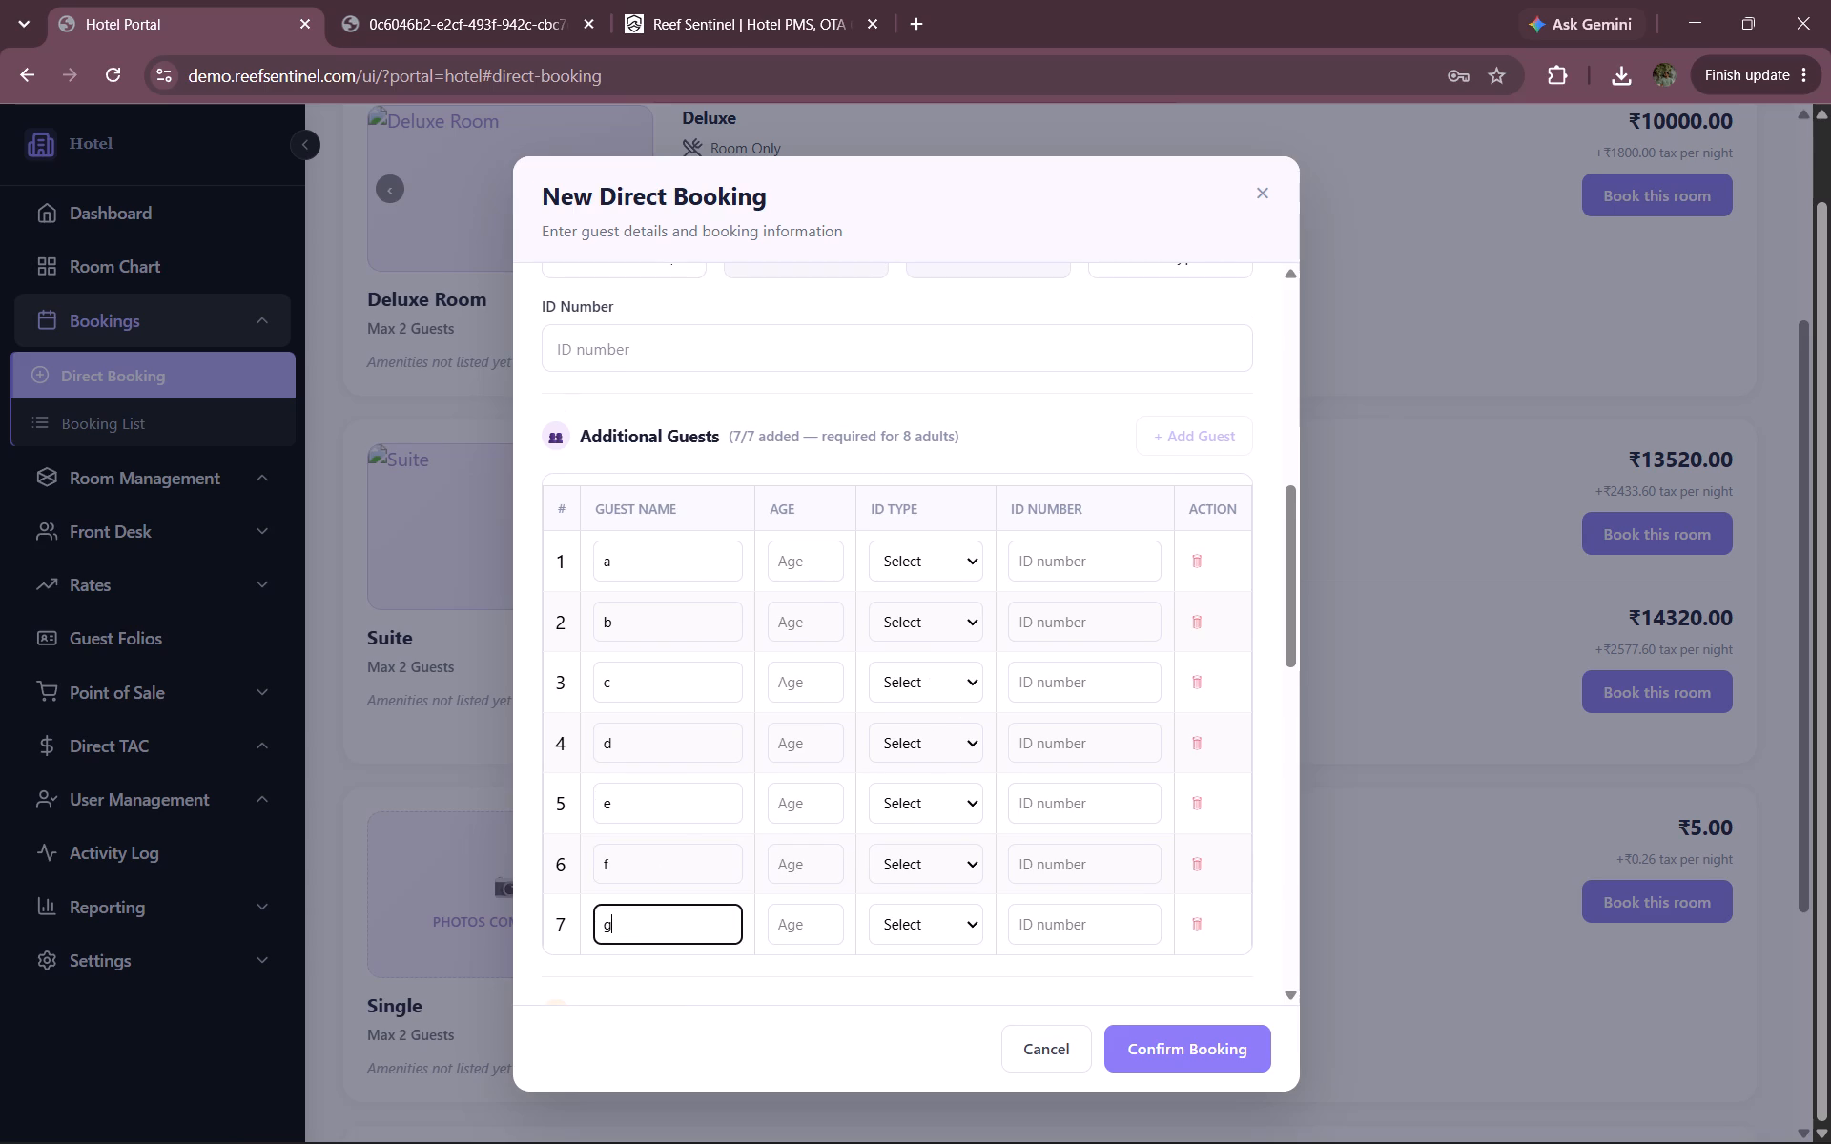
Confirm the Suite agent booking and close its confirmation summary.
{"action": "scroll", "coordinate": [607, 490], "scroll_direction": "up", "scroll_amount": 2}
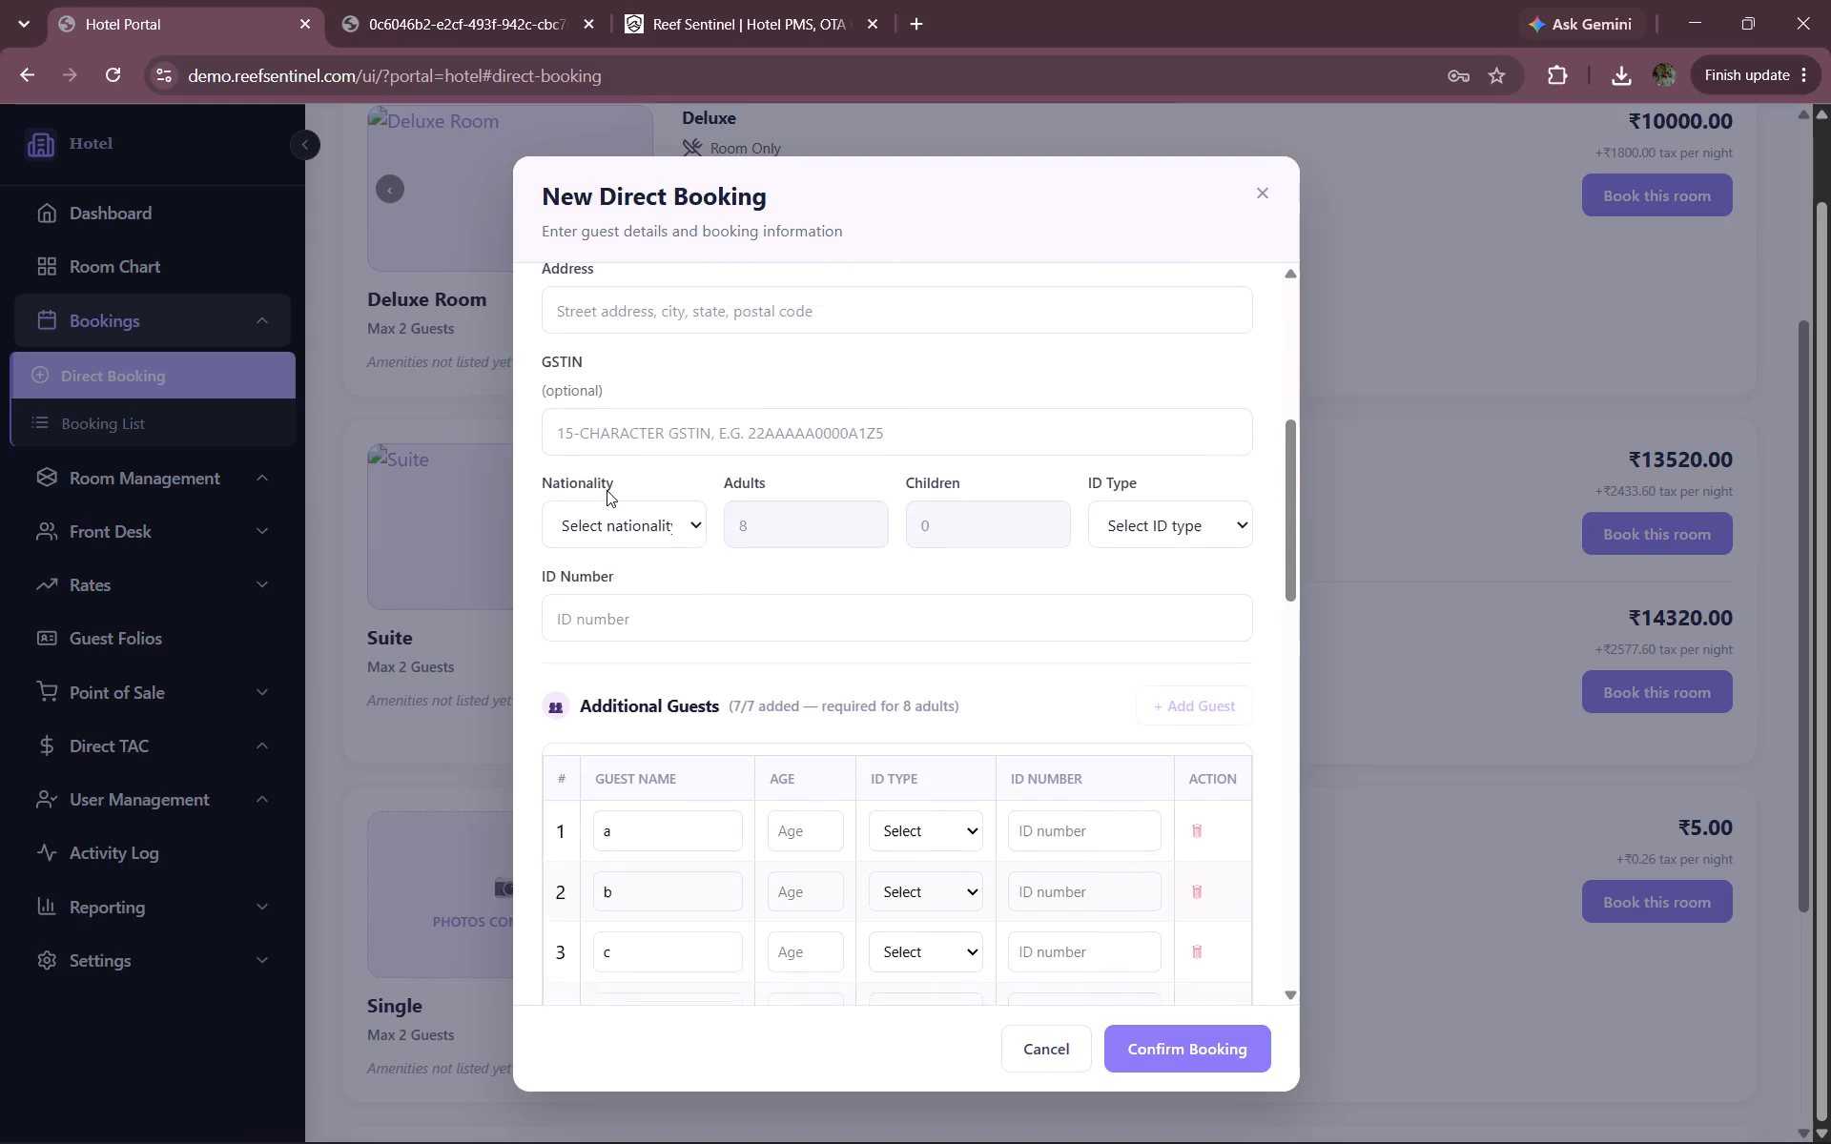
{"action": "scroll", "coordinate": [649, 557], "scroll_direction": "down", "scroll_amount": 1}
{"action": "scroll", "coordinate": [633, 845], "scroll_direction": "down", "scroll_amount": 1}
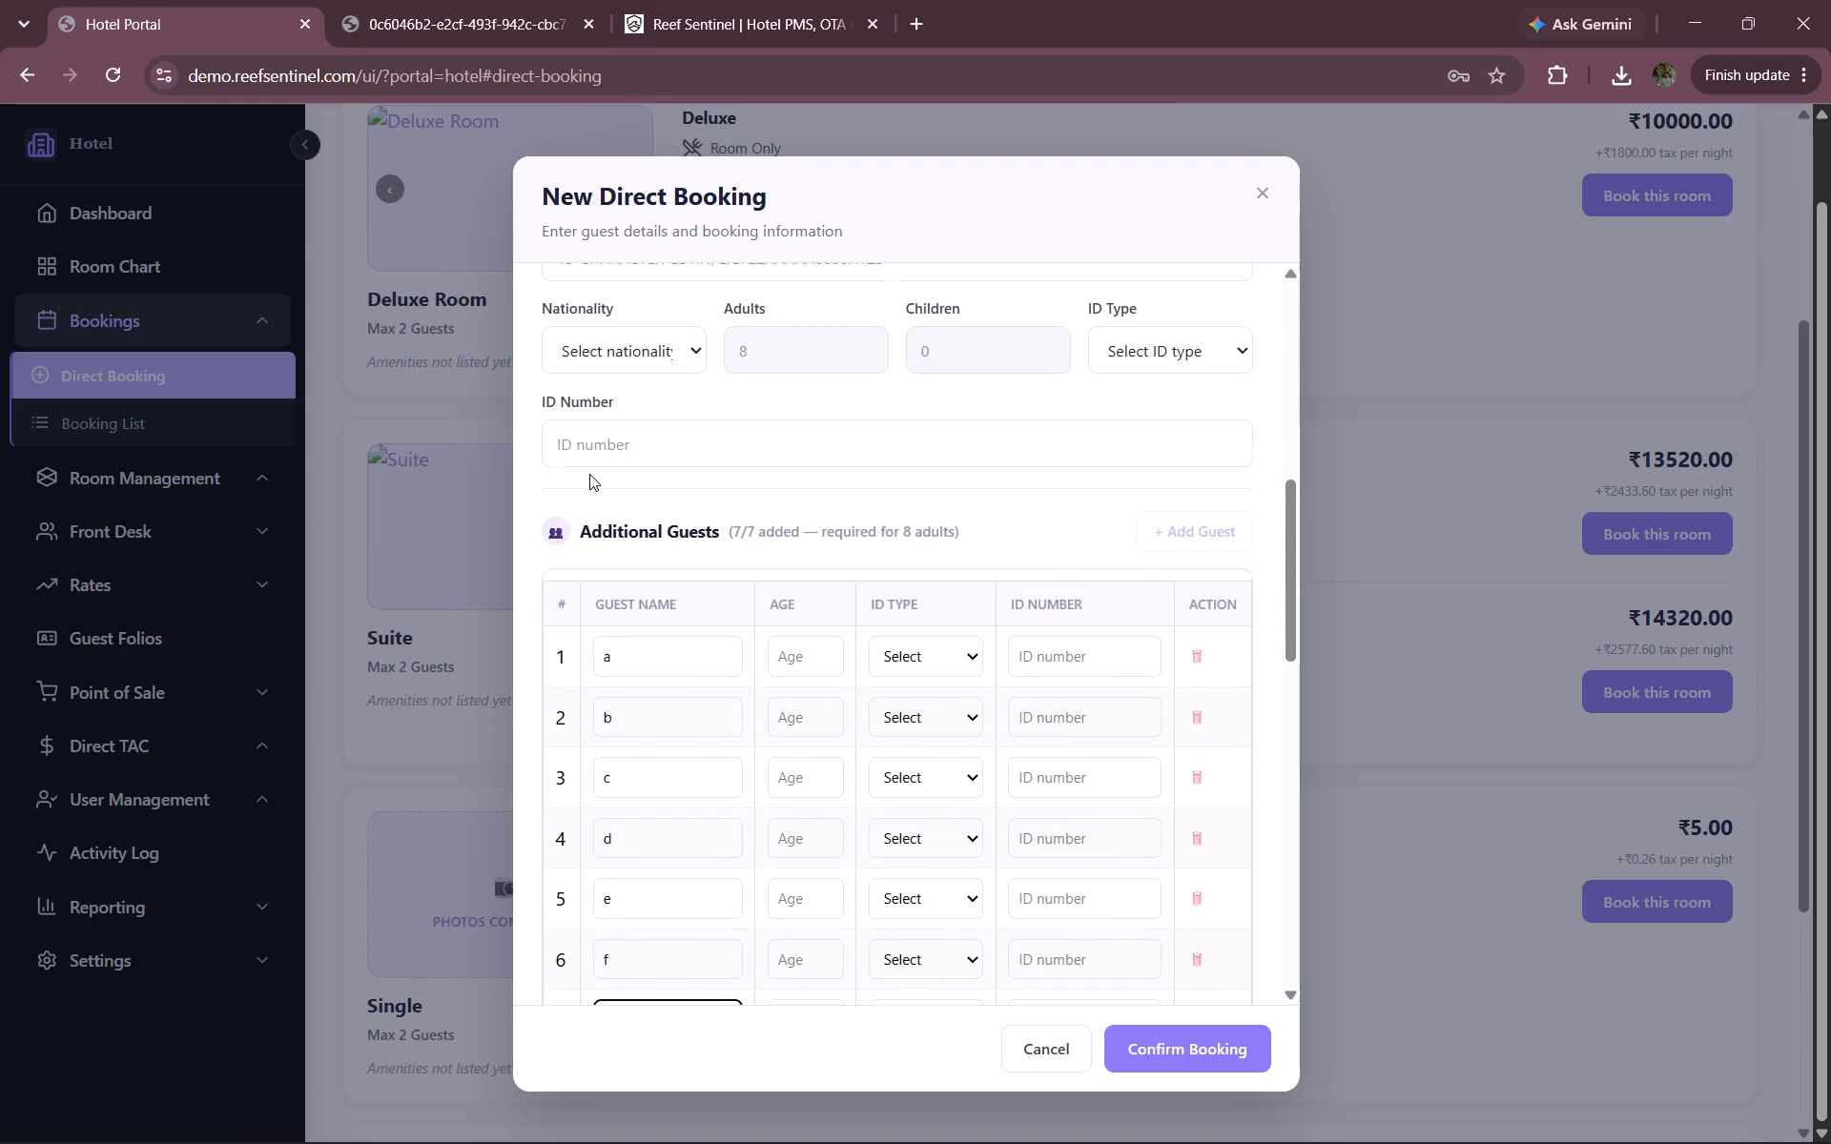
{"action": "scroll", "coordinate": [589, 474], "scroll_direction": "down", "scroll_amount": 1}
{"action": "left_click", "coordinate": [1184, 1038]}
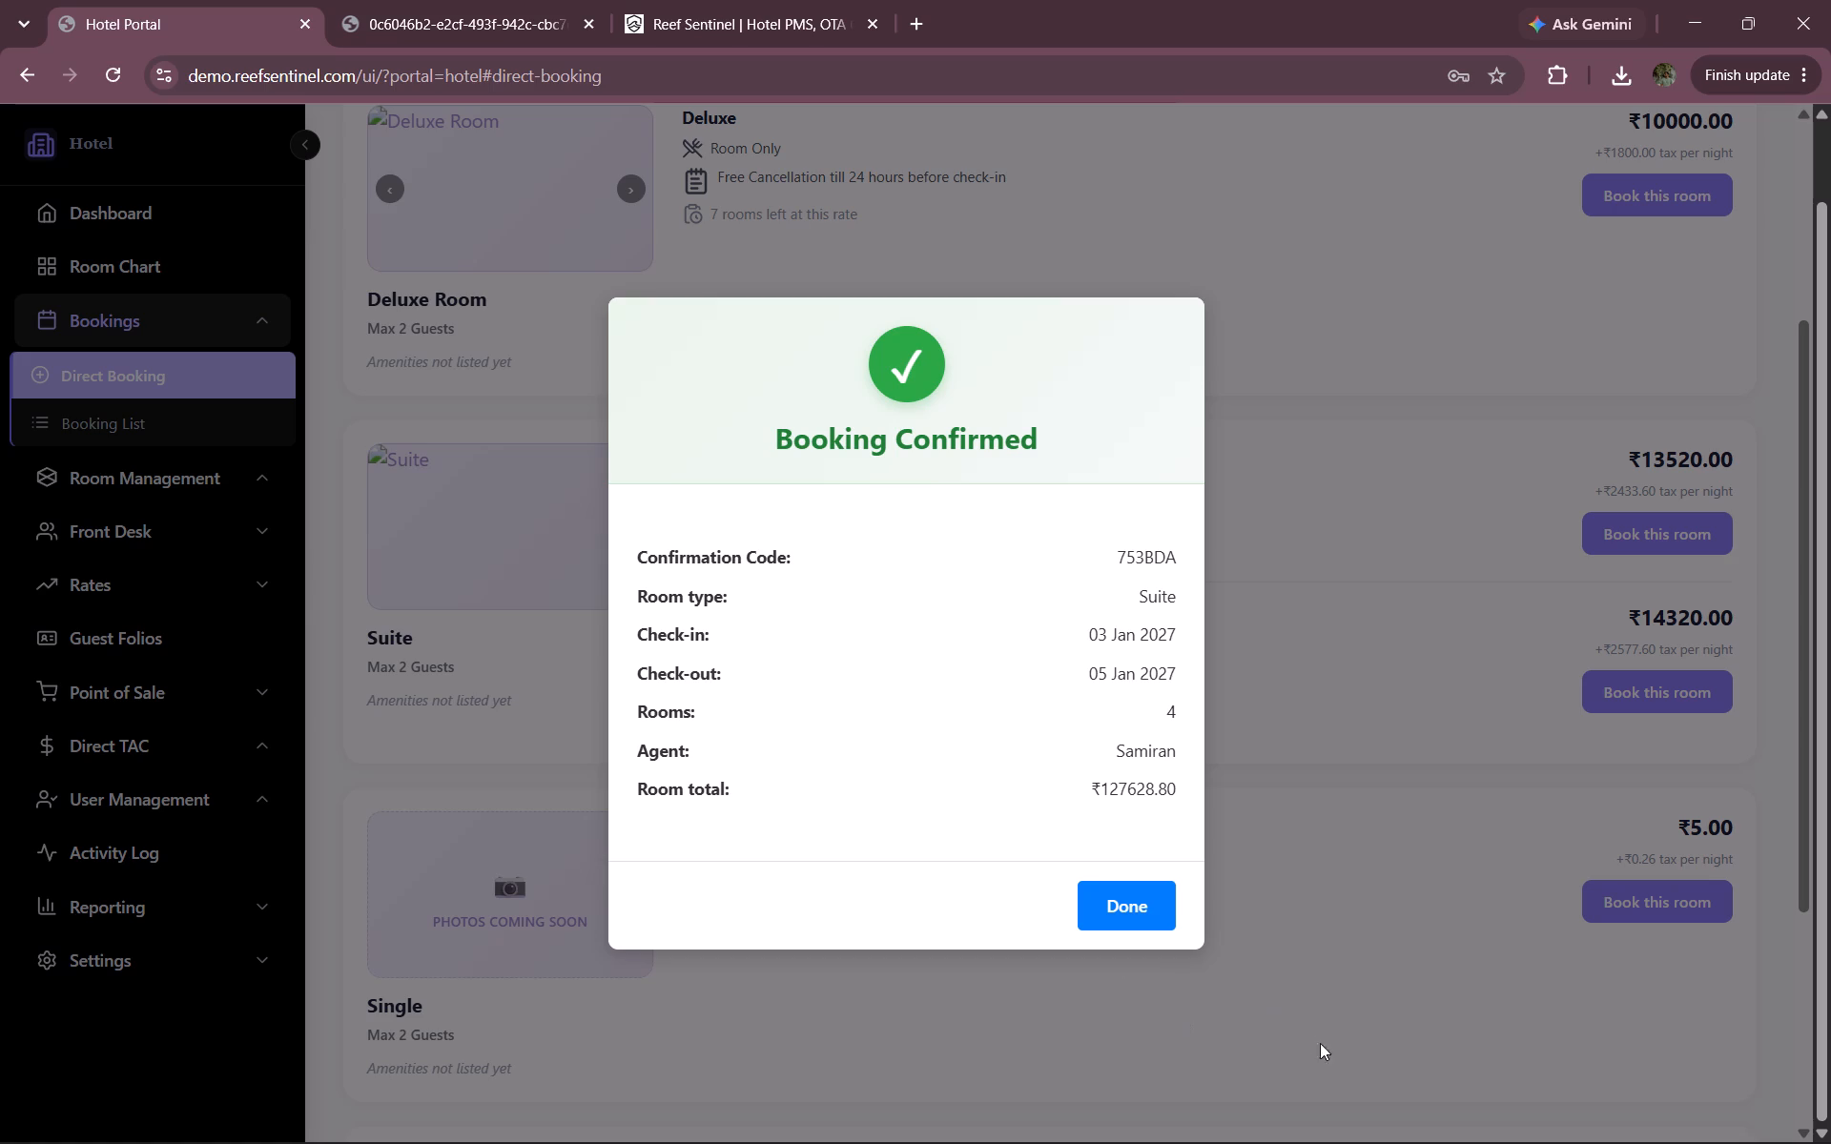
{"action": "left_click", "coordinate": [1118, 890]}
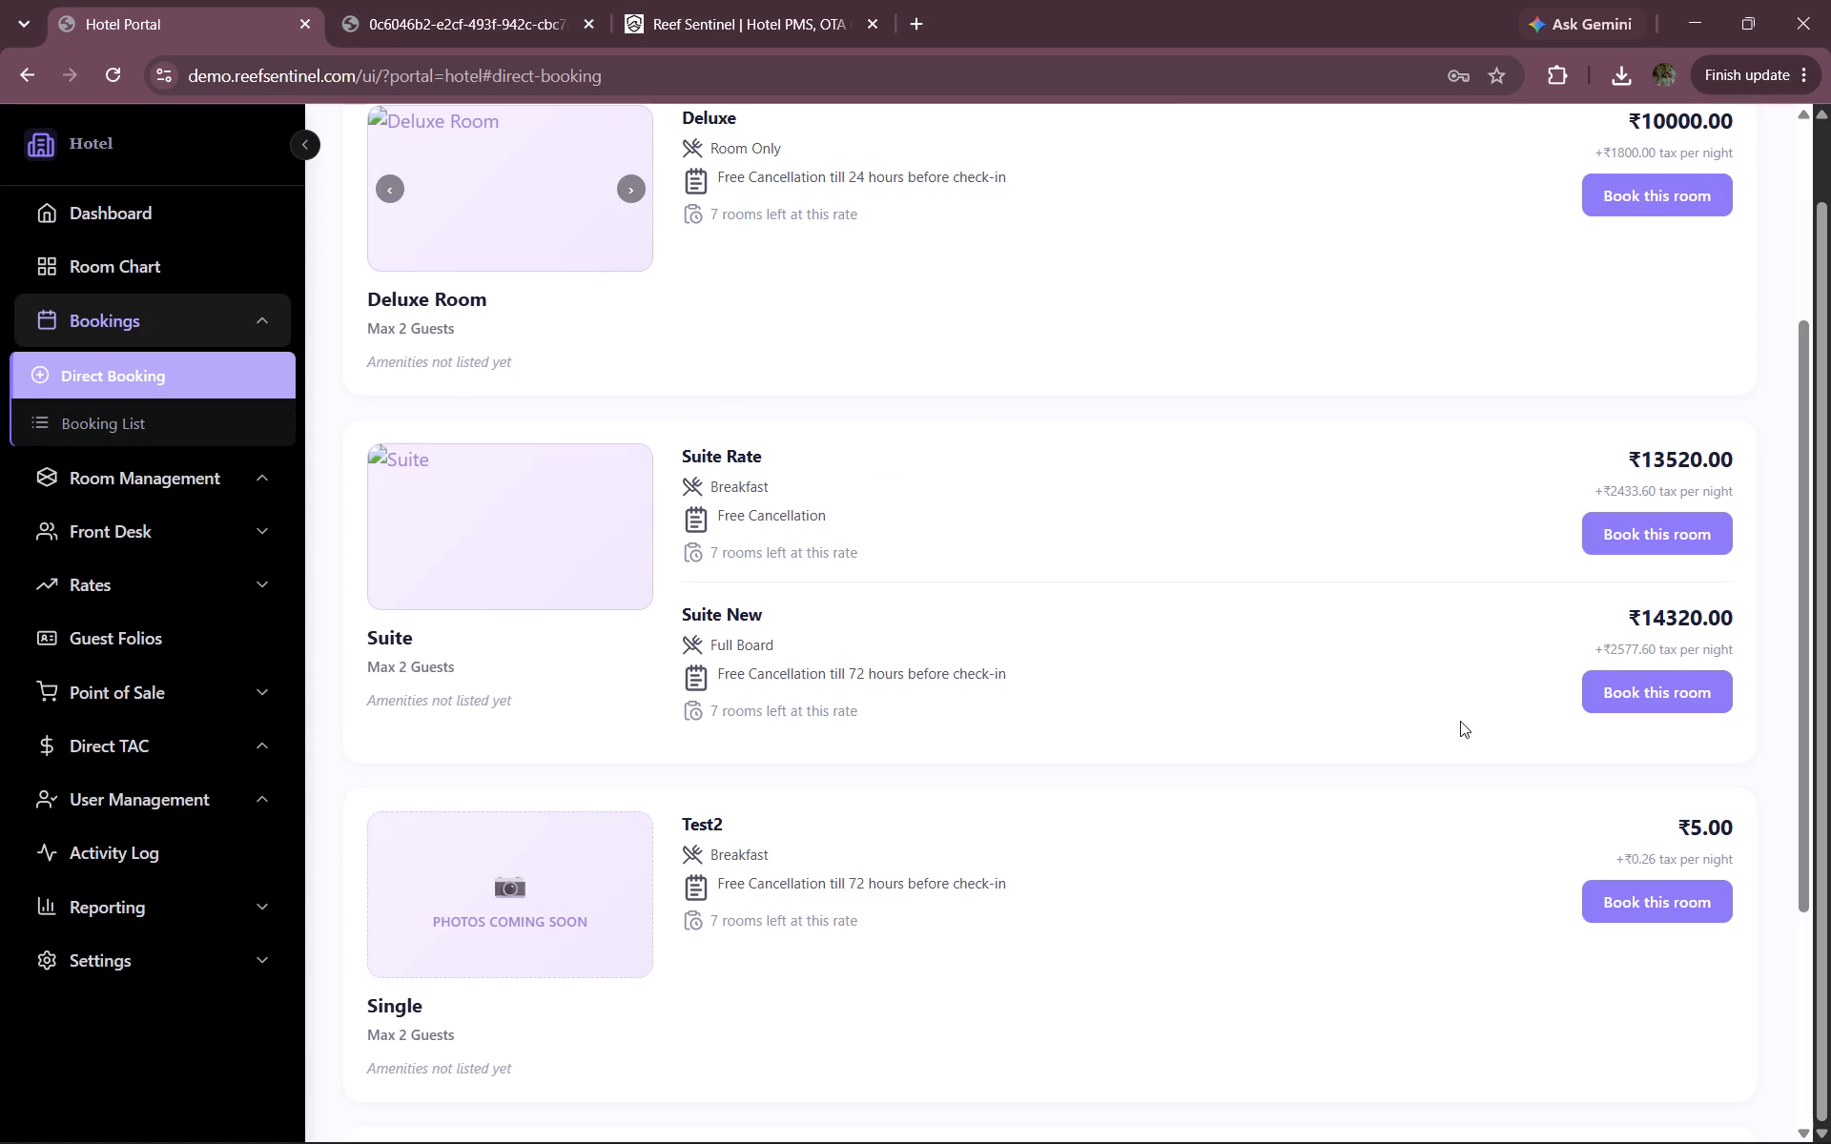
{"action": "left_click", "coordinate": [158, 406]}
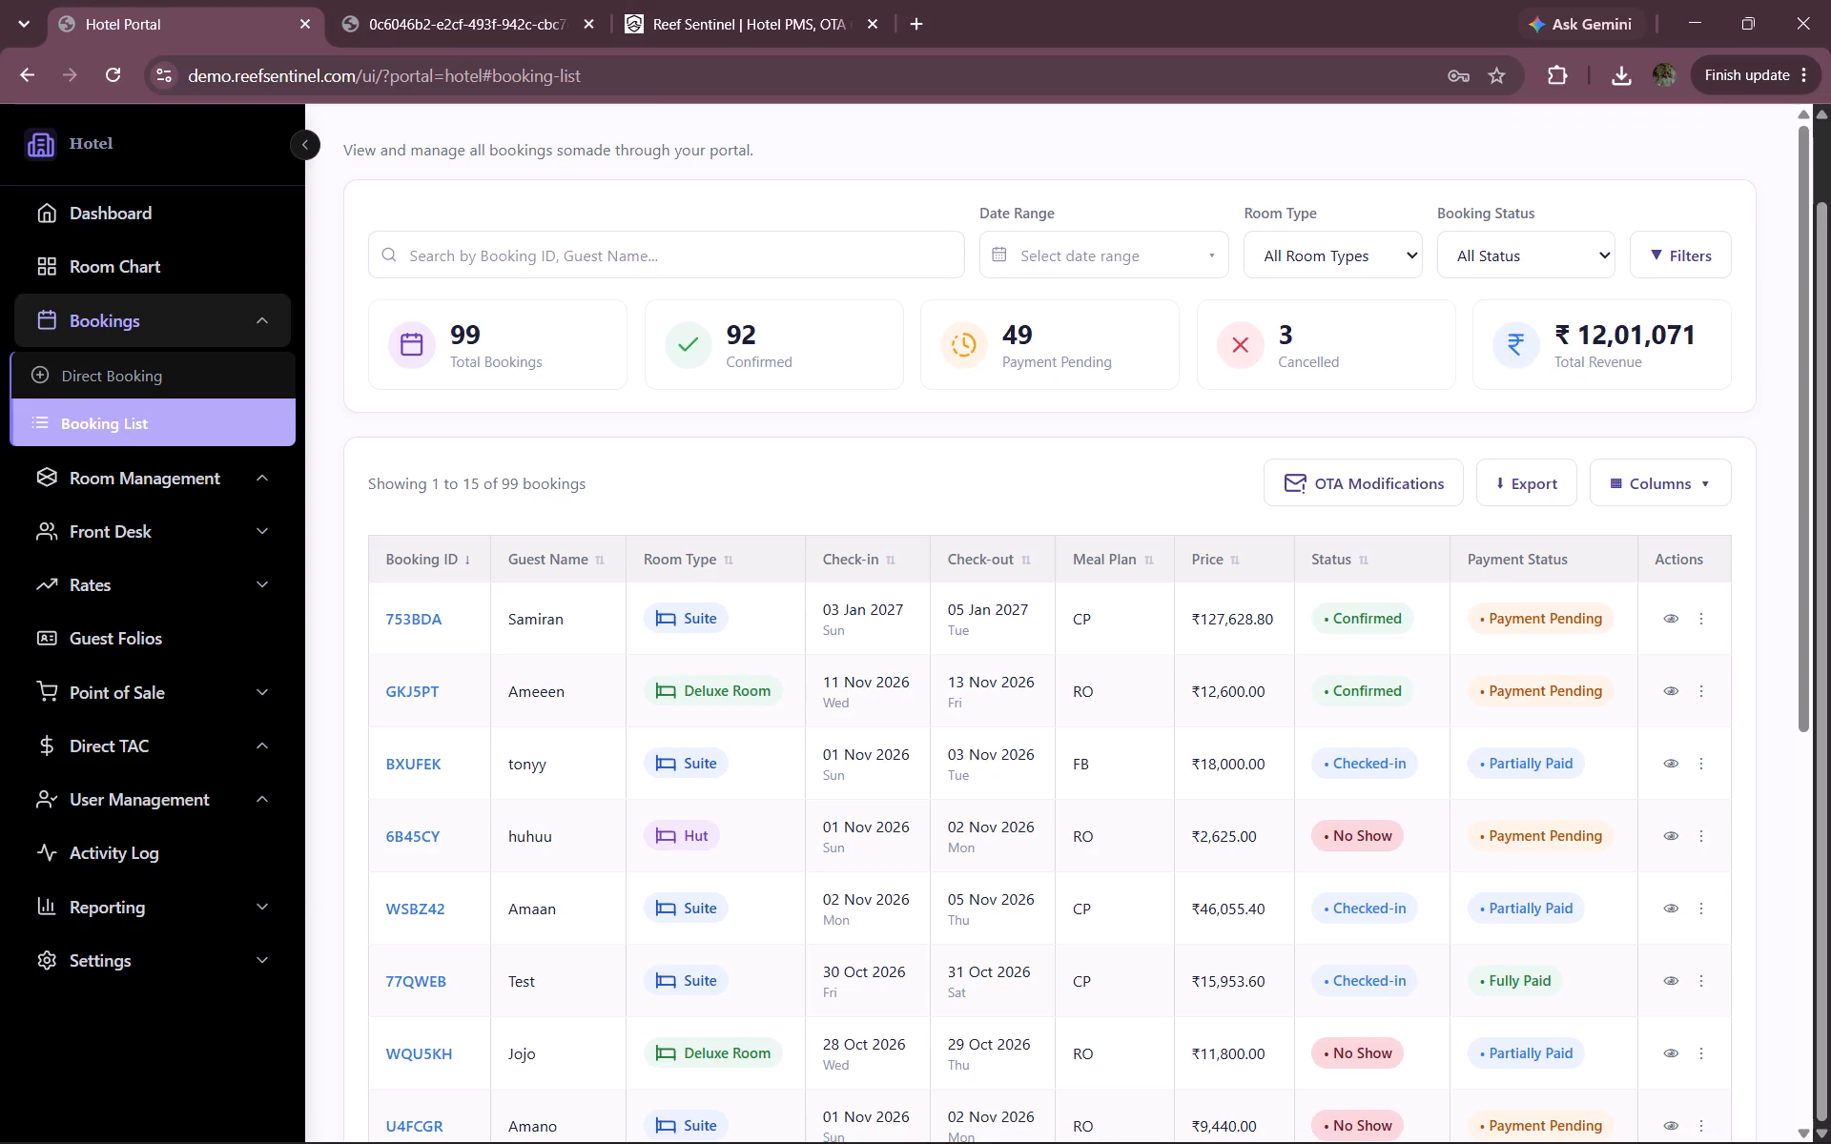
{"action": "left_click", "coordinate": [1673, 624]}
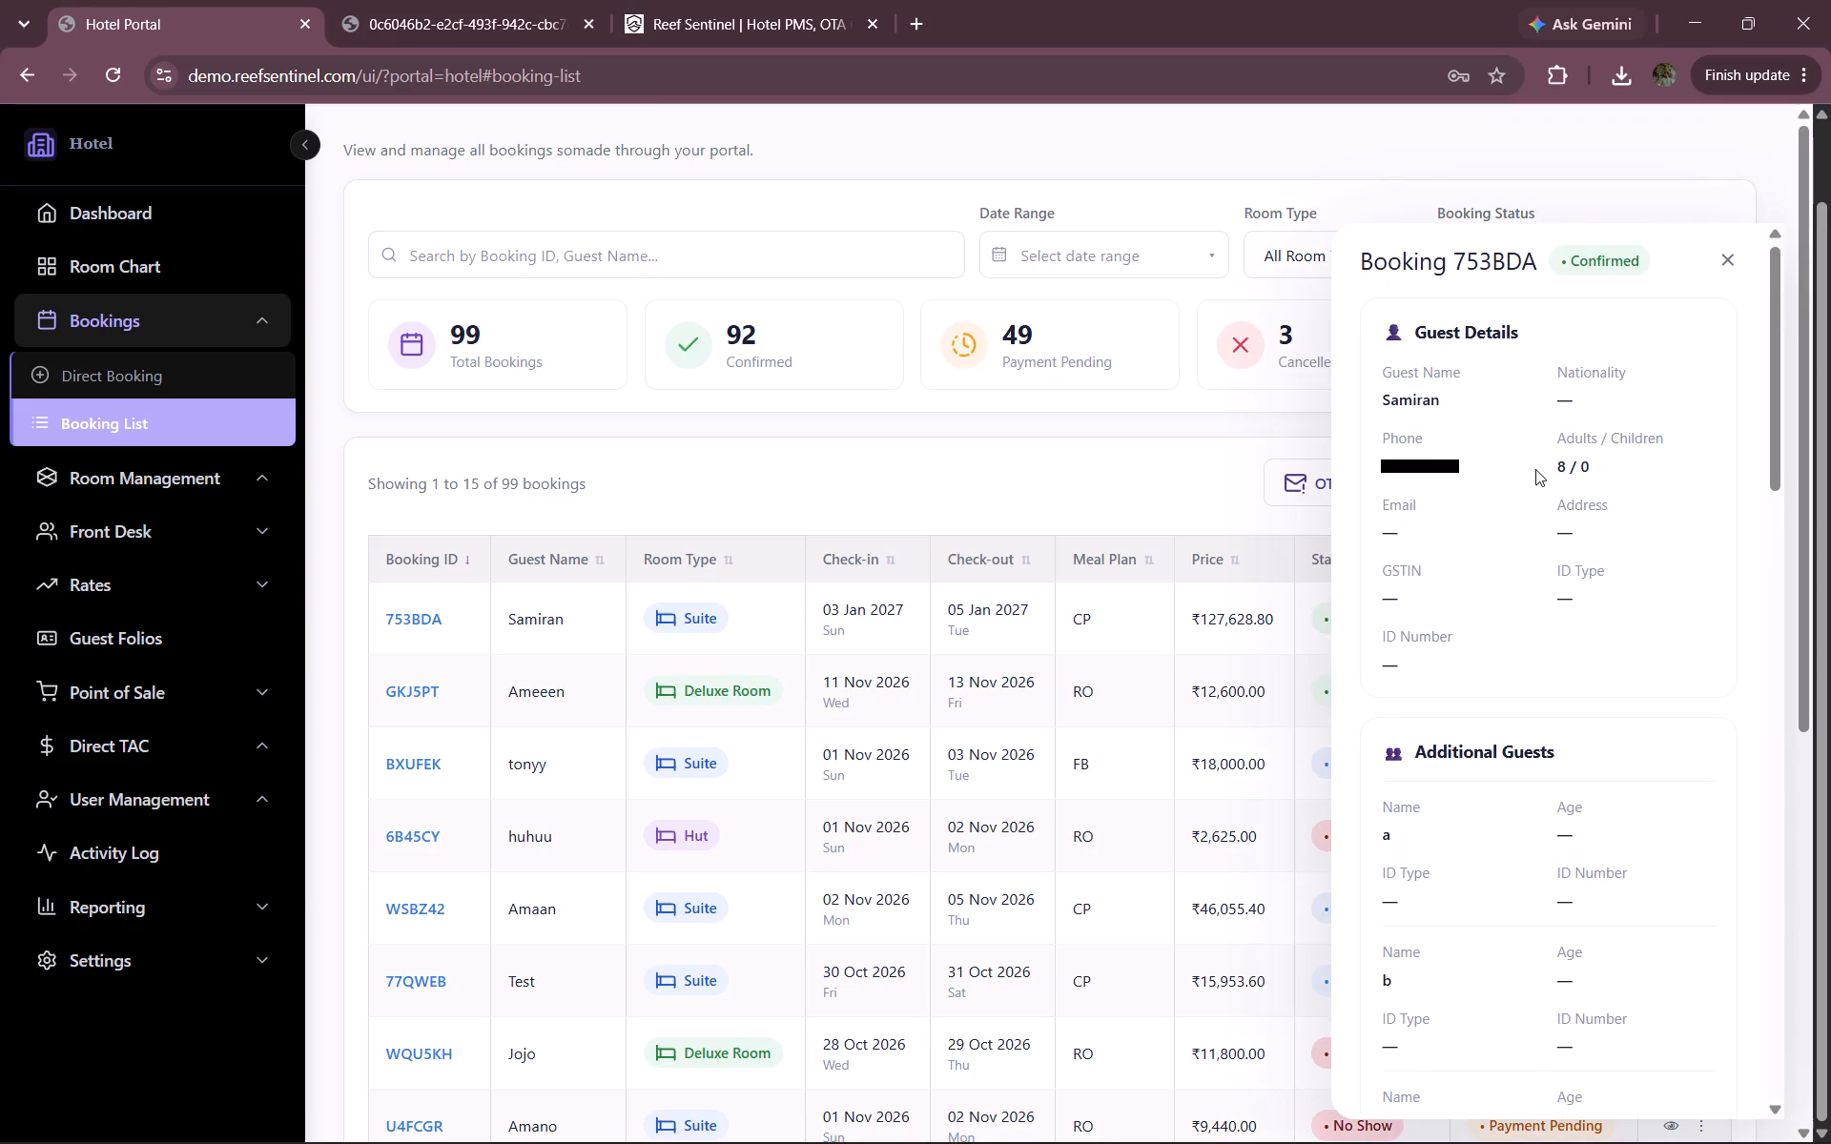
{"action": "scroll", "coordinate": [1496, 512], "scroll_direction": "down", "scroll_amount": 4}
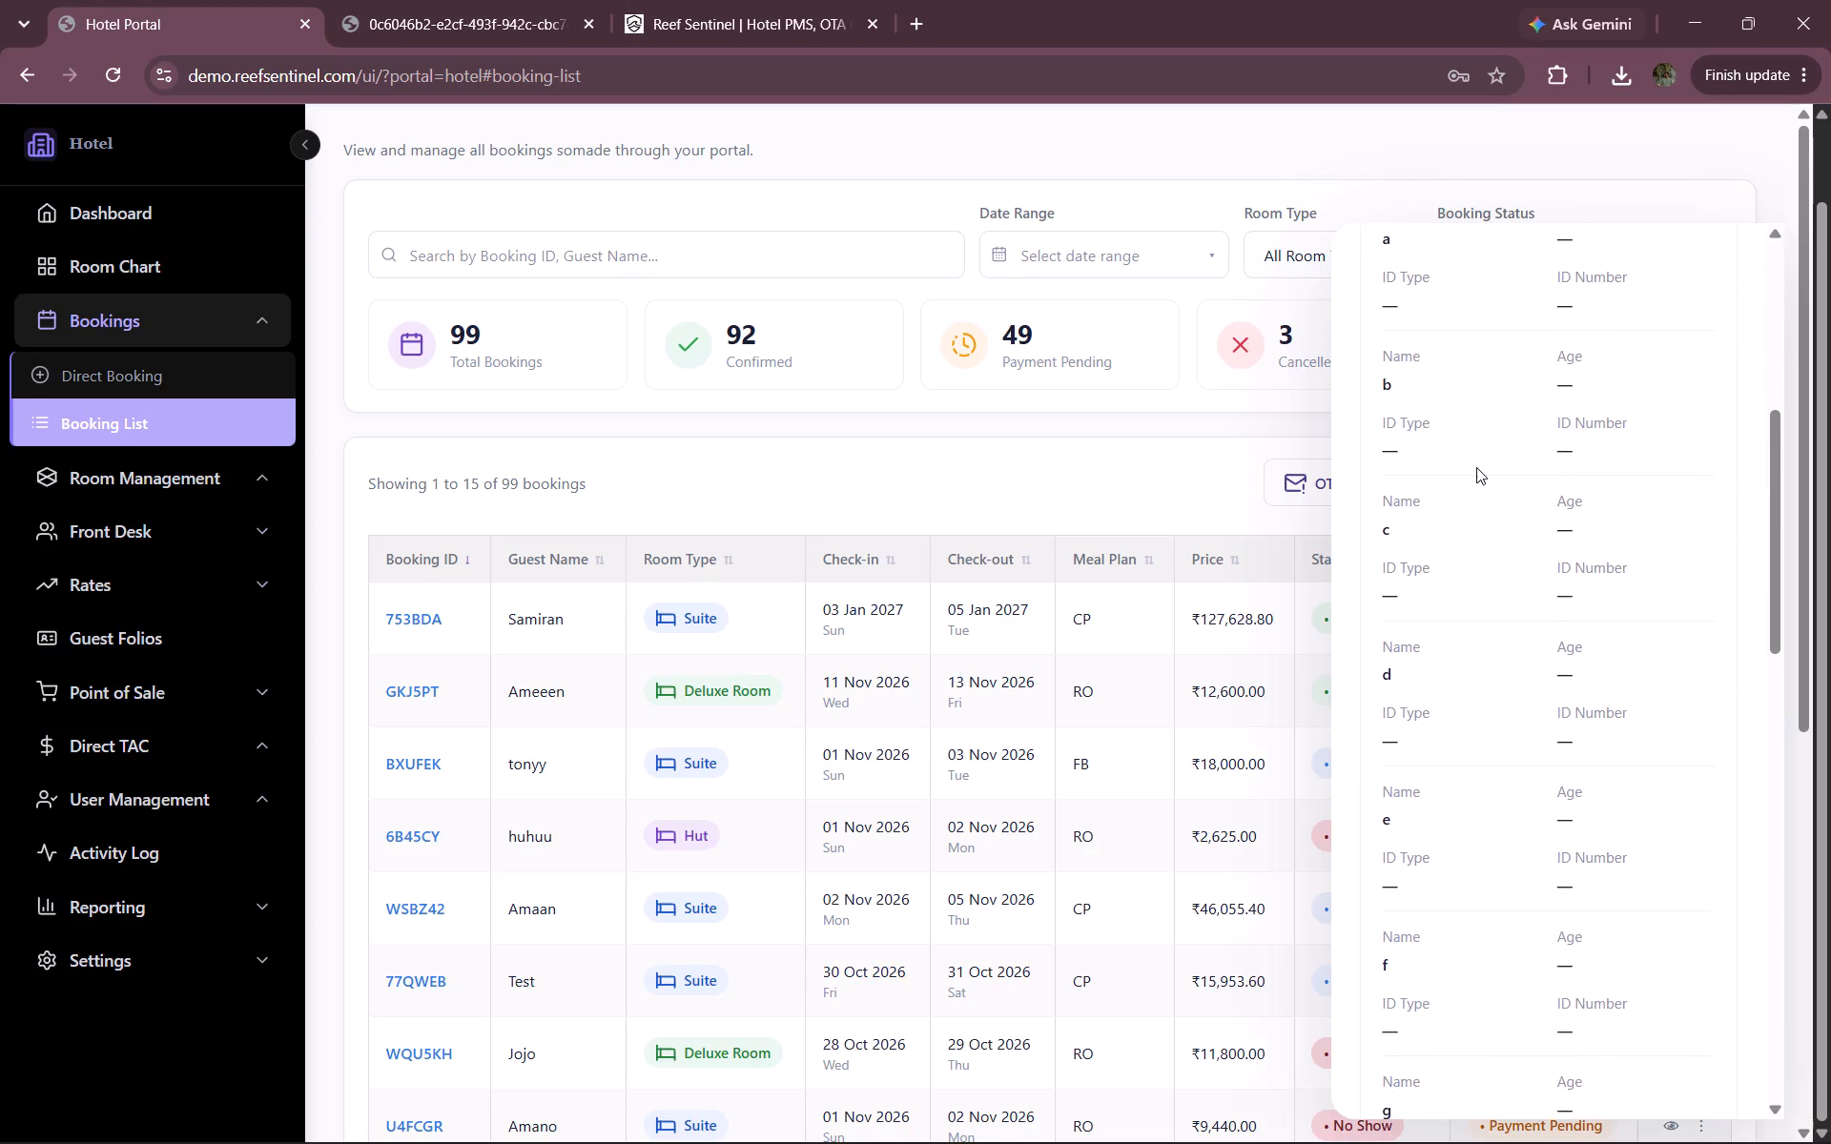
{"action": "scroll", "coordinate": [1476, 467], "scroll_direction": "up", "scroll_amount": 1}
{"action": "scroll", "coordinate": [1432, 918], "scroll_direction": "down", "scroll_amount": 1}
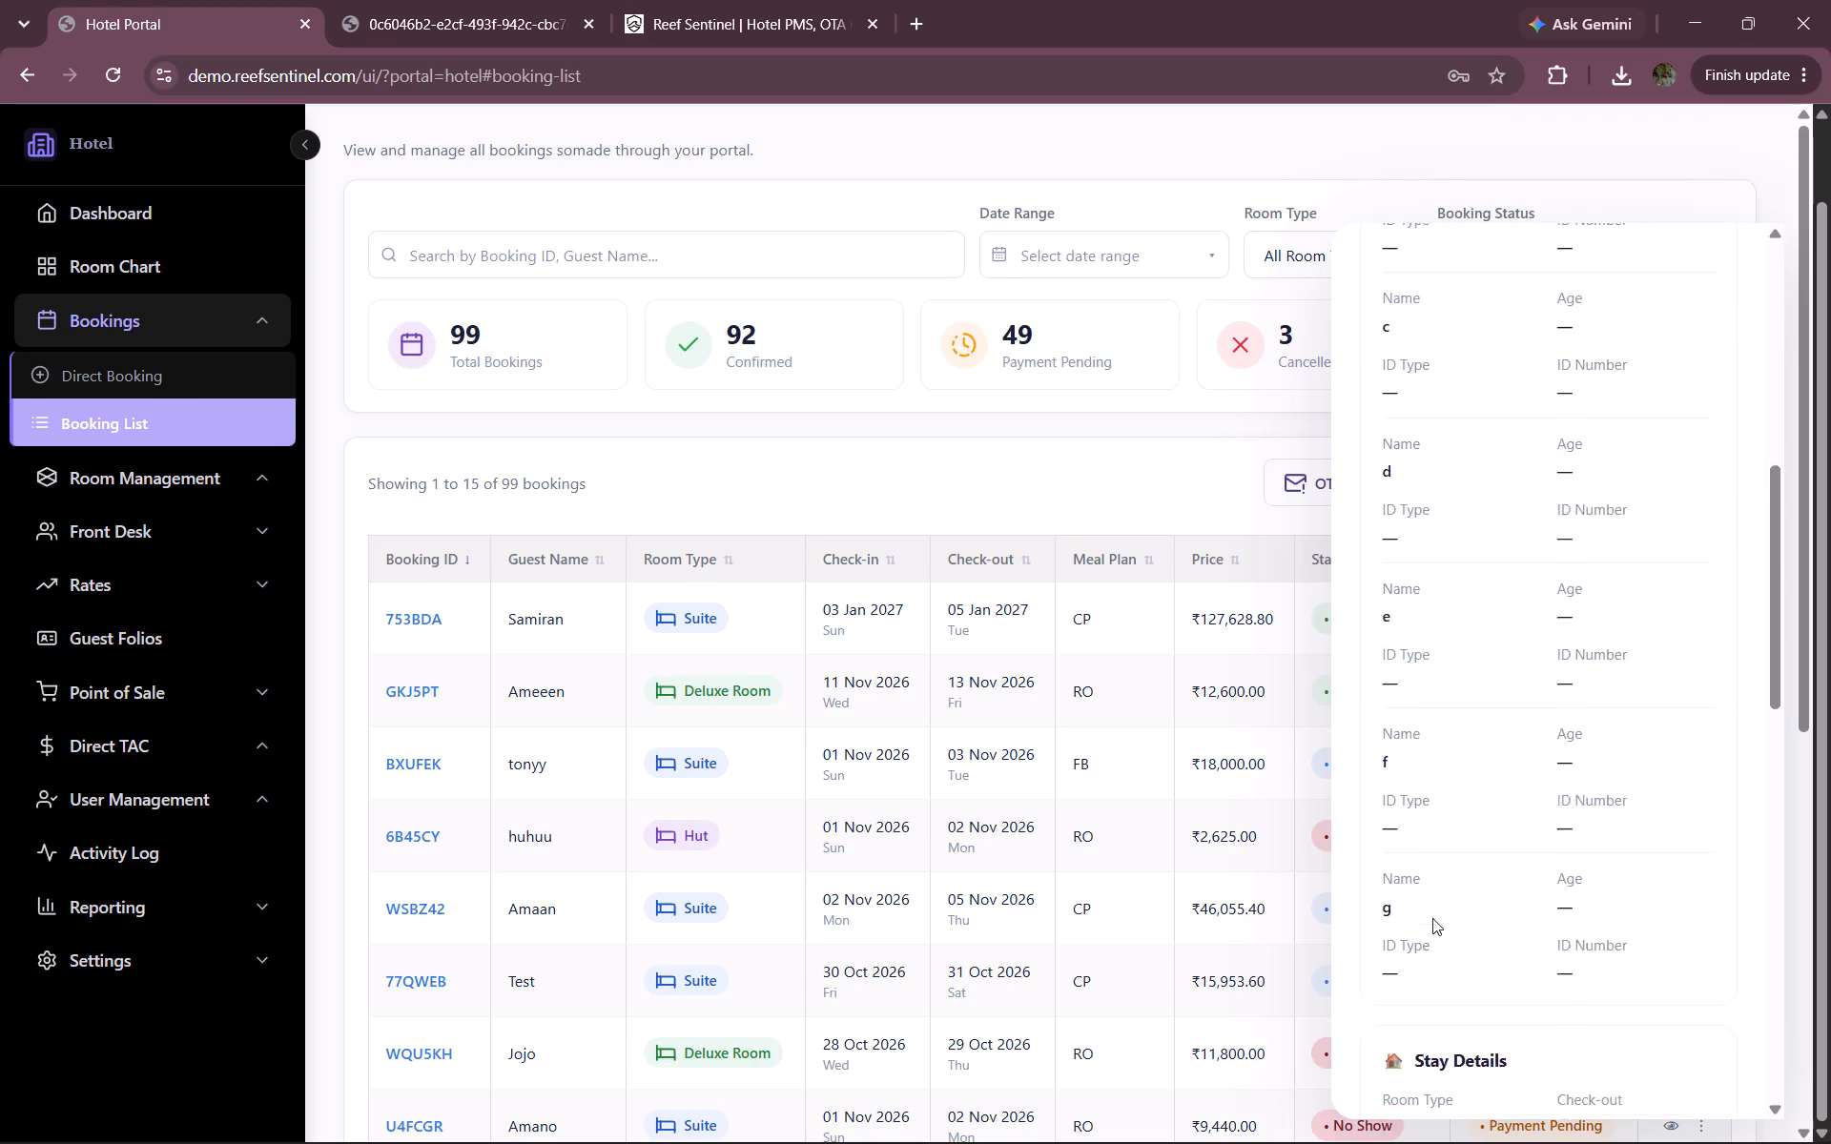
{"action": "scroll", "coordinate": [1432, 918], "scroll_direction": "down", "scroll_amount": 5}
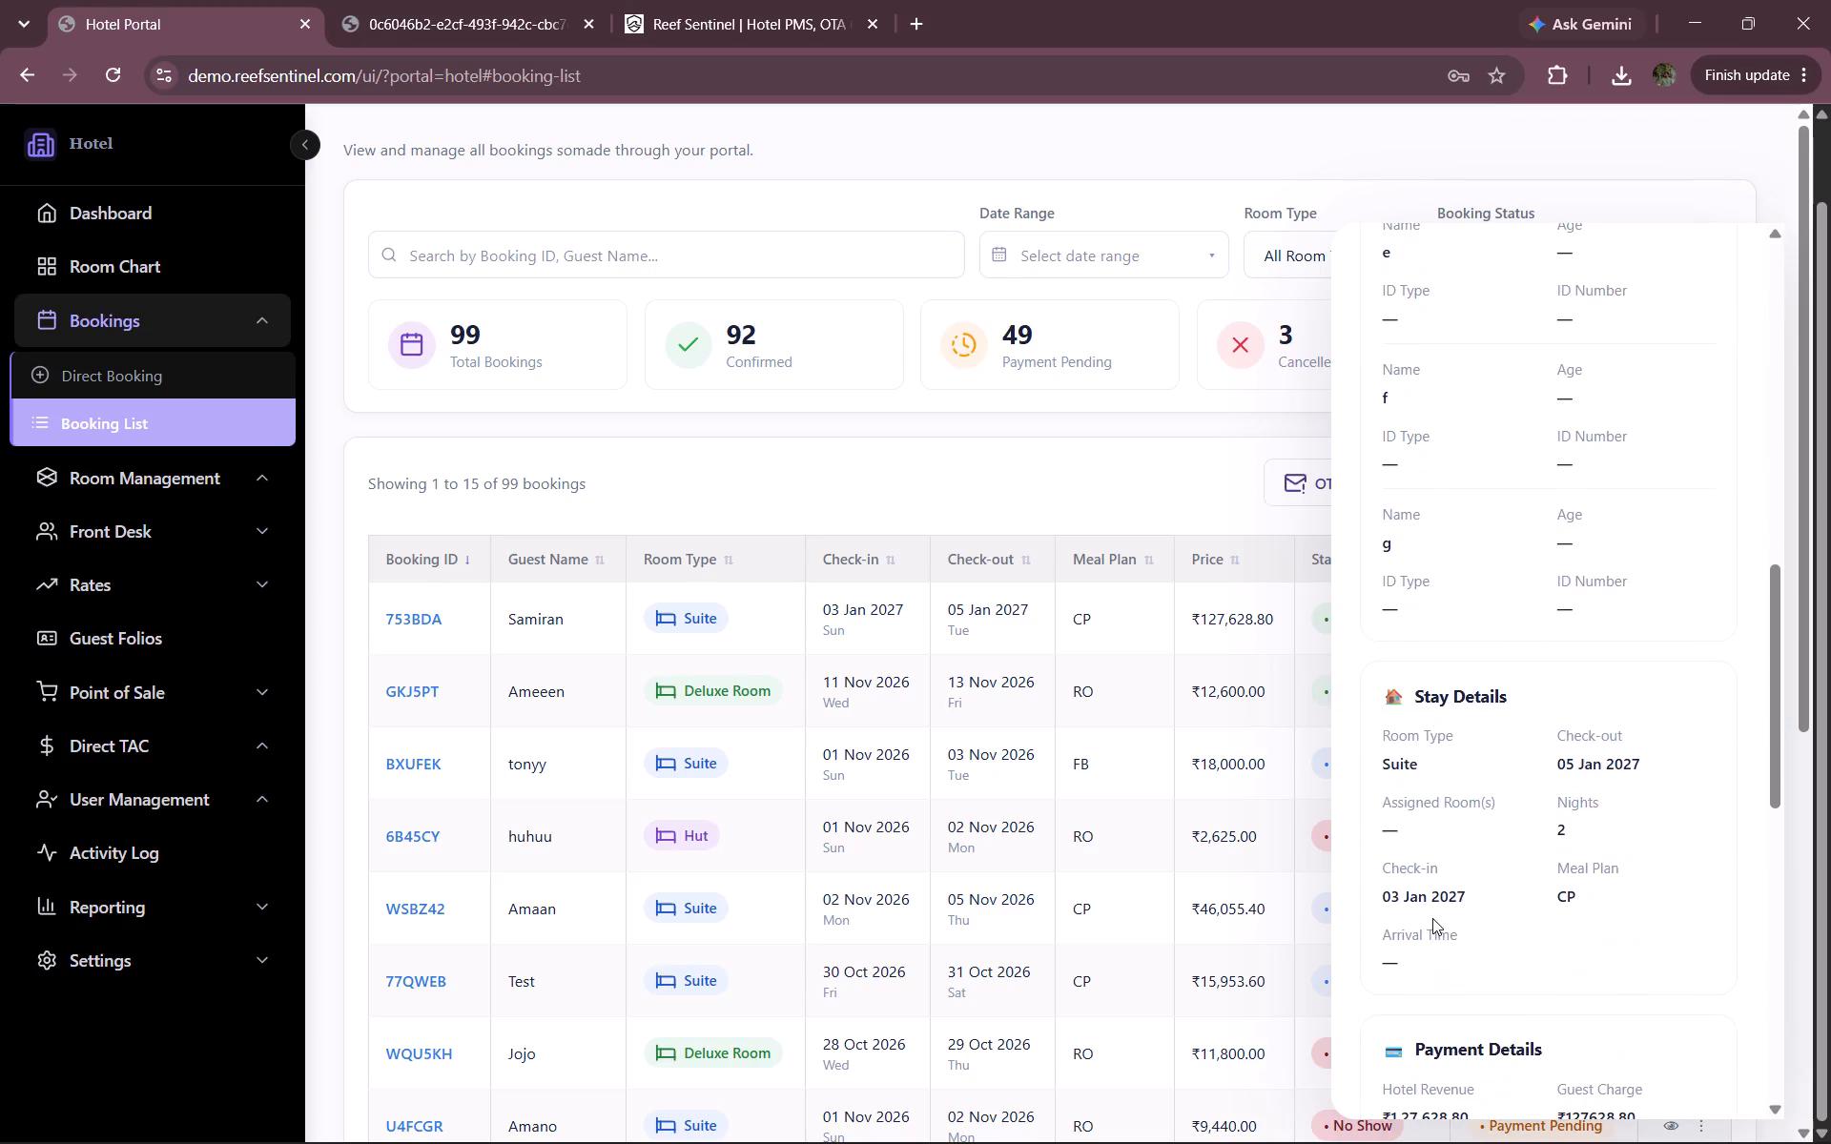
{"action": "scroll", "coordinate": [1432, 918], "scroll_direction": "down", "scroll_amount": 1}
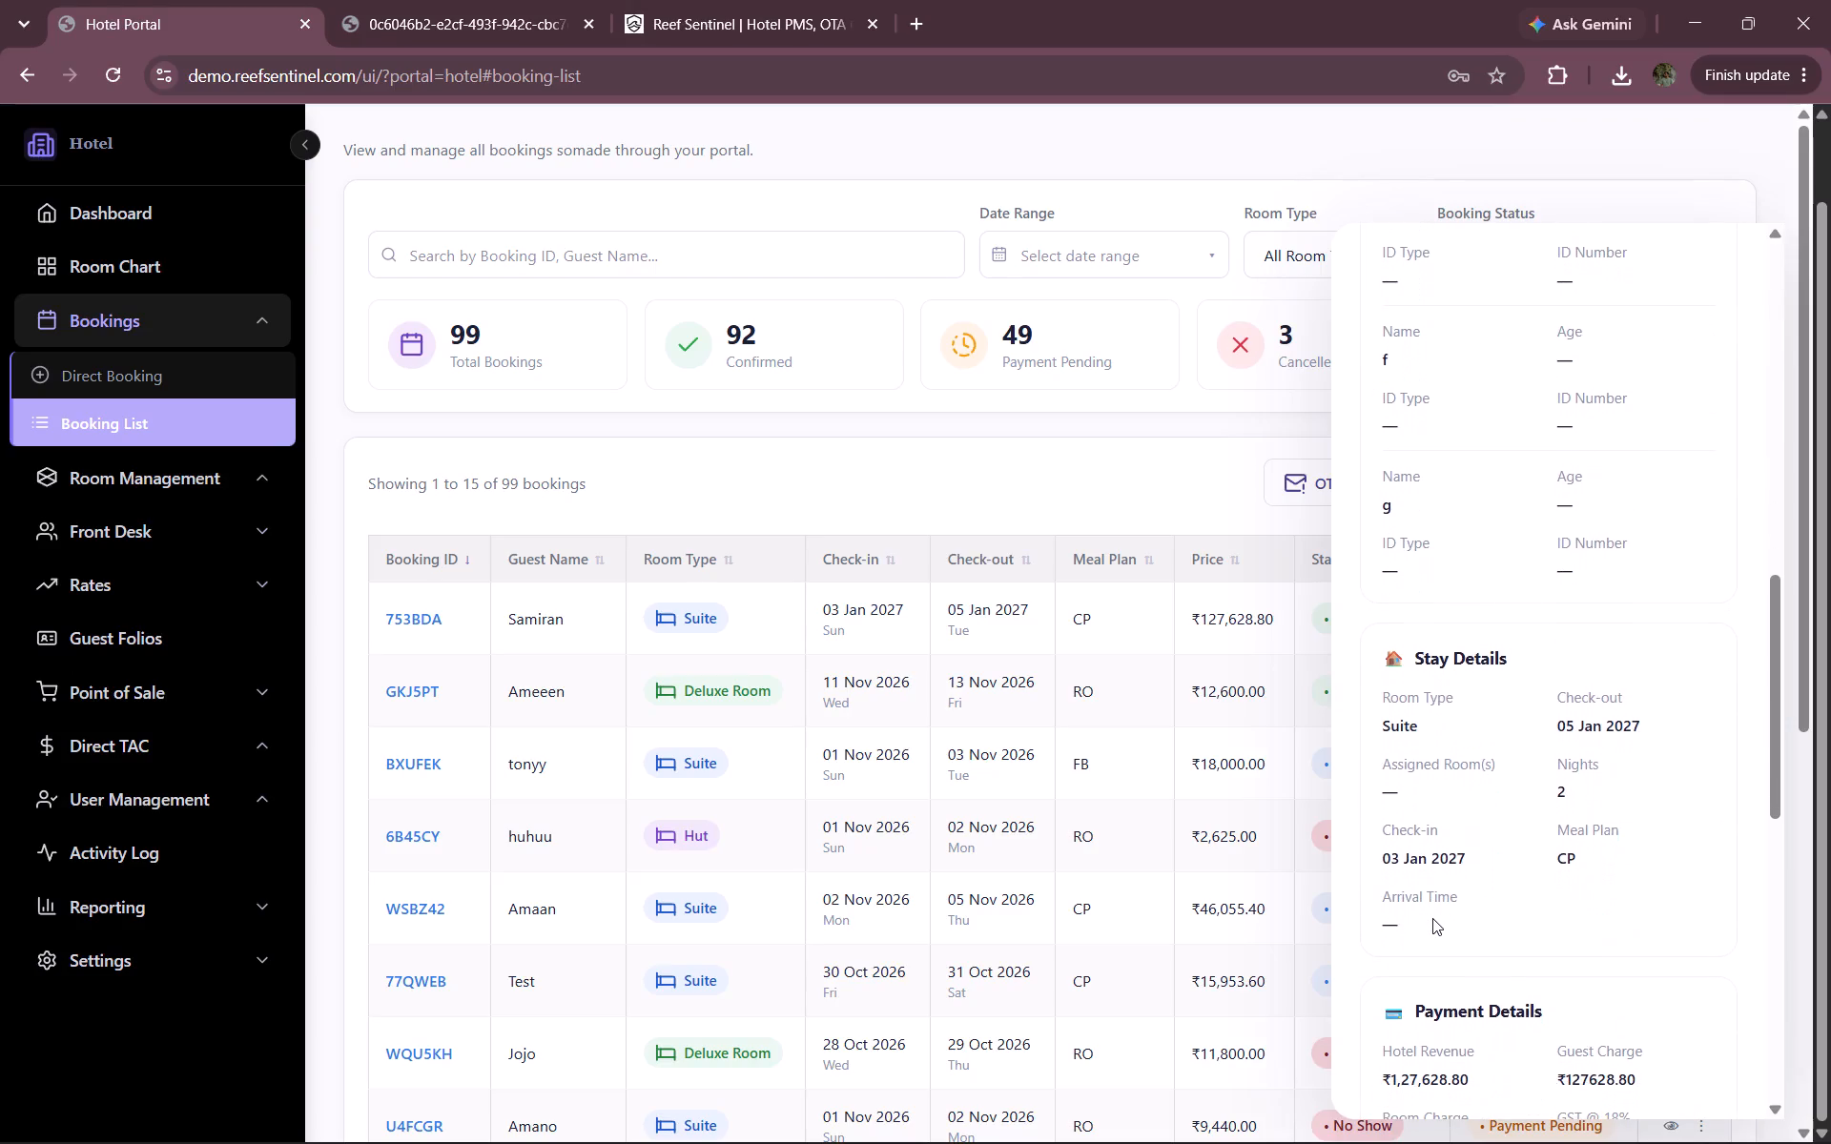
{"action": "scroll", "coordinate": [1432, 918], "scroll_direction": "down", "scroll_amount": 5}
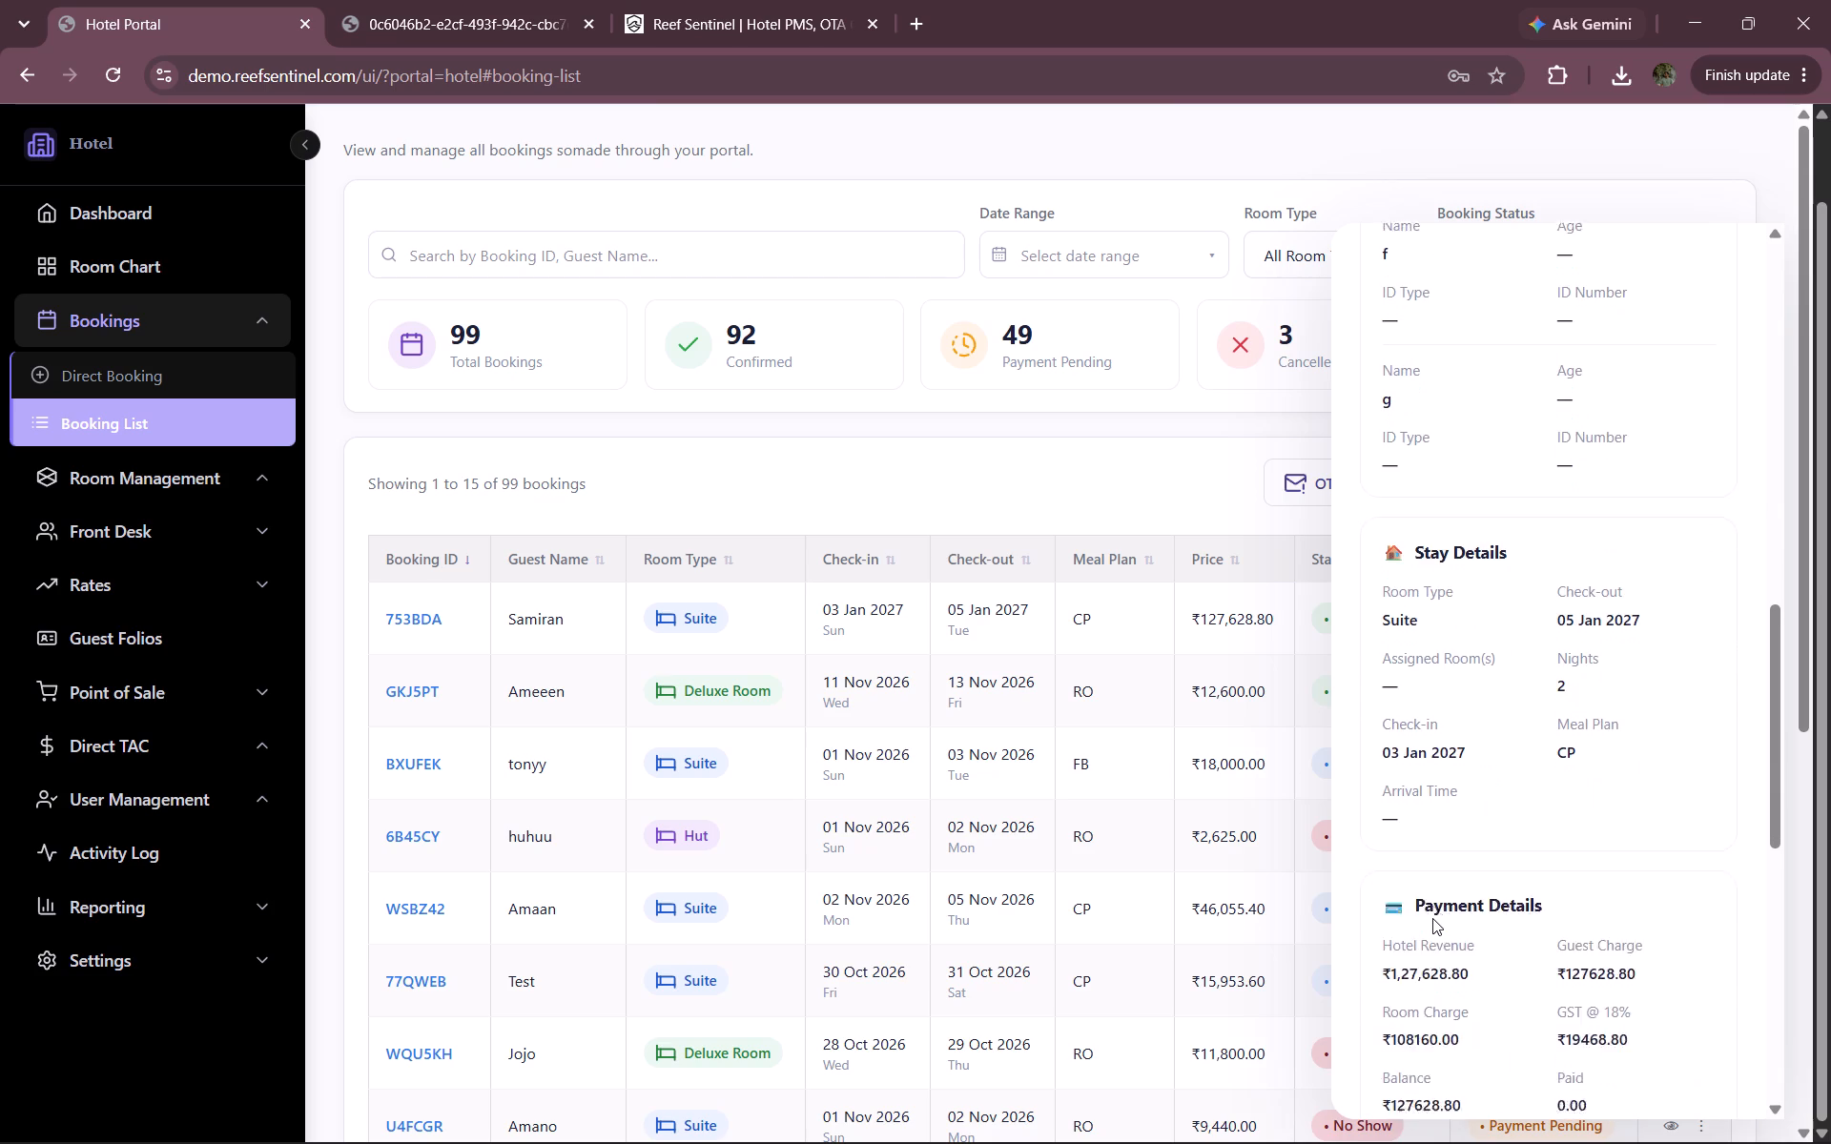
{"action": "scroll", "coordinate": [1432, 918], "scroll_direction": "down", "scroll_amount": 1}
{"action": "scroll", "coordinate": [1432, 918], "scroll_direction": "up", "scroll_amount": 3}
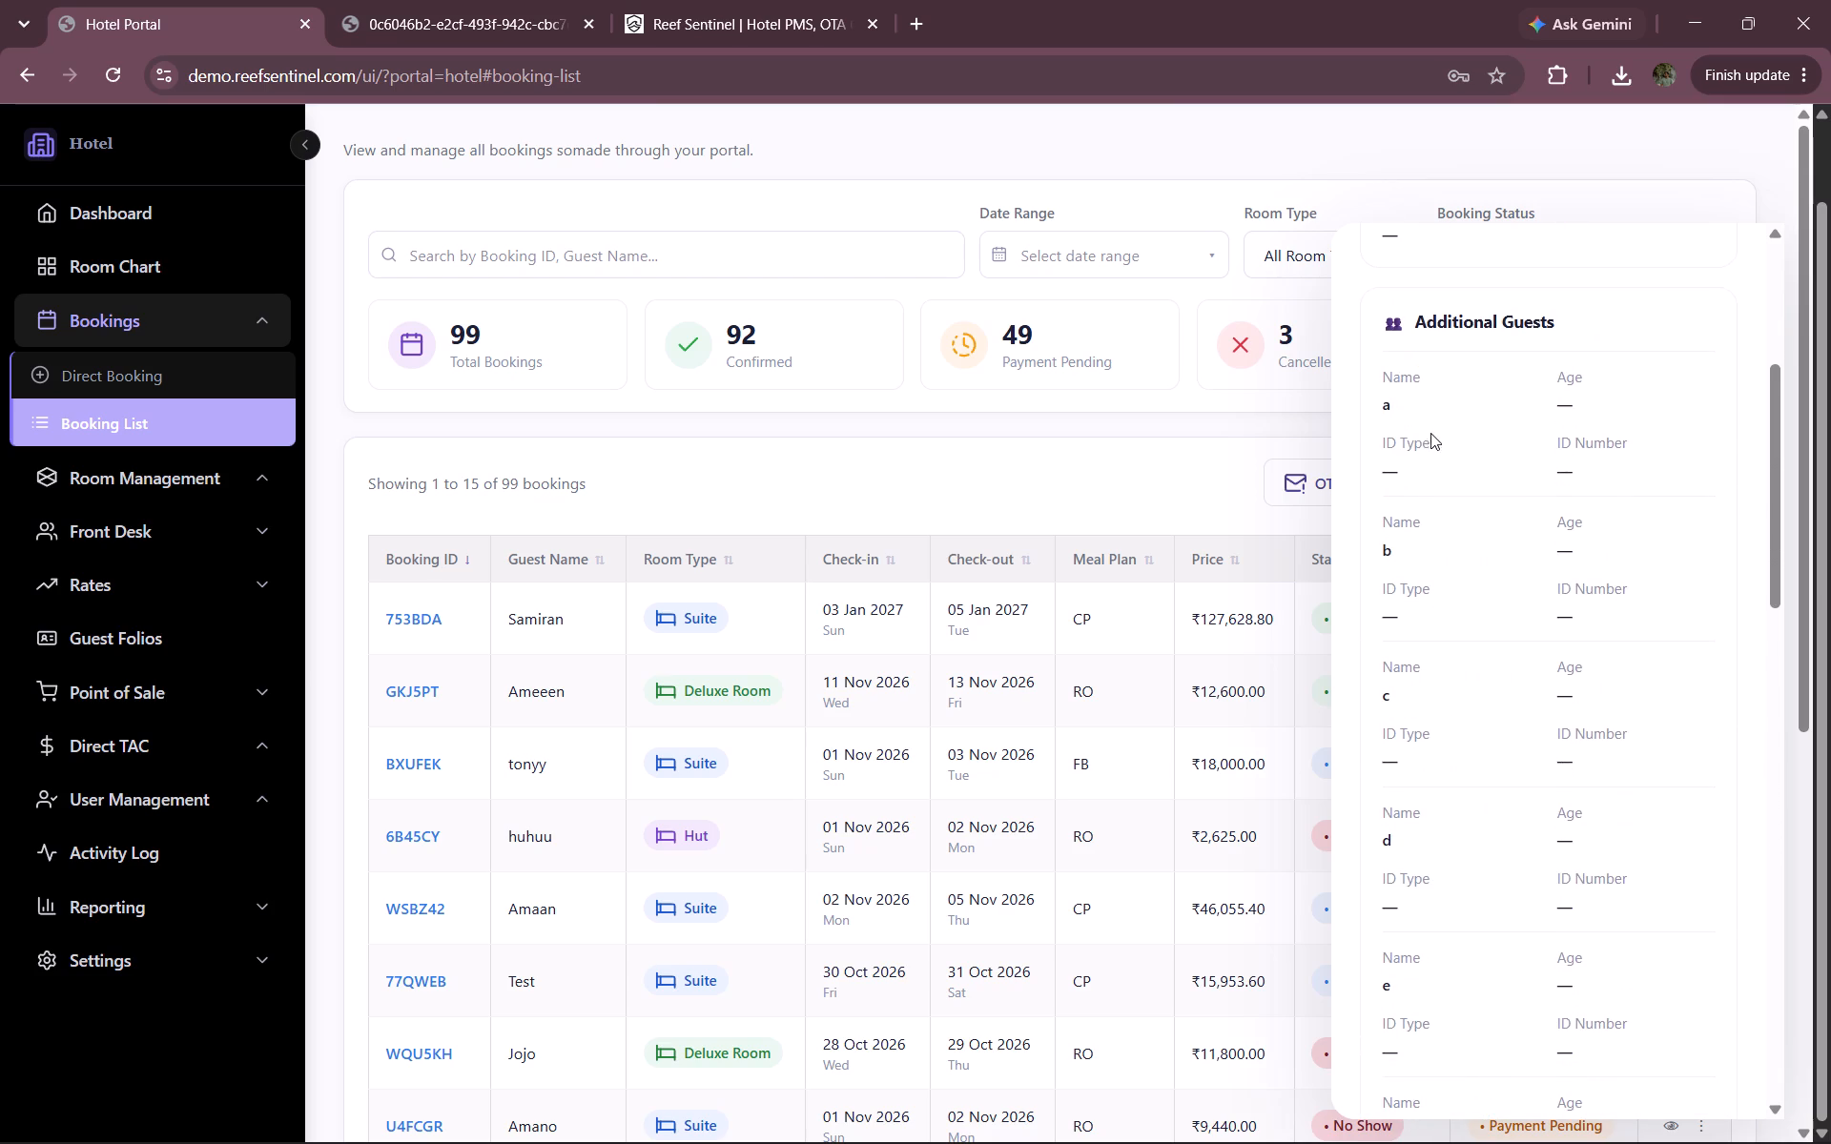
{"action": "scroll", "coordinate": [1462, 667], "scroll_direction": "down", "scroll_amount": 3}
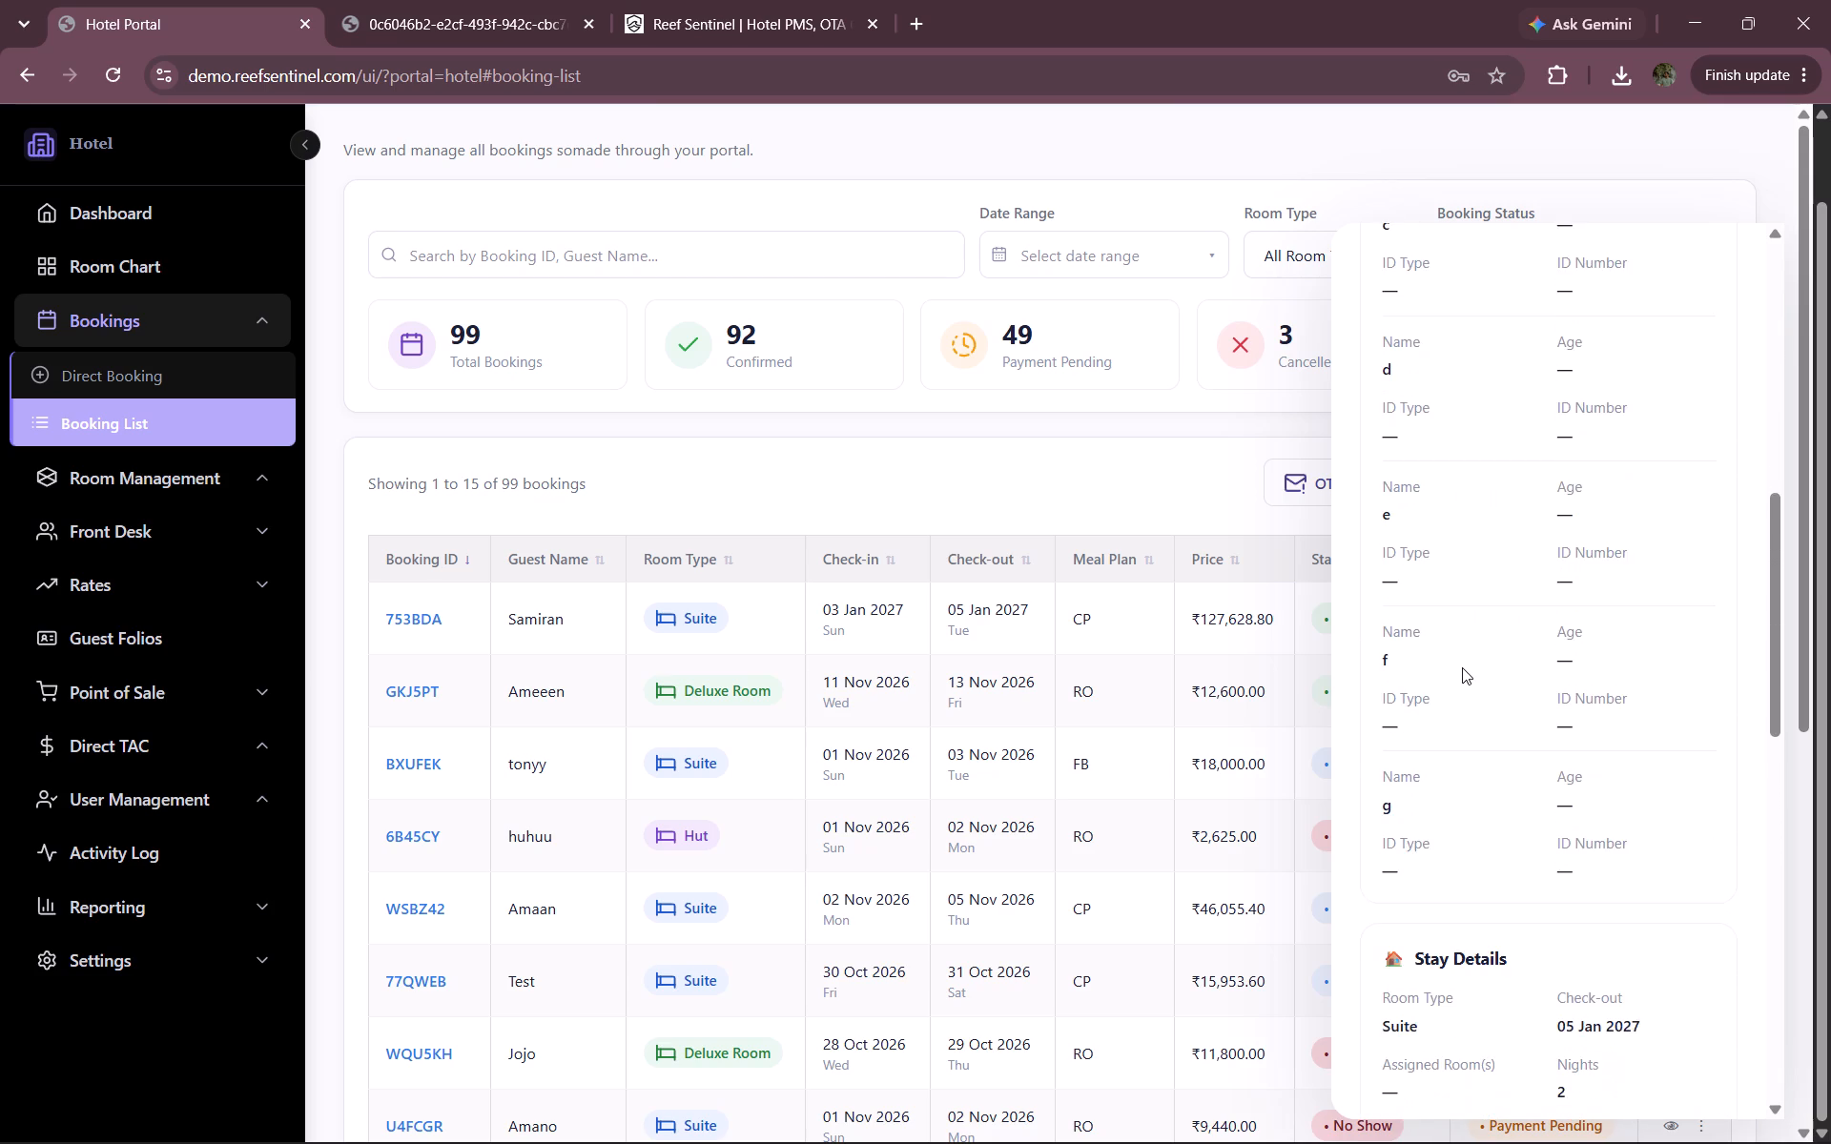
{"action": "scroll", "coordinate": [1462, 667], "scroll_direction": "down", "scroll_amount": 5}
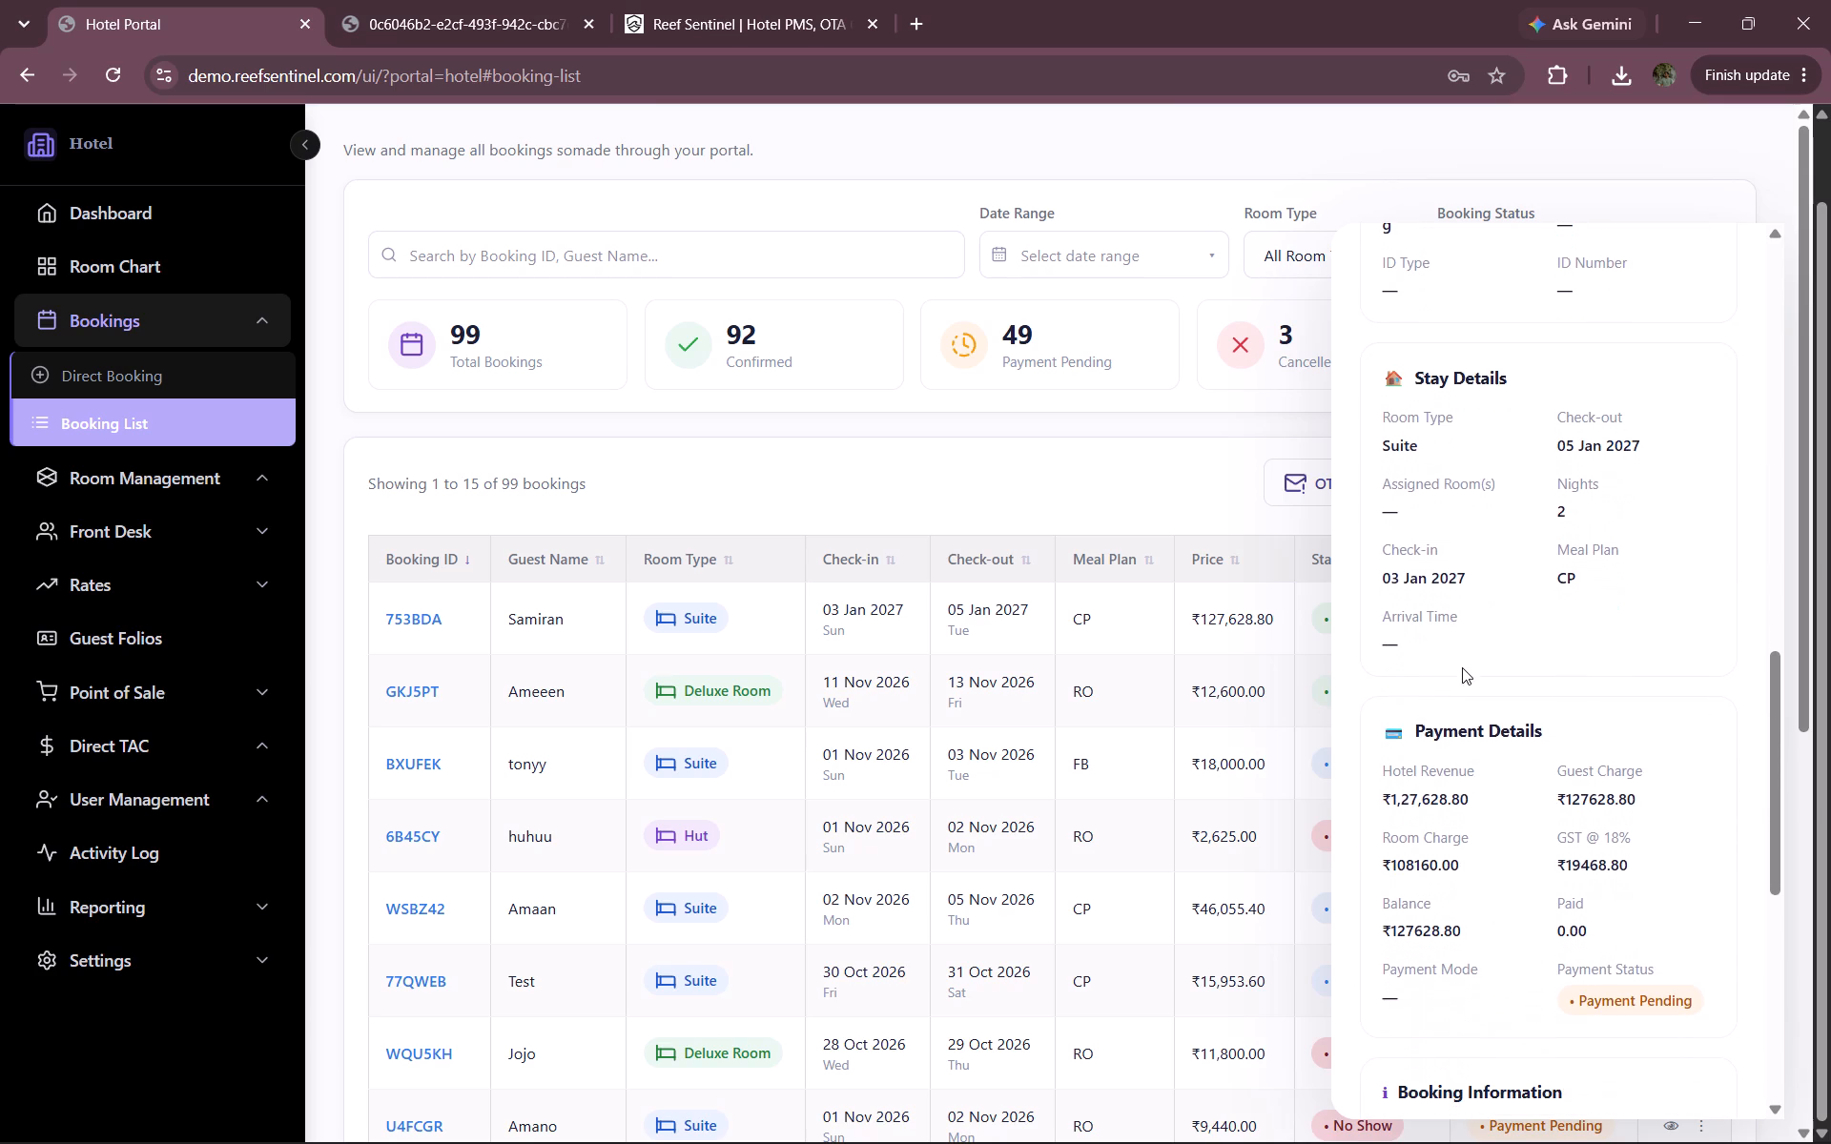
{"action": "scroll", "coordinate": [1441, 471], "scroll_direction": "down", "scroll_amount": 1}
{"action": "scroll", "coordinate": [1425, 380], "scroll_direction": "down", "scroll_amount": 2}
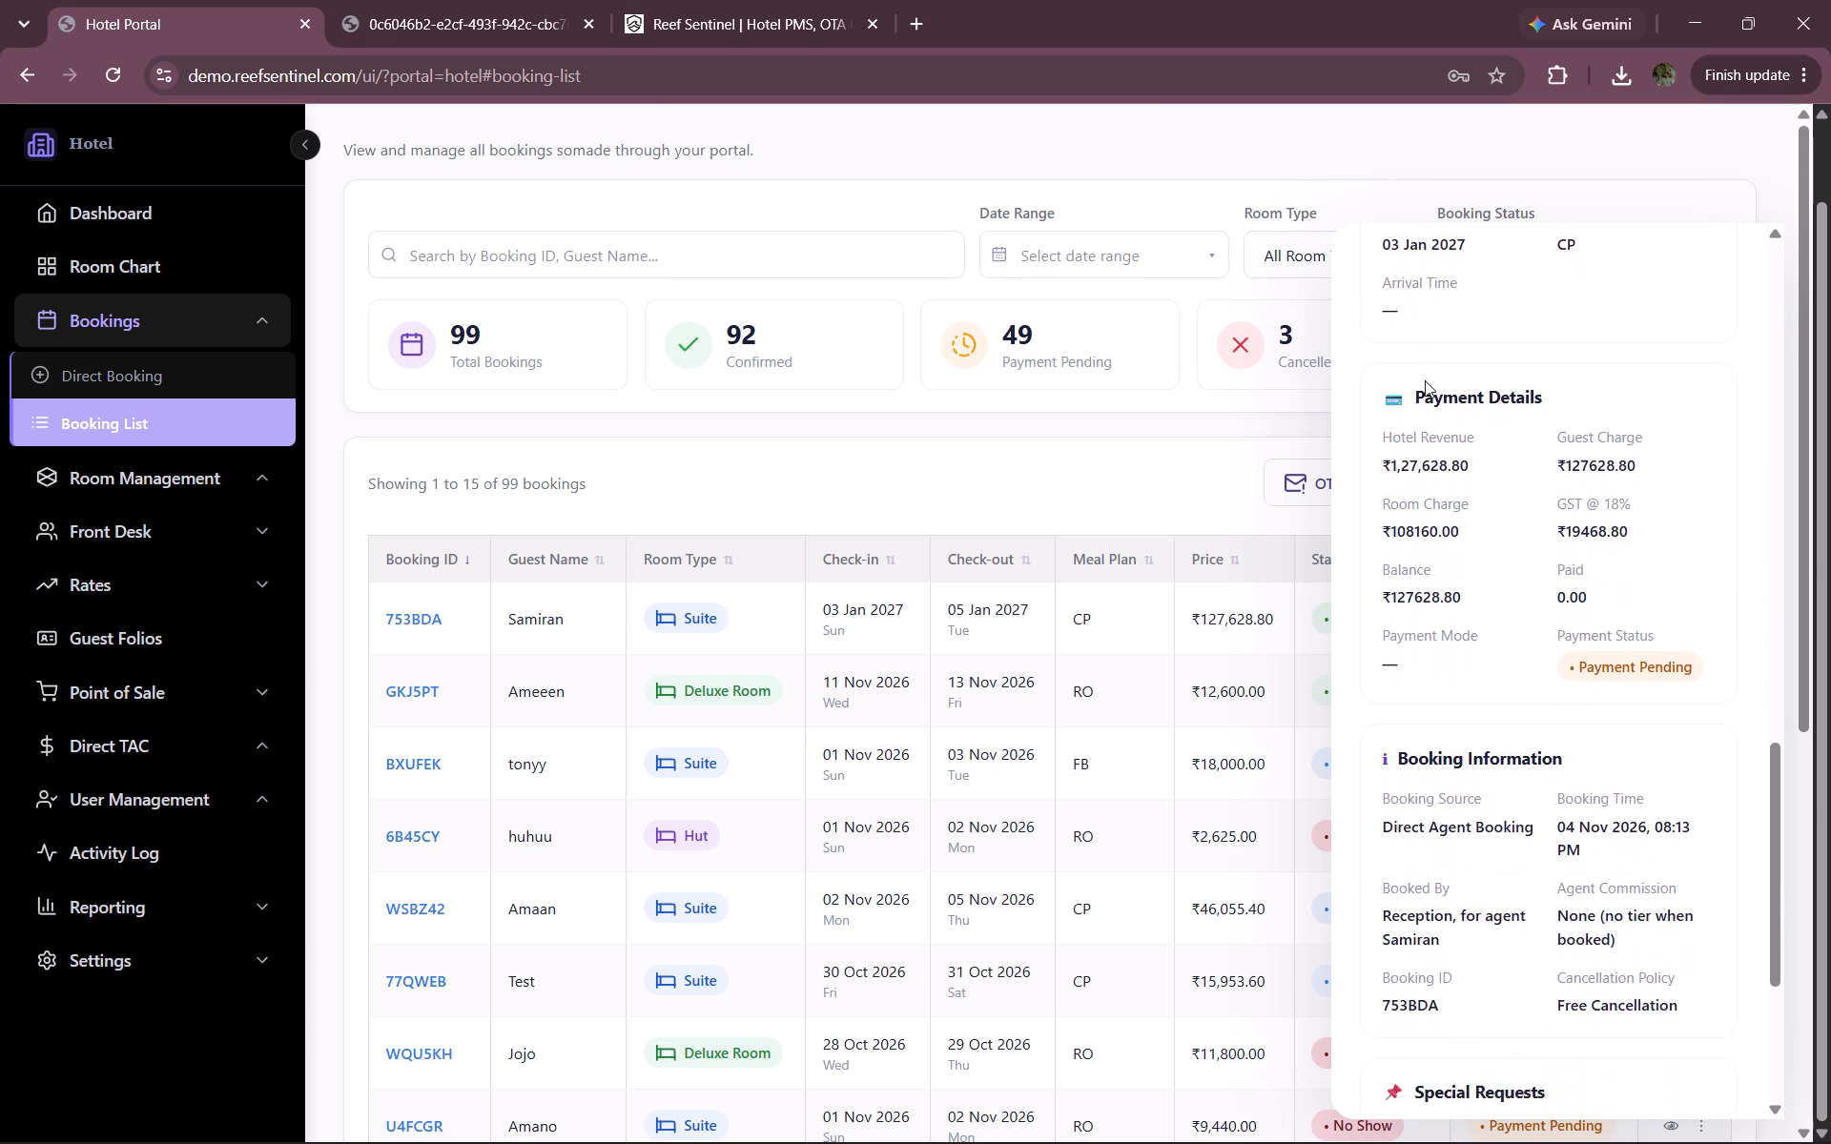
{"action": "scroll", "coordinate": [1425, 380], "scroll_direction": "down", "scroll_amount": 2}
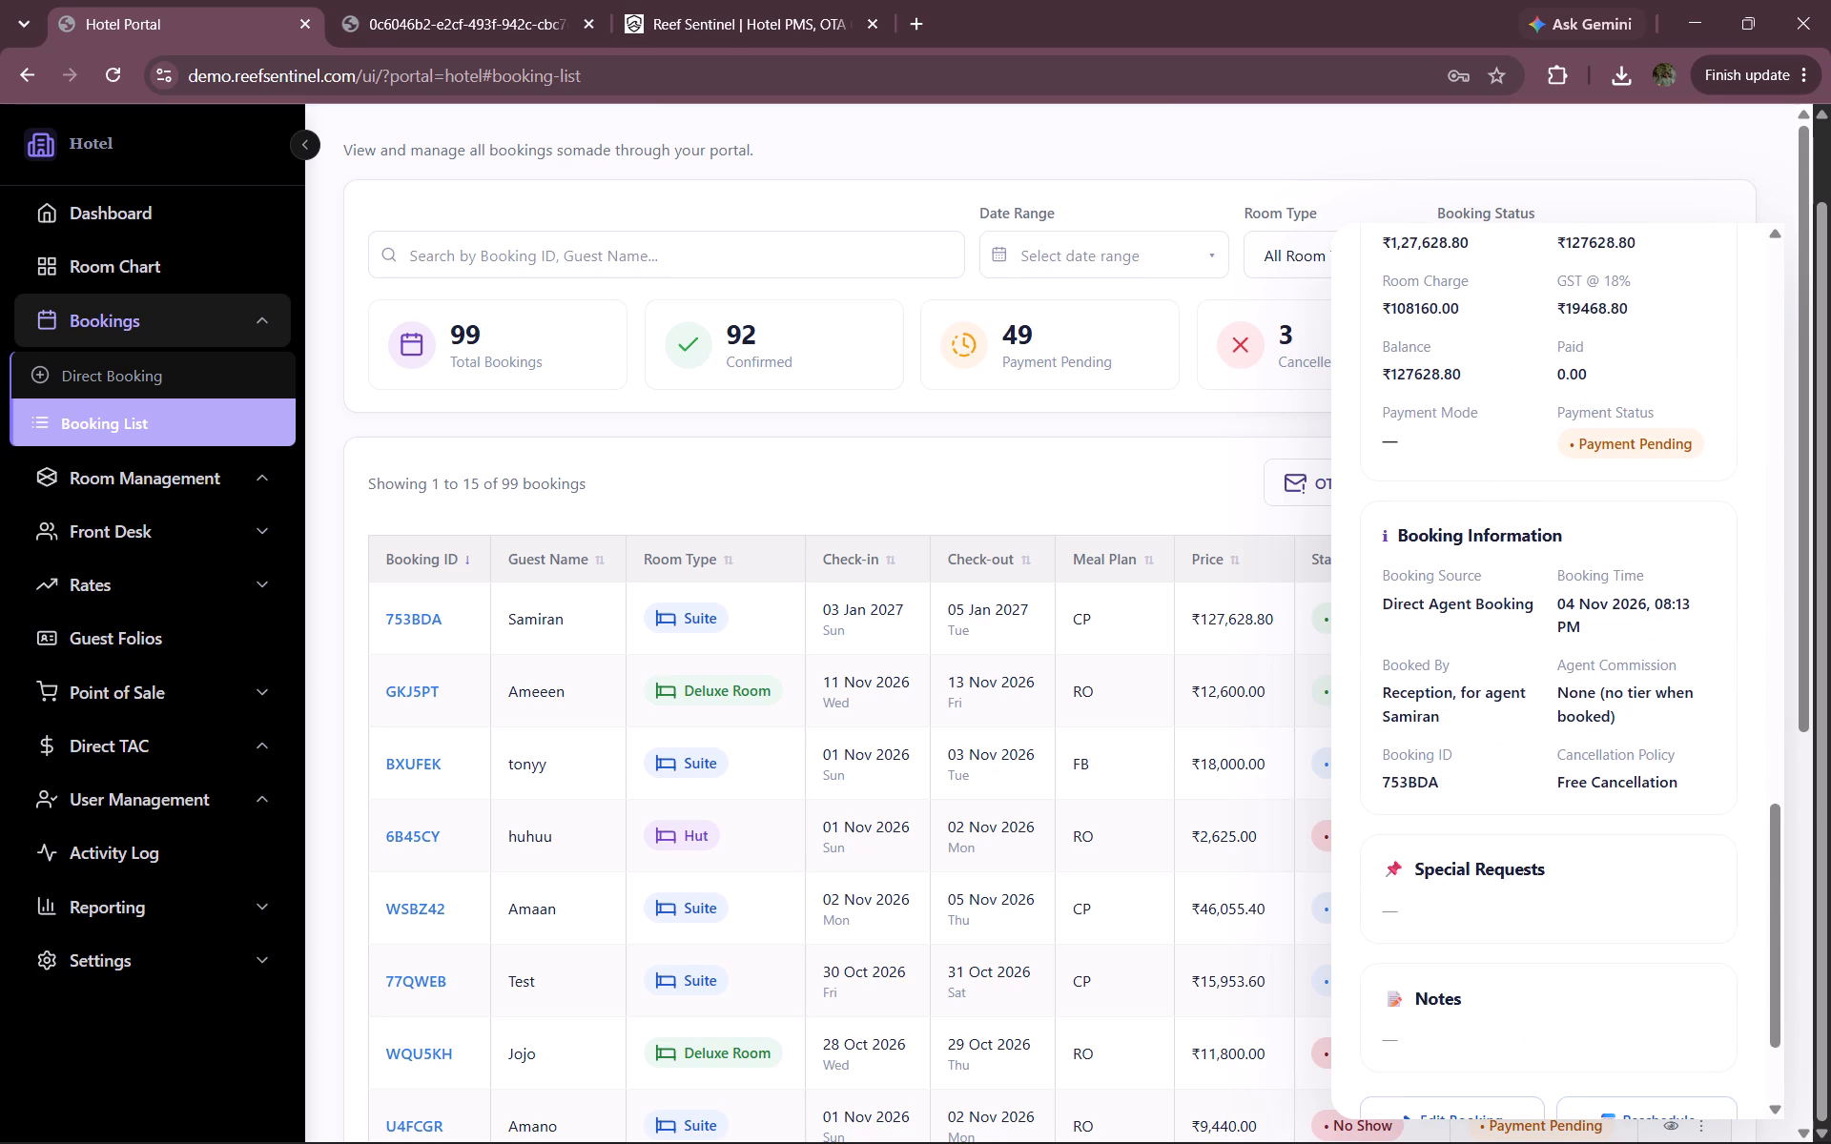
{"action": "left_click_drag", "start_coordinate": [1392, 691], "coordinate": [1454, 737]}
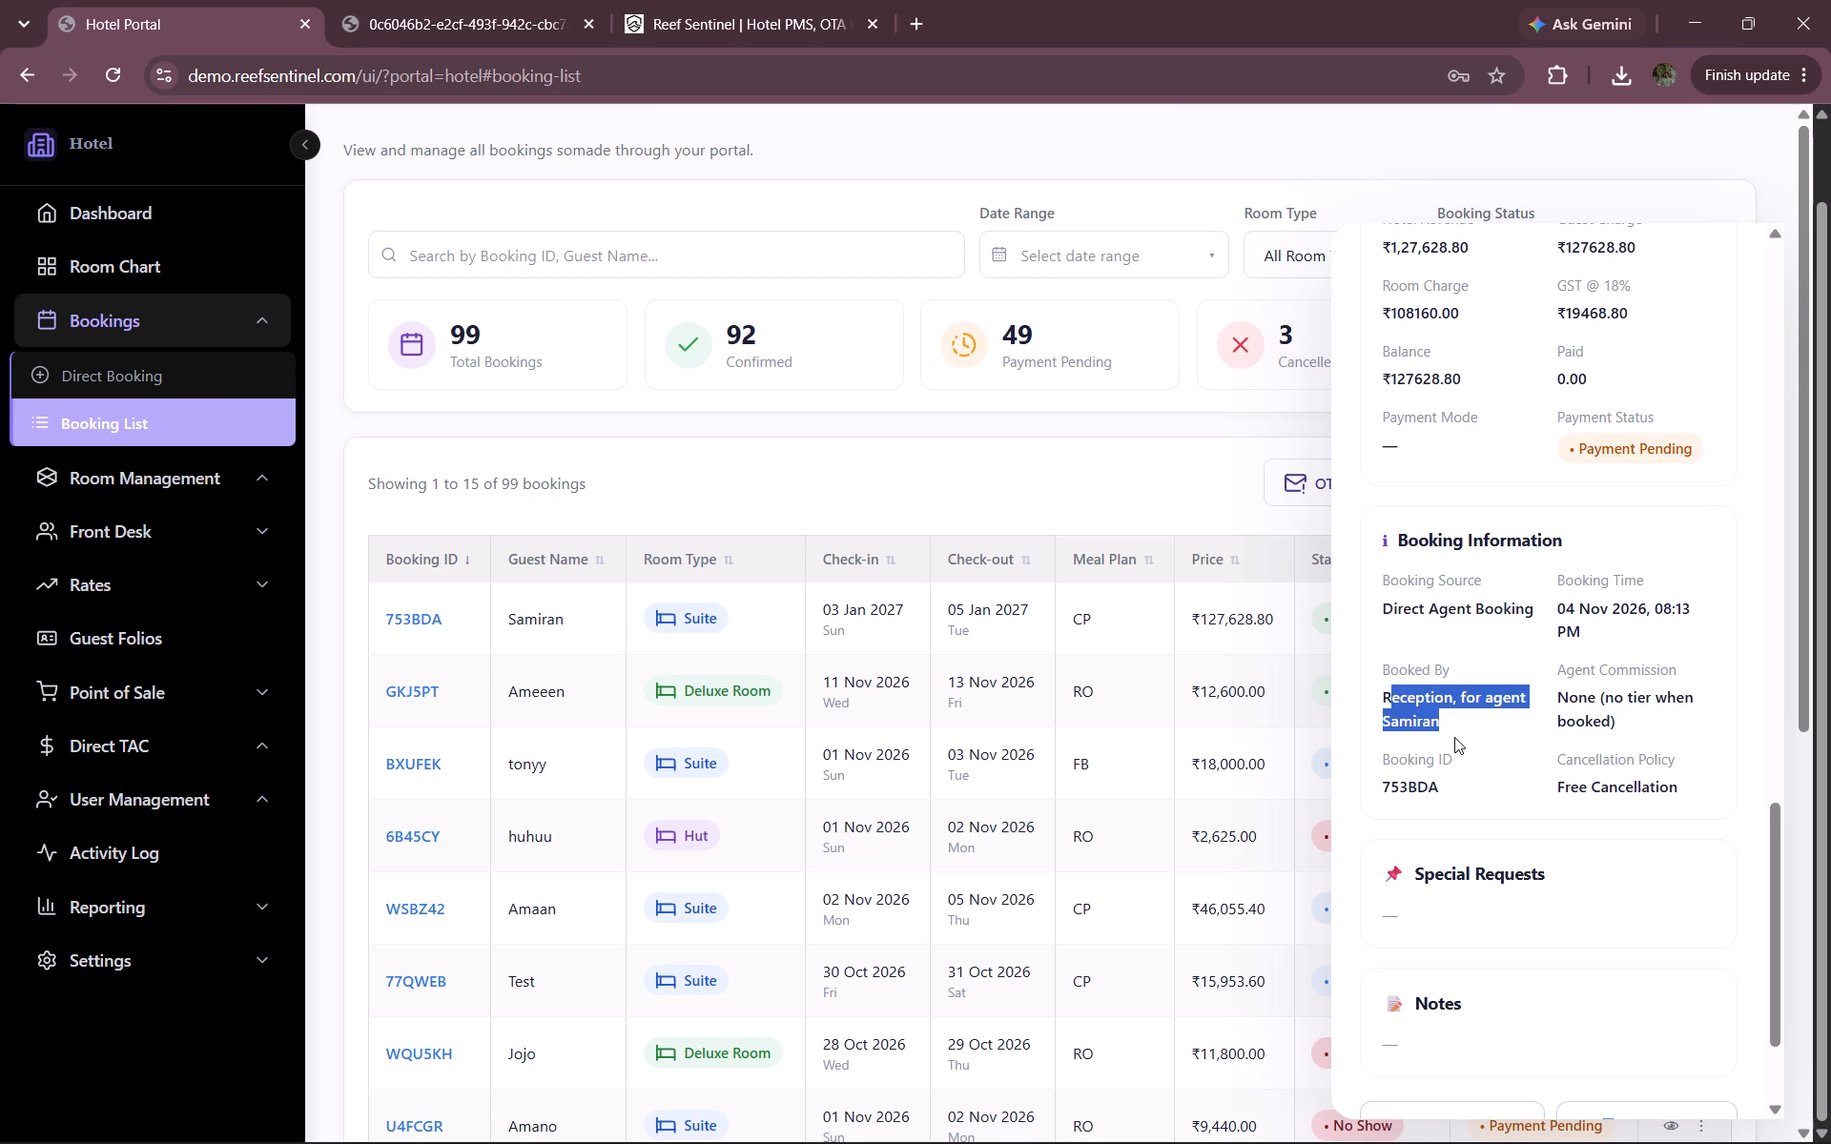
{"action": "left_click", "coordinate": [1454, 737]}
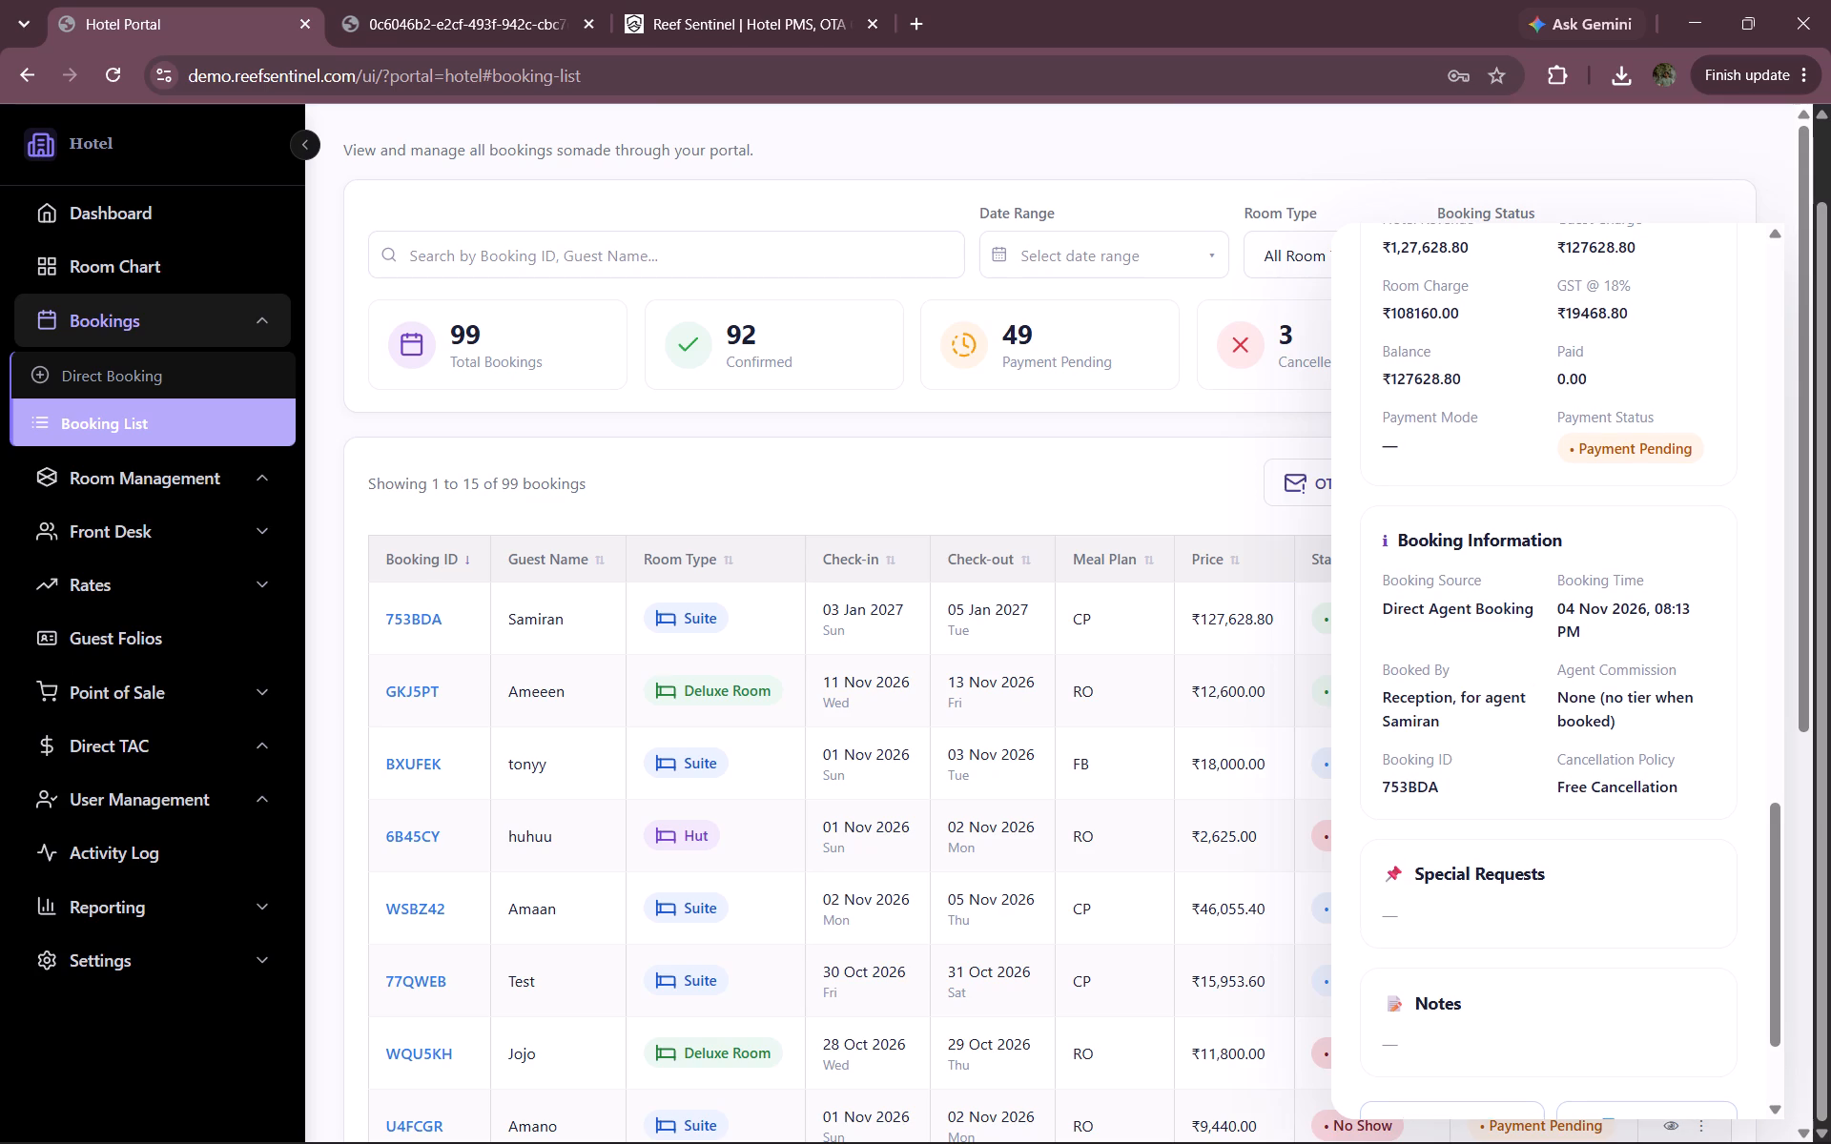
{"action": "scroll", "coordinate": [1511, 829], "scroll_direction": "down", "scroll_amount": 1}
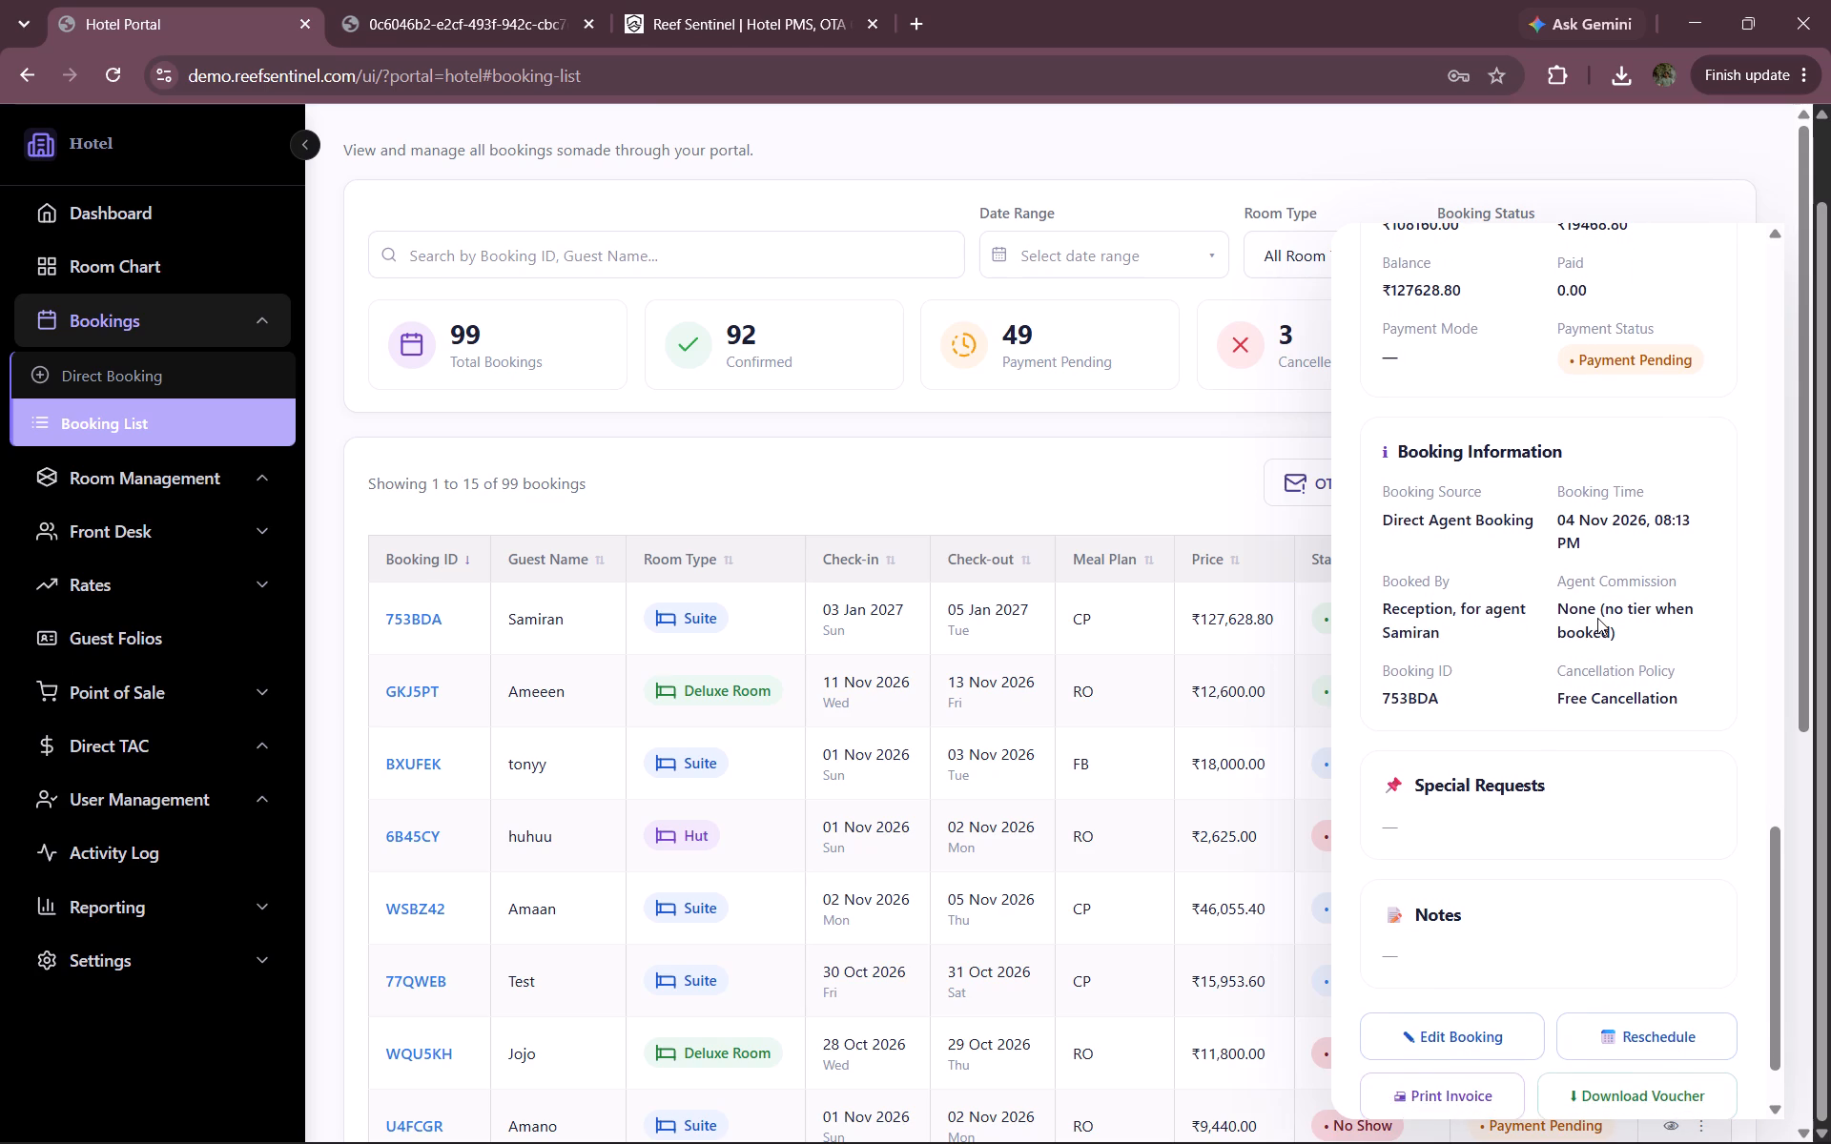
{"action": "scroll", "coordinate": [1671, 660], "scroll_direction": "down", "scroll_amount": 2}
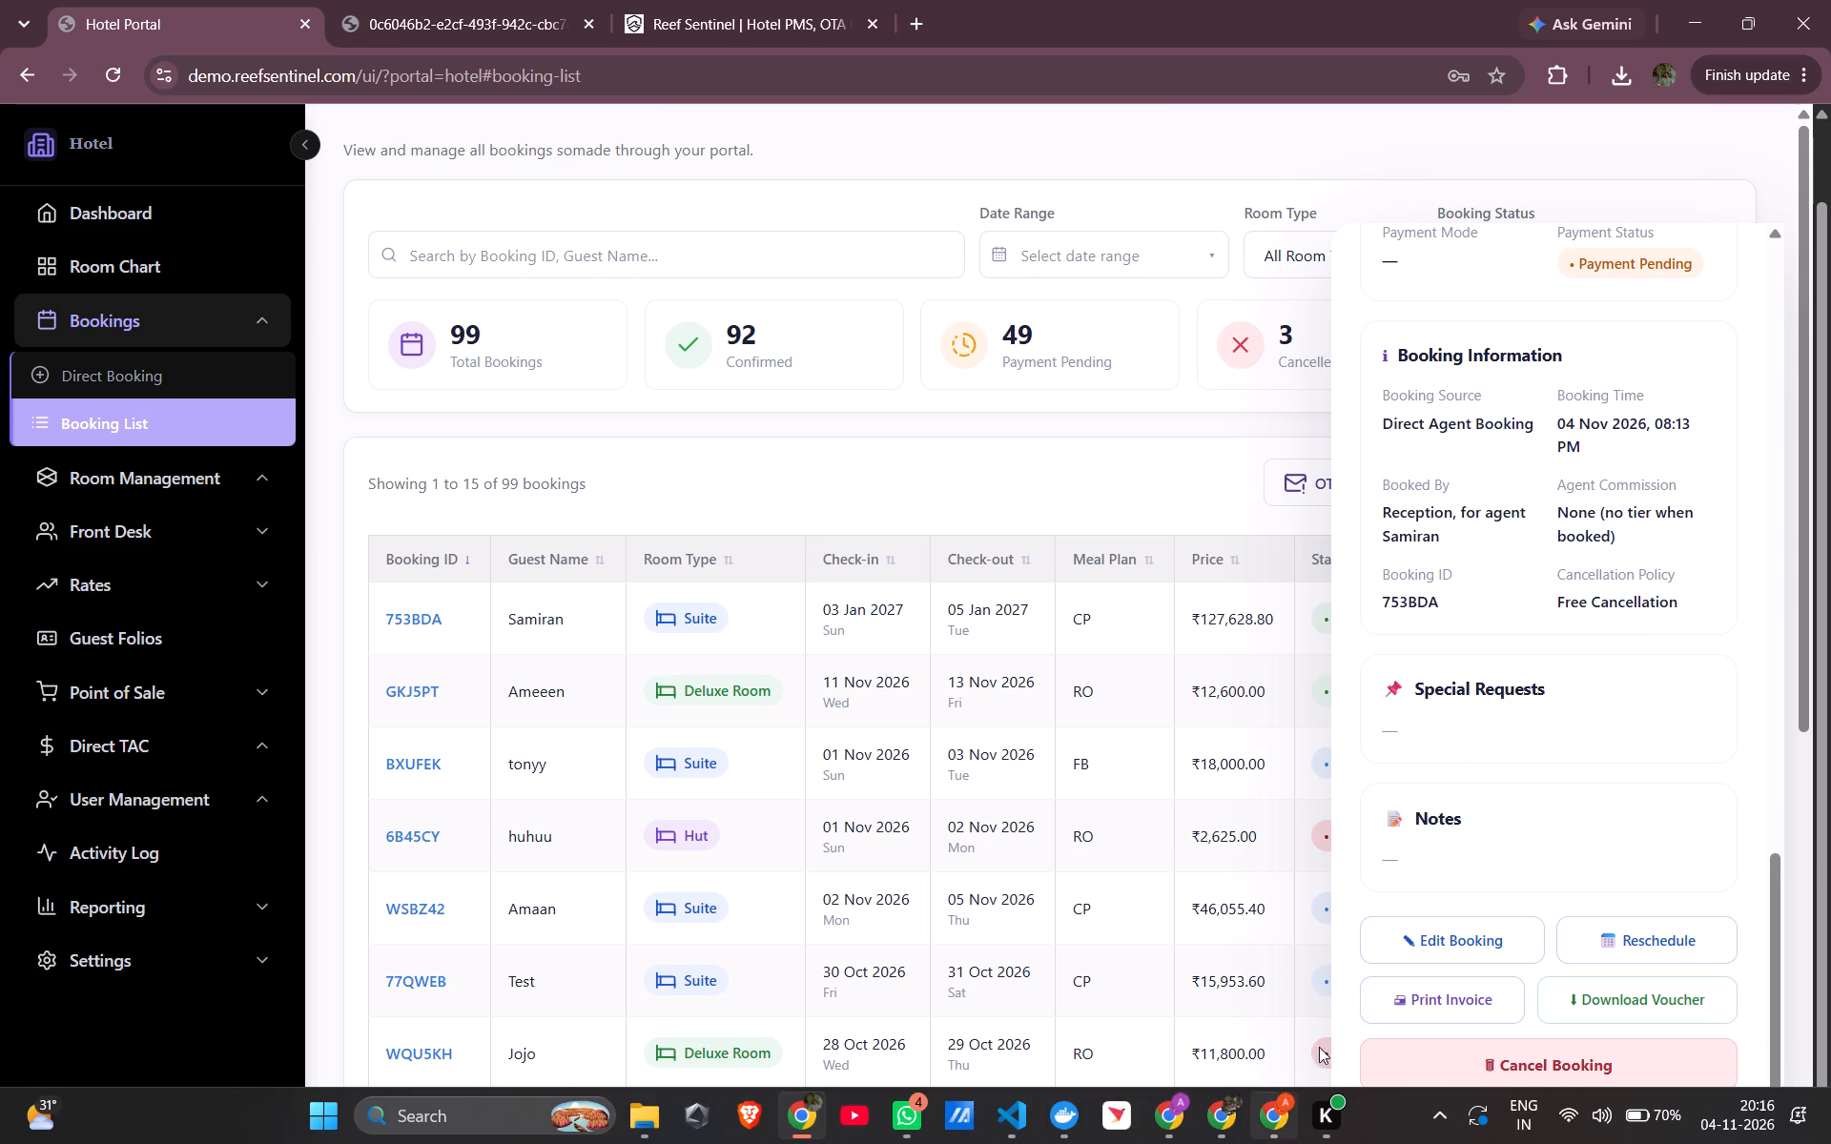
{"action": "left_click", "coordinate": [1463, 937]}
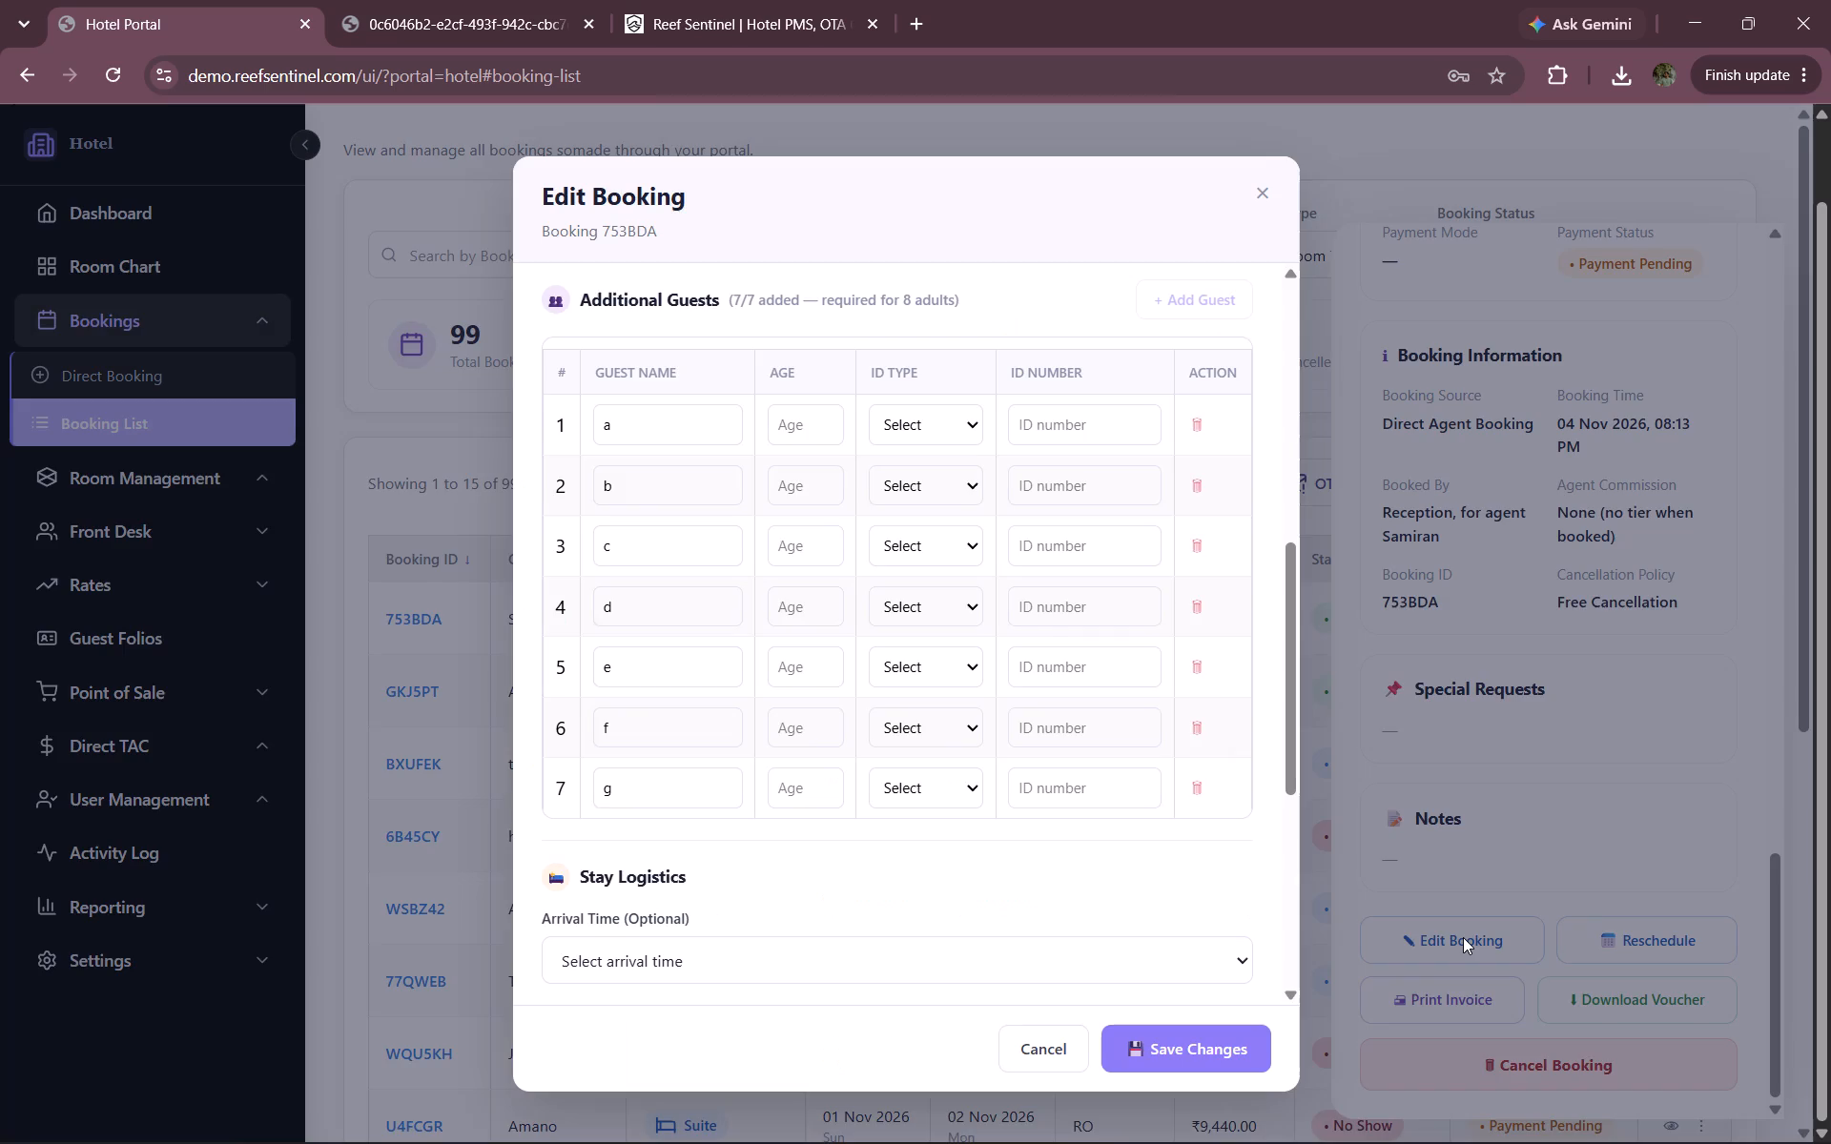
{"action": "left_click", "coordinate": [649, 422]}
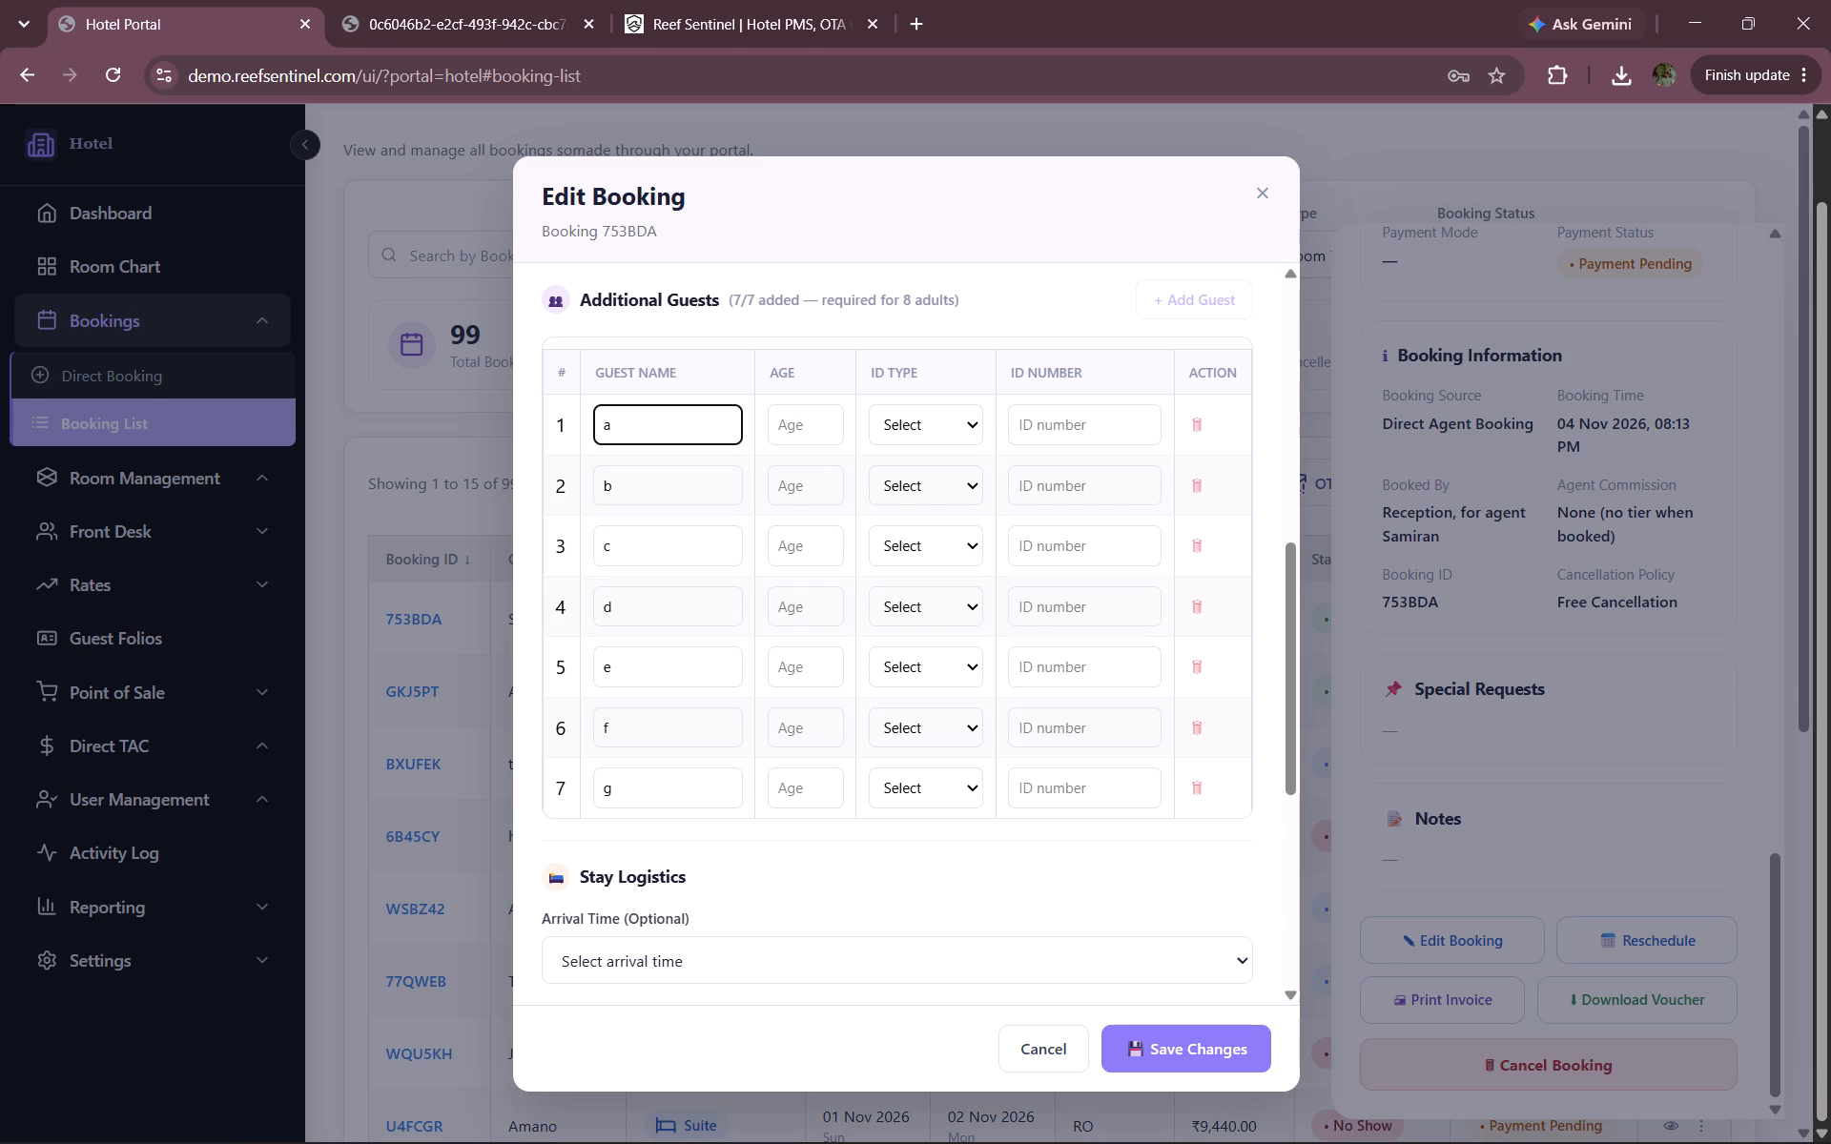
{"action": "type", "text": "vu"}
{"action": "left_click", "coordinate": [658, 486]}
{"action": "type", "text": "etfhg"}
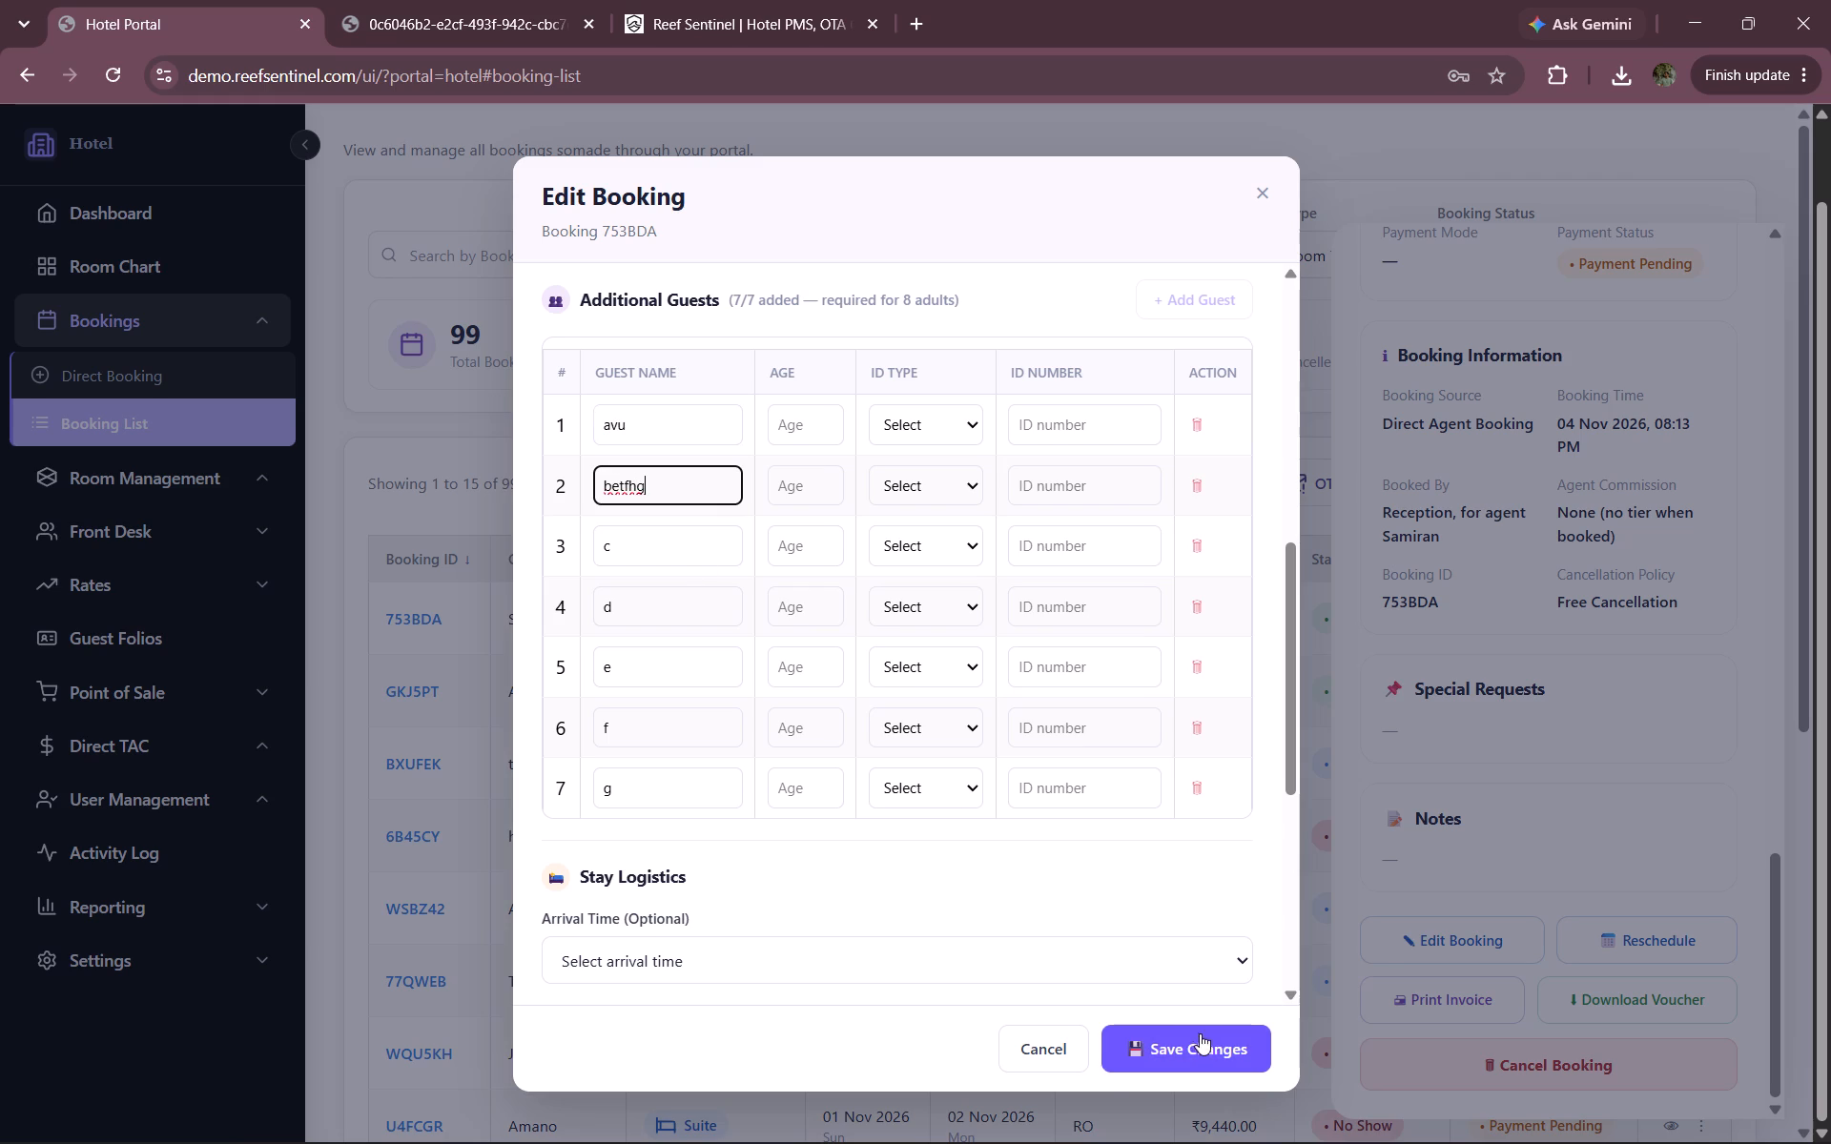
{"action": "left_click", "coordinate": [1198, 1037]}
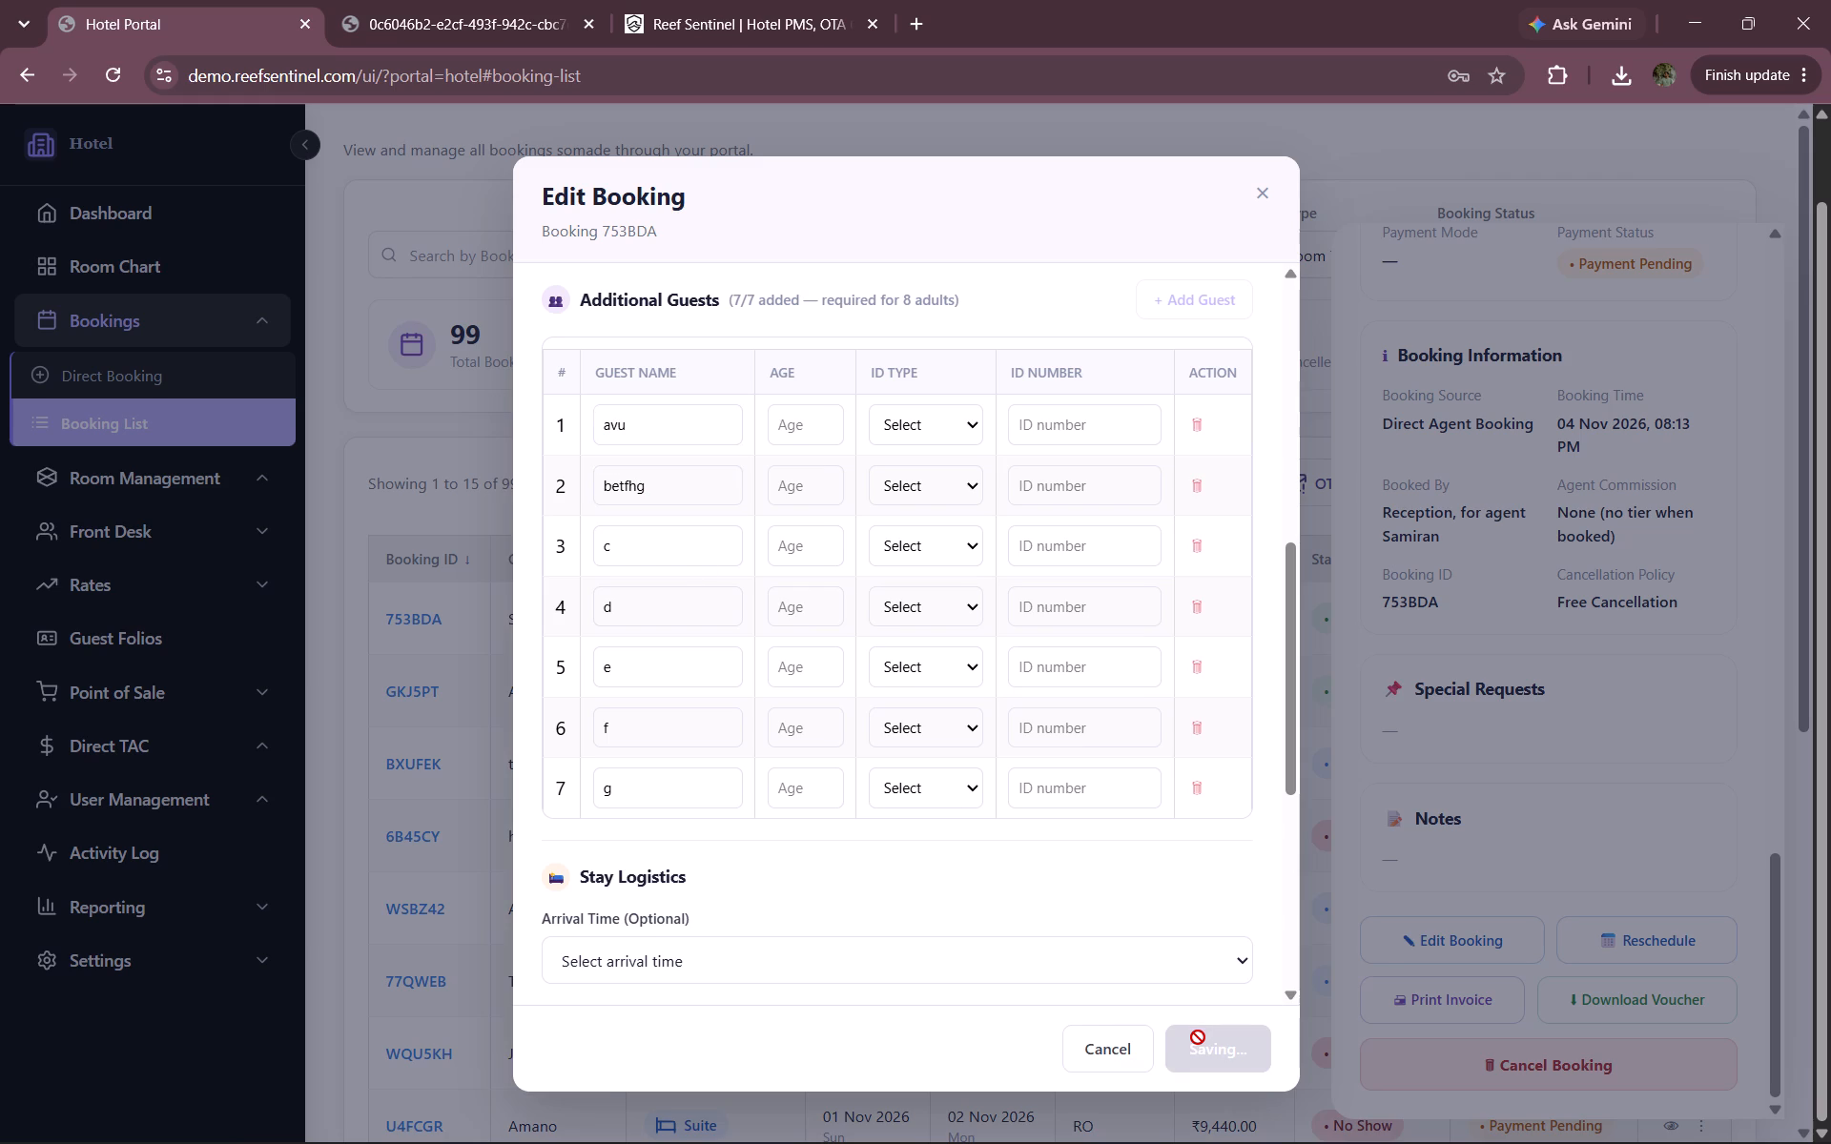
{"action": "left_click", "coordinate": [1078, 764]}
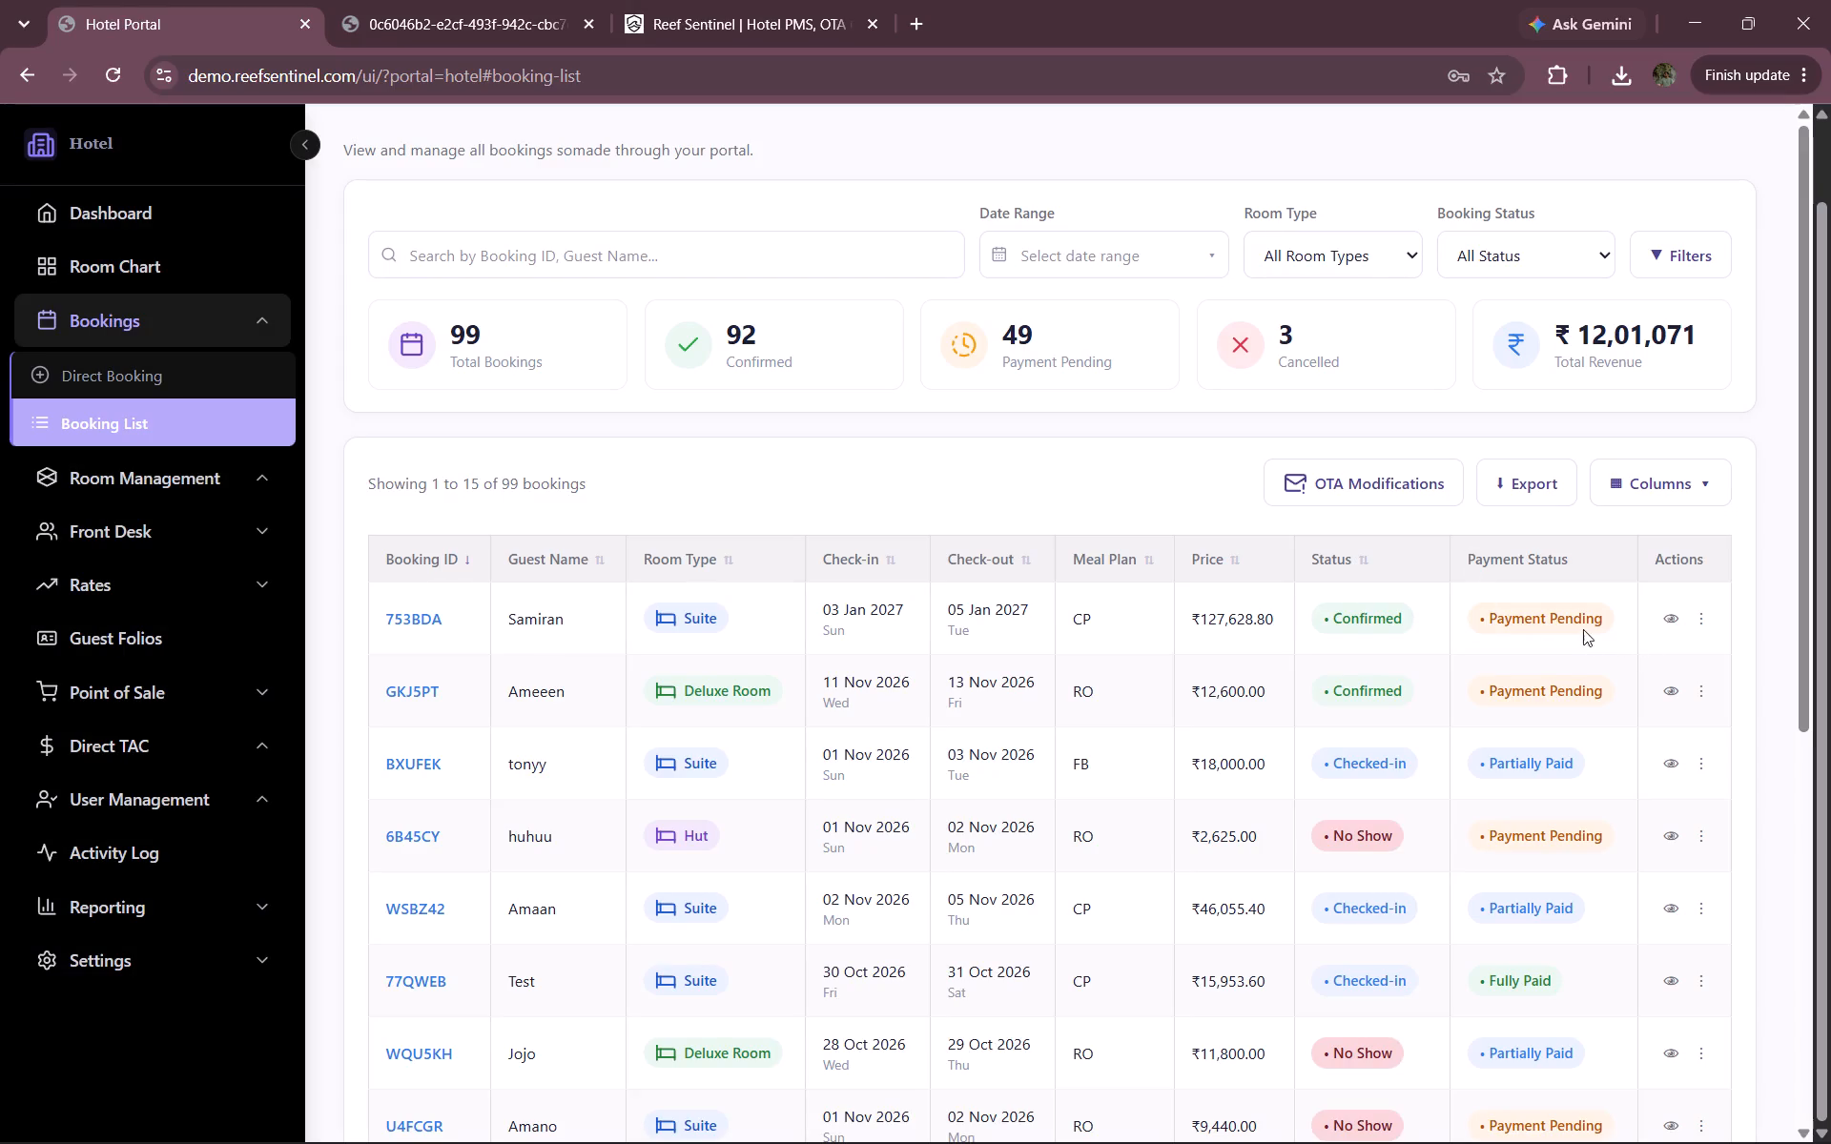
{"action": "left_click", "coordinate": [1677, 625]}
{"action": "left_click", "coordinate": [1667, 602]}
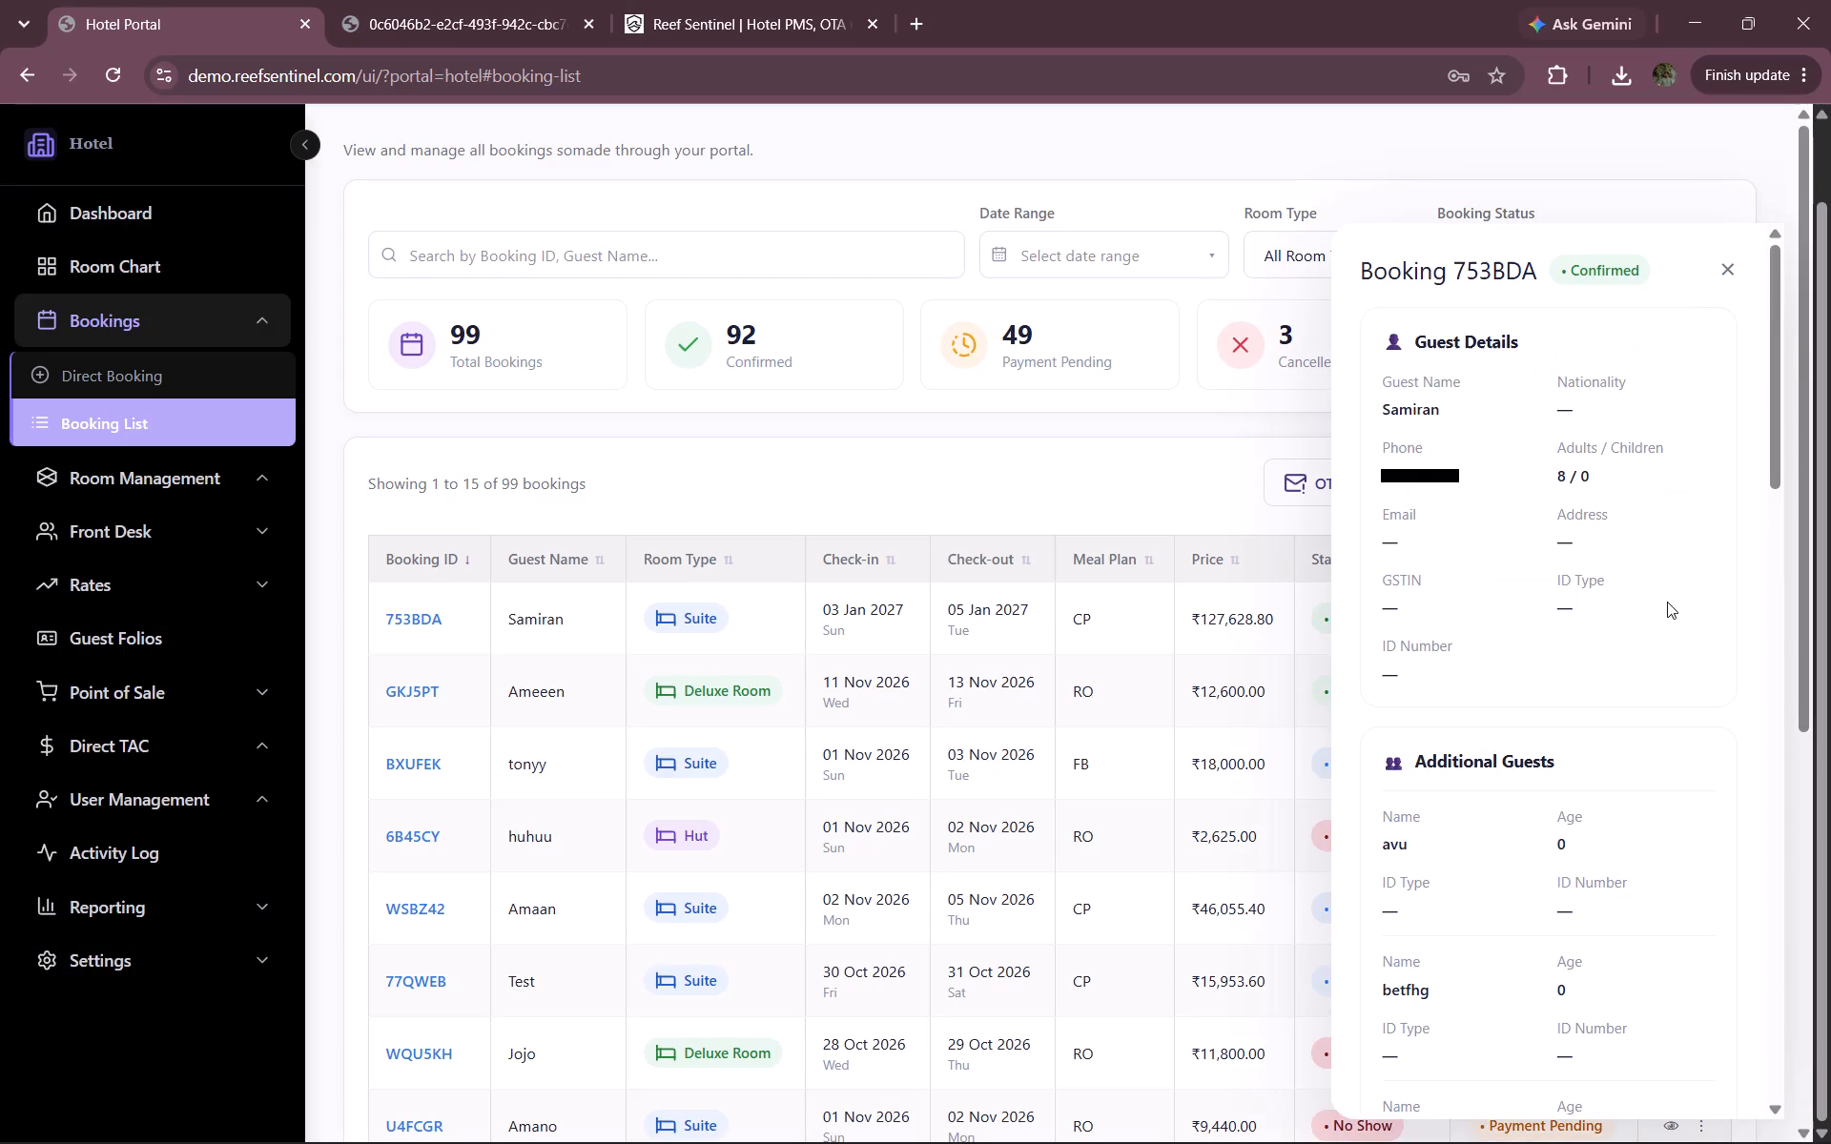
{"action": "scroll", "coordinate": [1611, 598], "scroll_direction": "down", "scroll_amount": 3}
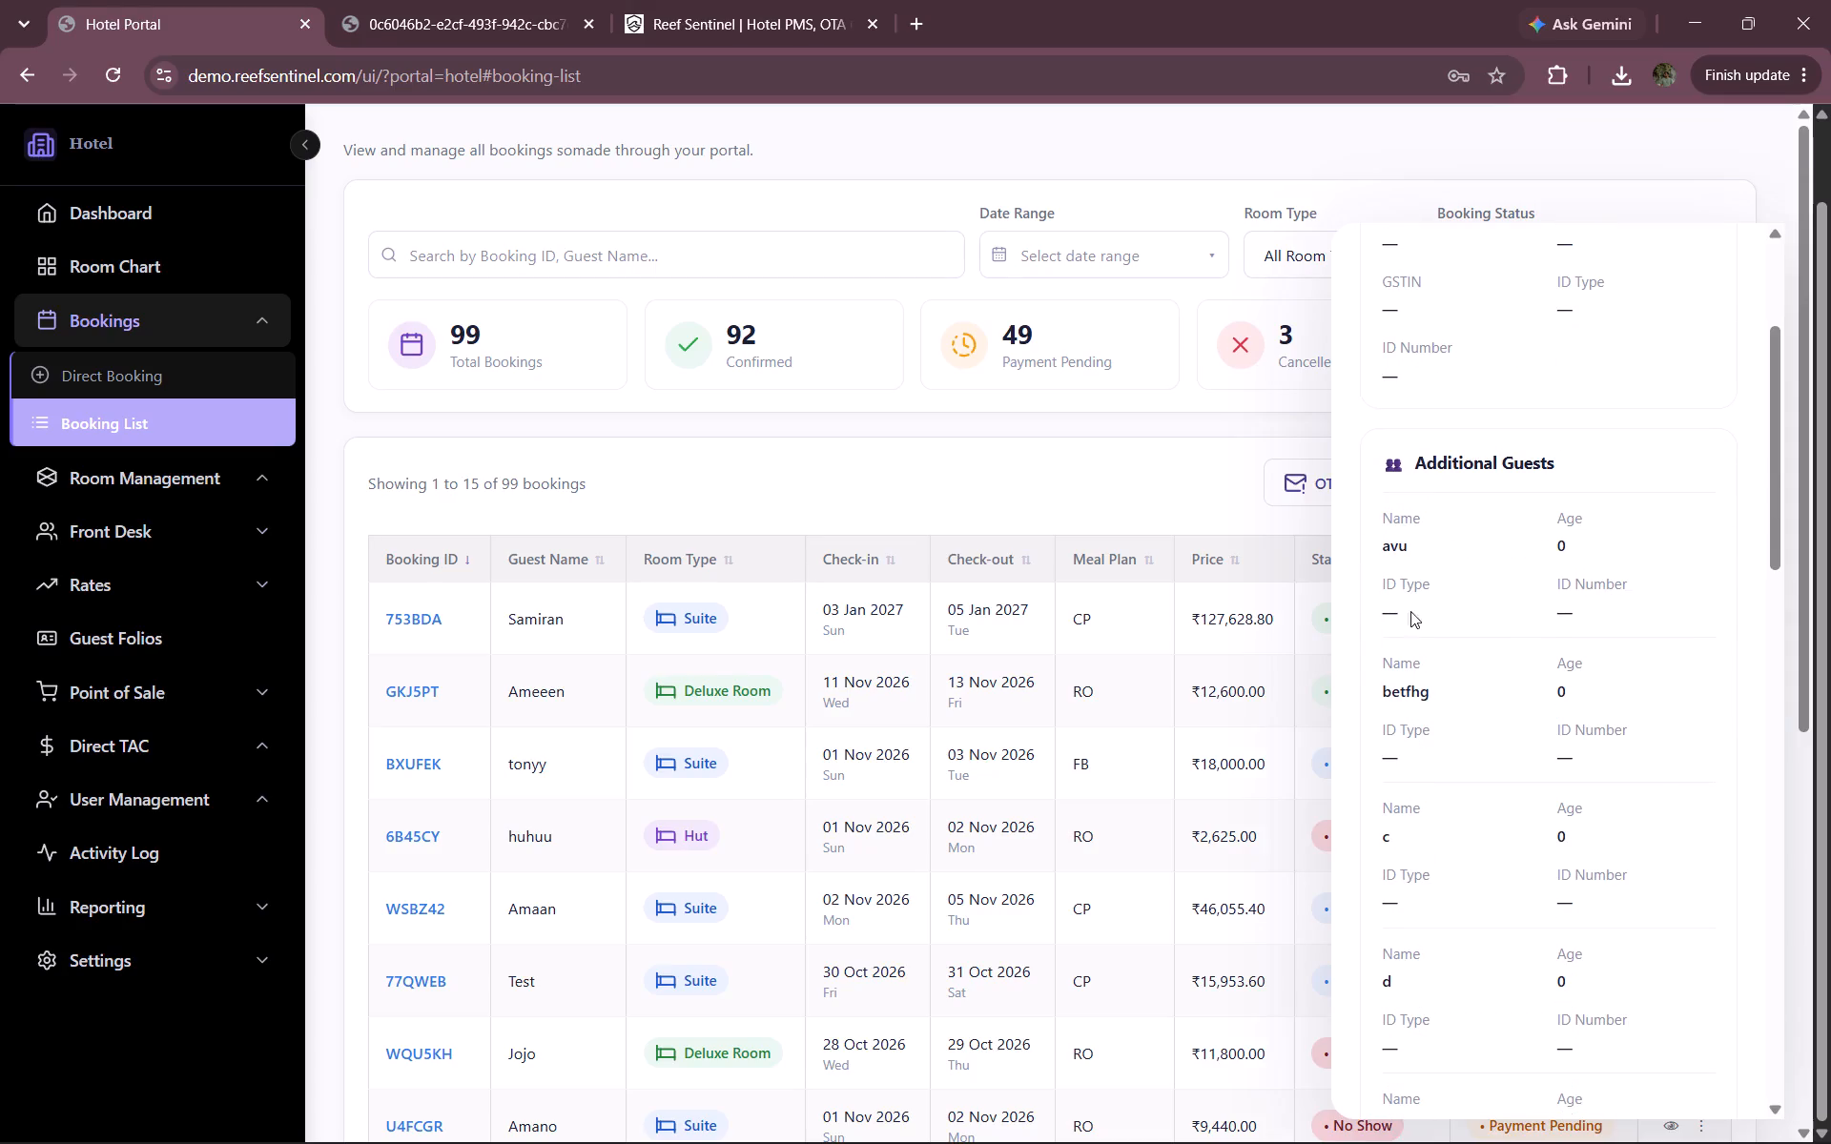
{"action": "scroll", "coordinate": [1431, 705], "scroll_direction": "up", "scroll_amount": 5}
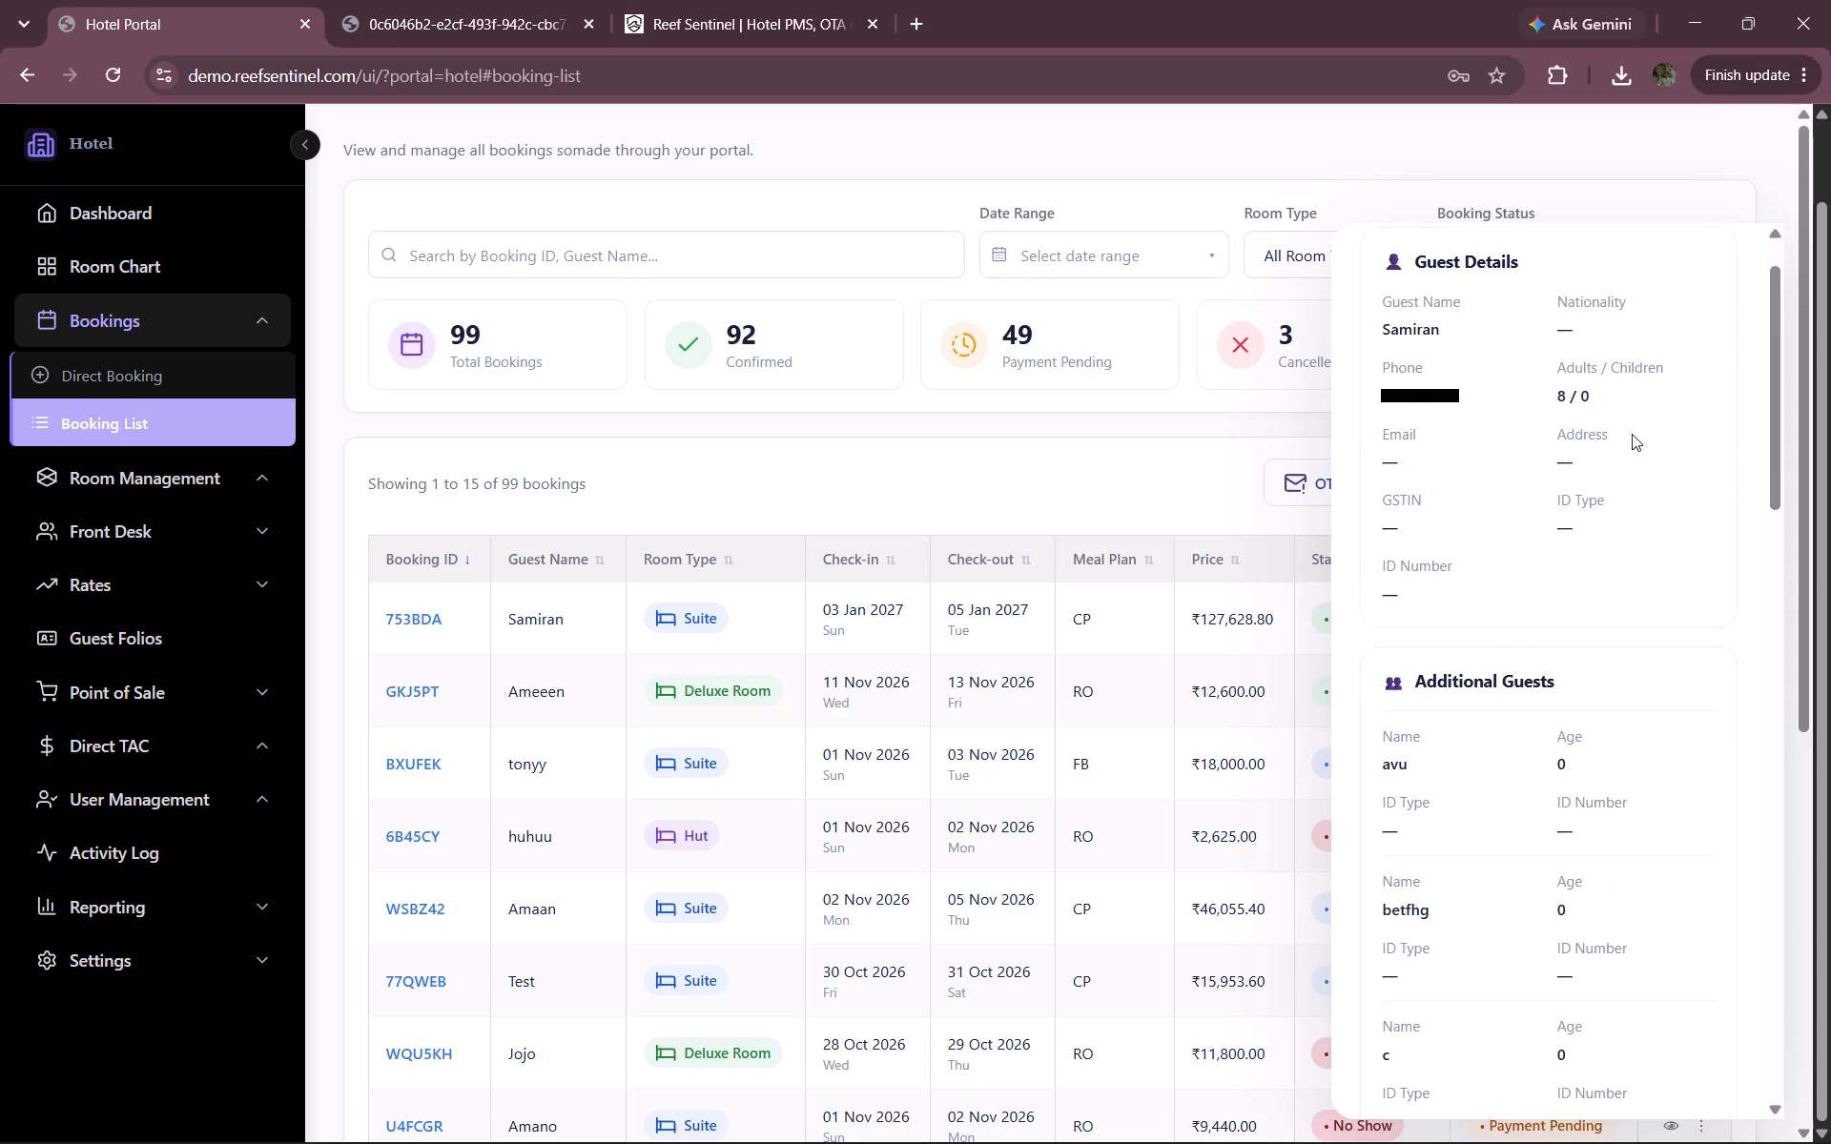
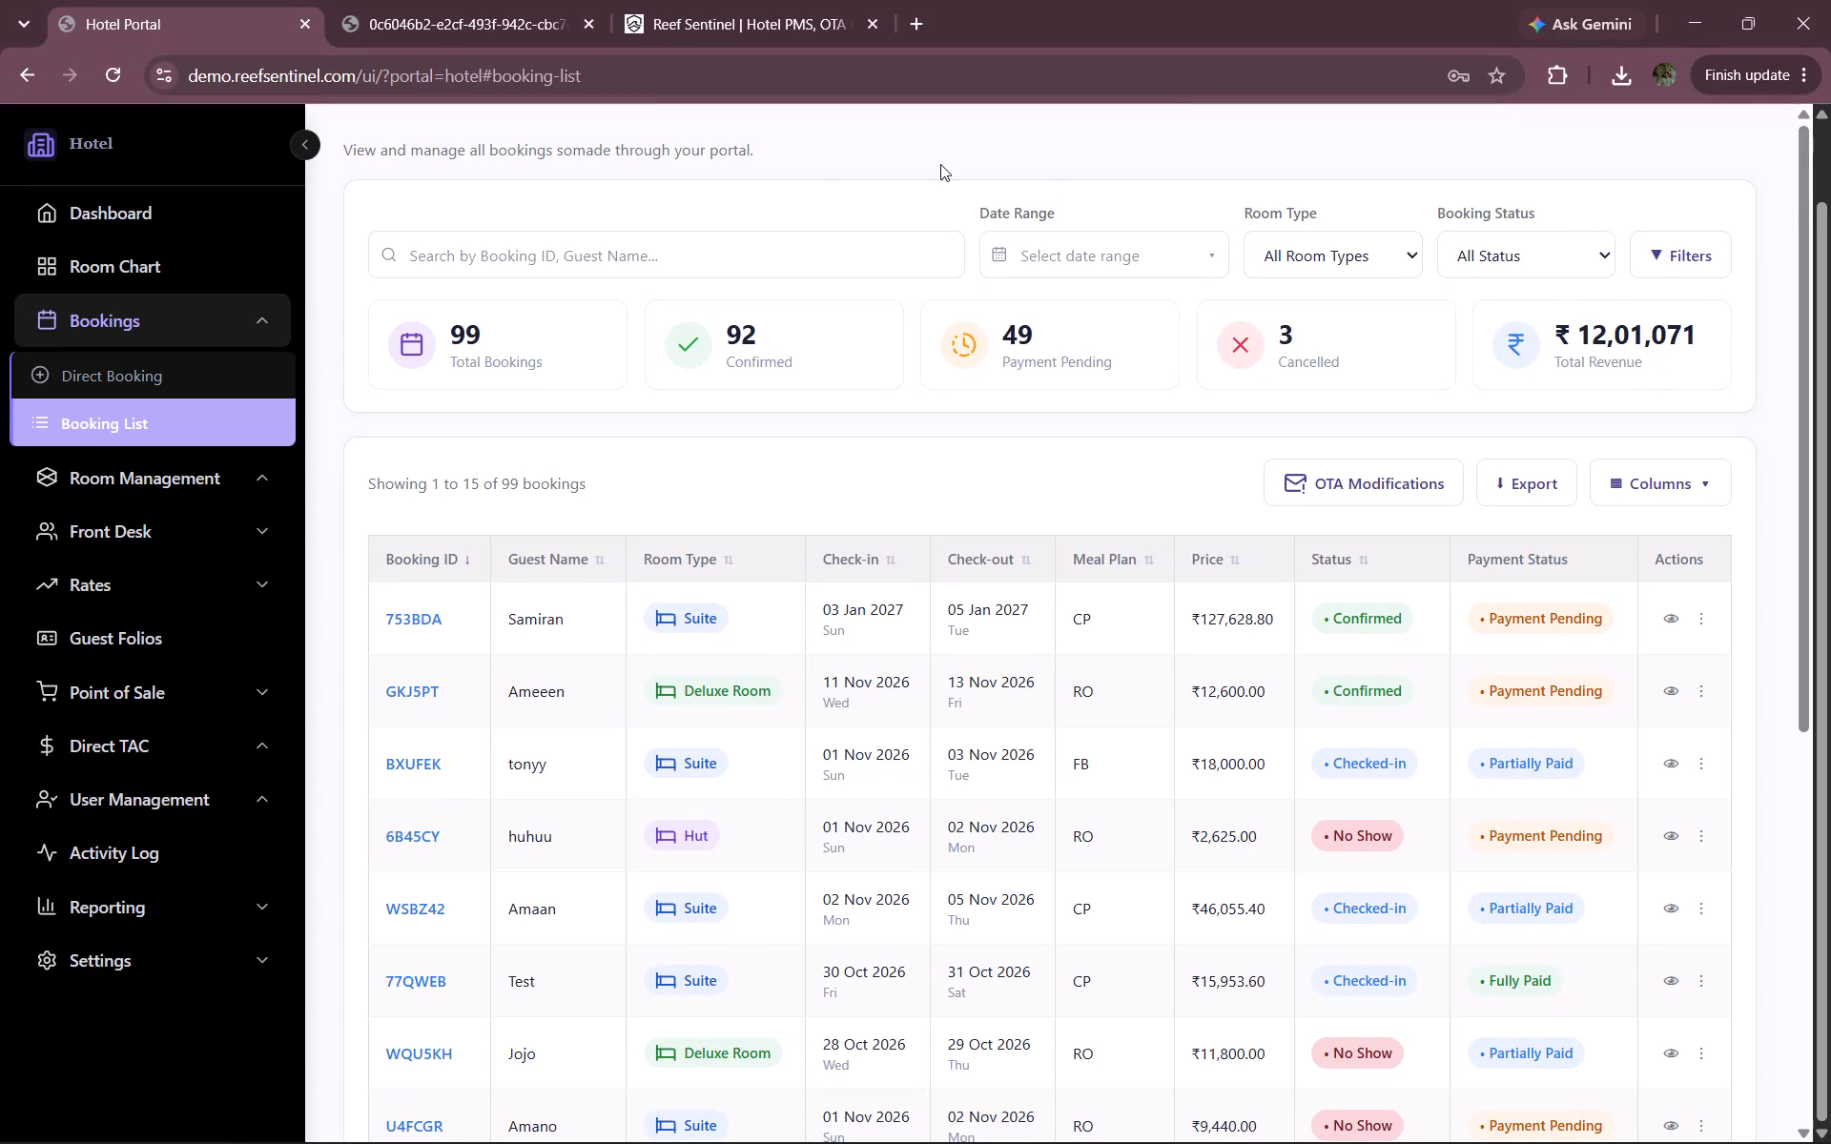
Open the Room Chart and move the timeline forward to January 2027 to examine the room reservations there.
{"action": "left_click", "coordinate": [104, 264]}
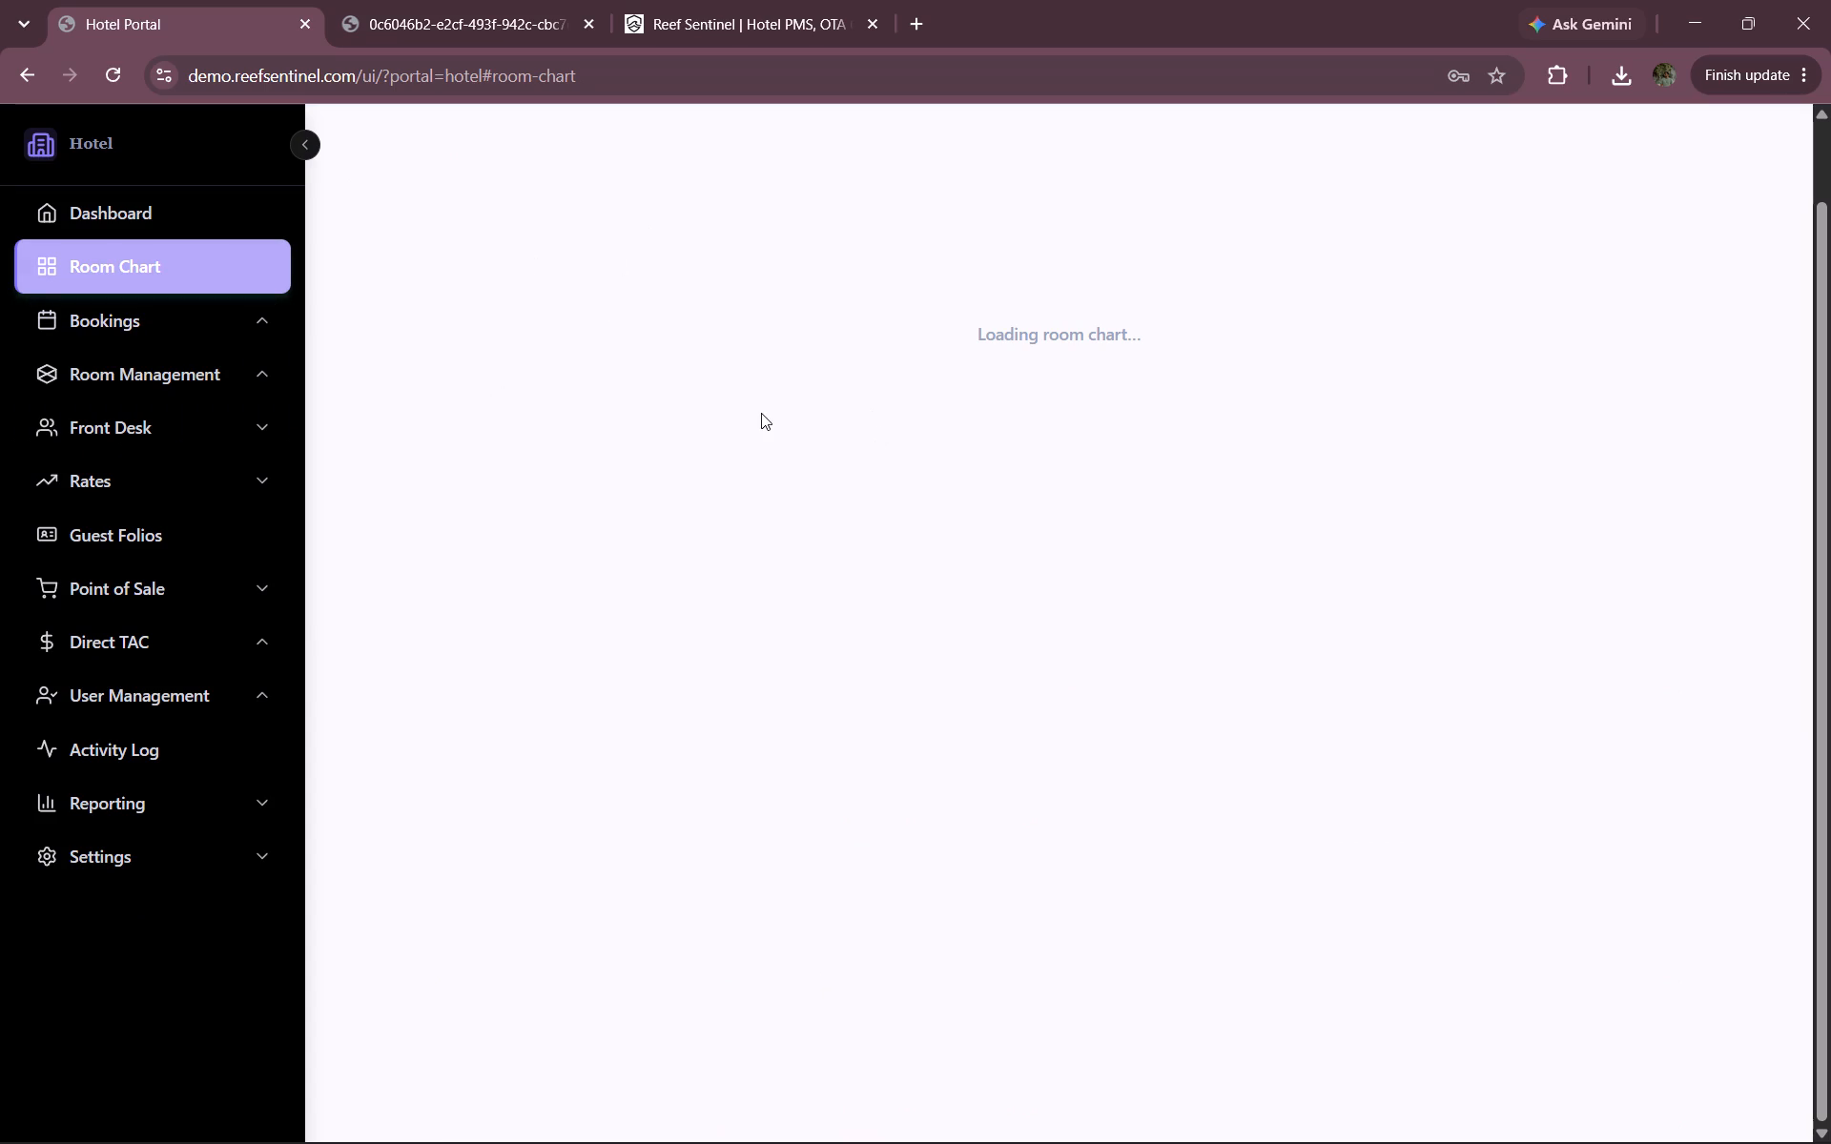
{"action": "left_click", "coordinate": [111, 264]}
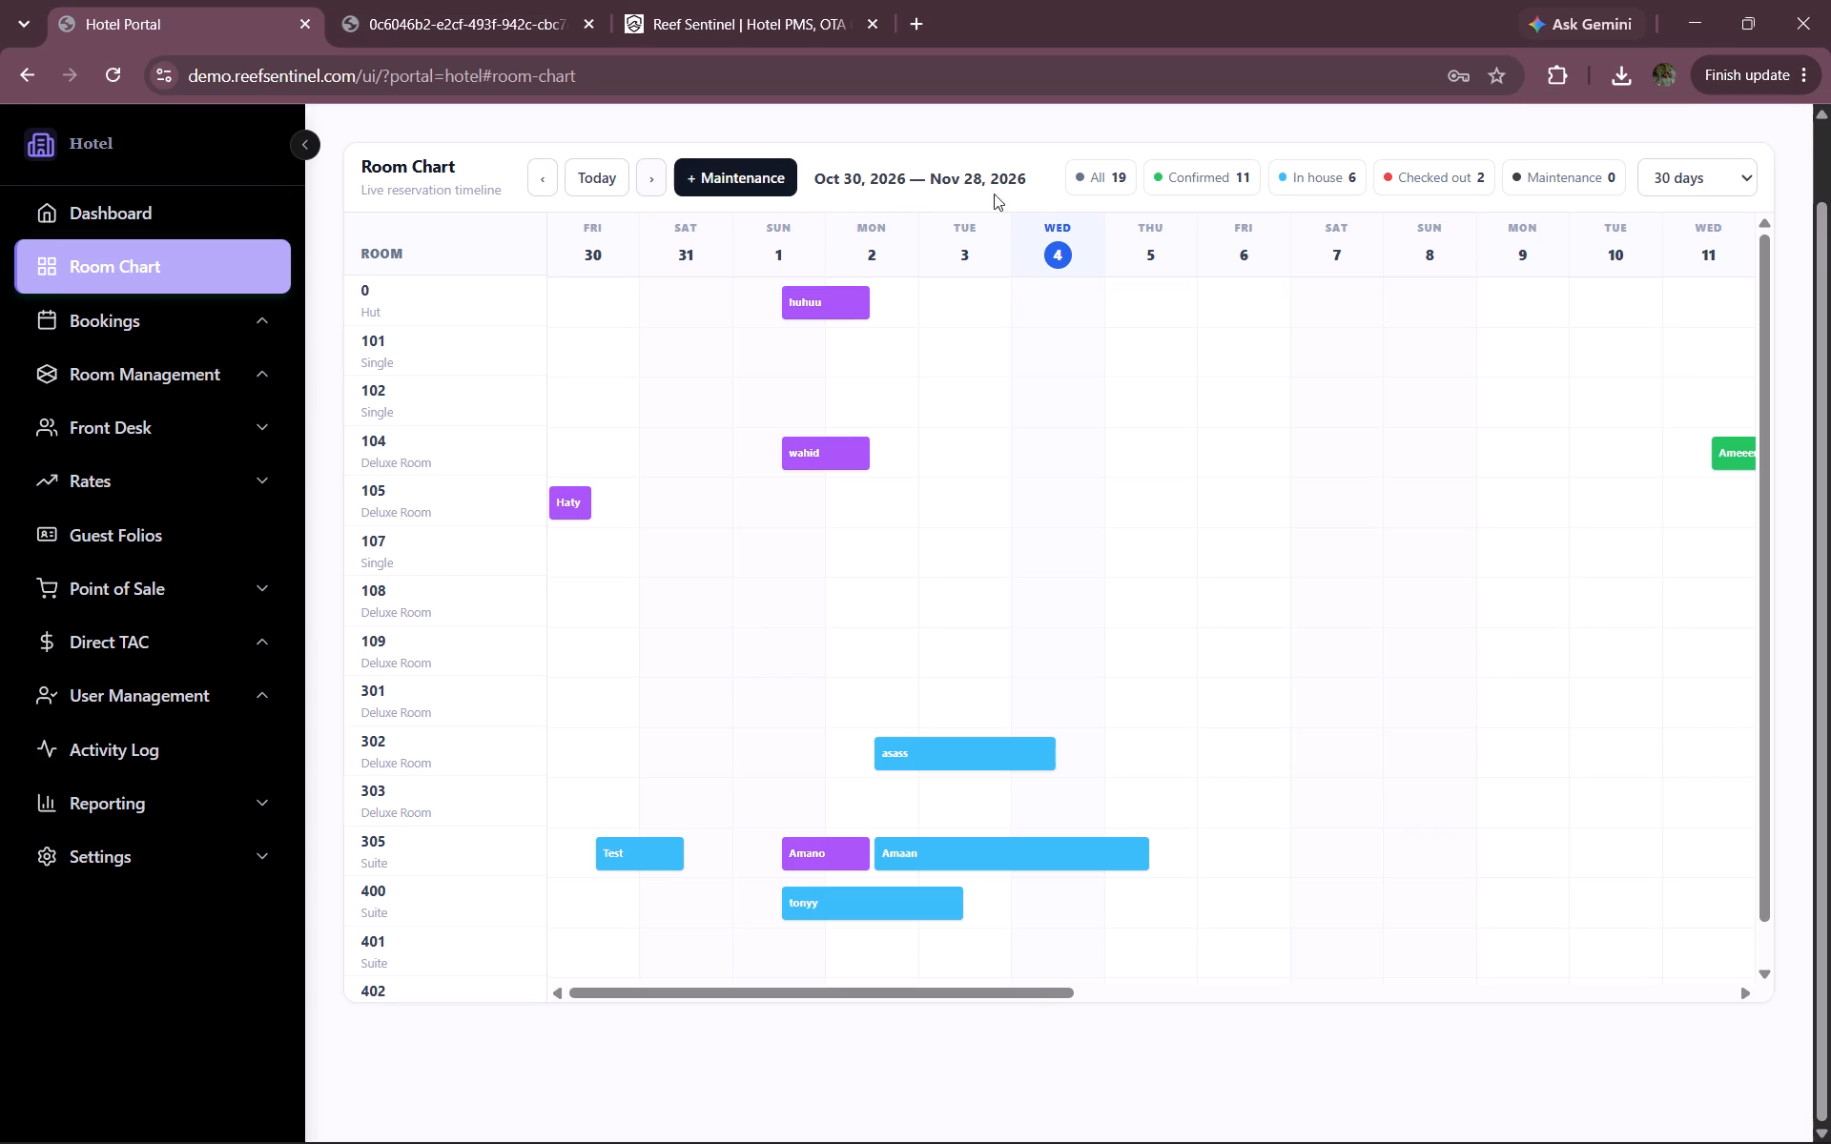
{"action": "scroll", "coordinate": [1291, 499], "scroll_direction": "left", "scroll_amount": 14}
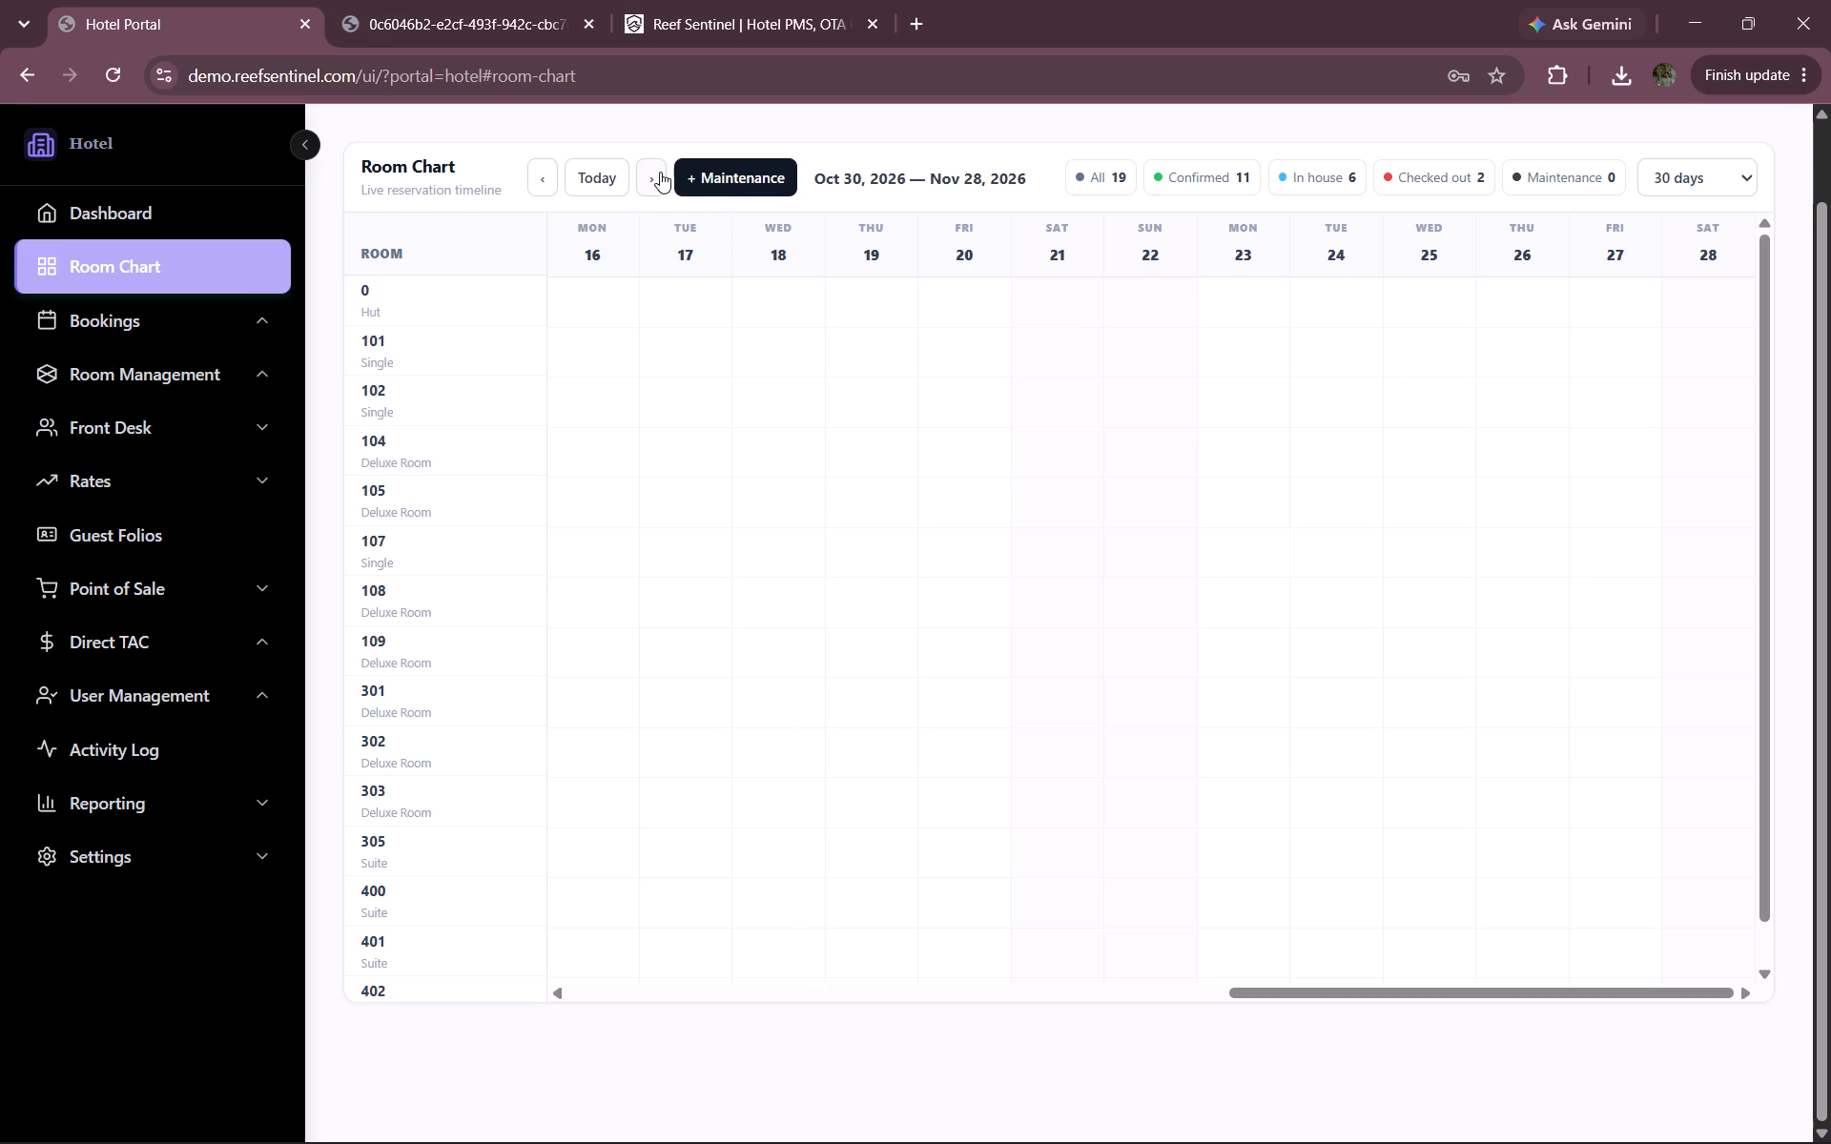
{"action": "left_click", "coordinate": [597, 166]}
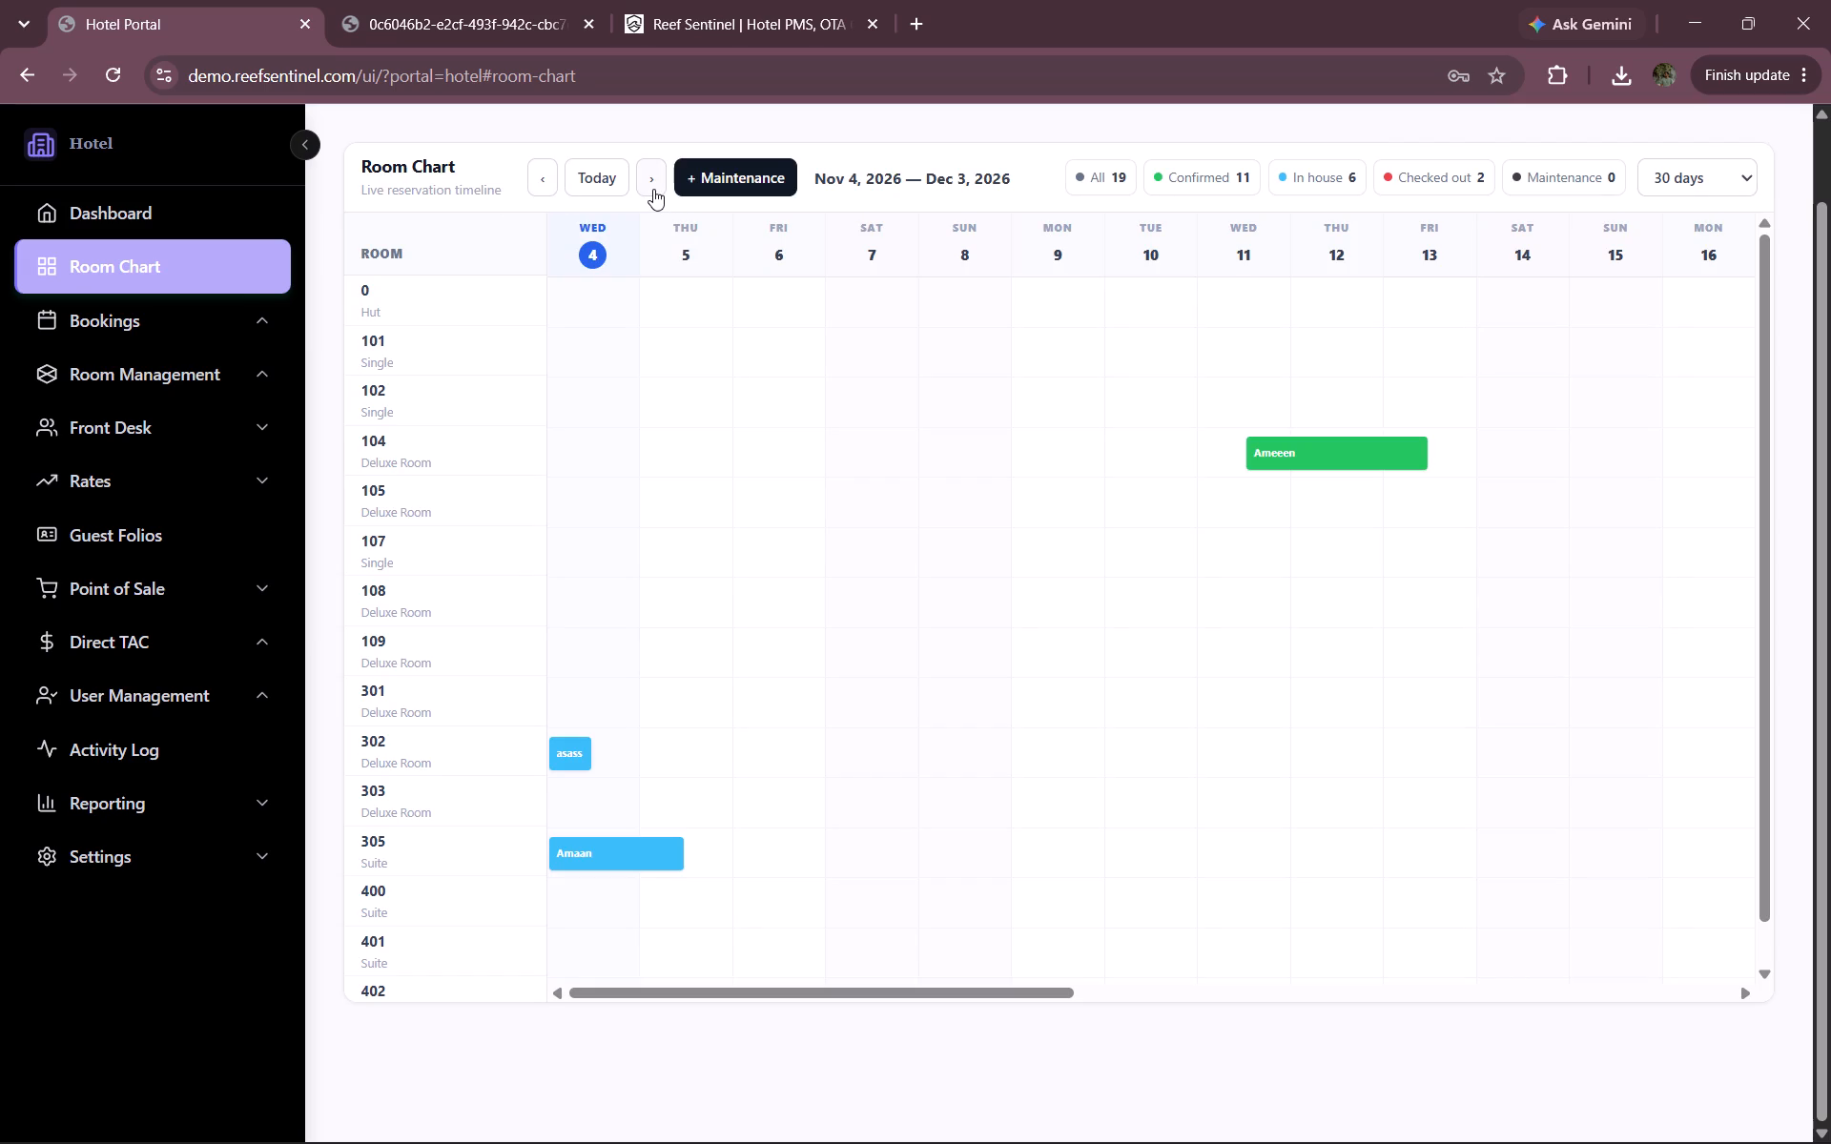
{"action": "left_click", "coordinate": [653, 189]}
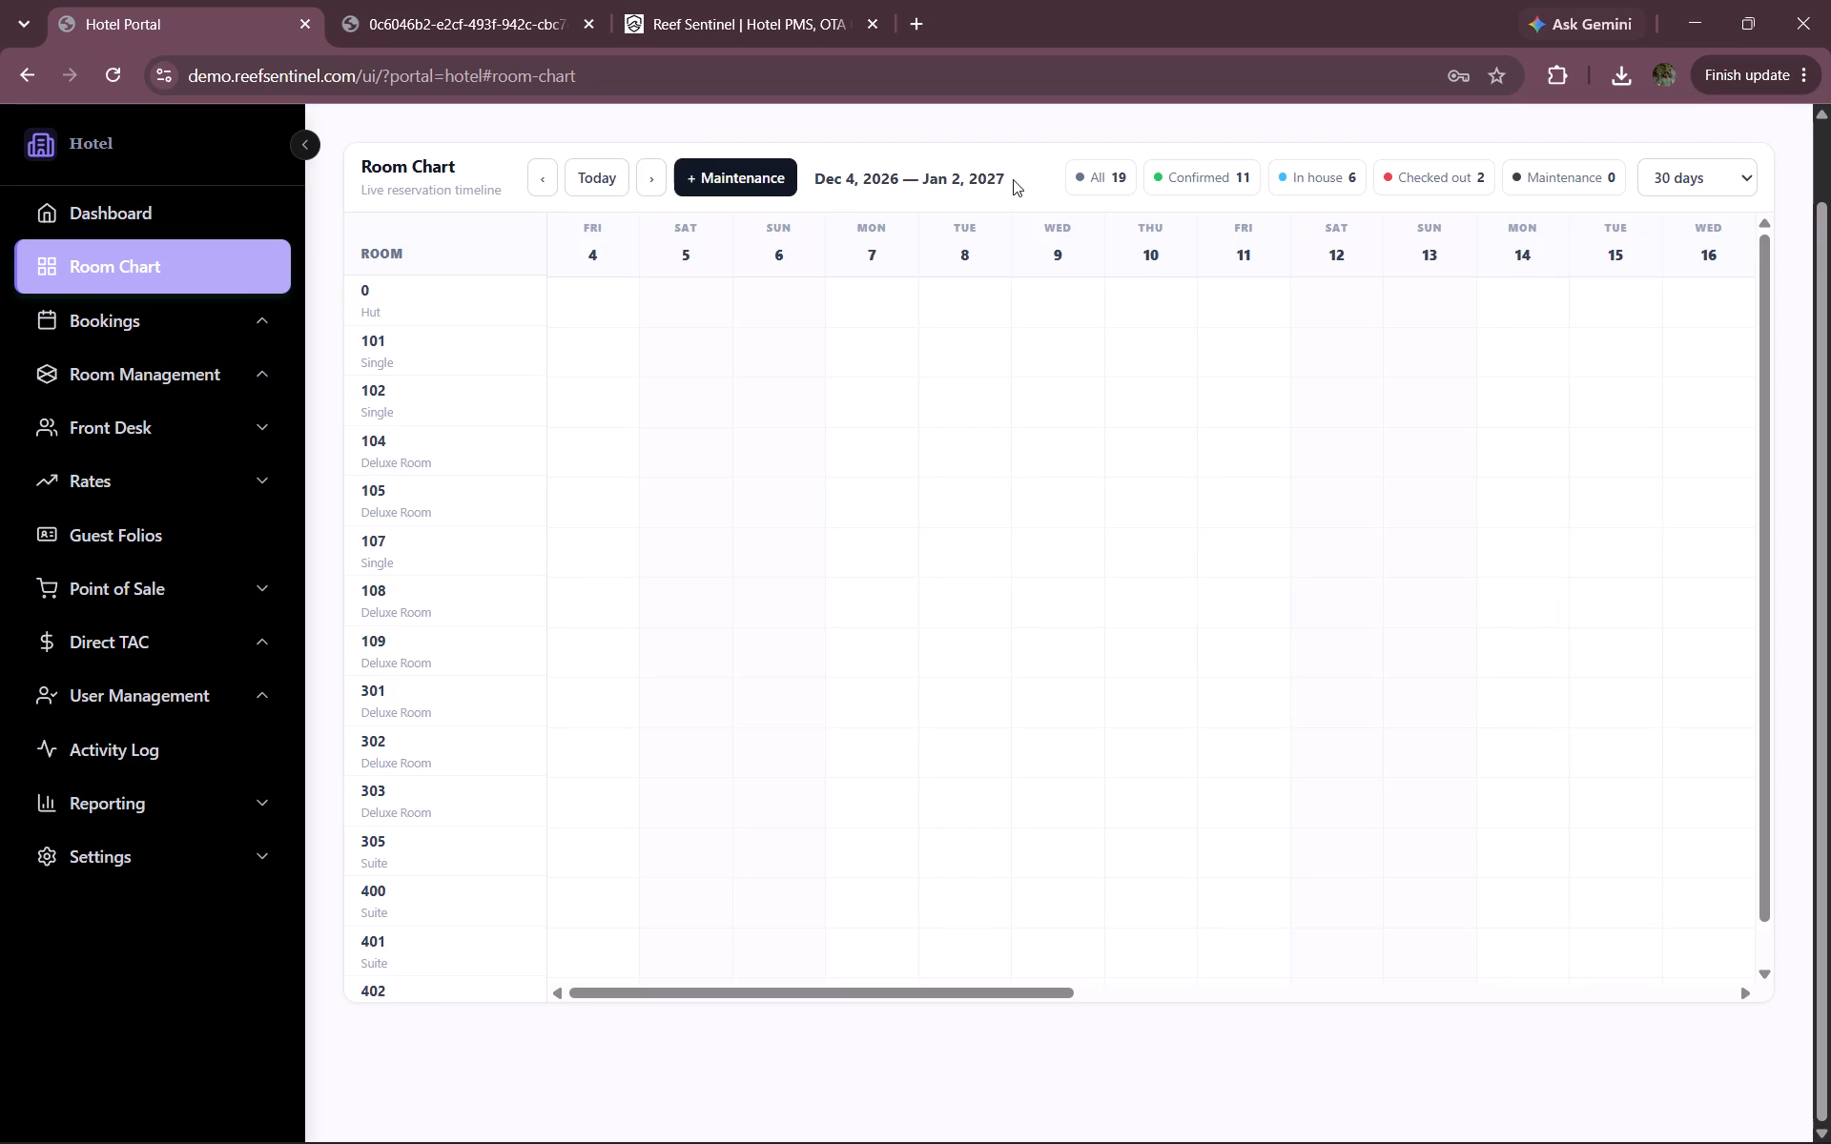
{"action": "scroll", "coordinate": [830, 356], "scroll_direction": "right", "scroll_amount": 10}
{"action": "scroll", "coordinate": [899, 483], "scroll_direction": "left", "scroll_amount": 6}
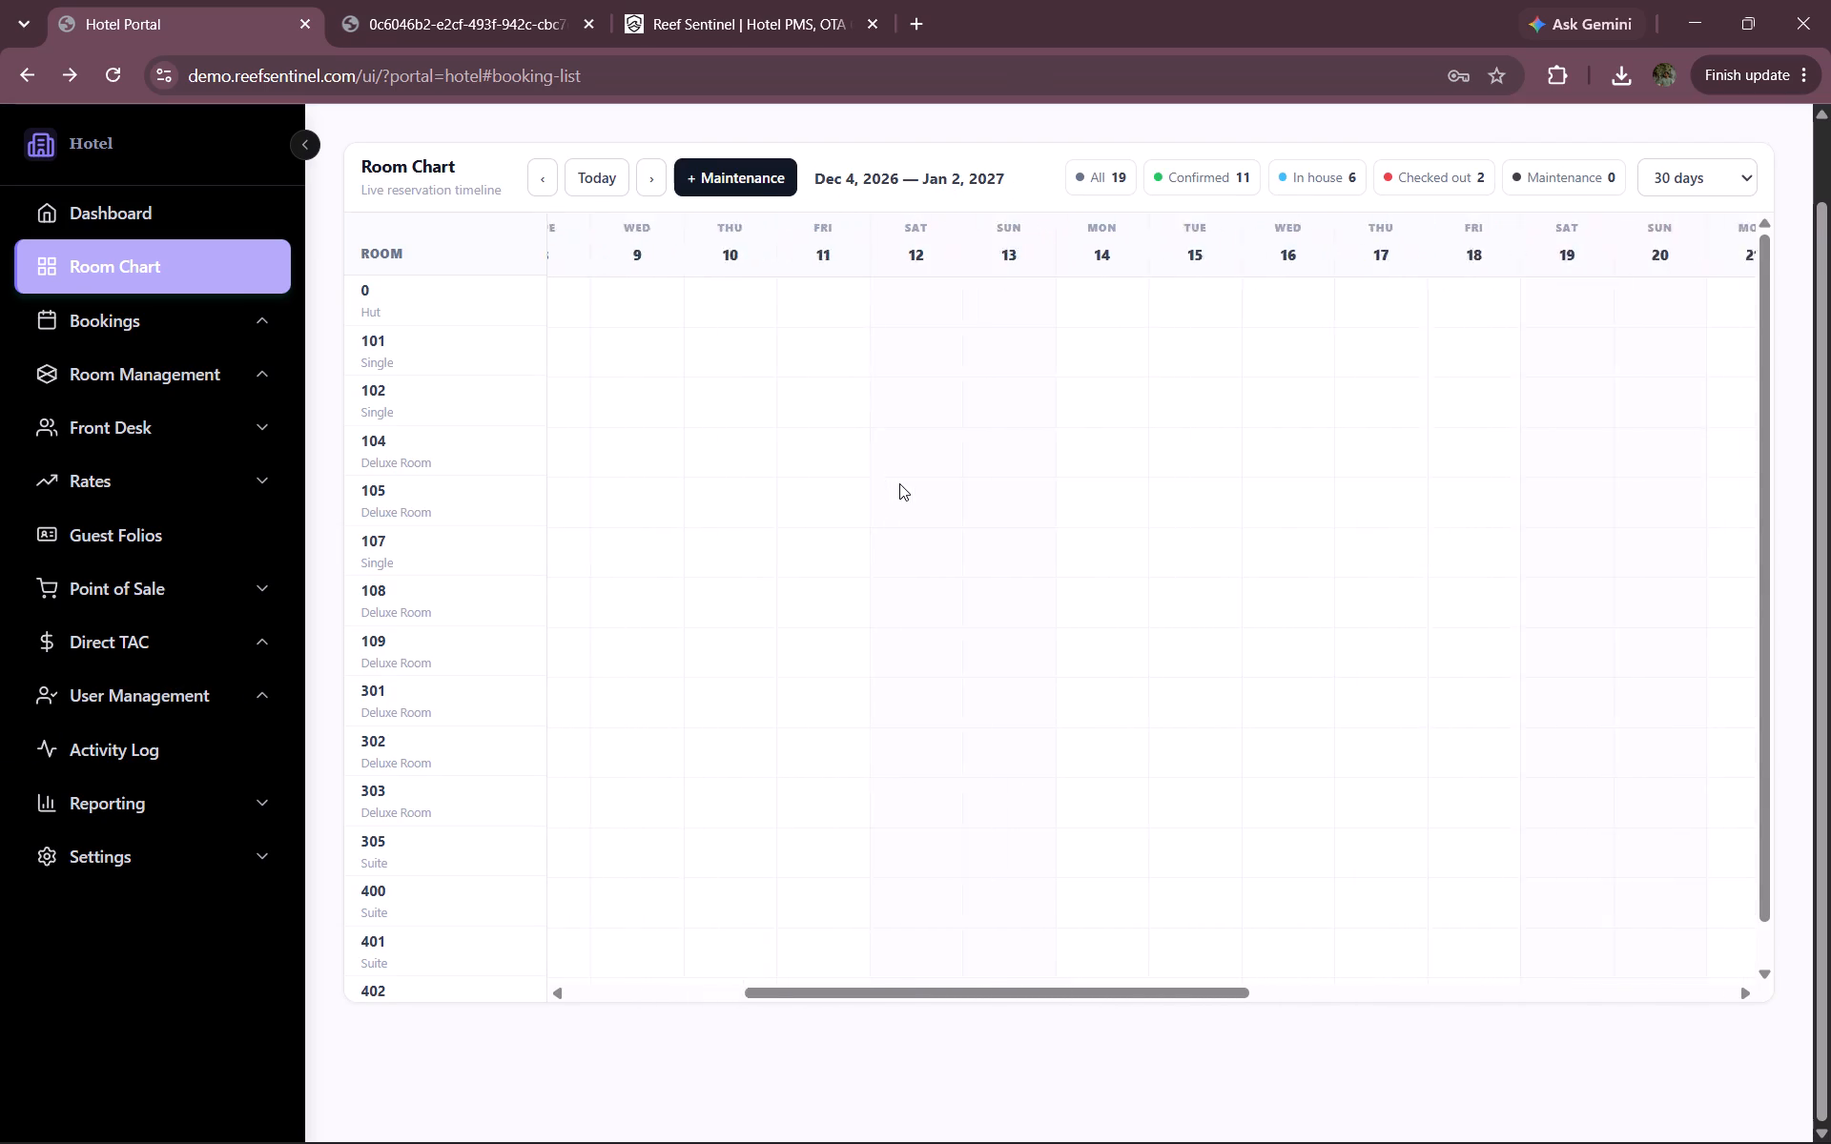
{"action": "scroll", "coordinate": [899, 483], "scroll_direction": "left", "scroll_amount": 8}
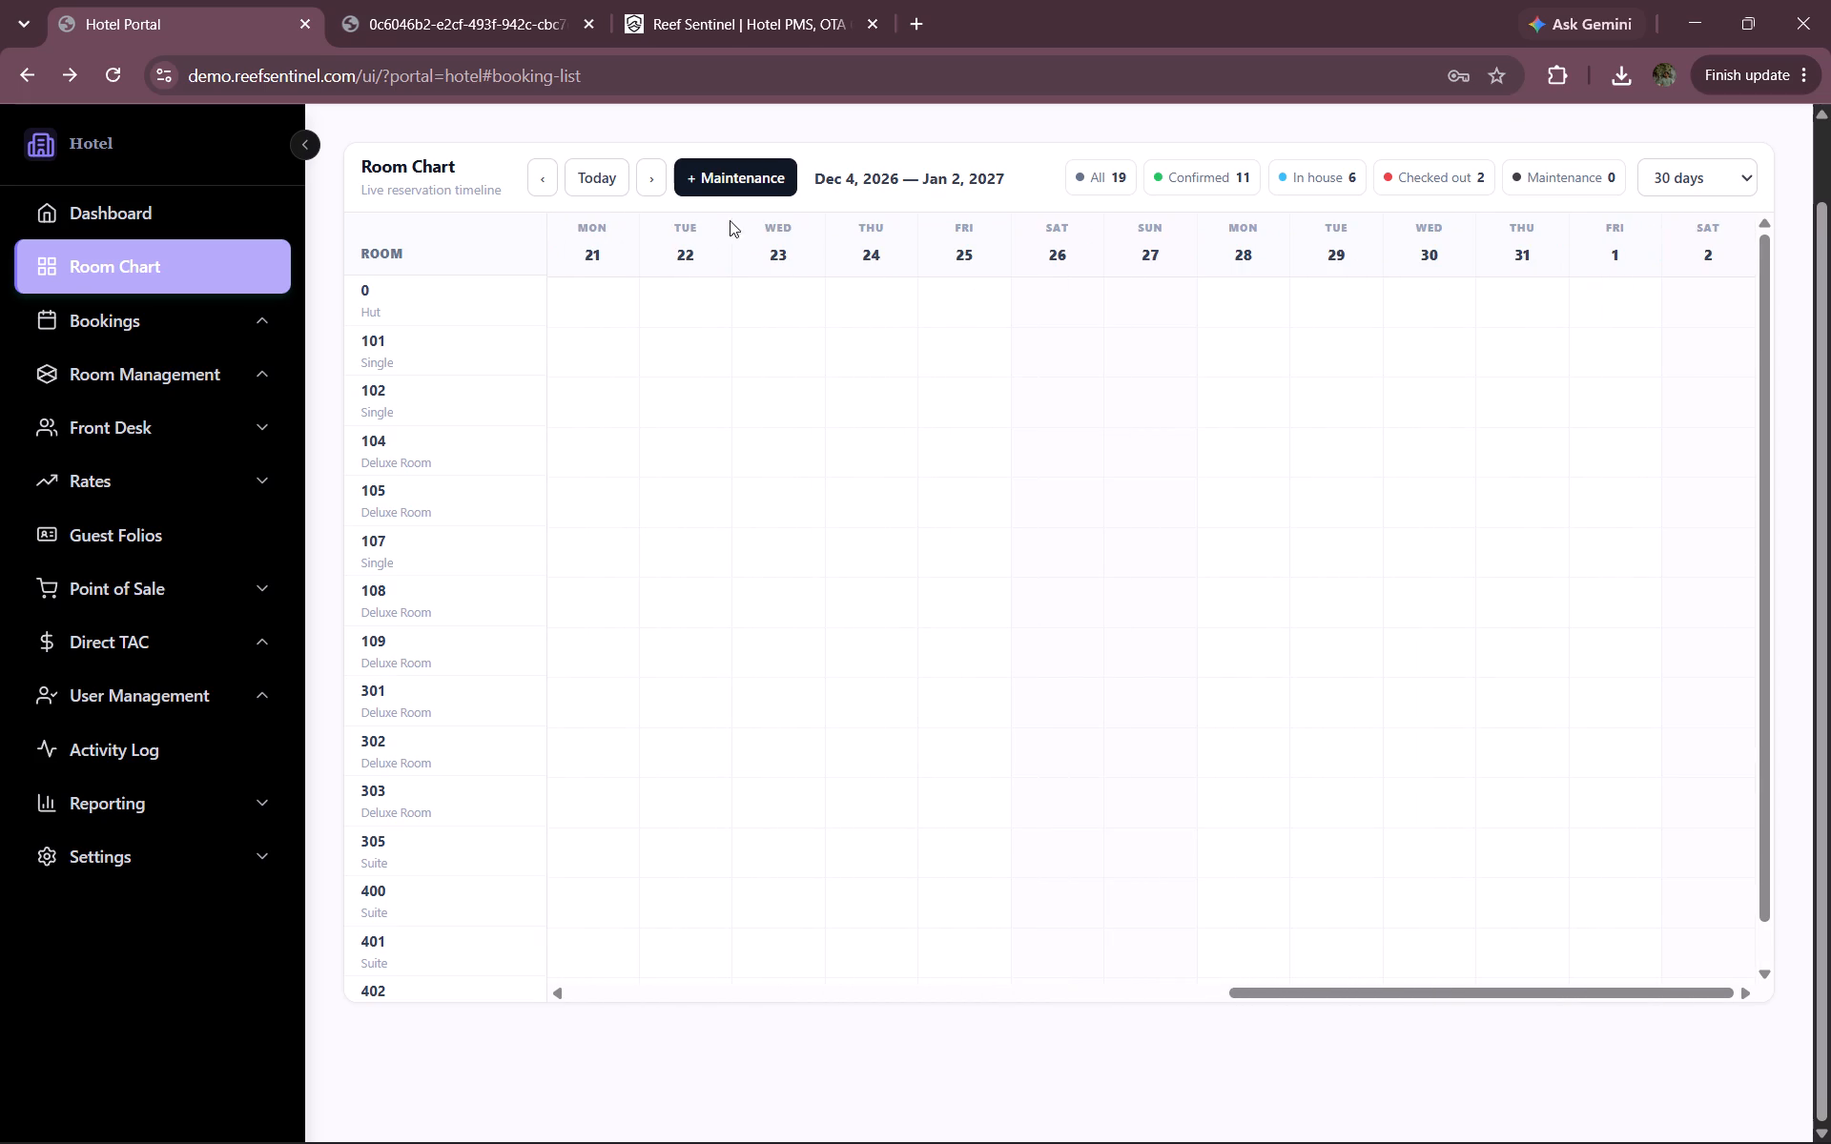
{"action": "left_click", "coordinate": [644, 187]}
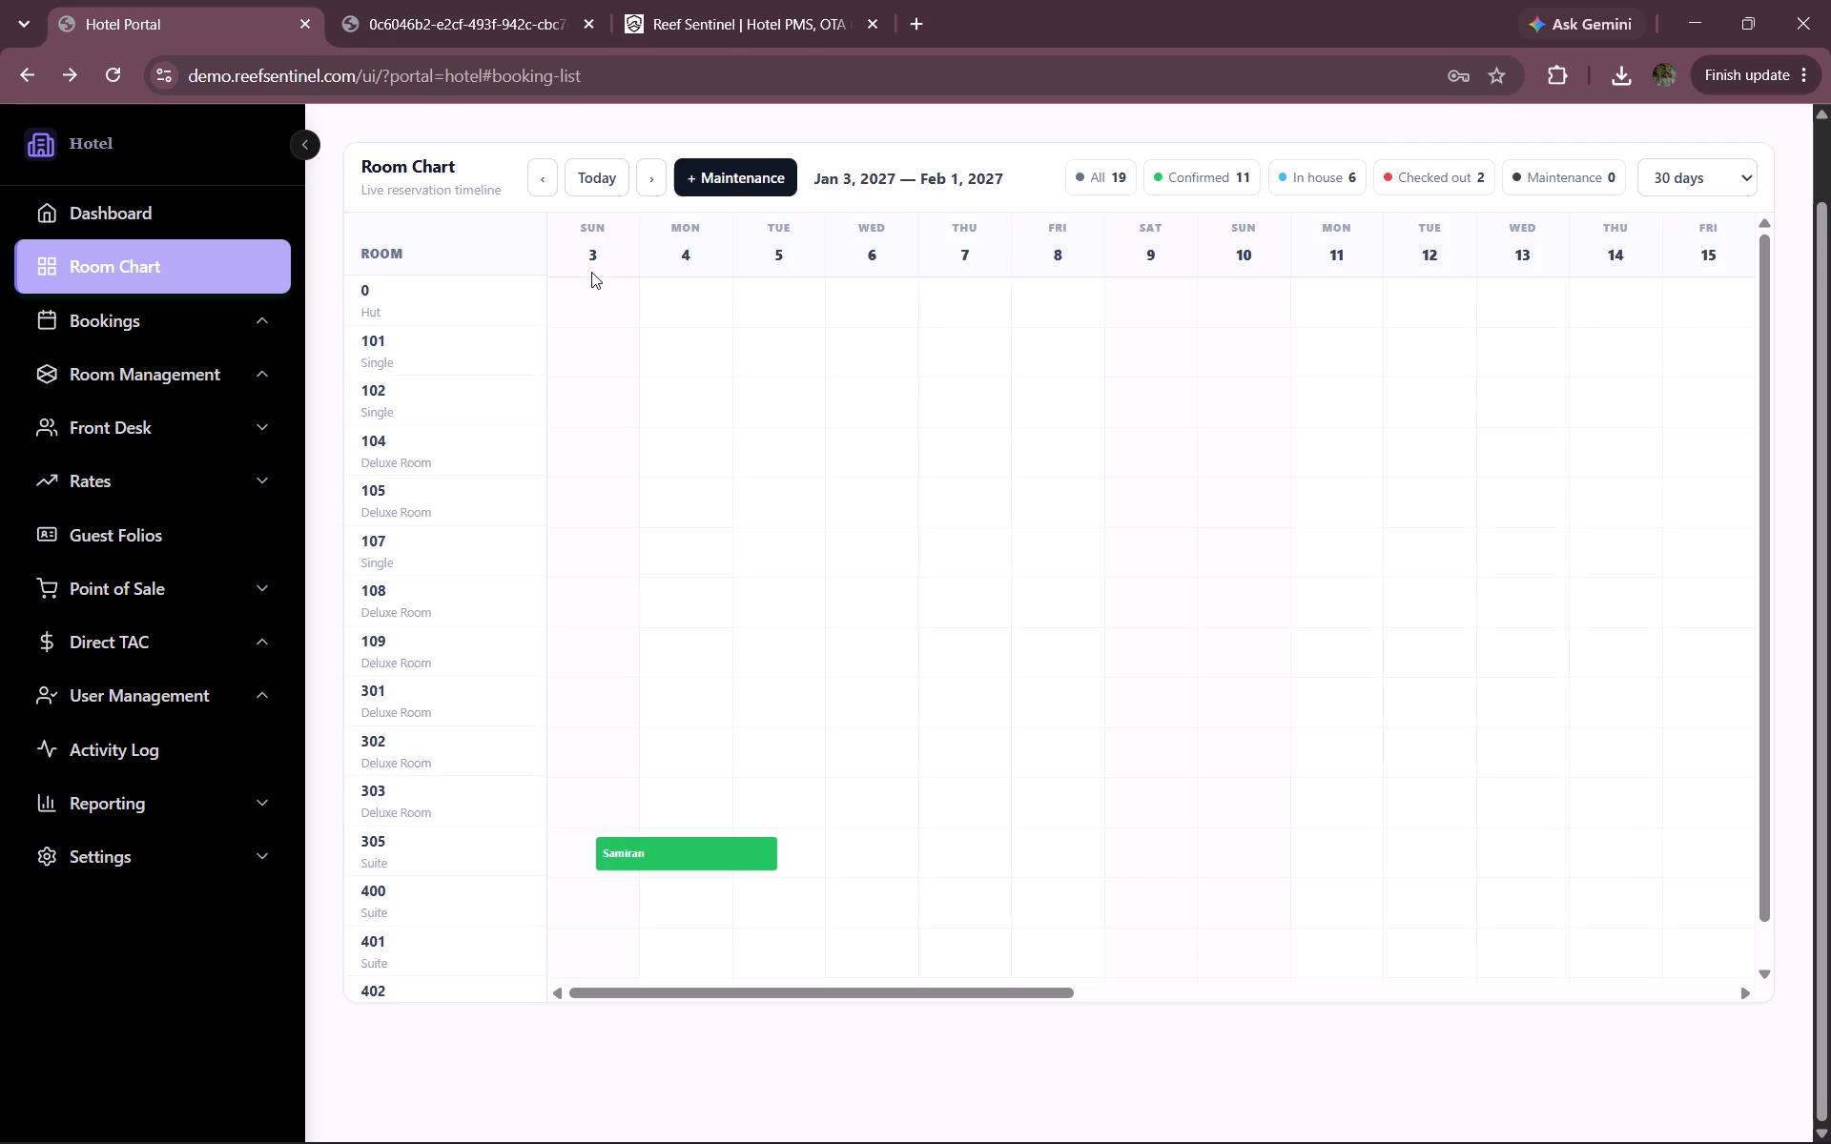
{"action": "scroll", "coordinate": [679, 362], "scroll_direction": "right", "scroll_amount": 2}
Search the Booking List for "samira", and clear the search.
{"action": "left_click", "coordinate": [119, 336]}
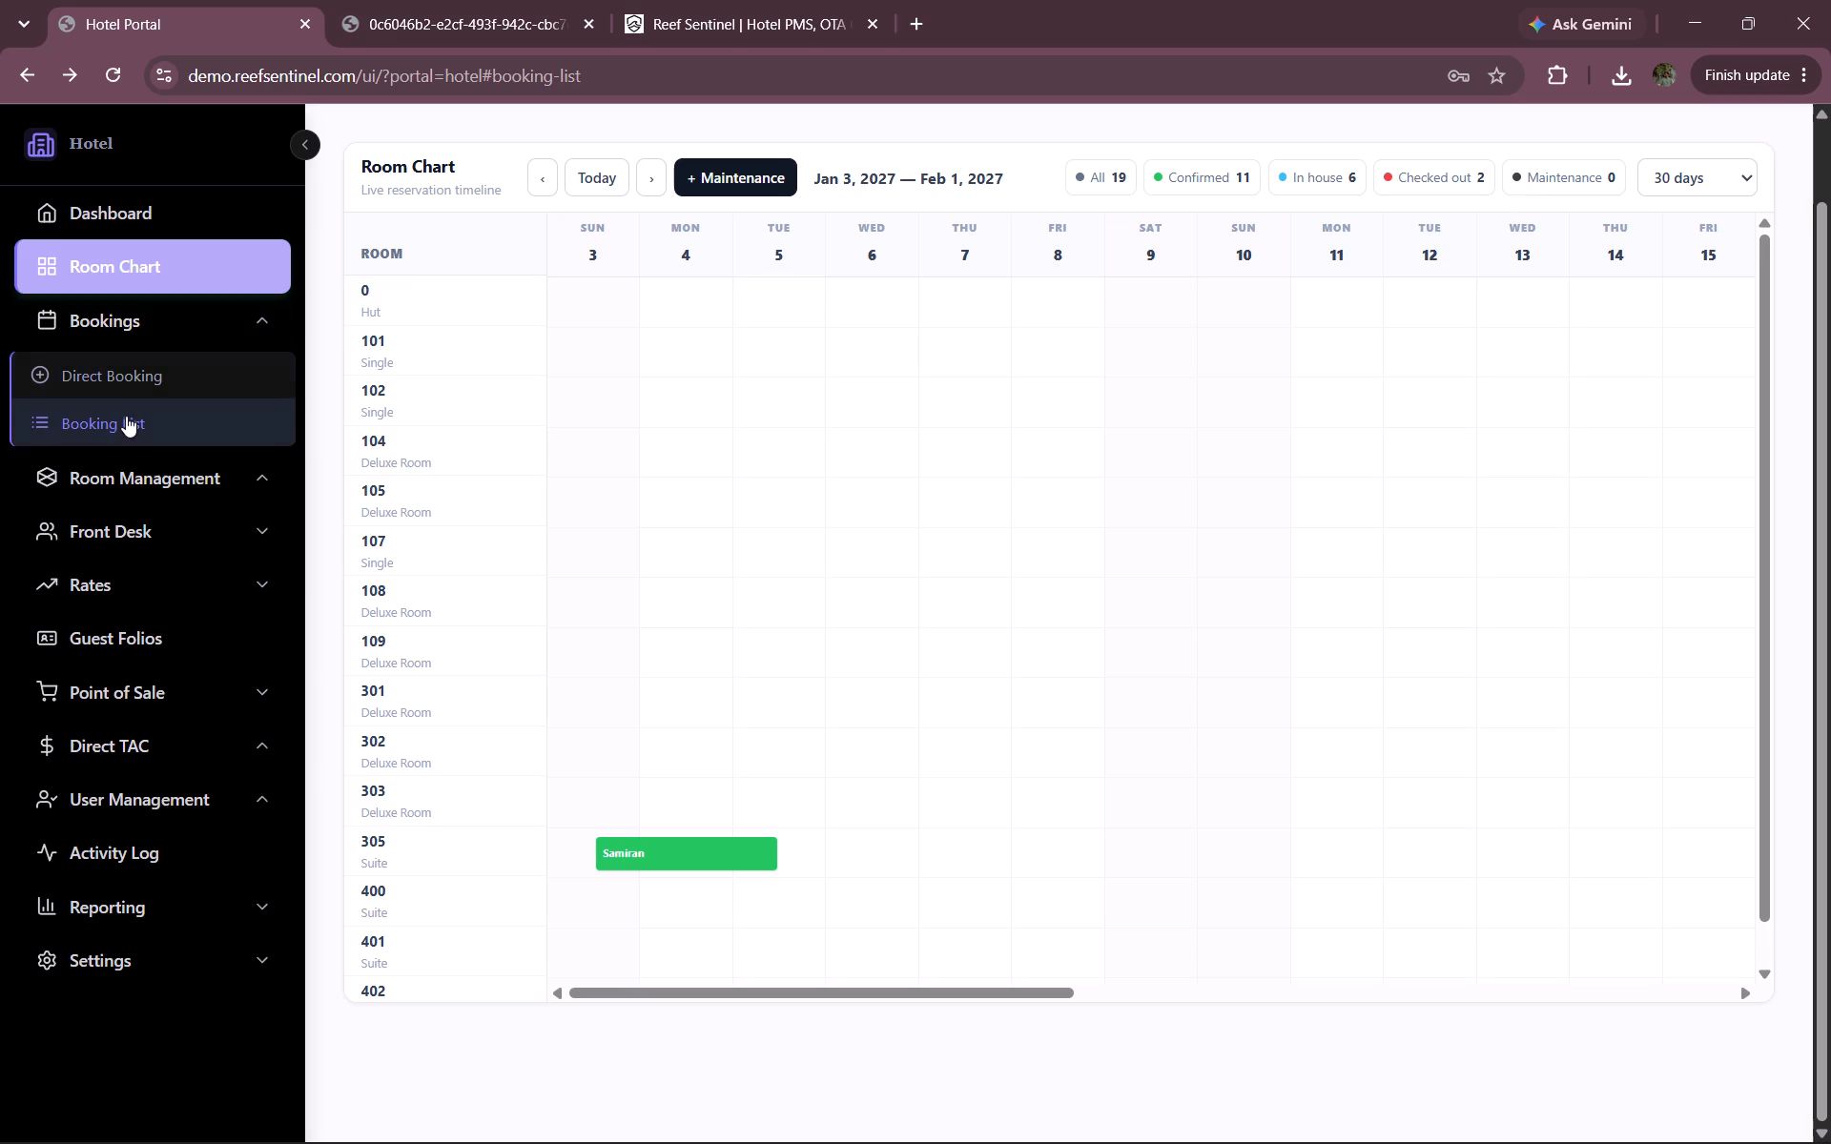
{"action": "left_click", "coordinate": [126, 418]}
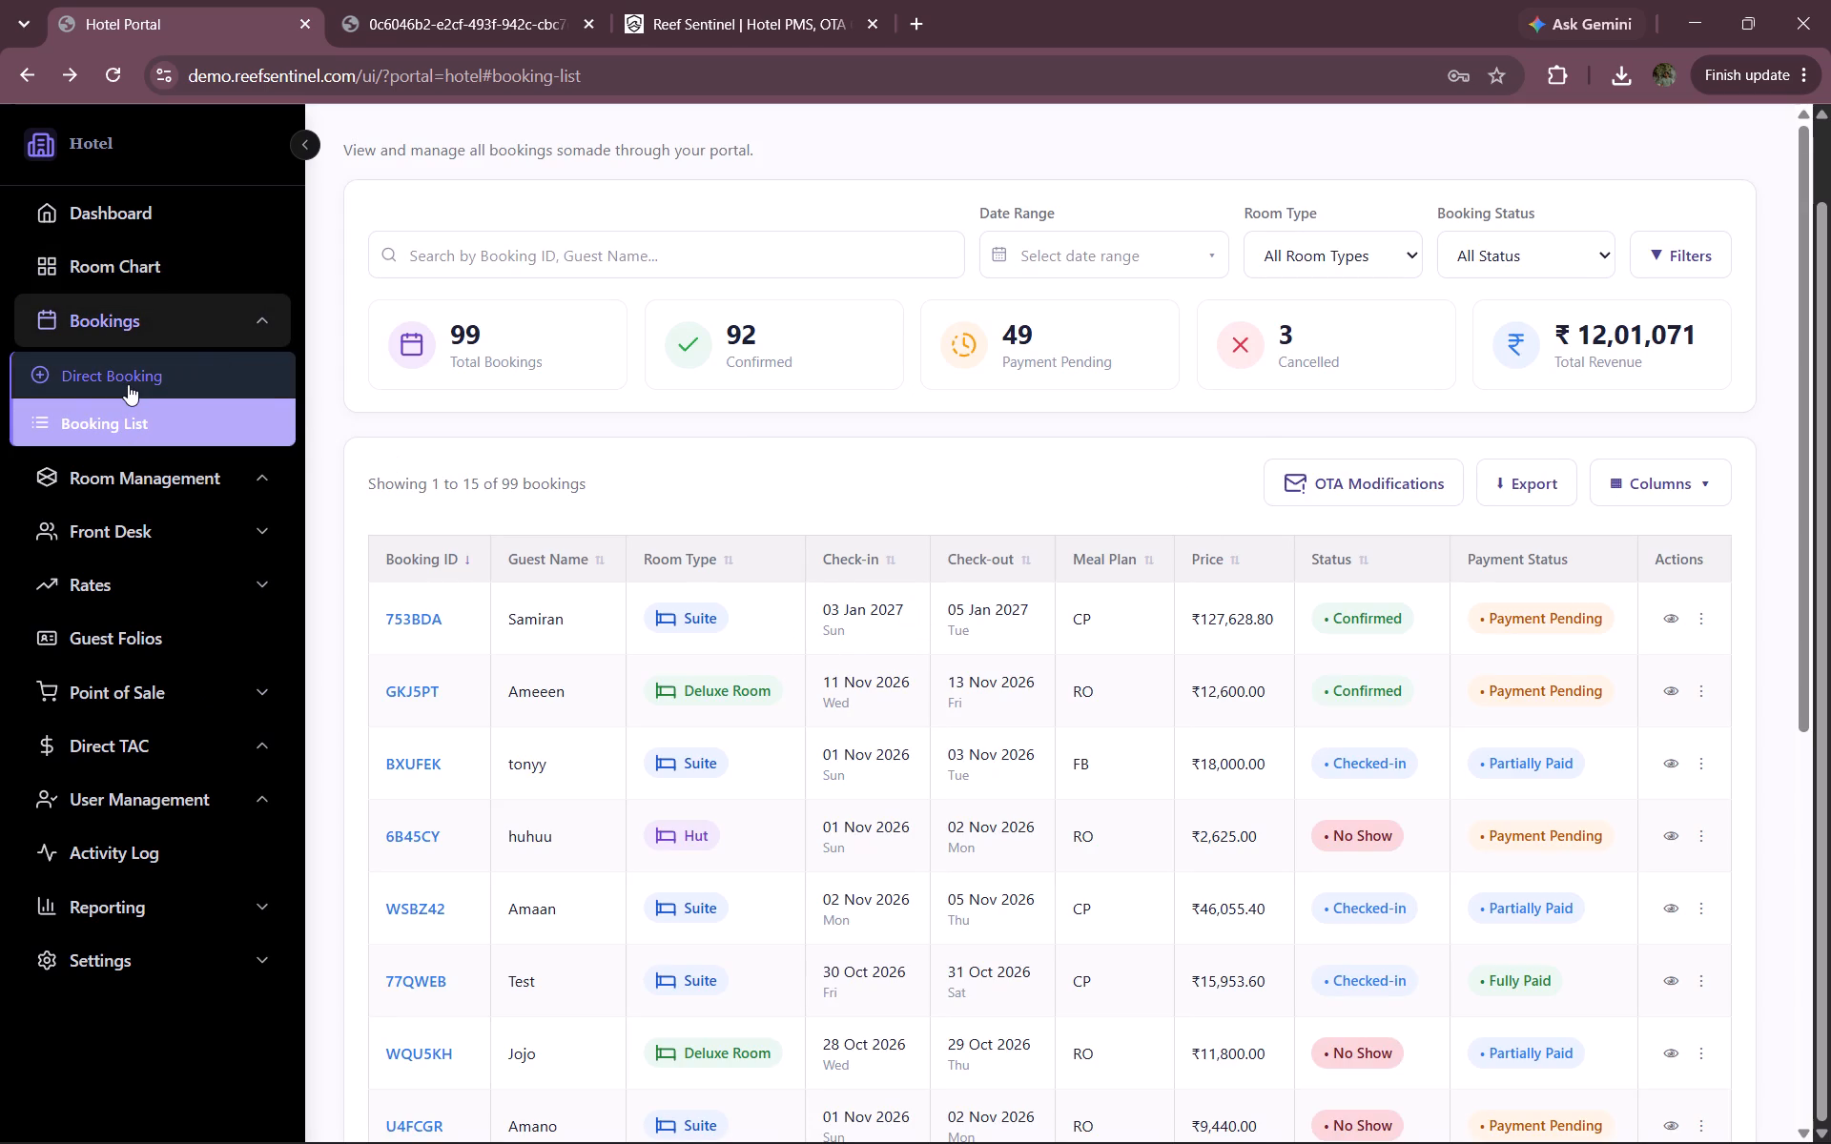
{"action": "left_click", "coordinate": [422, 267]}
{"action": "type", "text": "samira"}
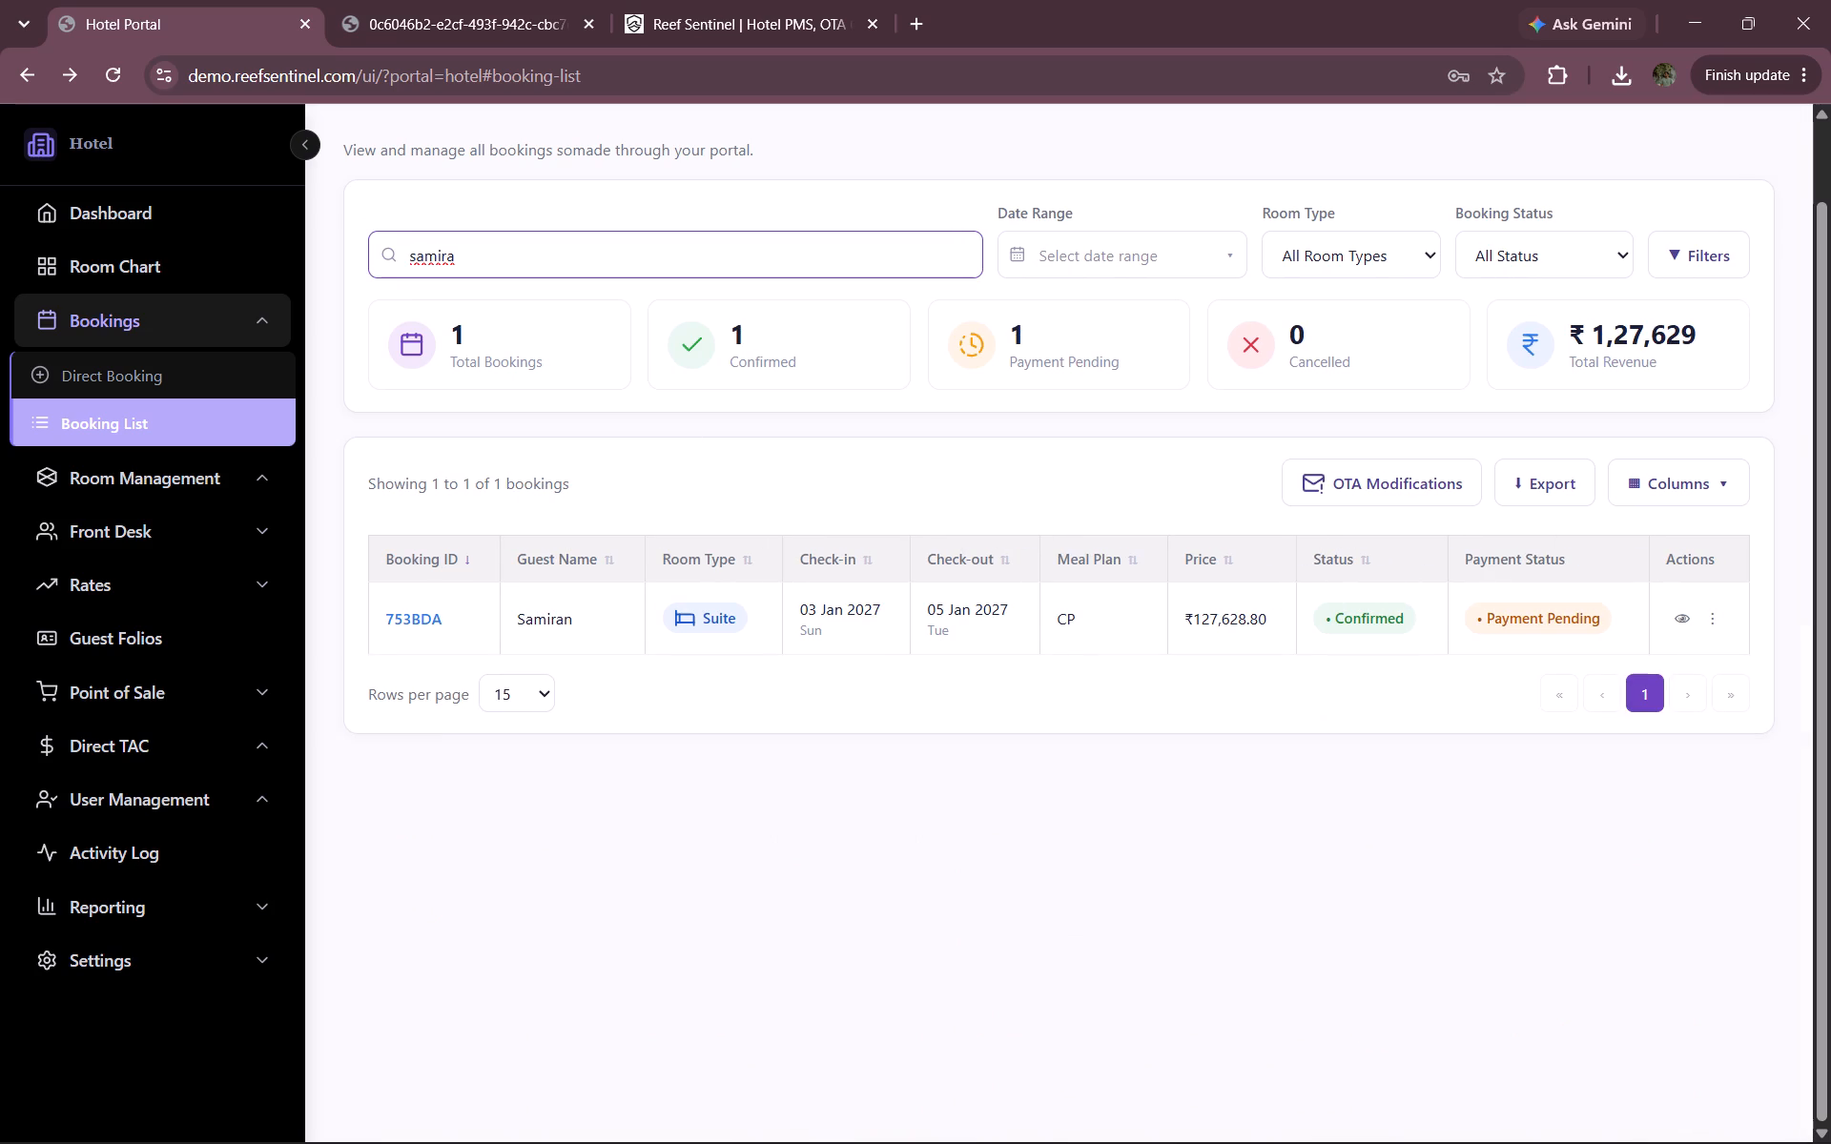
{"action": "key", "text": "BackSpace"}
{"action": "key", "text": "BackSpace"}
{"action": "key", "text": "BackSpace"}
{"action": "key", "text": "BackSpace"}
{"action": "key", "text": "BackSpace"}
{"action": "key", "text": "BackSpace"}
{"action": "key", "text": "BackSpace"}
{"action": "key", "text": "BackSpace"}
{"action": "key", "text": "BackSpace"}
{"action": "key", "text": "BackSpace"}
{"action": "key", "text": "BackSpace"}
{"action": "key", "text": "BackSpace"}
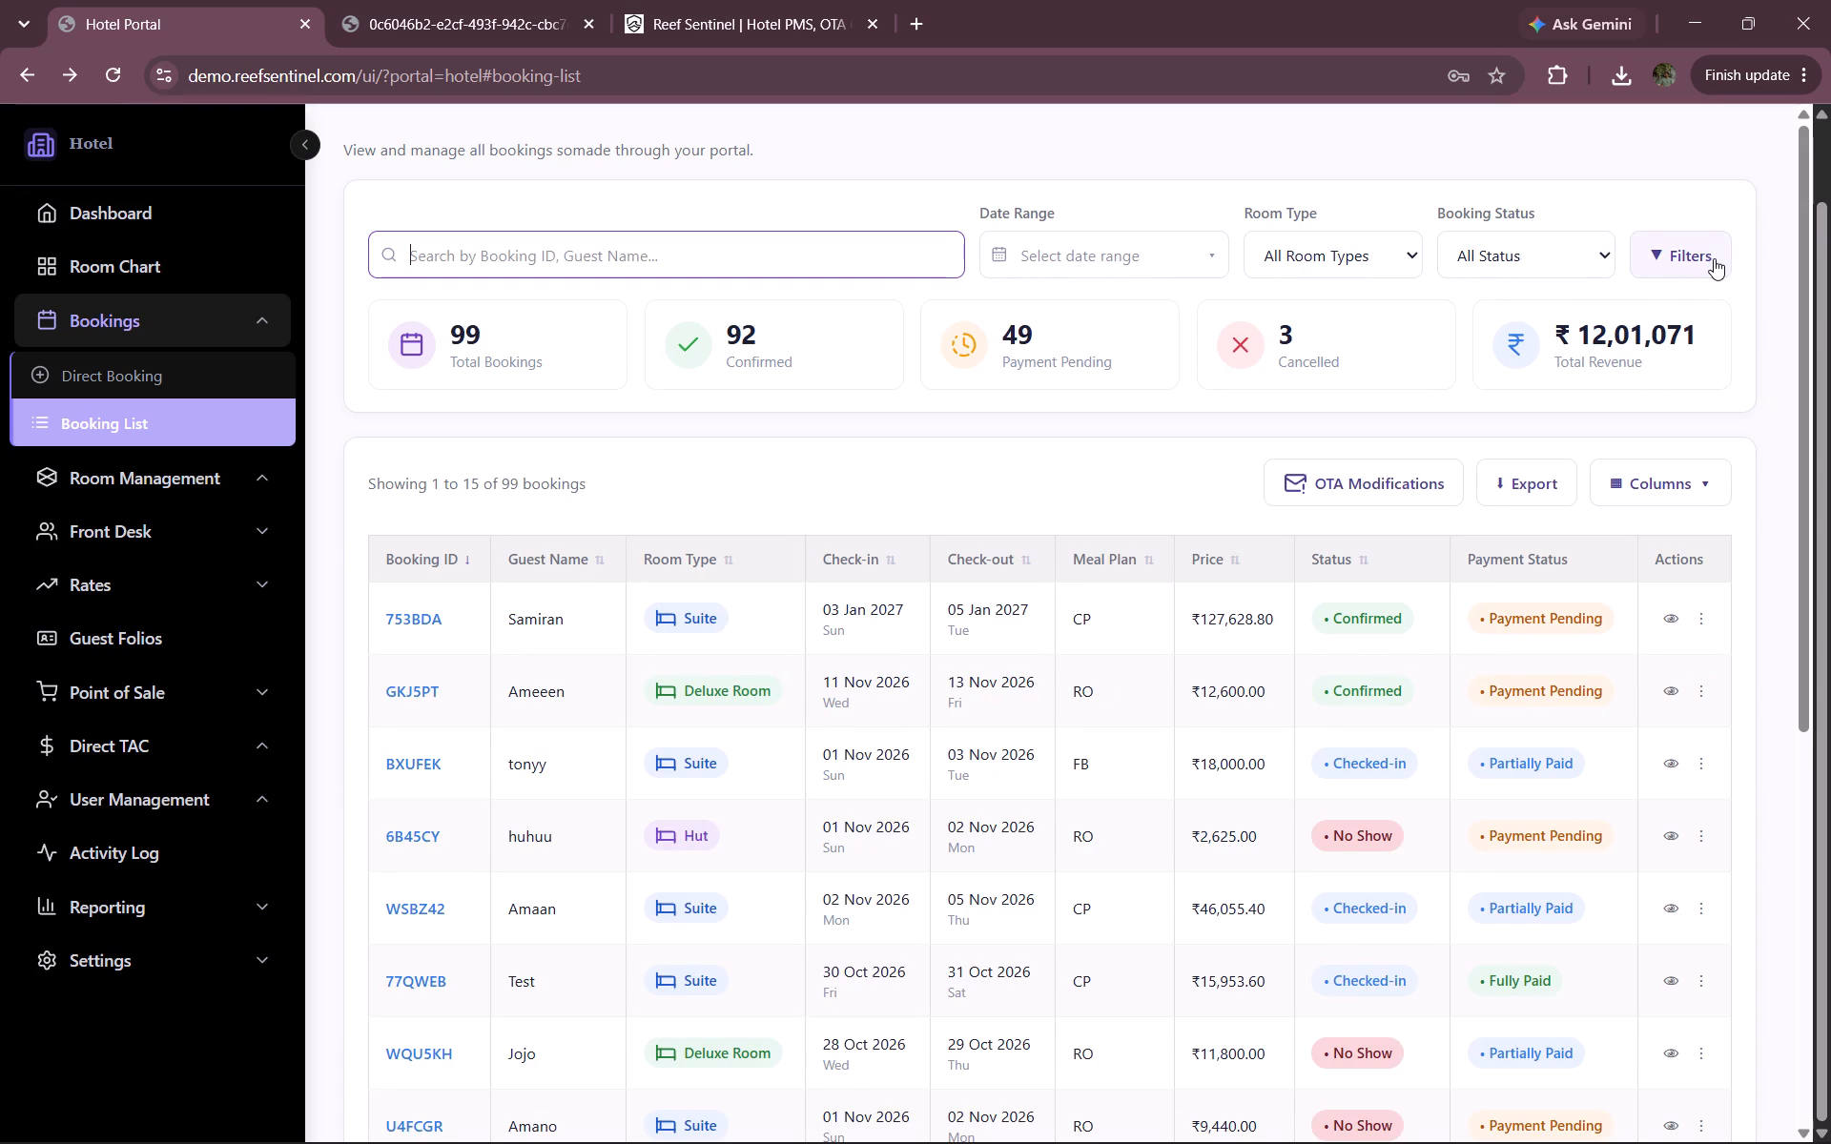
Filter the Booking List by booking source Direct Agent Booking and payment status Payment Pending.
{"action": "left_click", "coordinate": [1714, 258]}
{"action": "left_click", "coordinate": [469, 350]}
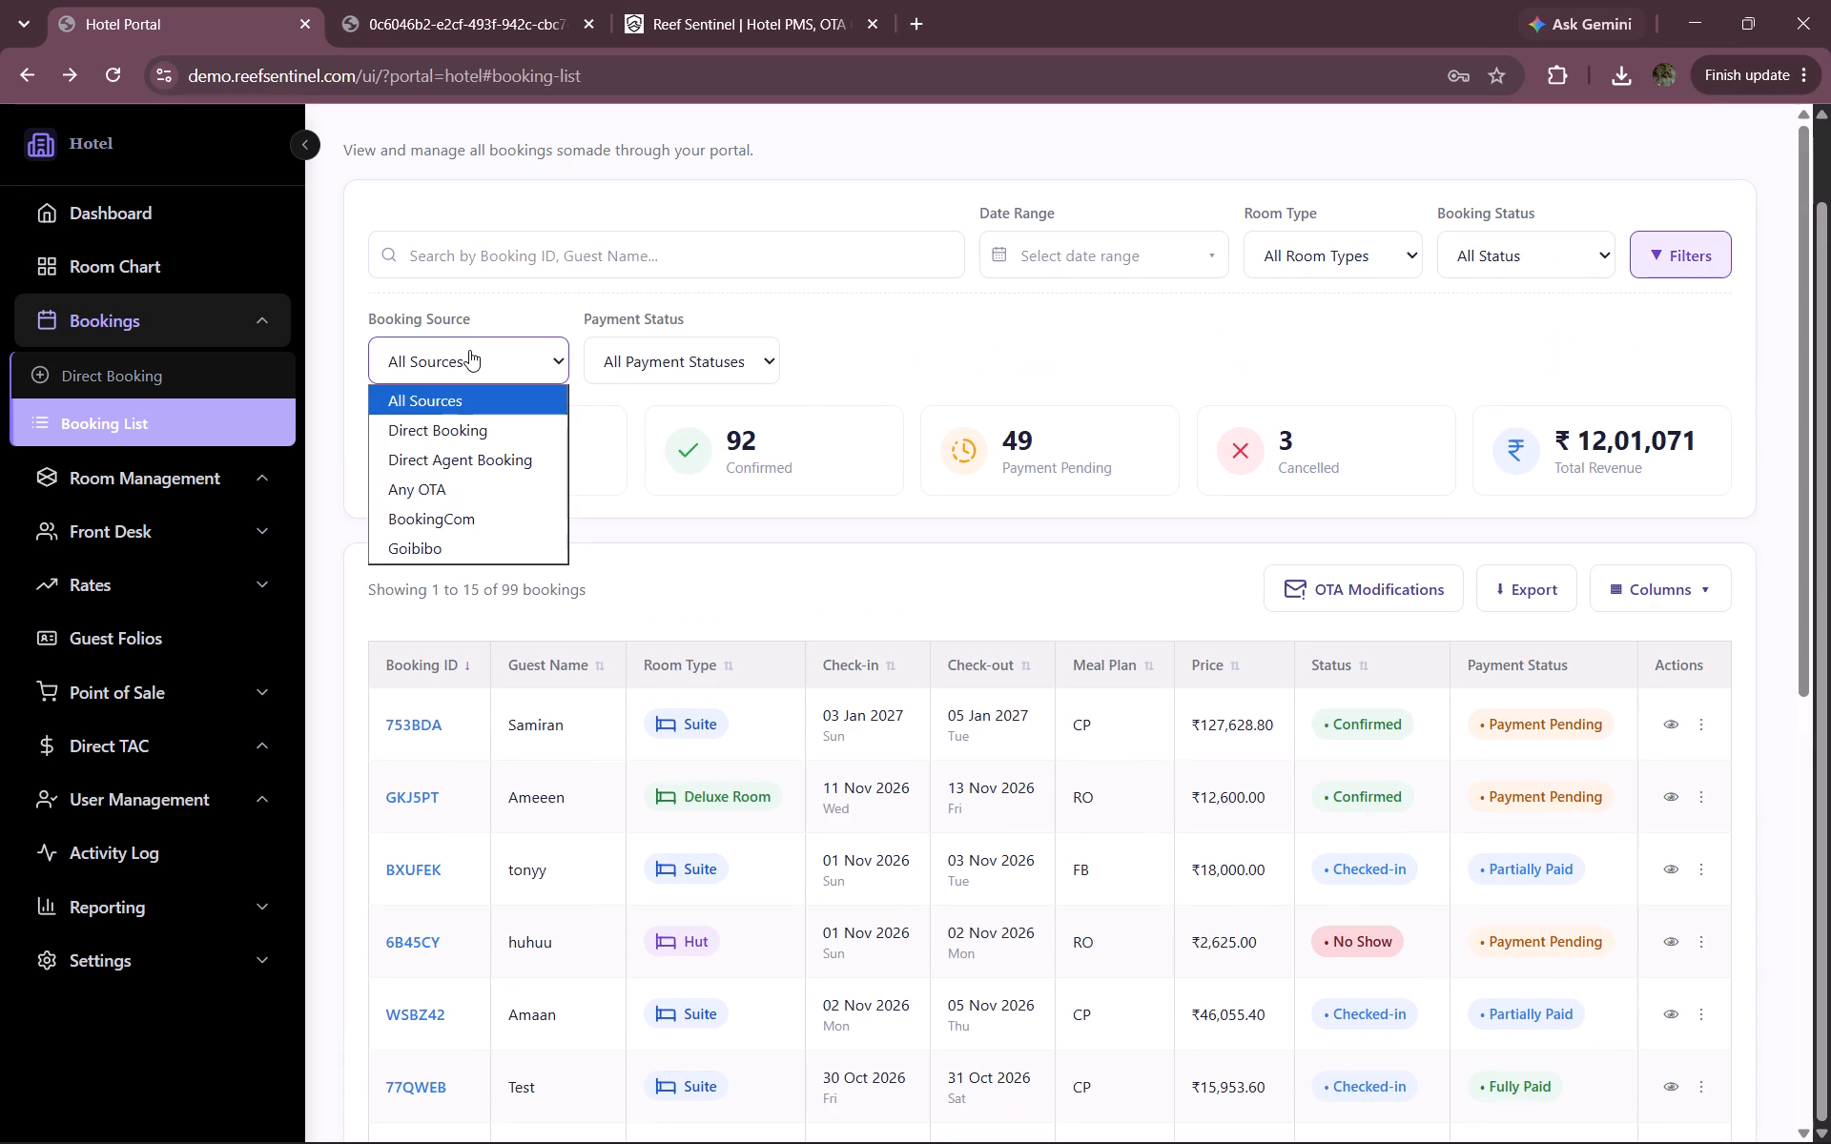
{"action": "left_click", "coordinate": [469, 461]}
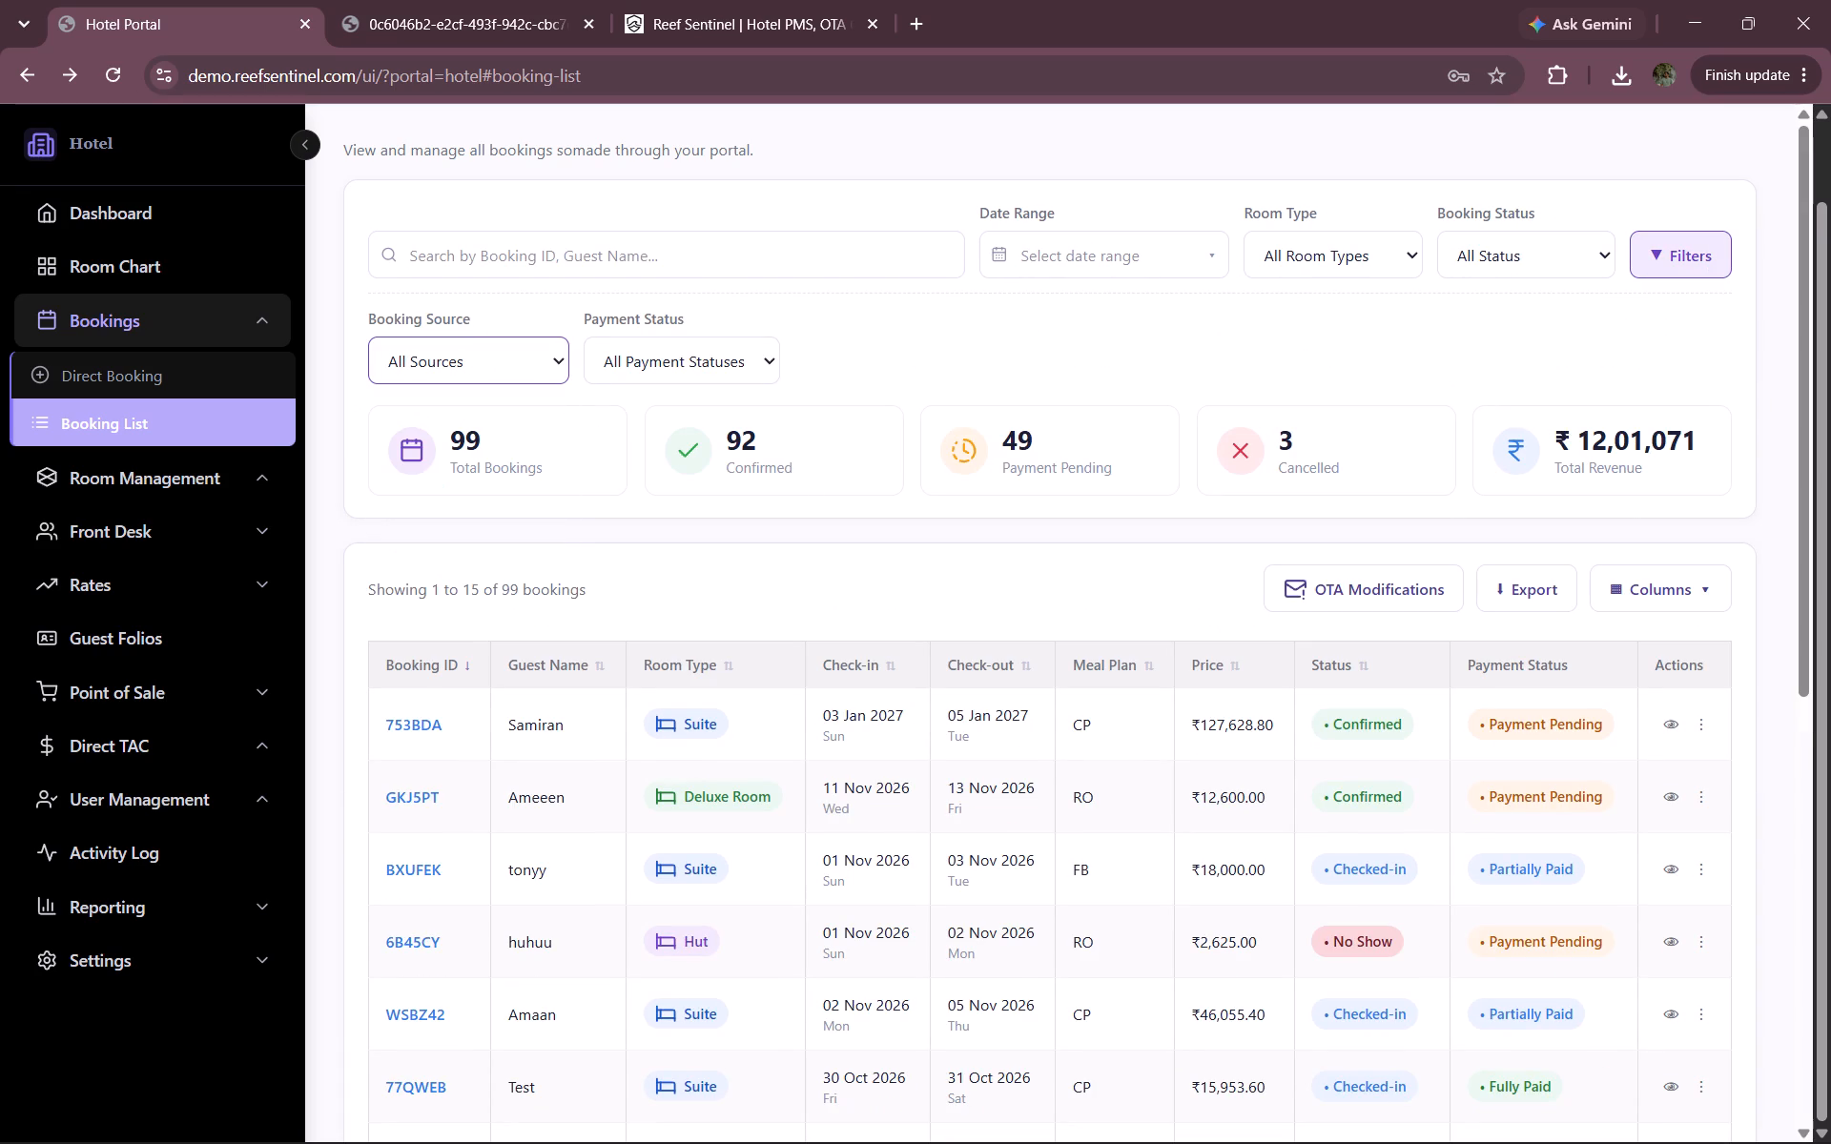
{"action": "left_click", "coordinate": [490, 361]}
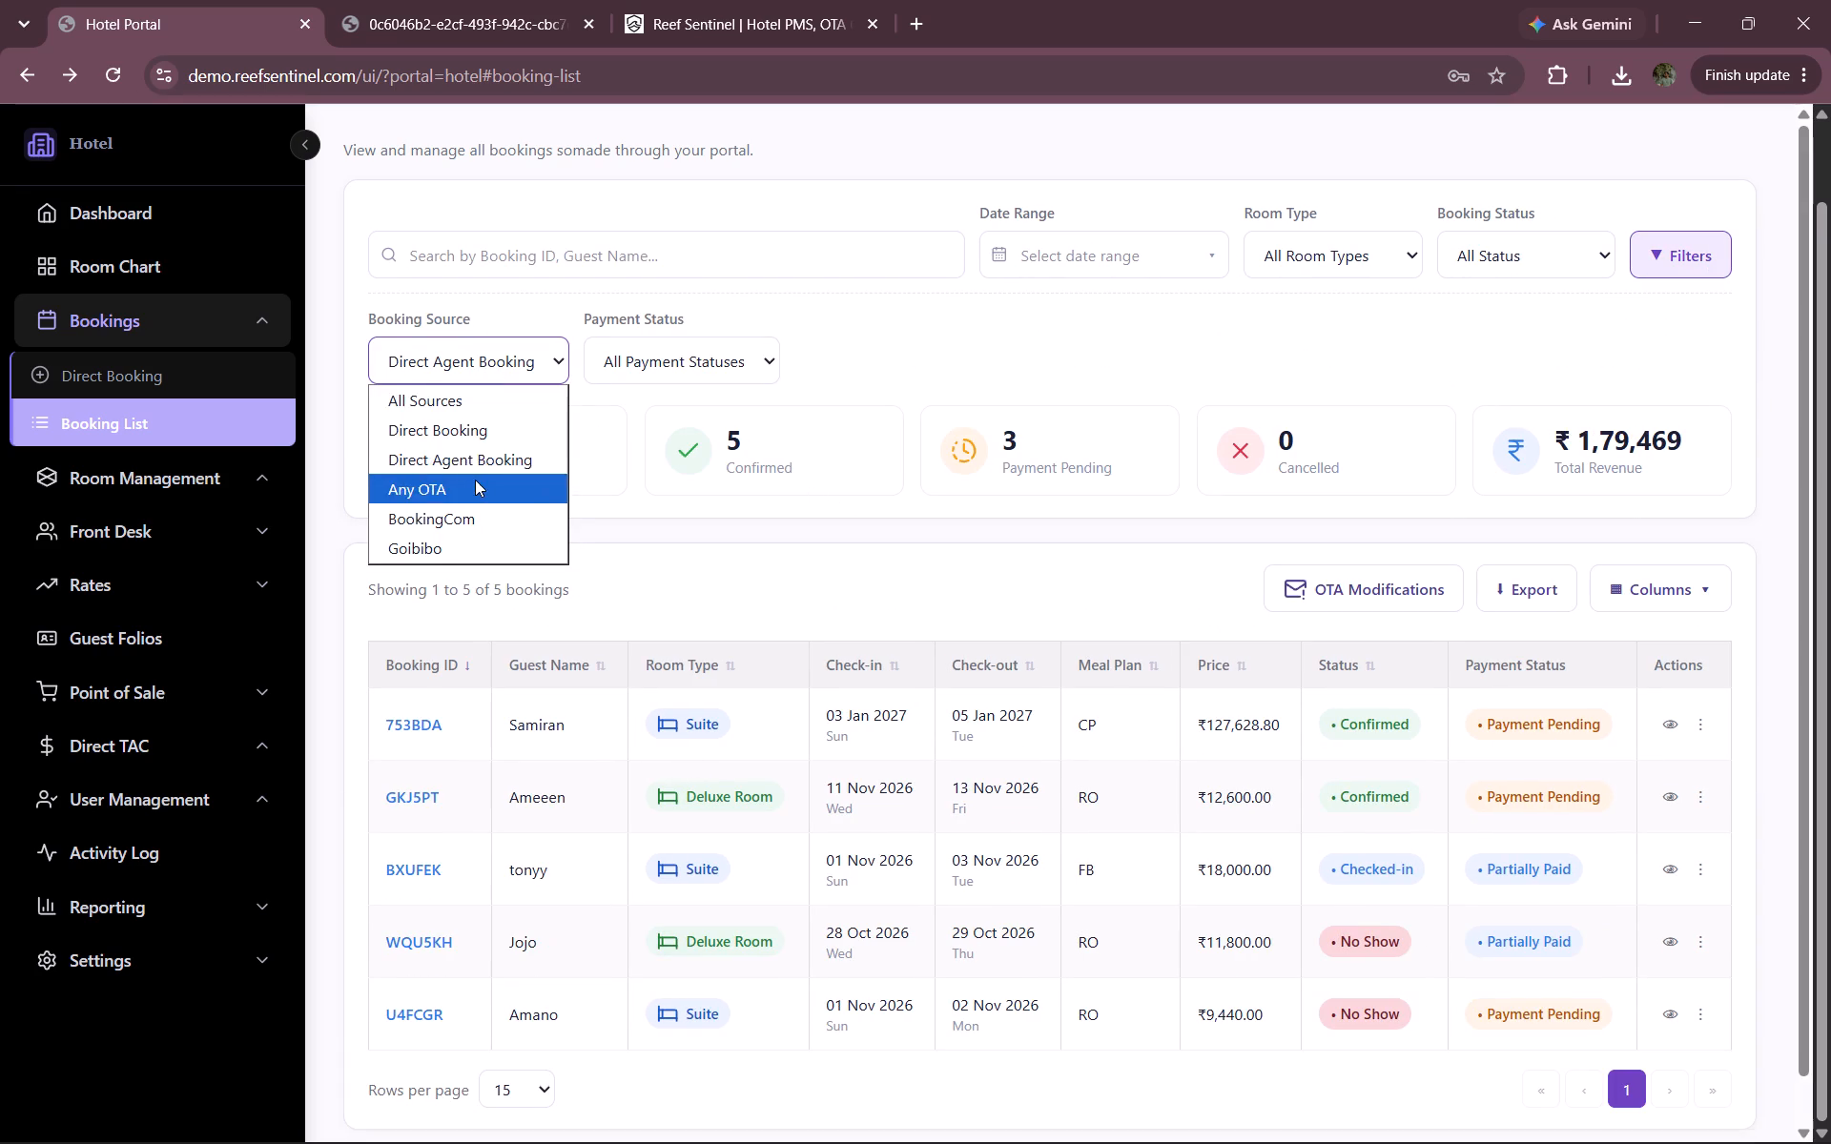
{"action": "left_click", "coordinate": [447, 471]}
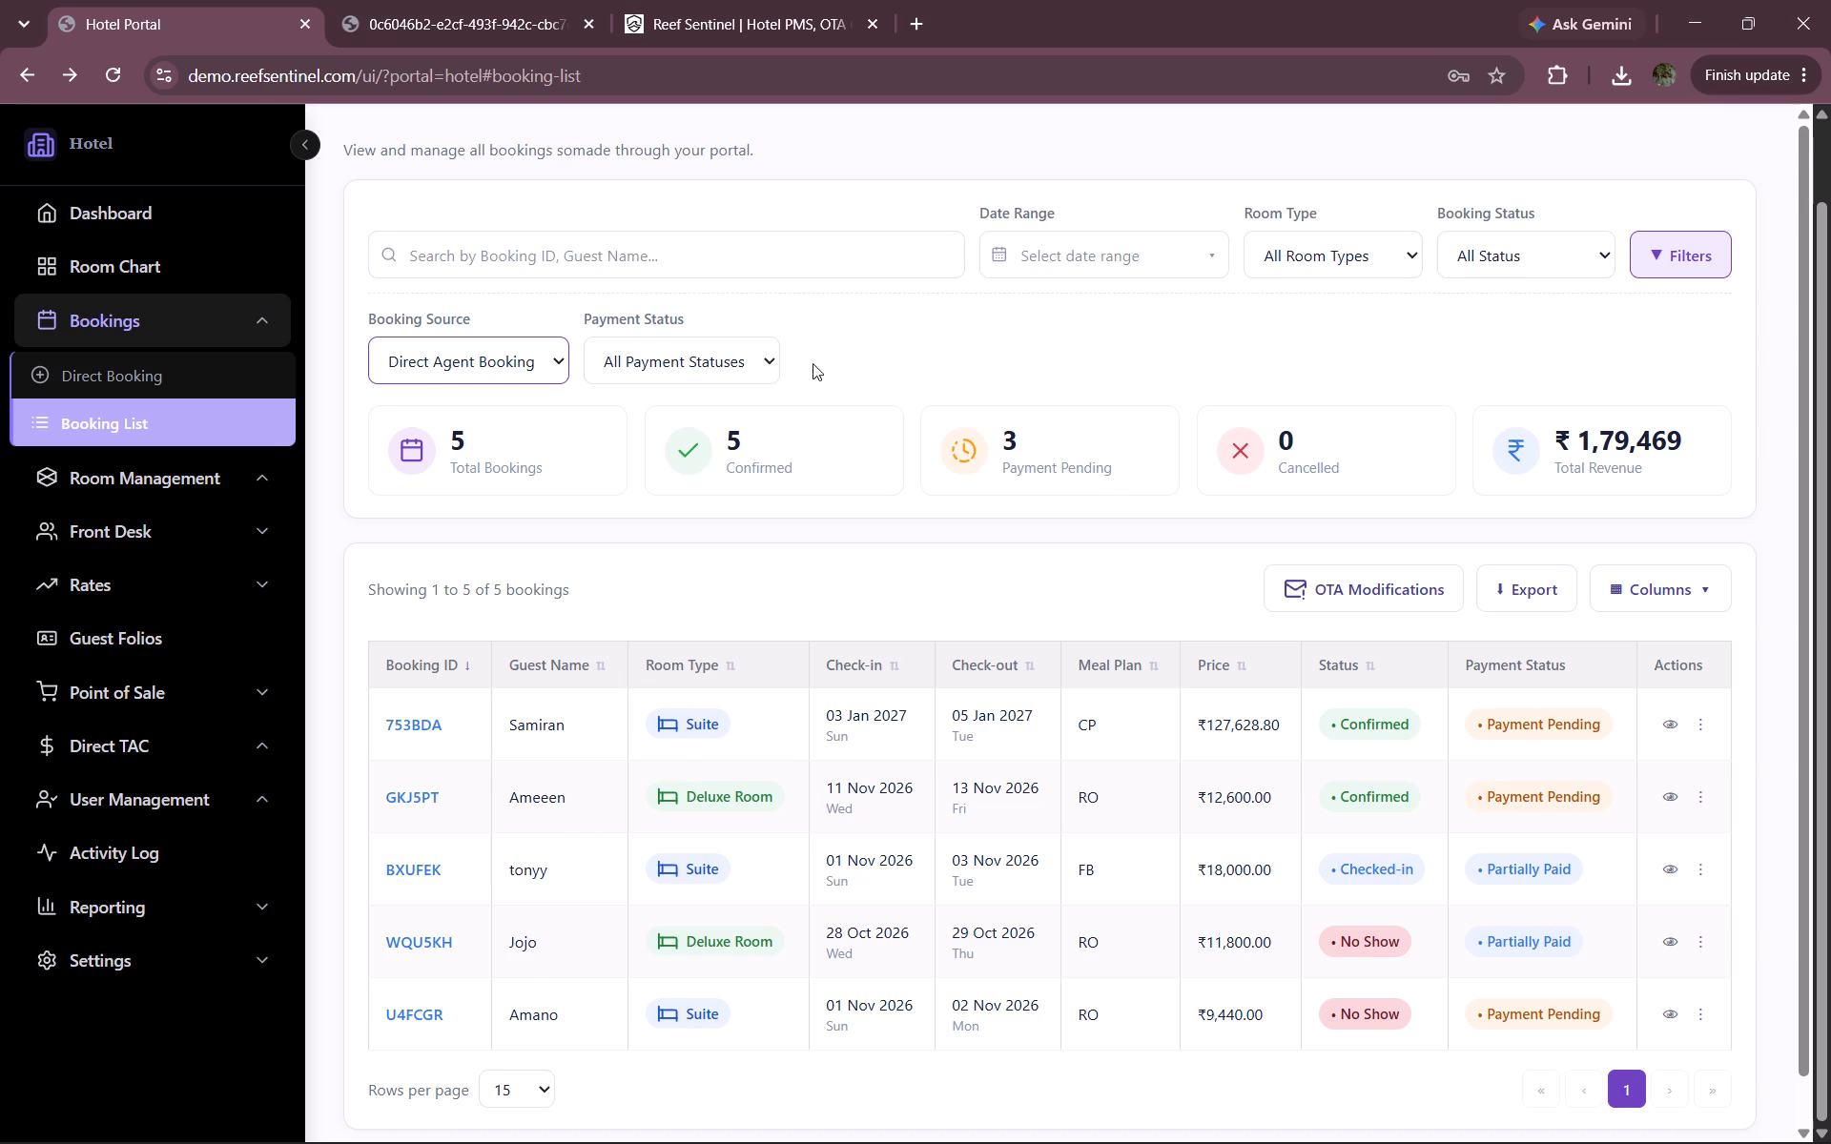
{"action": "left_click", "coordinate": [682, 365]}
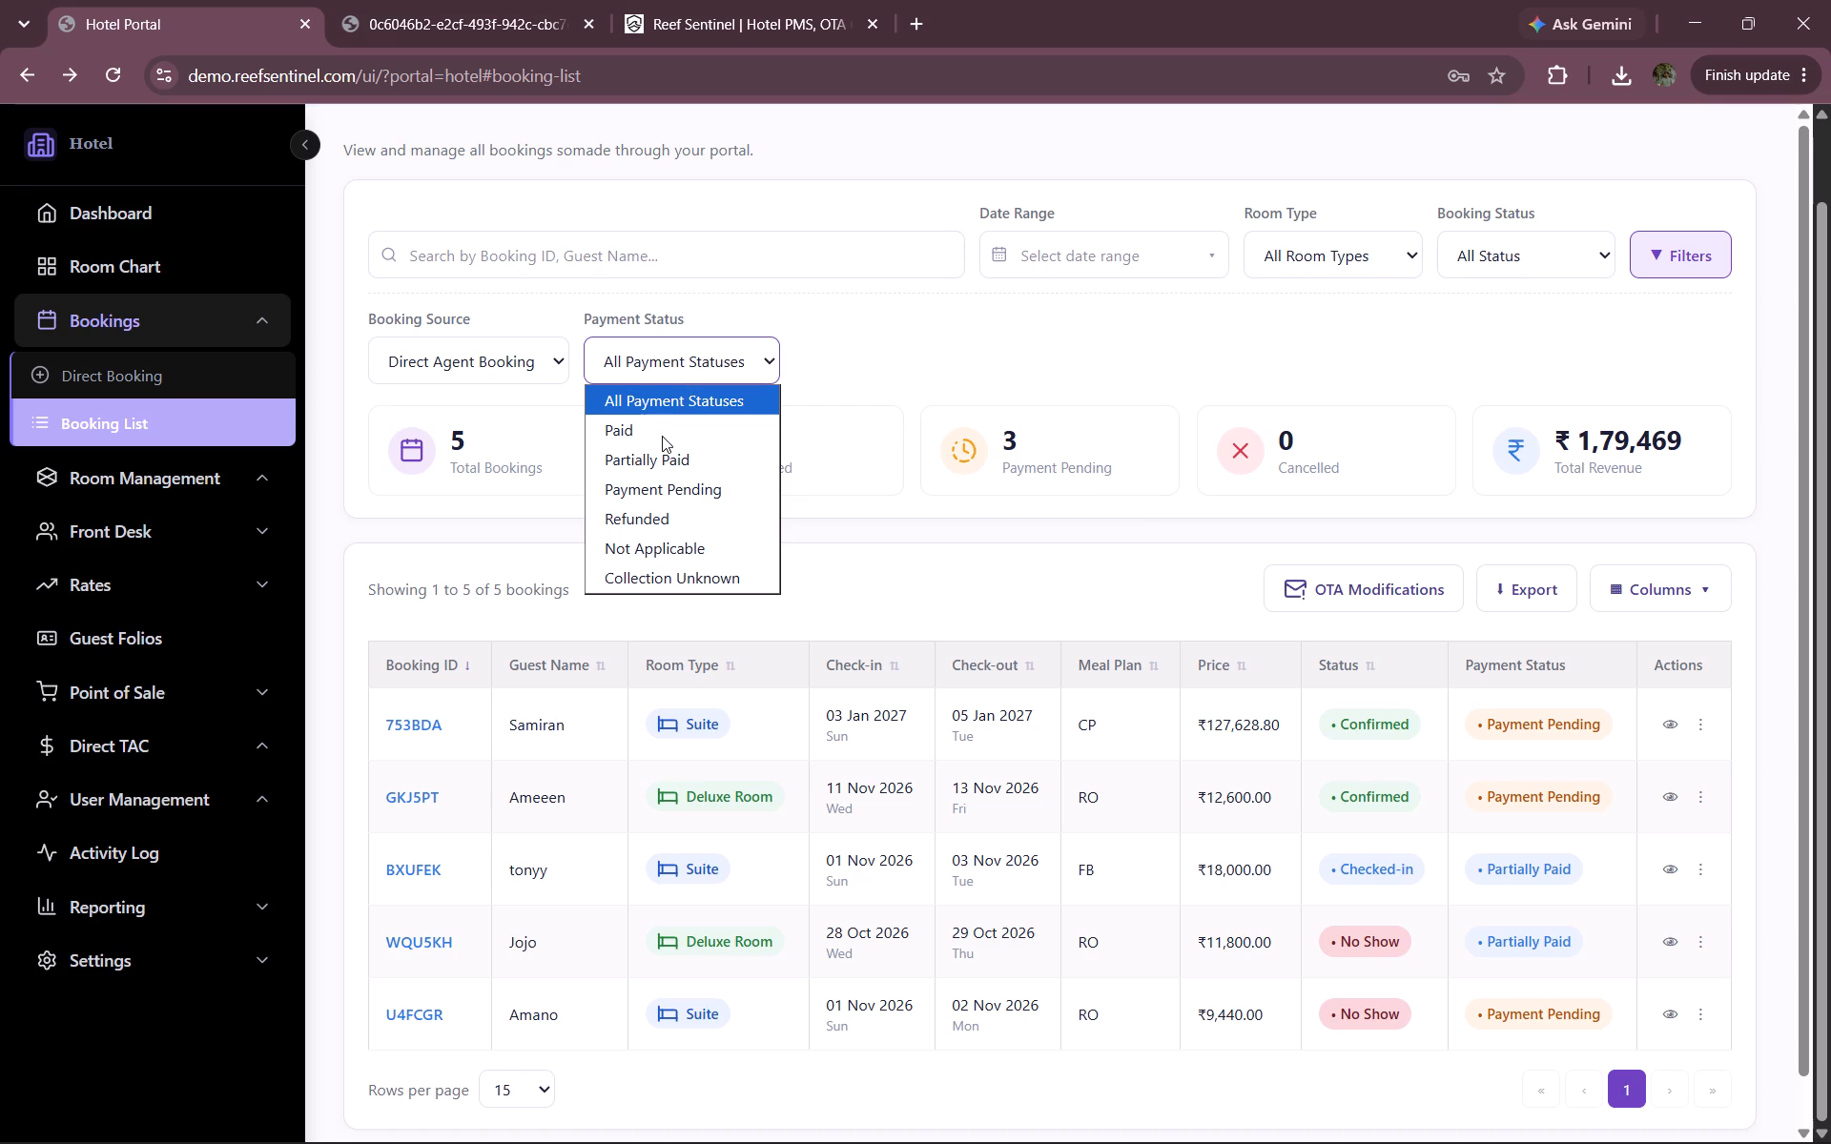
{"action": "left_click", "coordinate": [683, 484]}
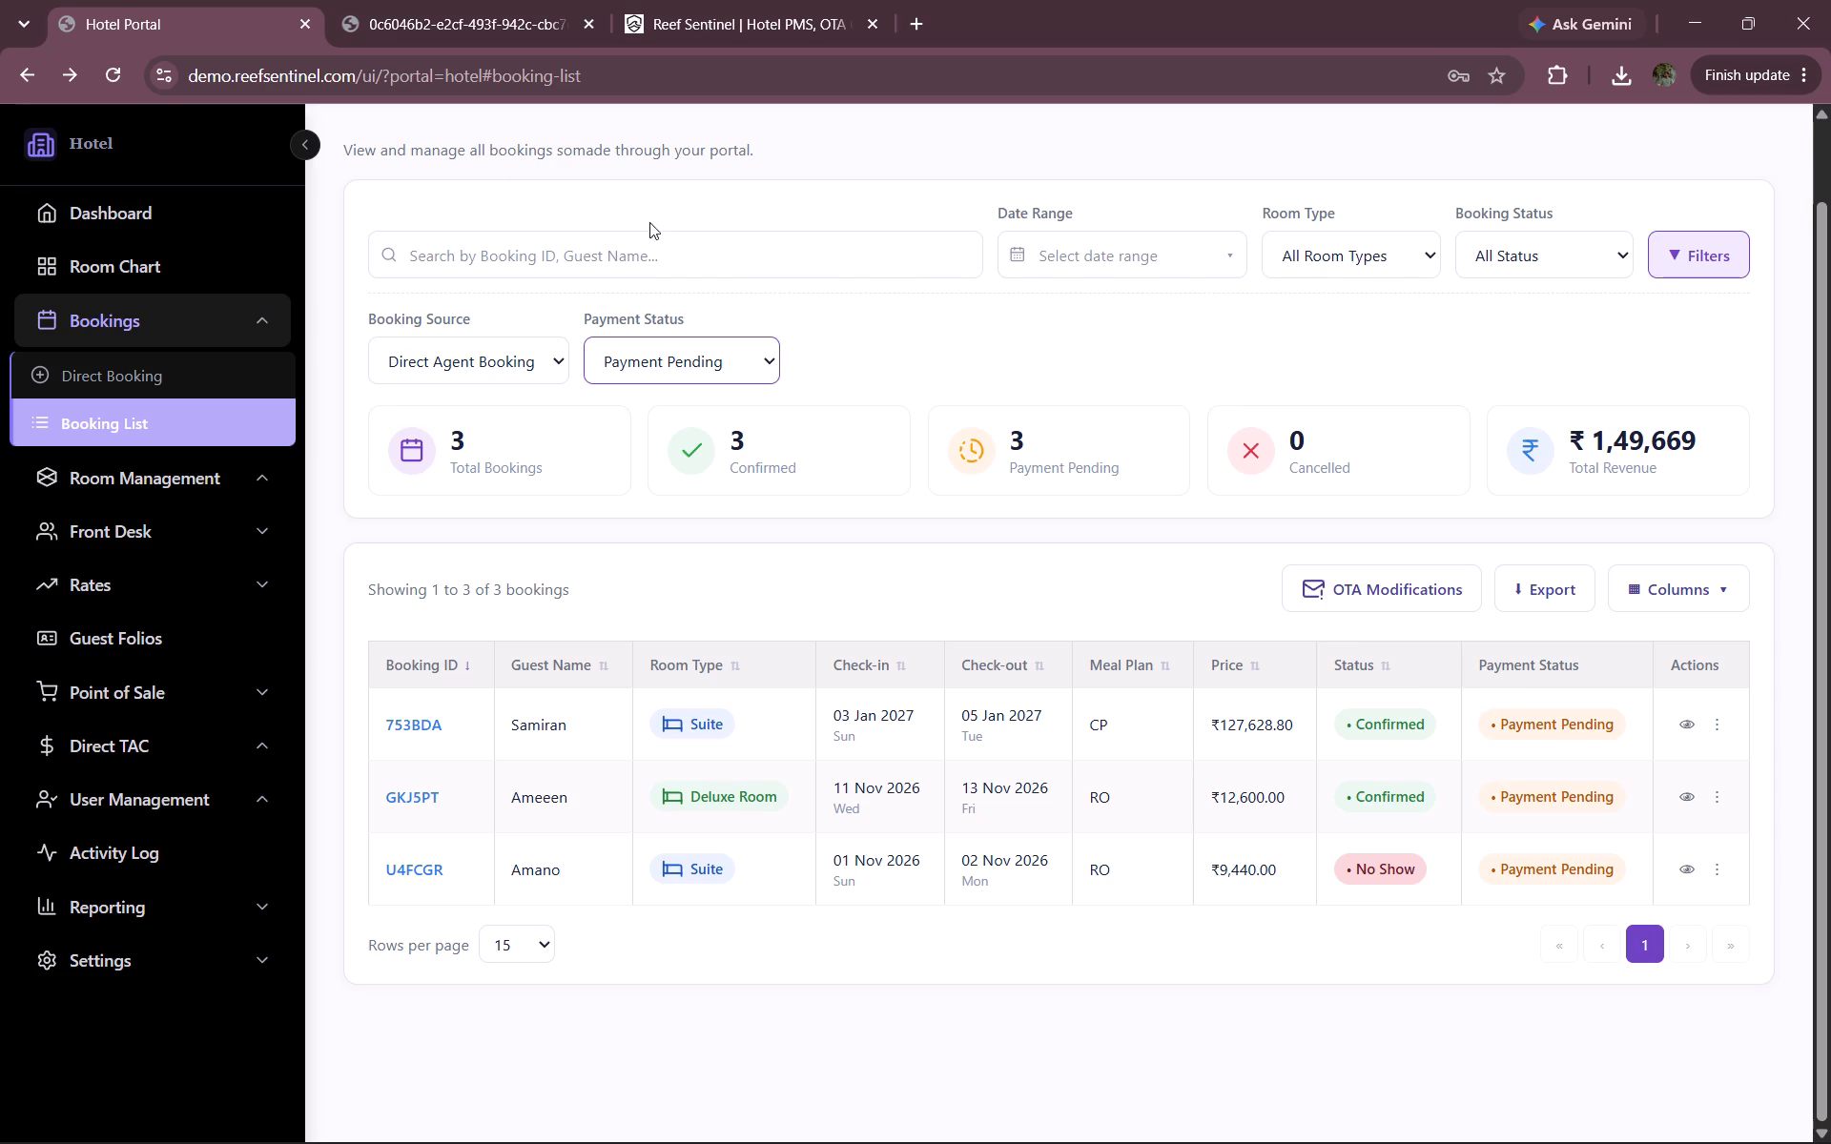
Revisit the Room Chart and look over the outlets in Point of Sale's POS Management.
{"action": "left_click", "coordinate": [113, 270]}
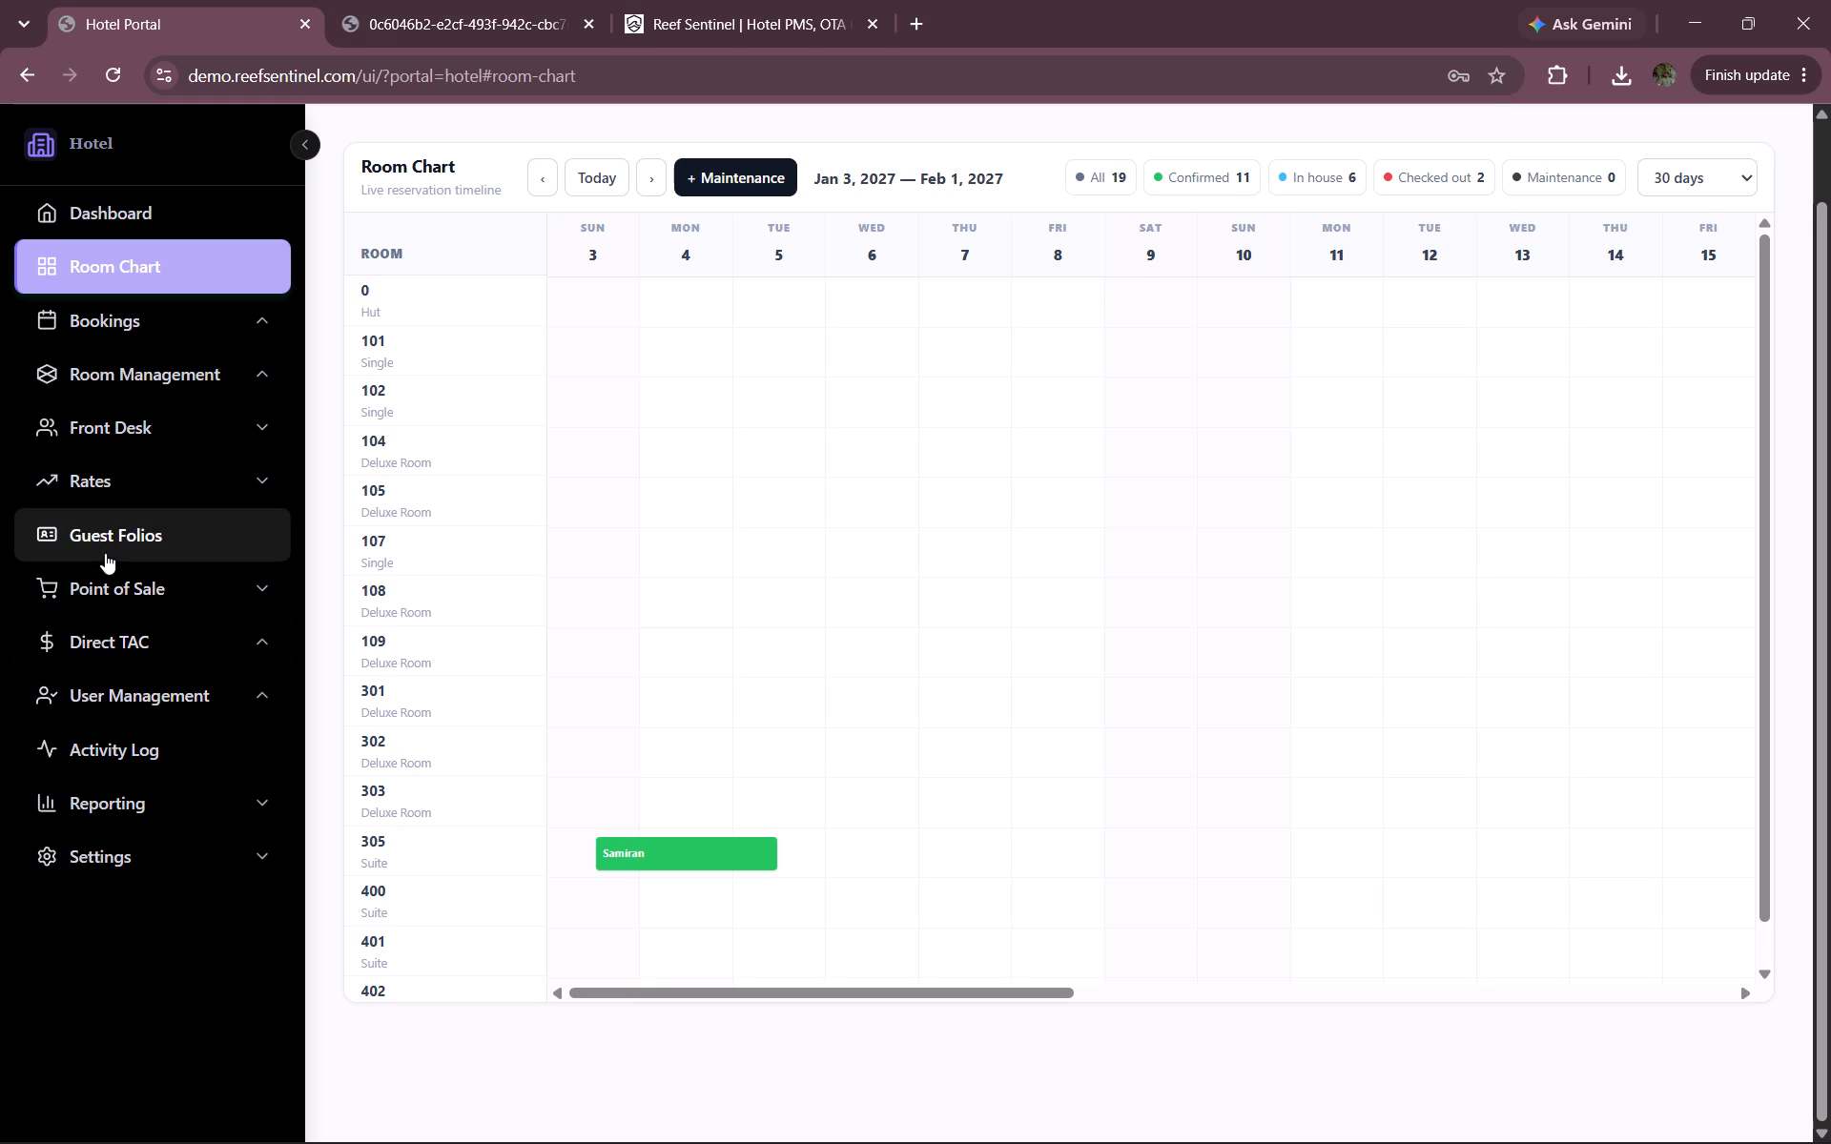
{"action": "left_click", "coordinate": [107, 595]}
{"action": "left_click", "coordinate": [167, 652]}
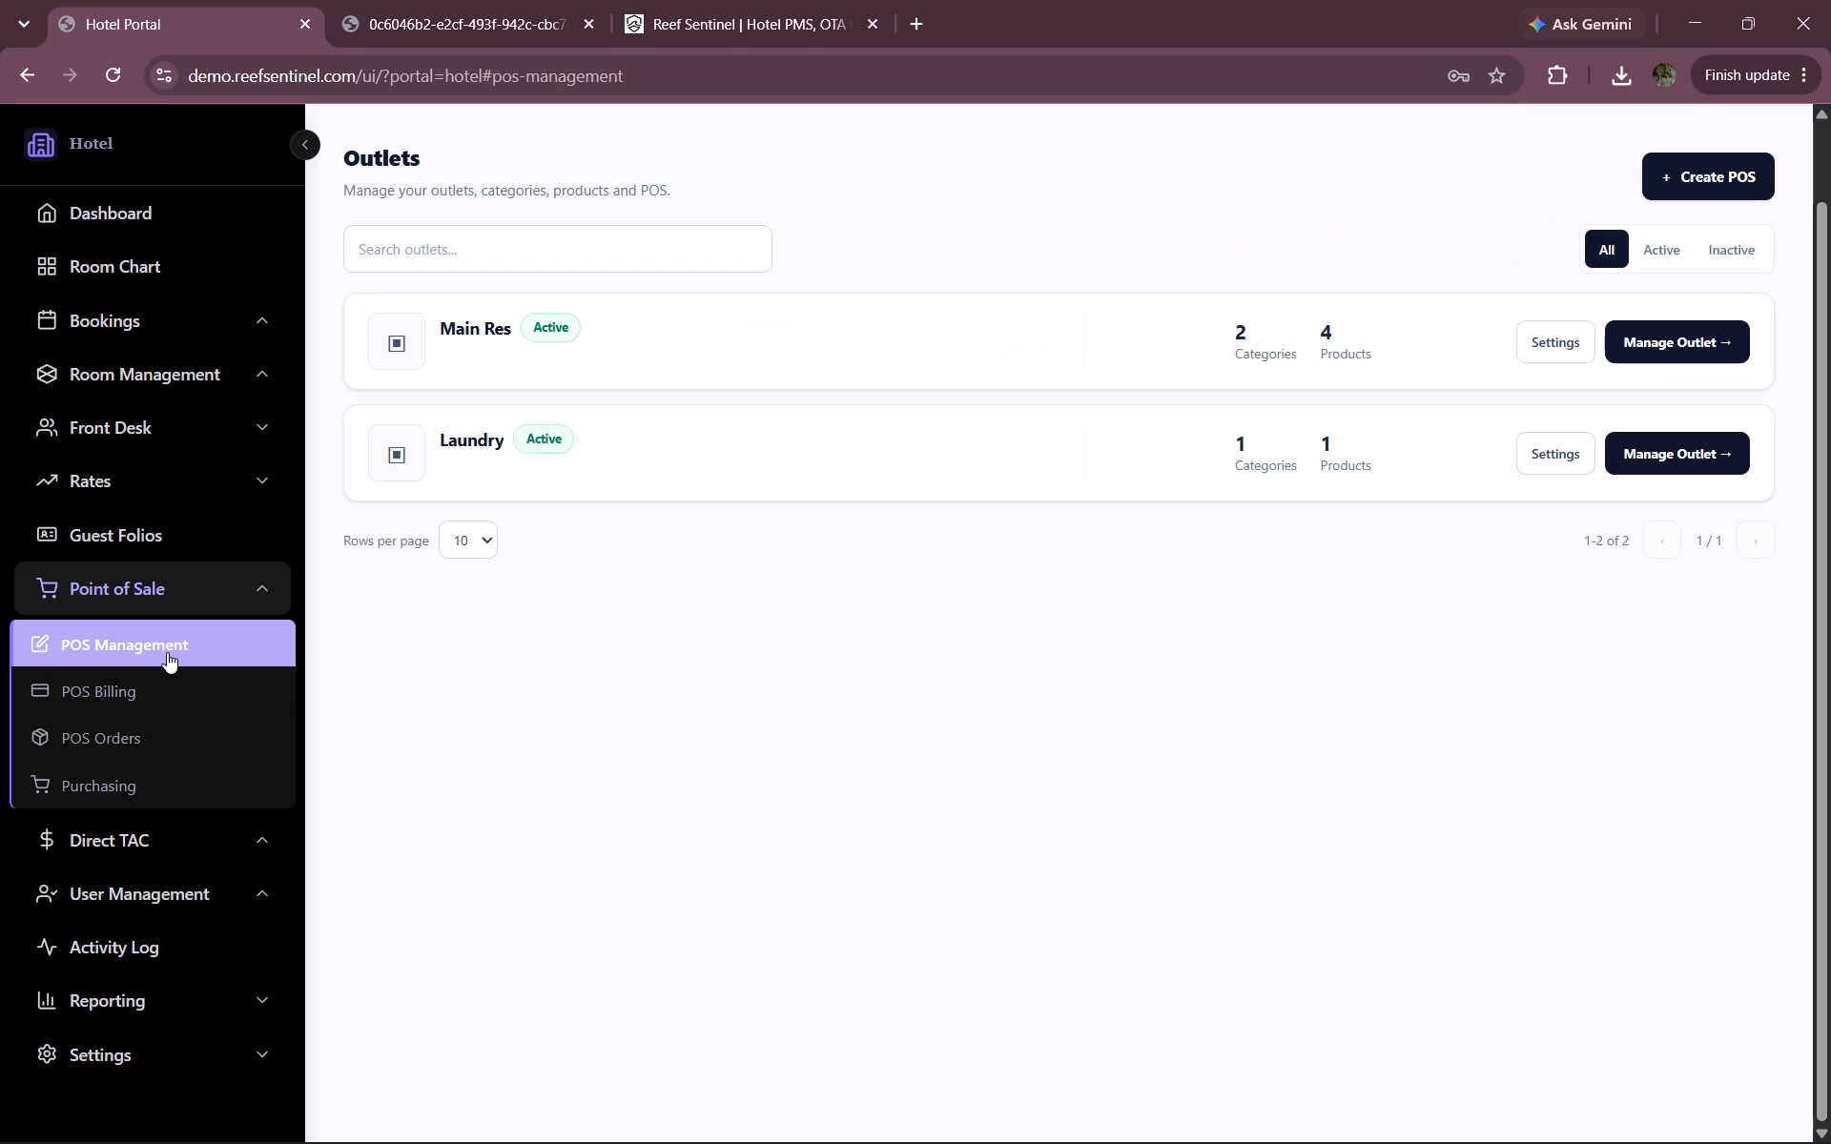
{"action": "left_click", "coordinate": [168, 577]}
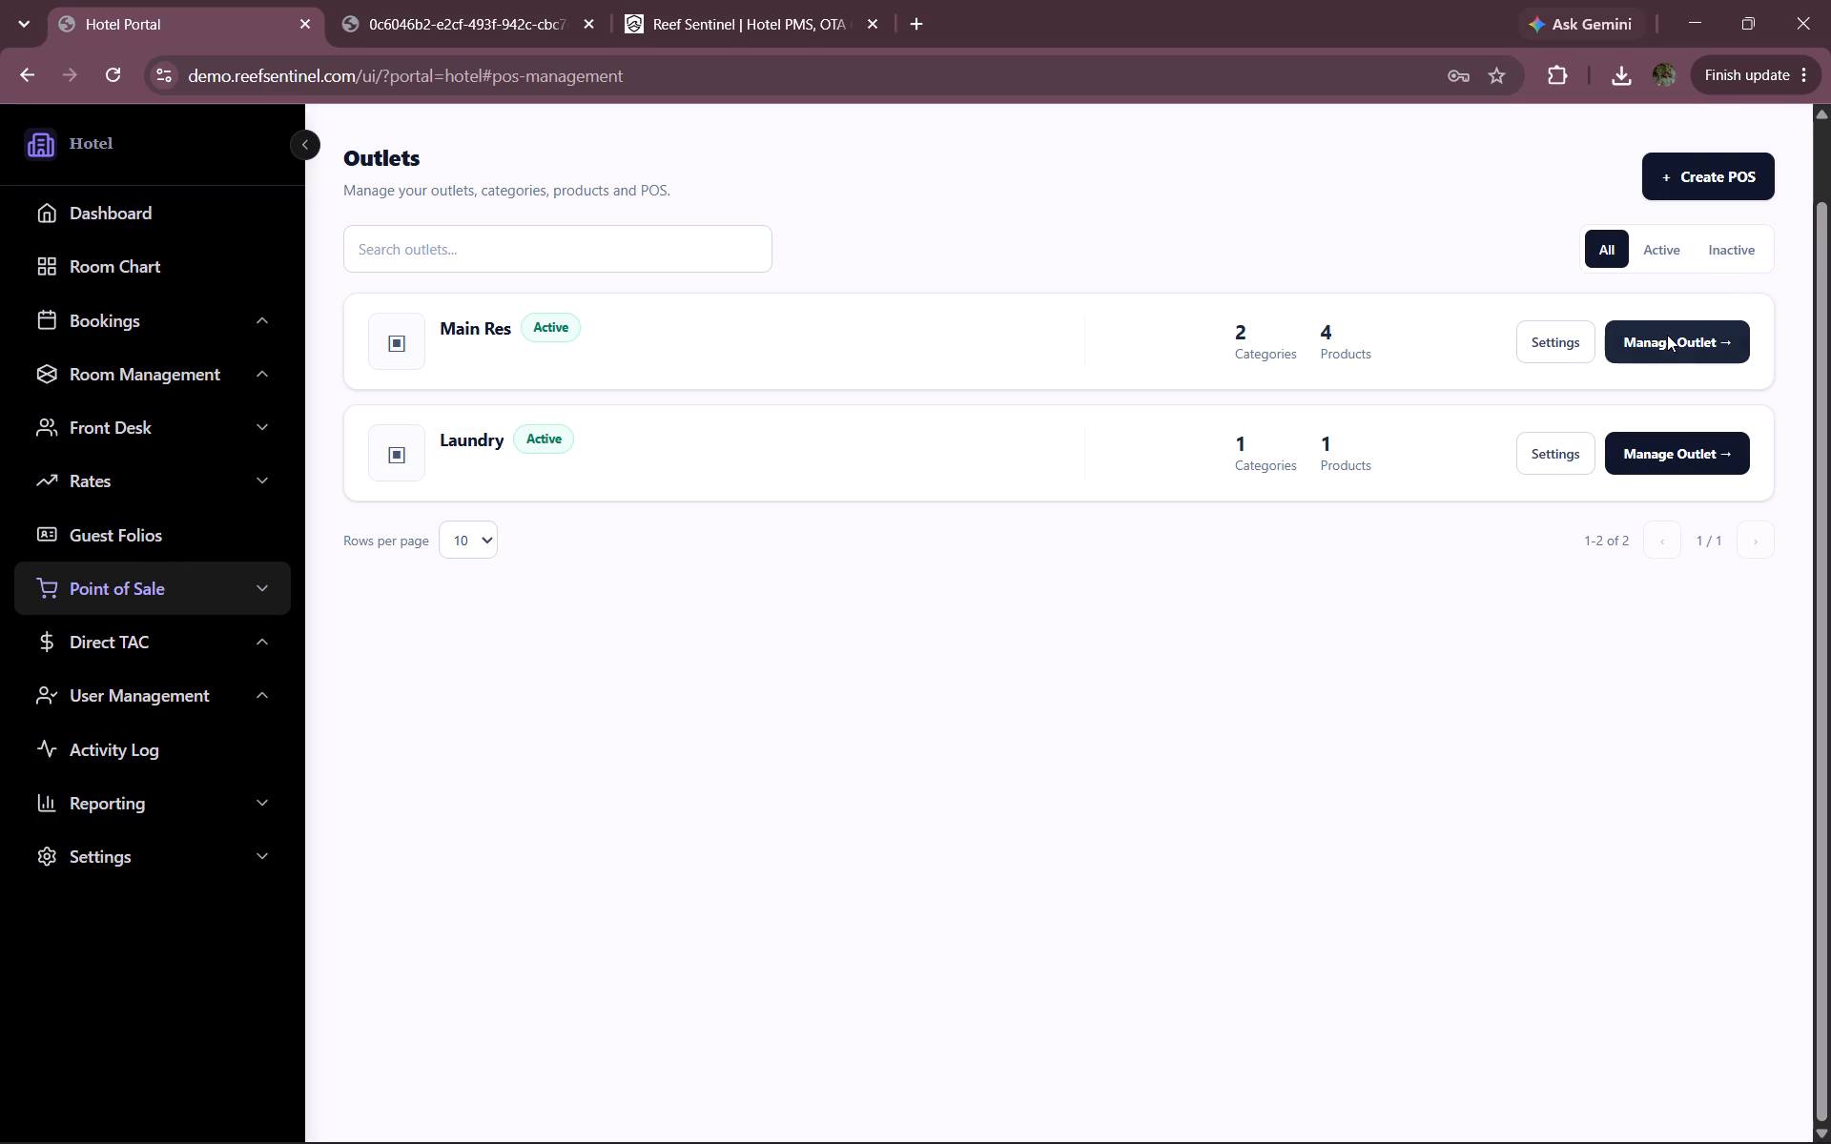
{"action": "left_click", "coordinate": [183, 606]}
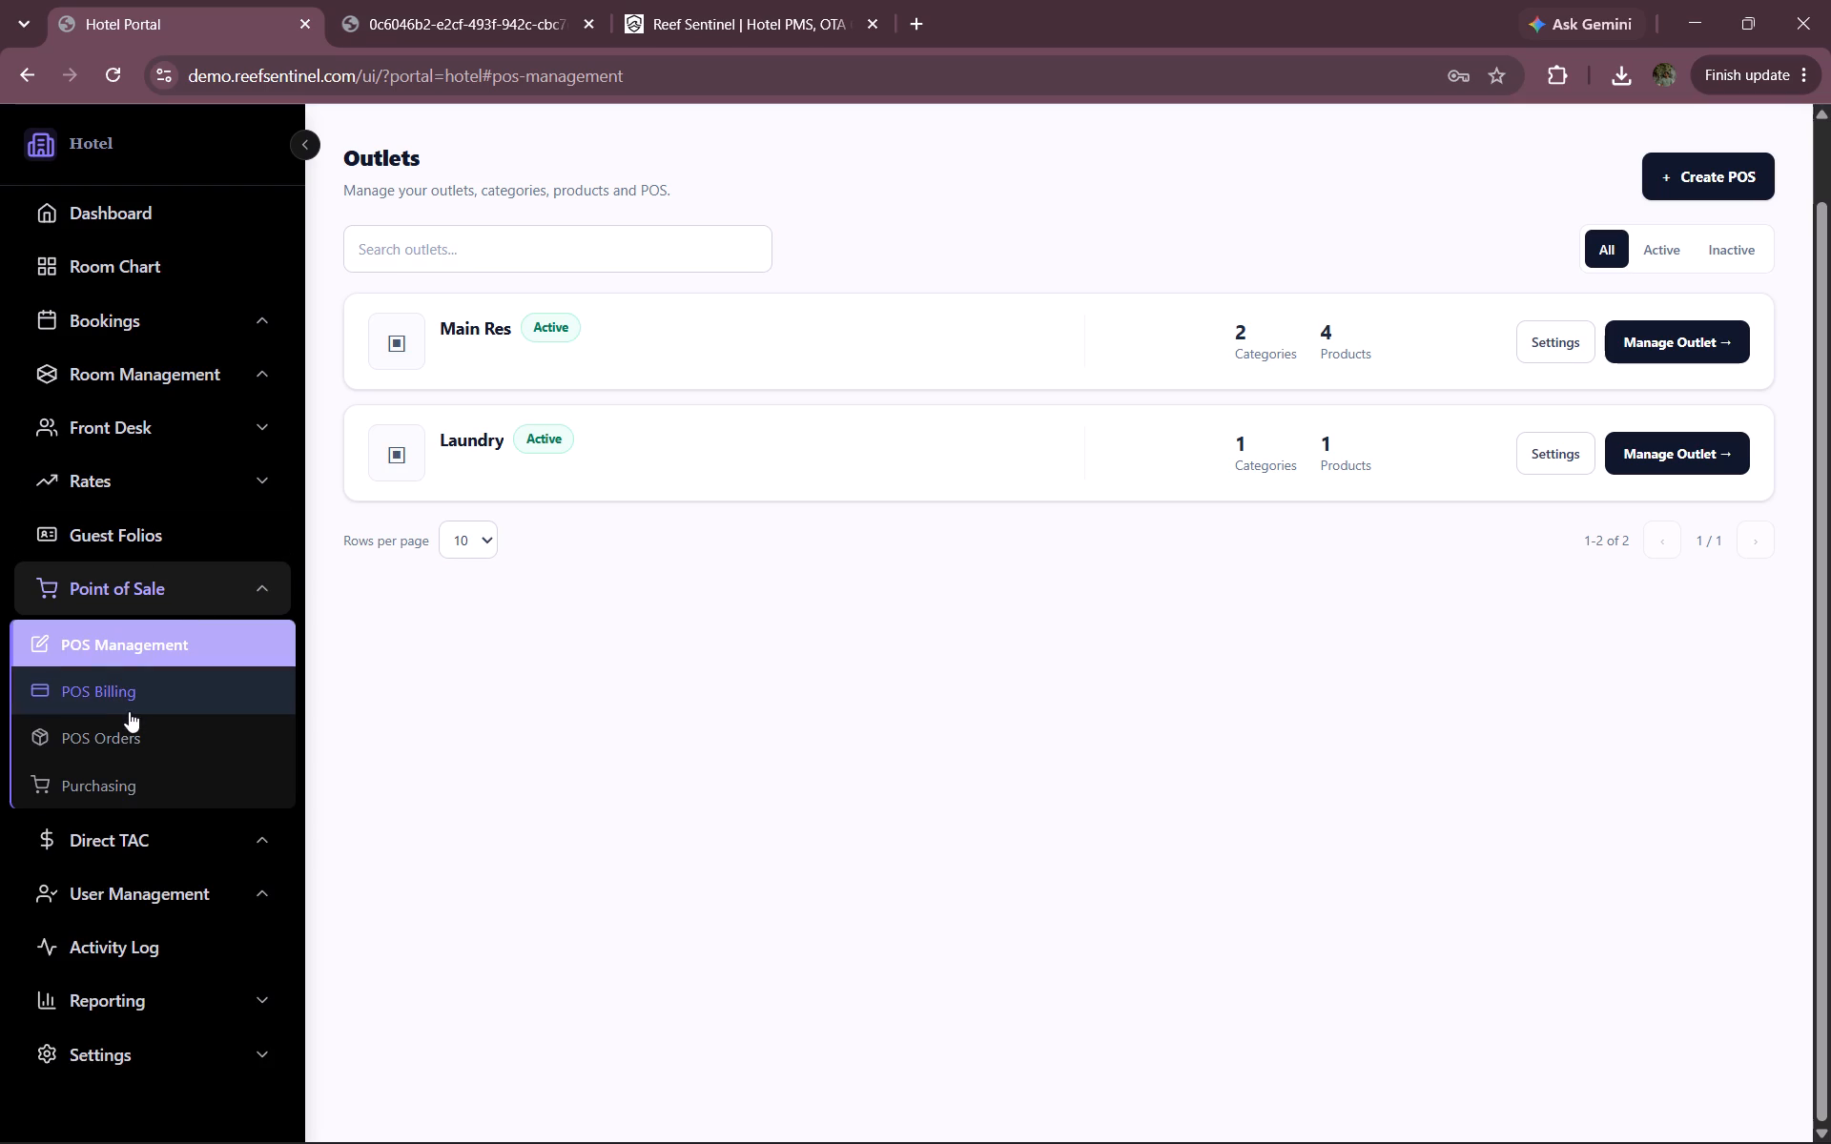
Open POS Billing for the Main Res outlet and add one Gin to the active bill.
{"action": "left_click", "coordinate": [100, 708]}
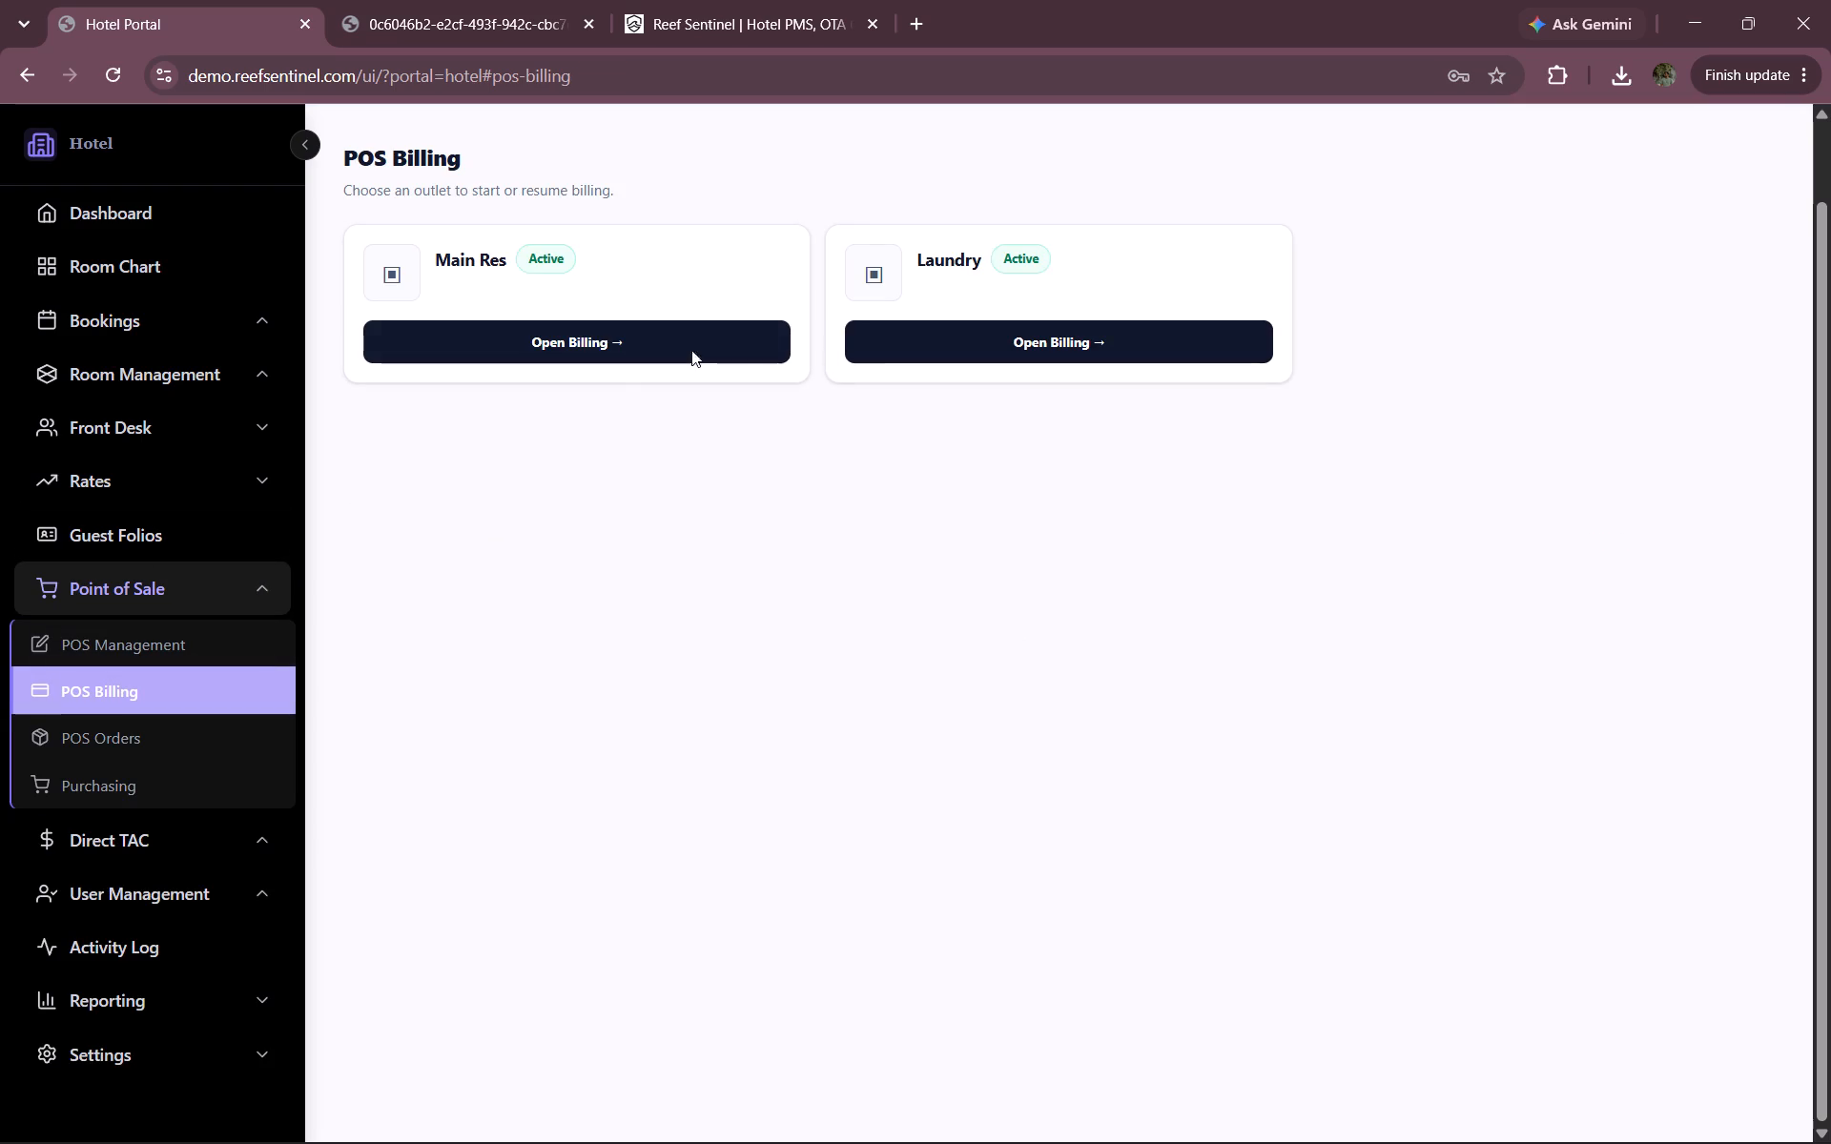
{"action": "left_click", "coordinate": [567, 334]}
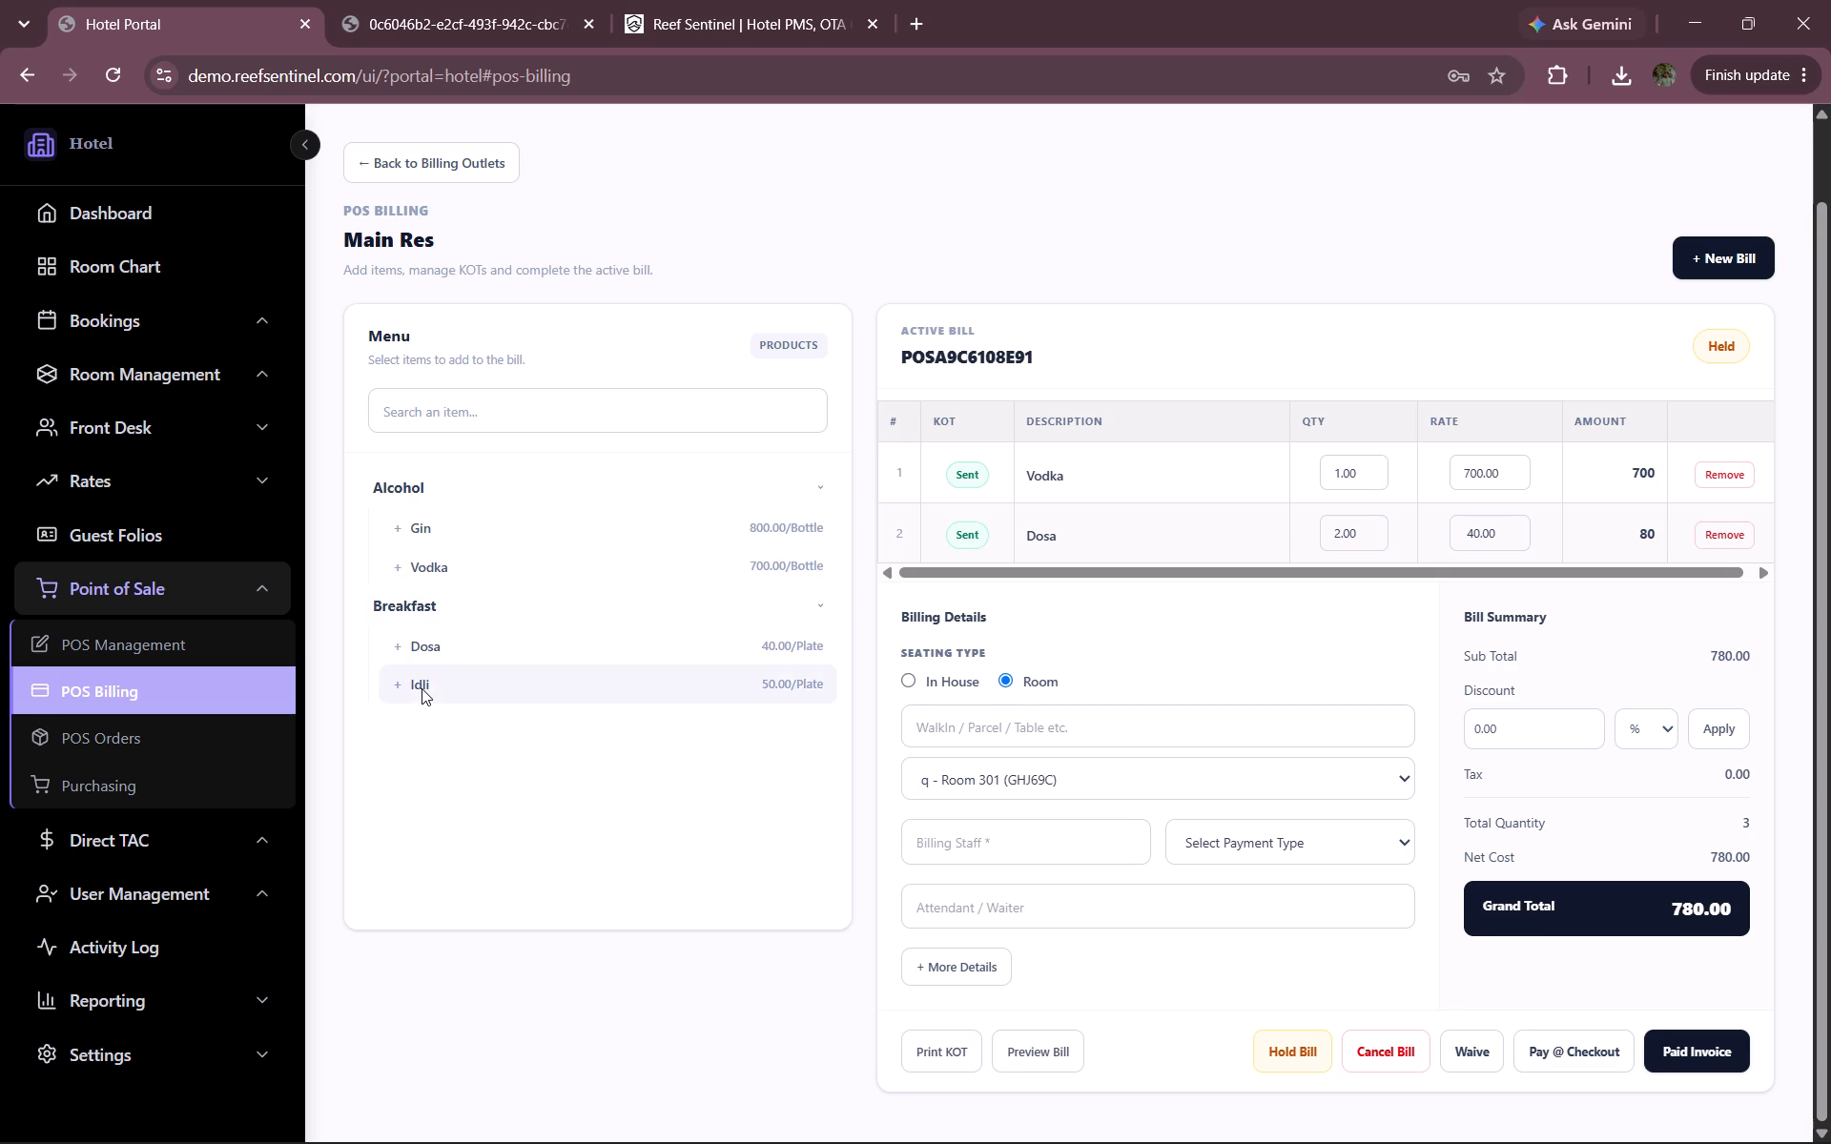
{"action": "left_click", "coordinate": [423, 544]}
Examine the active bill's billing details and the choices of in-house guest and room.
{"action": "scroll", "coordinate": [1108, 889], "scroll_direction": "down", "scroll_amount": 1}
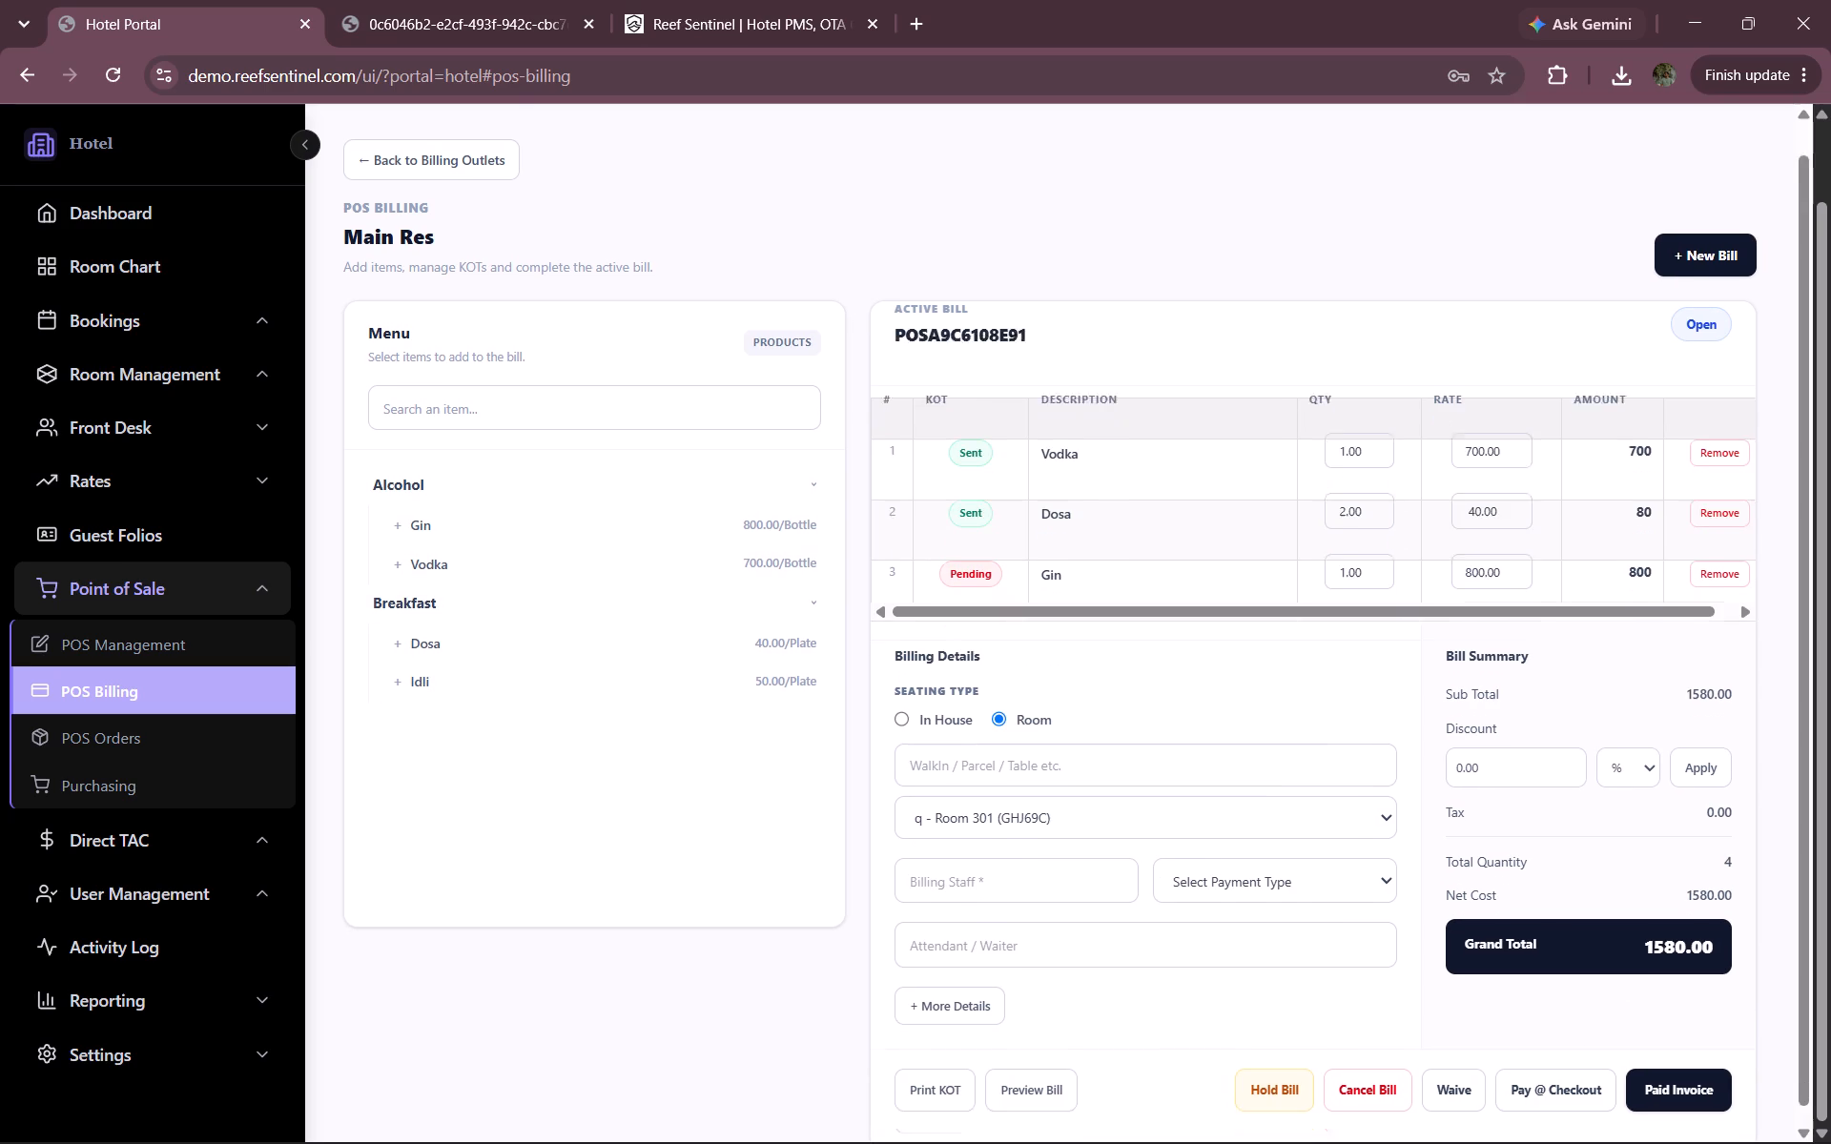
{"action": "scroll", "coordinate": [1108, 889], "scroll_direction": "down", "scroll_amount": 1}
{"action": "left_click", "coordinate": [994, 737]}
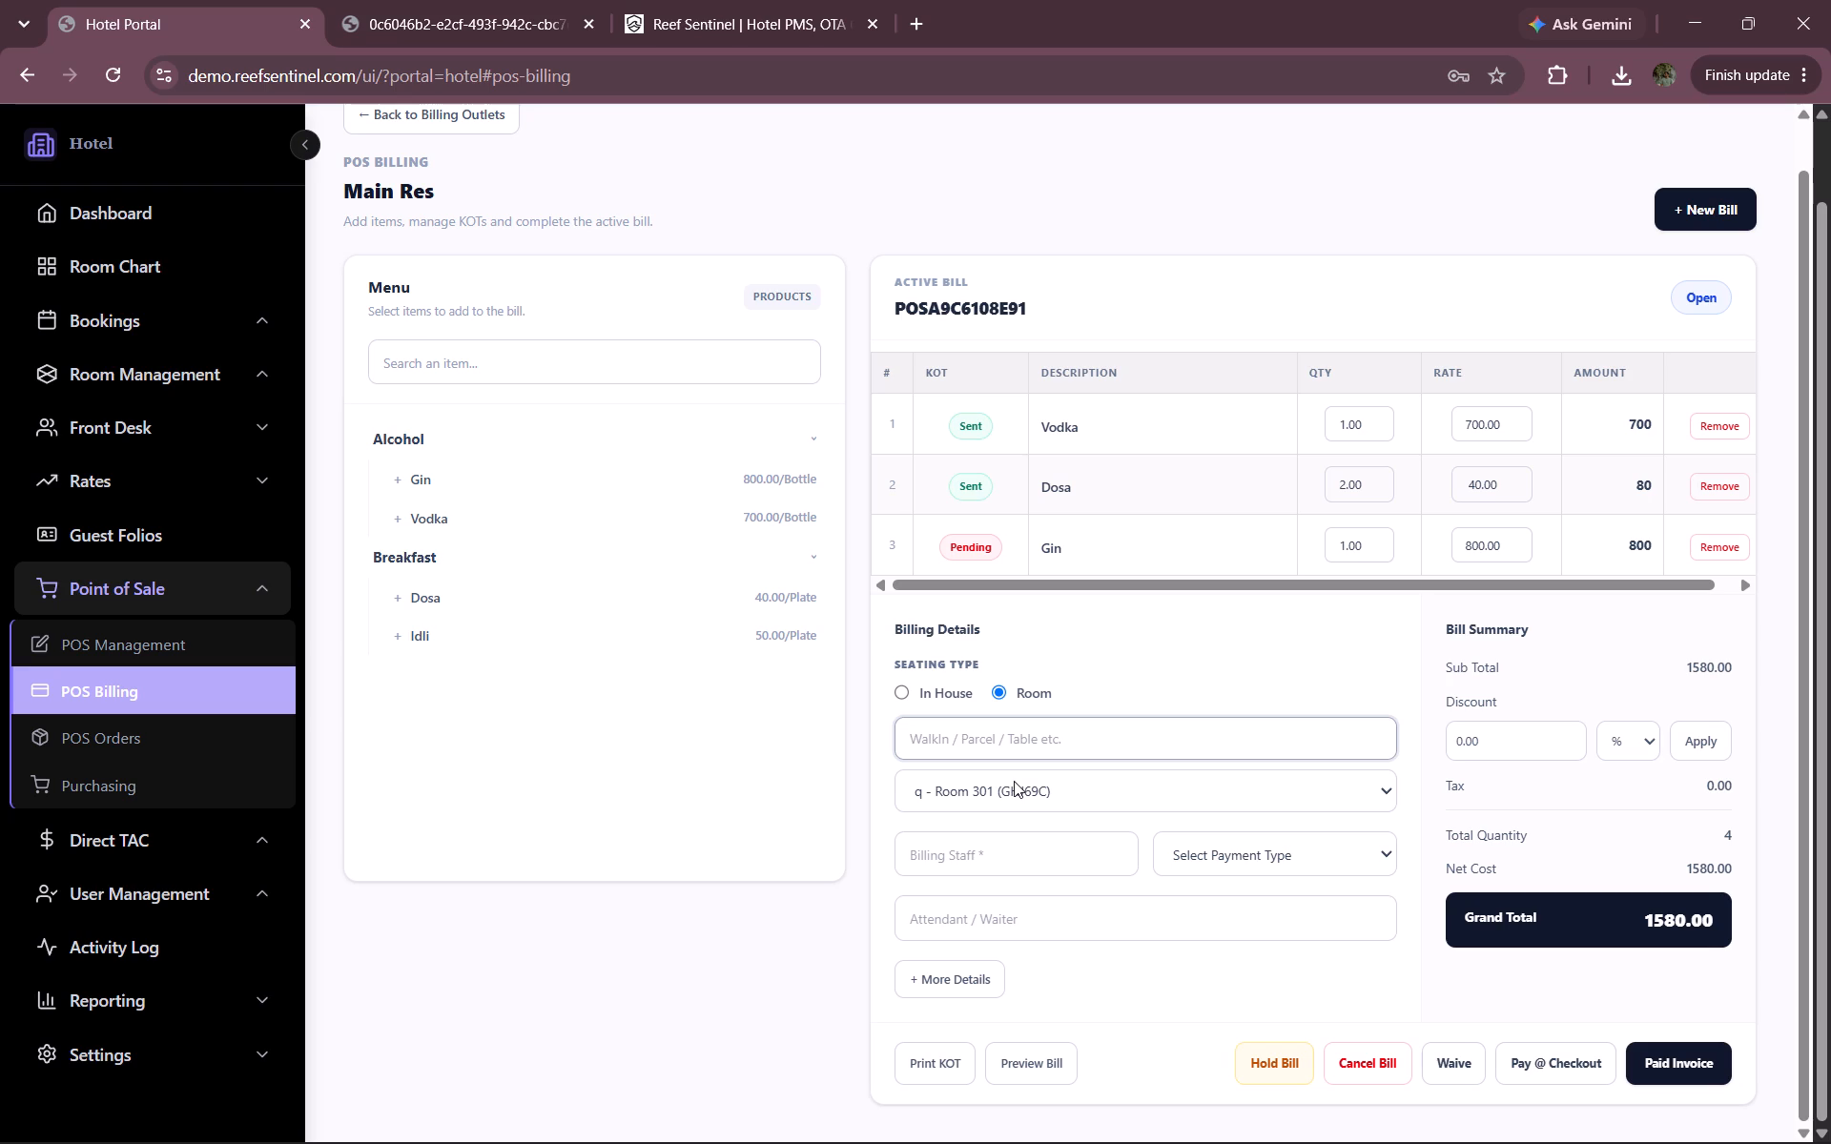
{"action": "left_click", "coordinate": [1014, 781]}
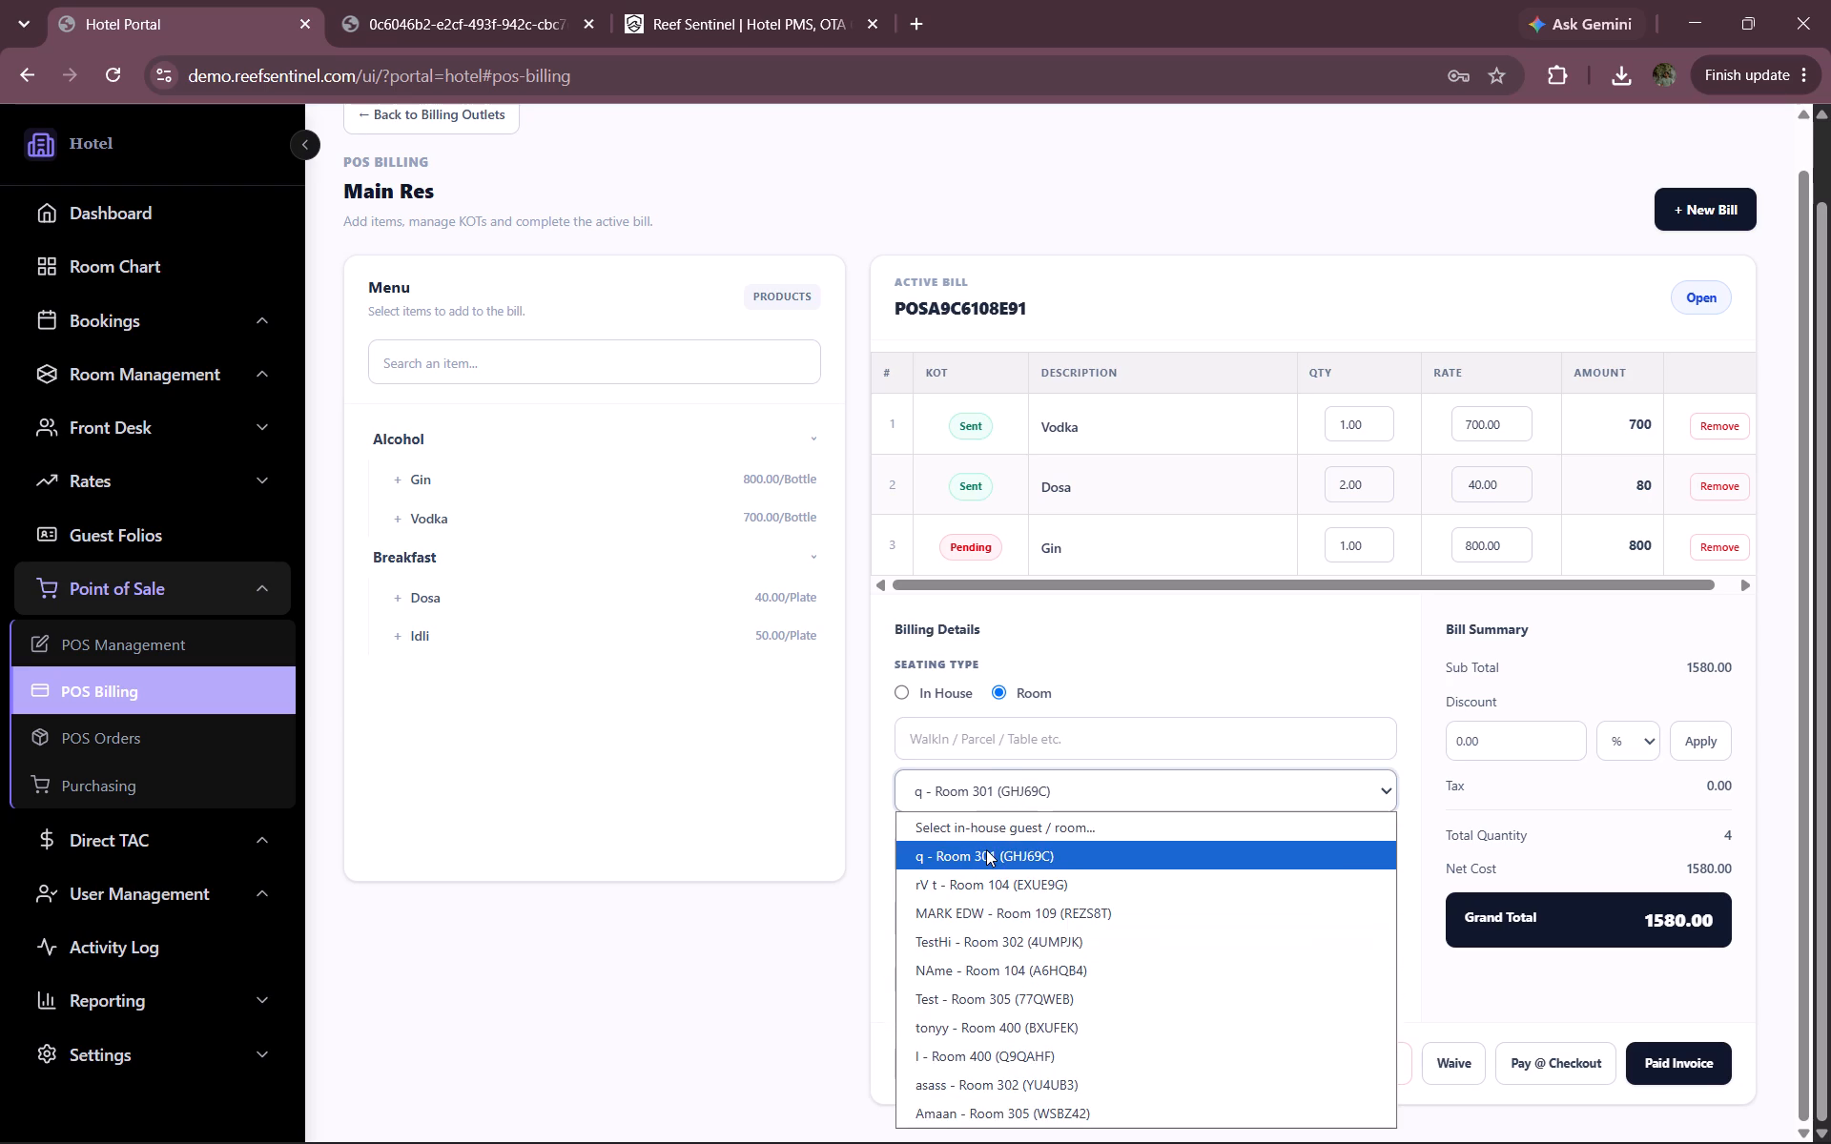
{"action": "left_click", "coordinate": [1092, 677]}
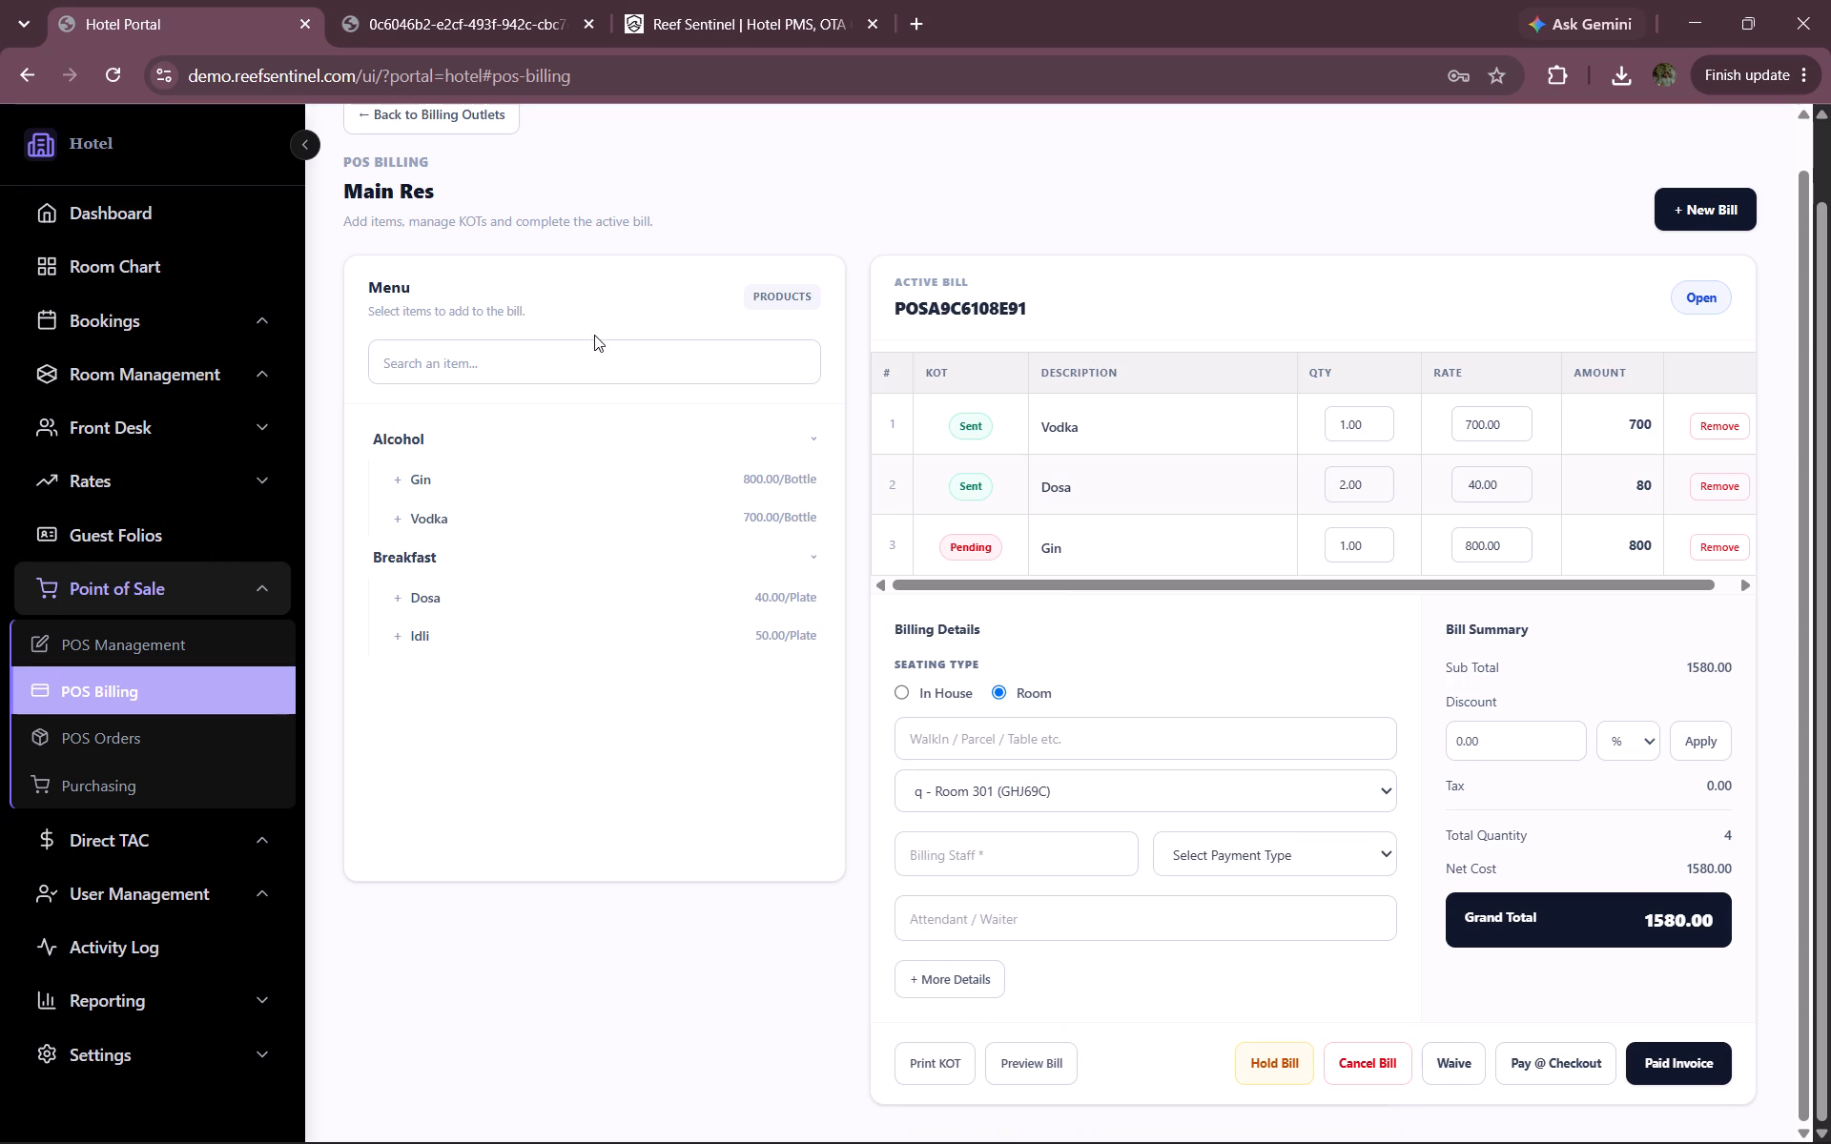
View the TestHotel tax invoice in the other browser tab and return to the hotel portal.
{"action": "left_click", "coordinate": [449, 10]}
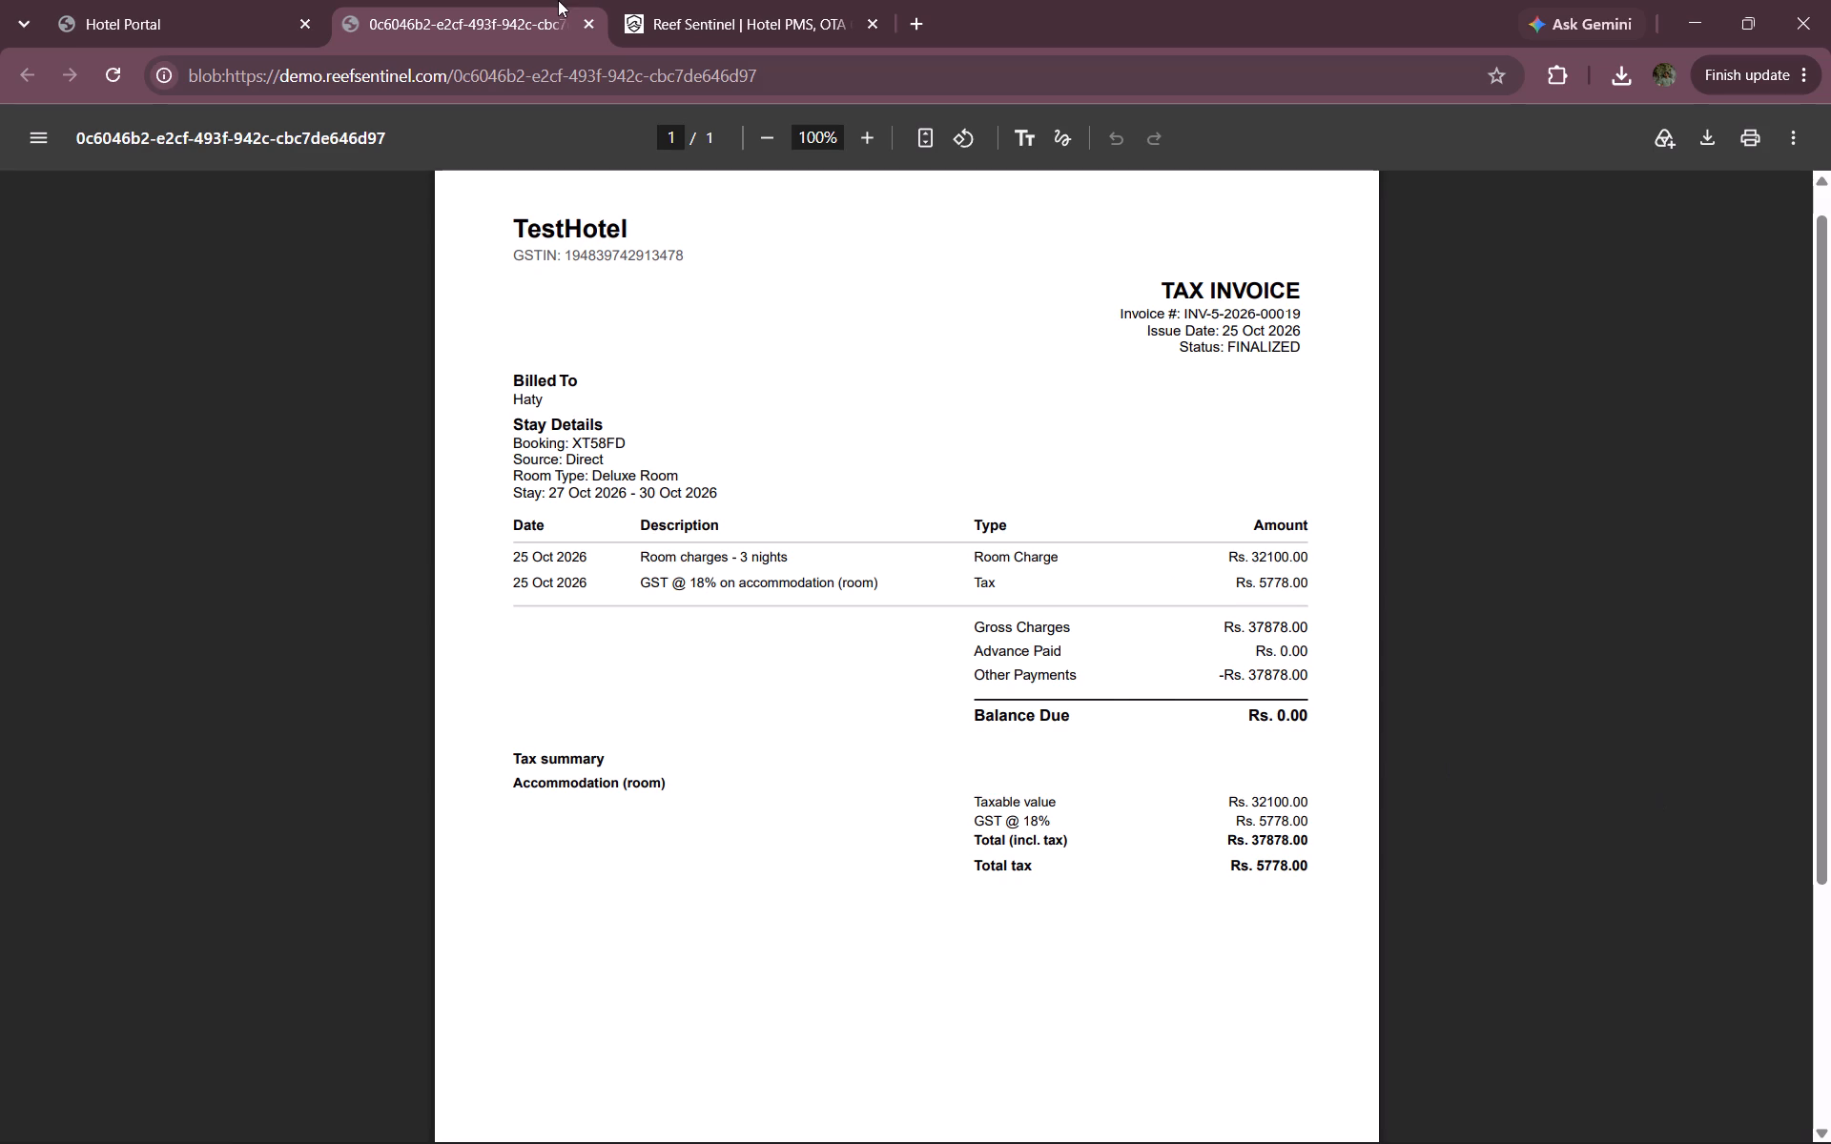
{"action": "left_click", "coordinate": [154, 0]}
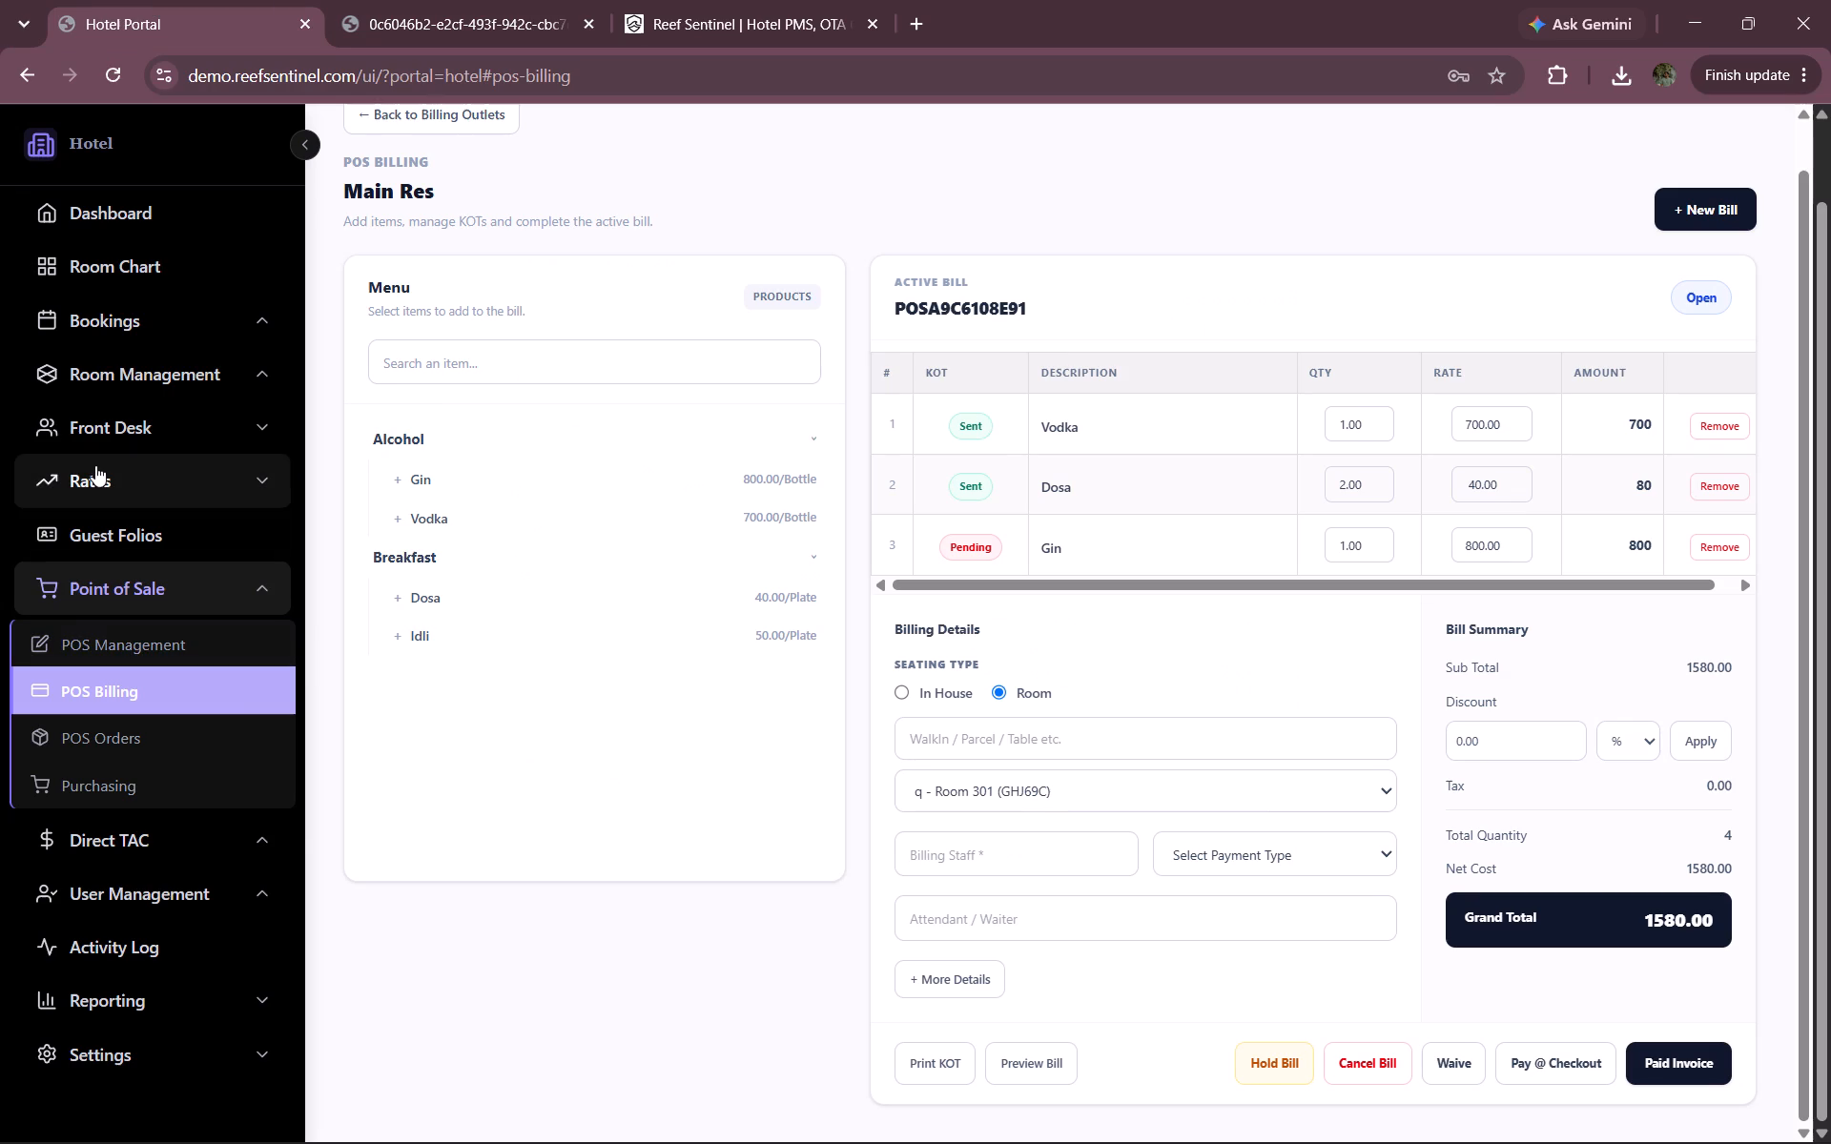
Go to Guest Folios and view the details of folio #91.
{"action": "left_click", "coordinate": [145, 520]}
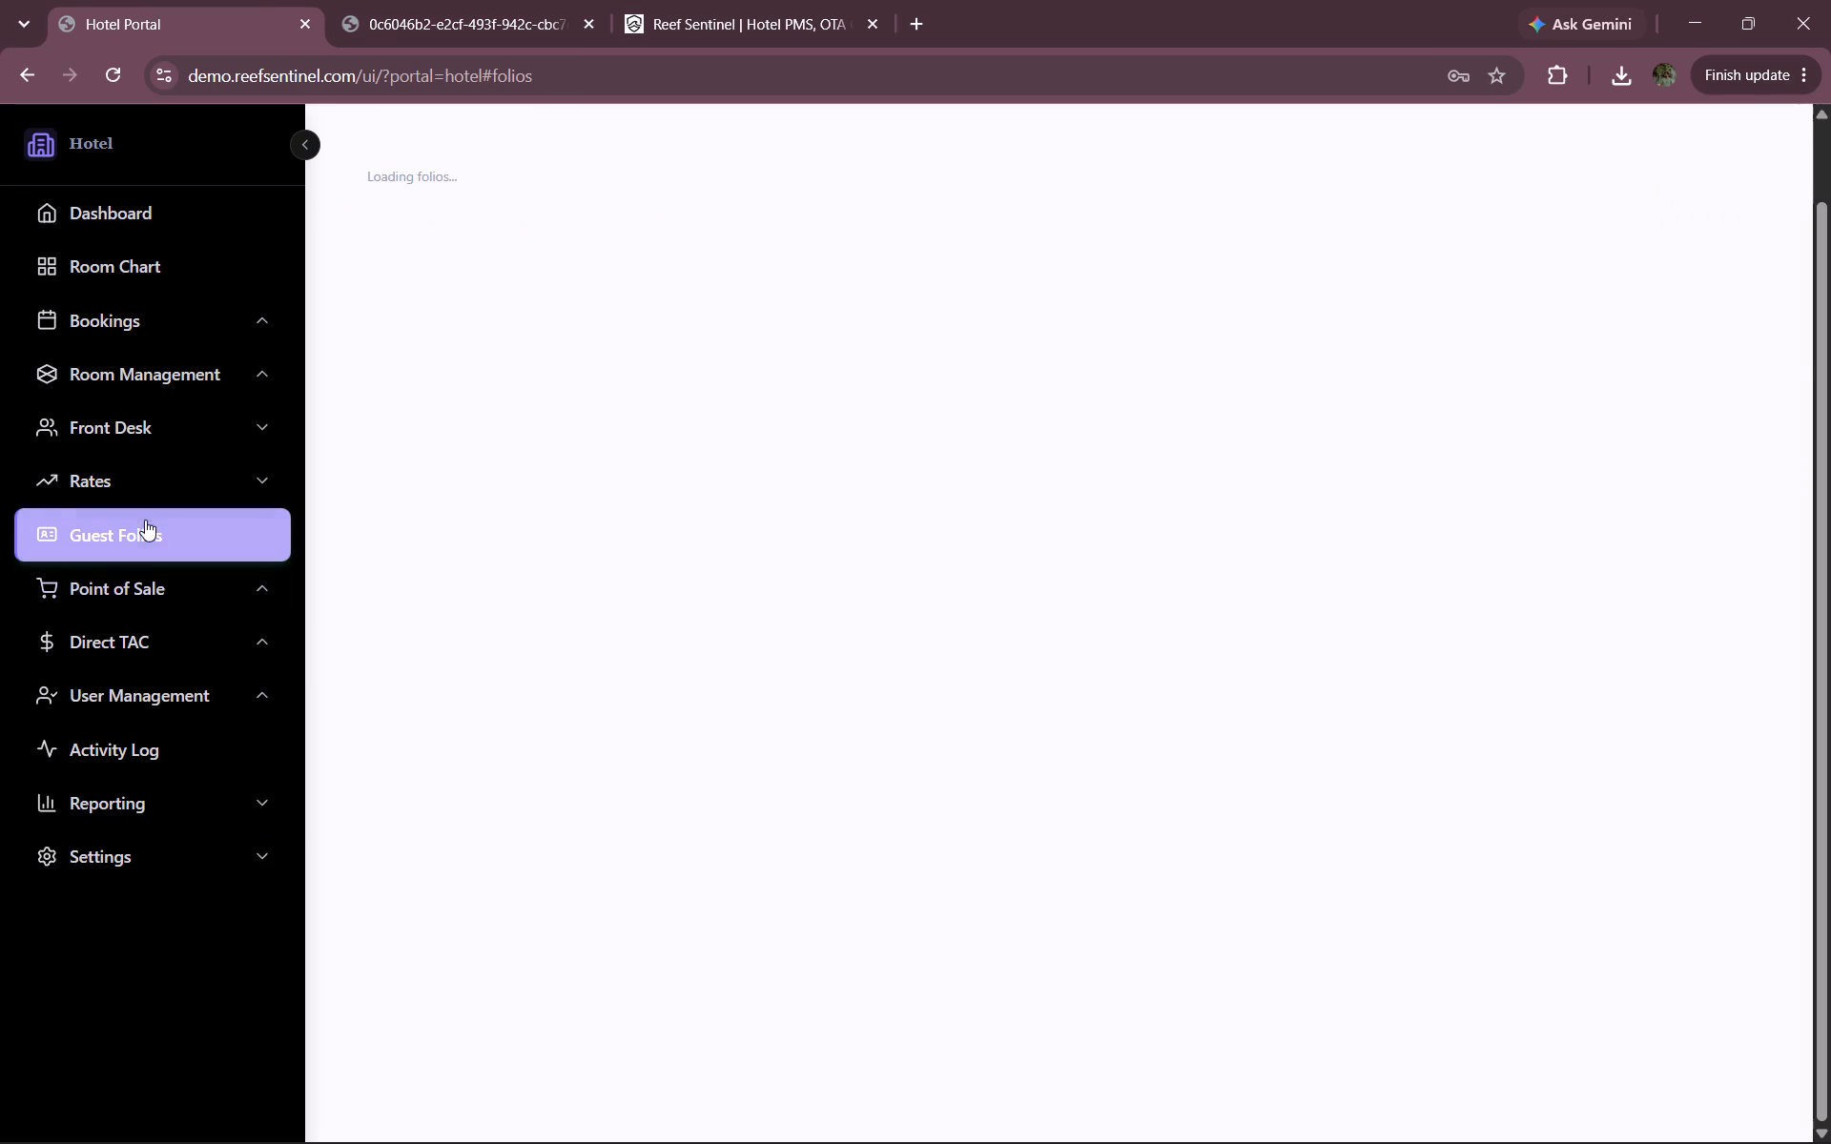
{"action": "scroll", "coordinate": [1411, 698], "scroll_direction": "down", "scroll_amount": 1}
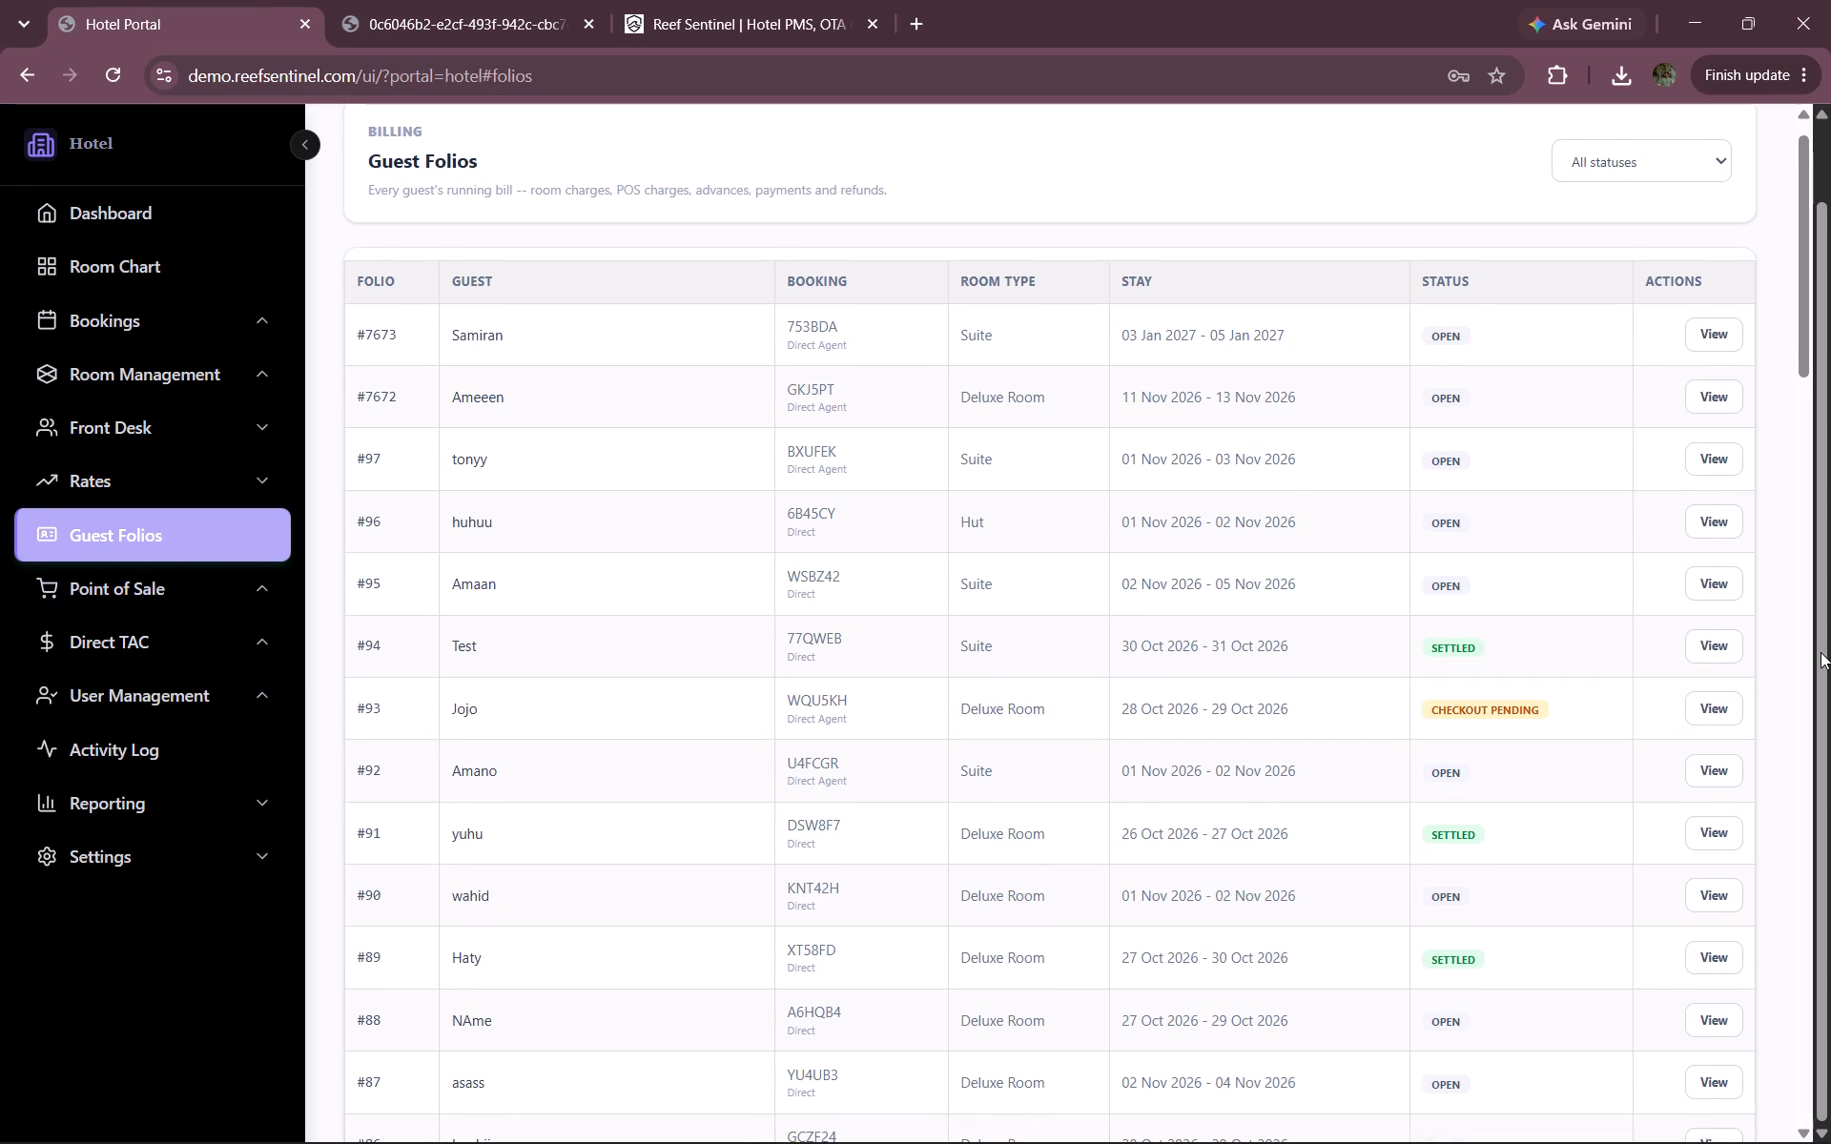
{"action": "scroll", "coordinate": [1754, 733], "scroll_direction": "down", "scroll_amount": 1}
{"action": "left_click", "coordinate": [1710, 777]}
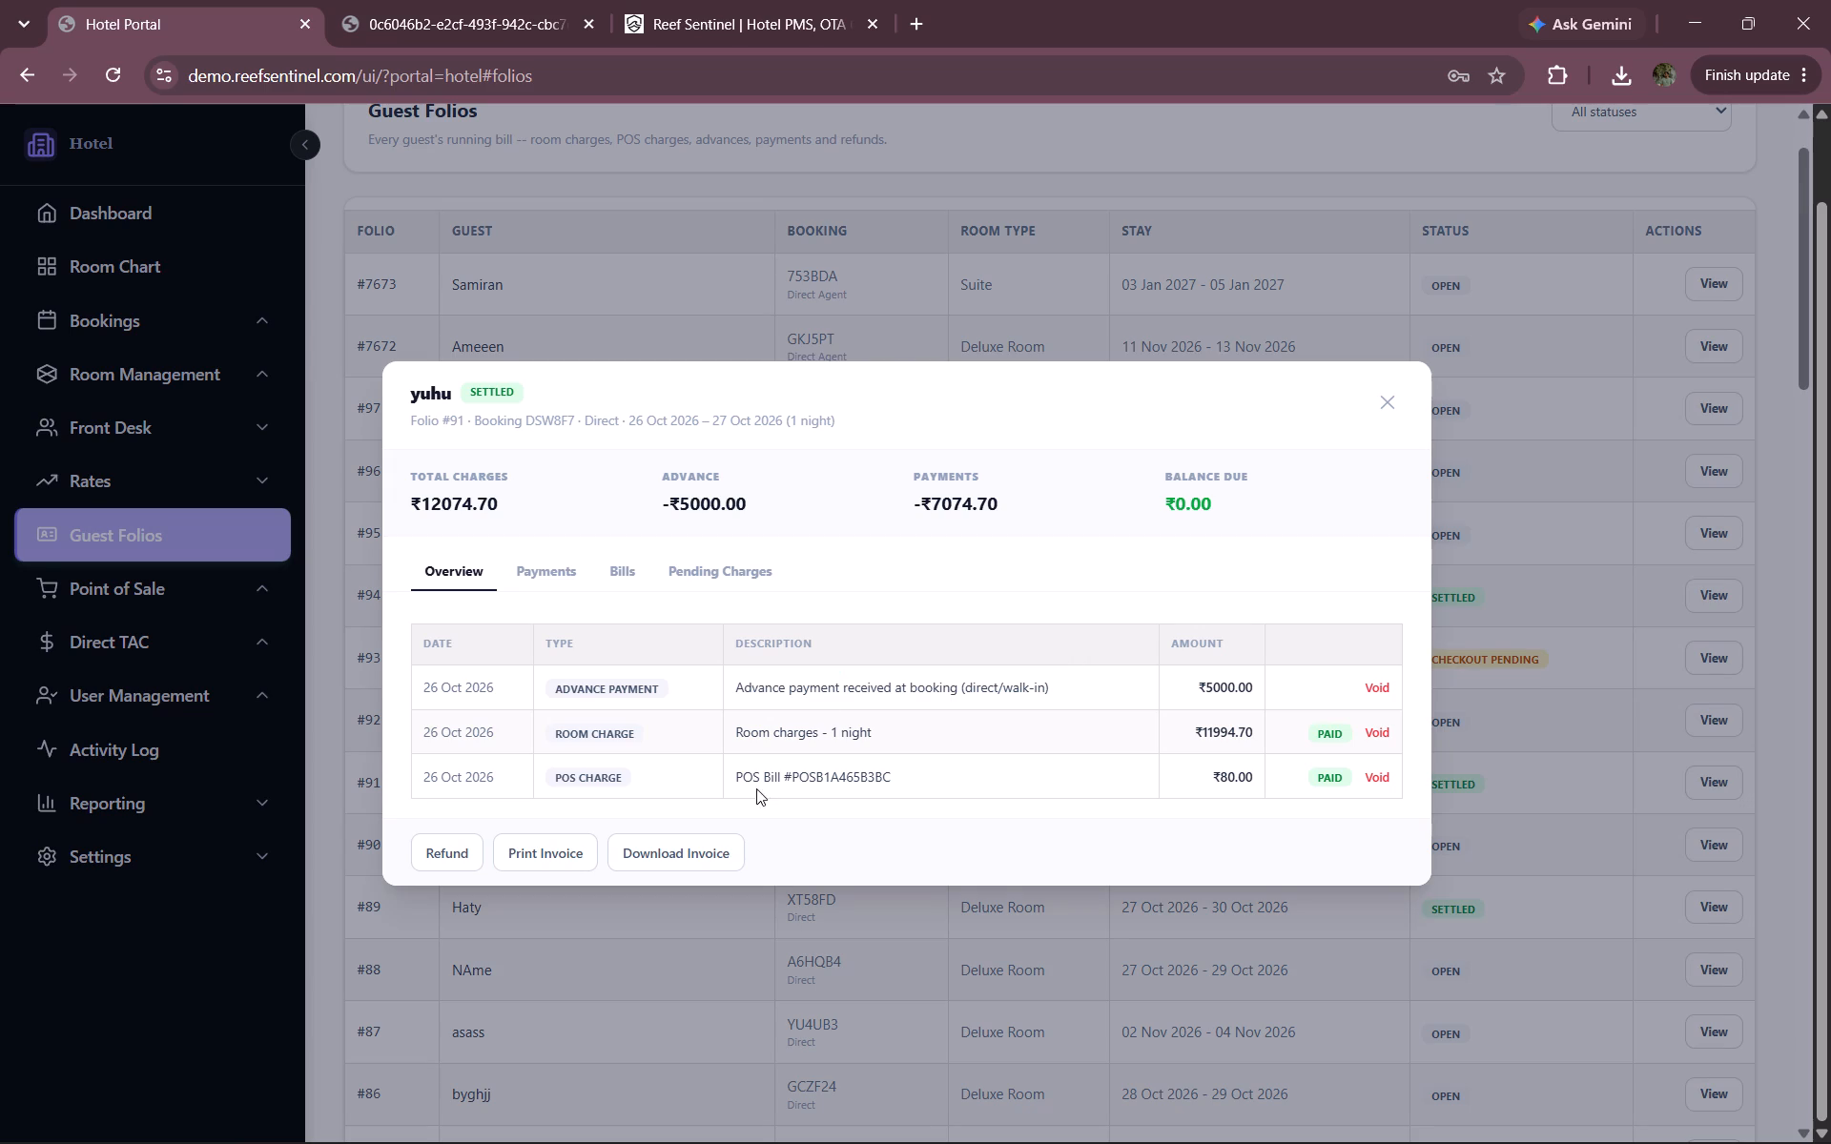
Download folio #91's invoice, view the PDF, and return to the portal to close the folio.
{"action": "left_click", "coordinate": [647, 849]}
{"action": "left_click", "coordinate": [1368, 133]}
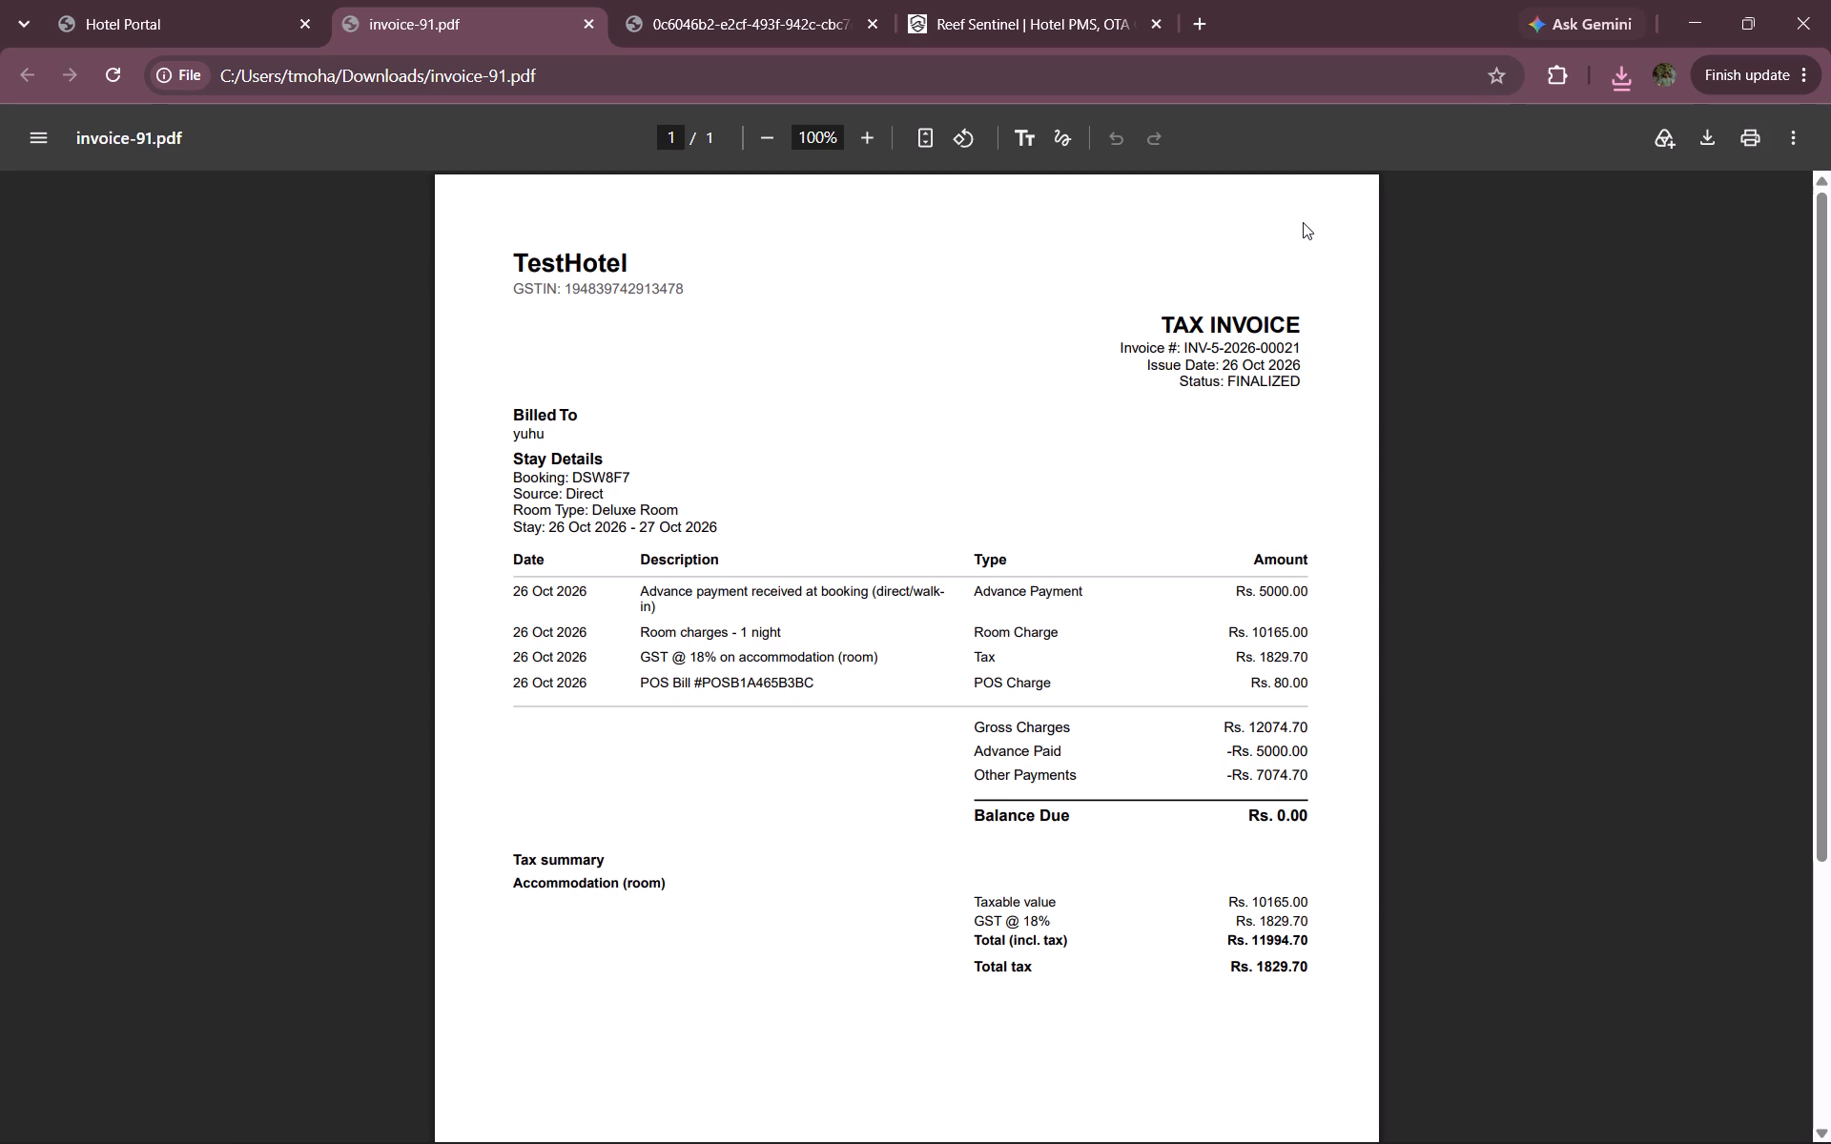
{"action": "left_click", "coordinate": [179, 11]}
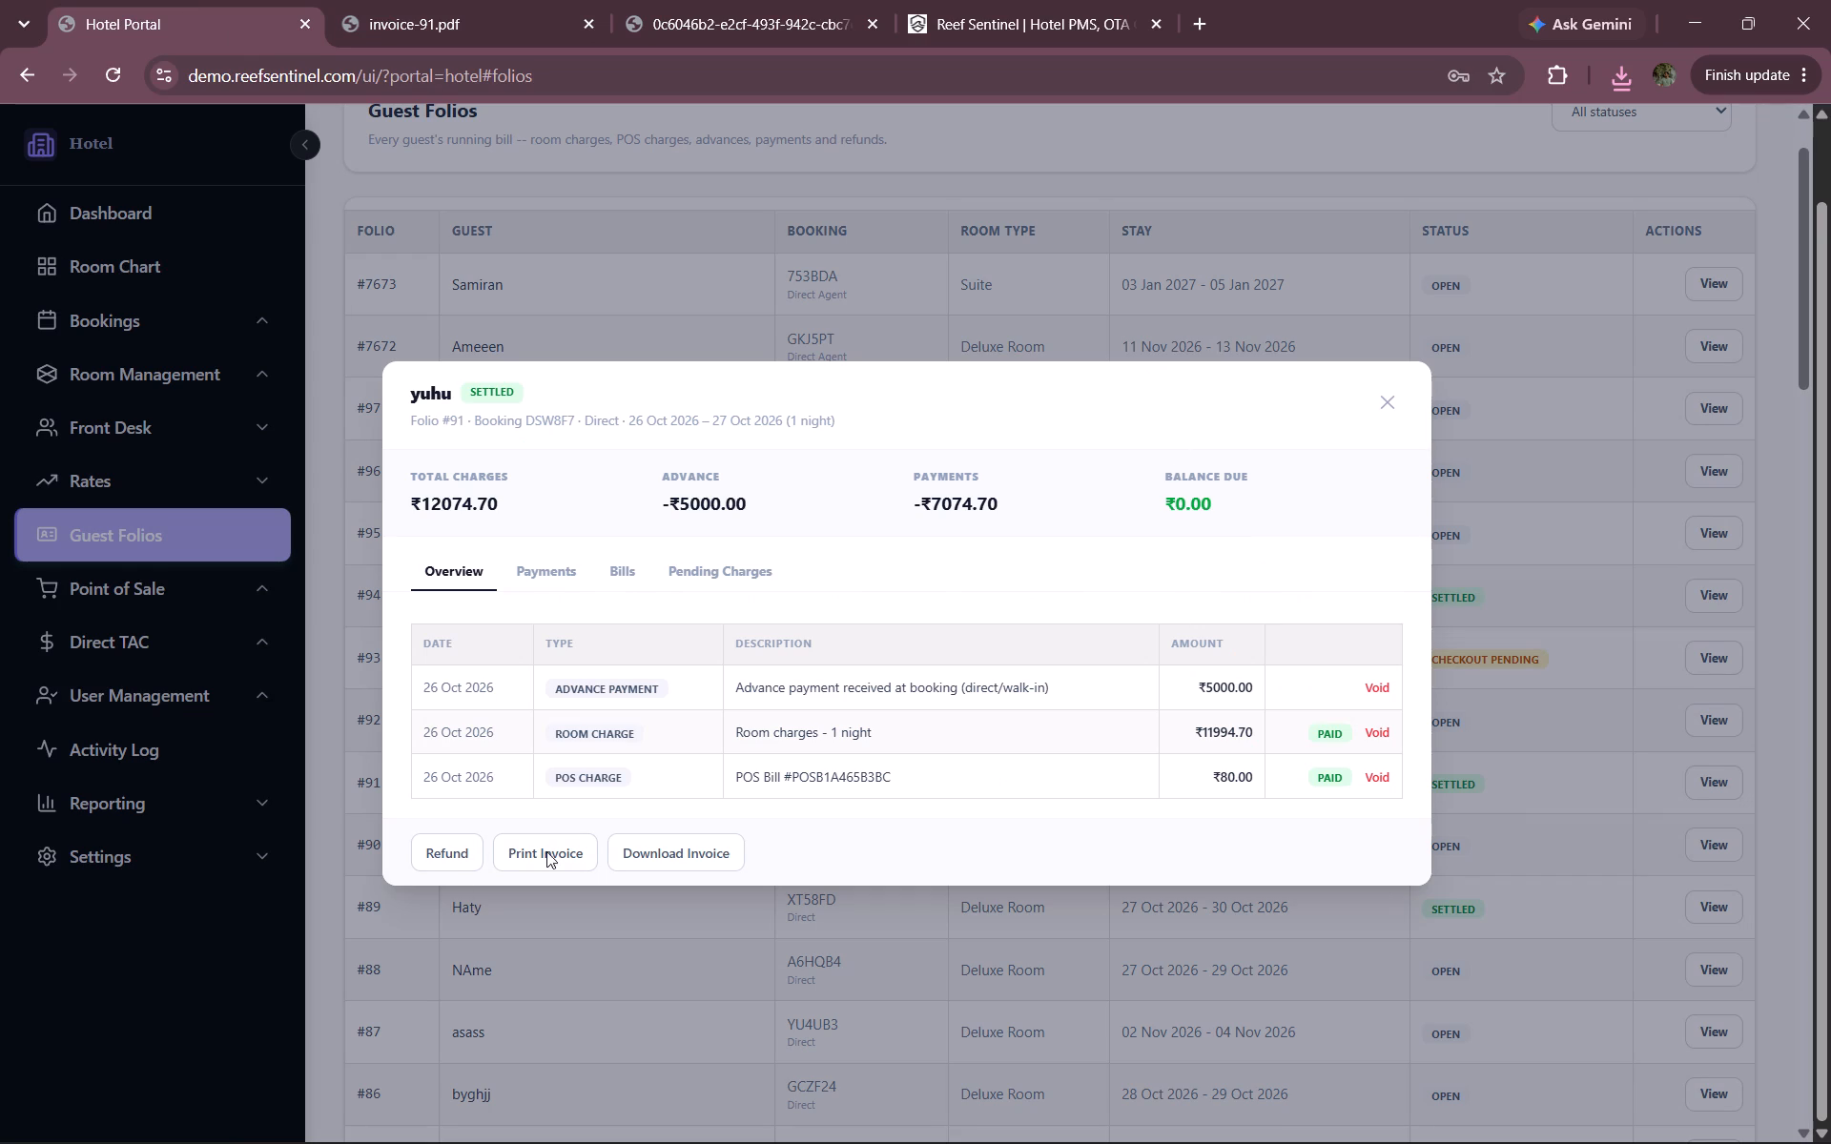
{"action": "left_click", "coordinate": [1396, 398]}
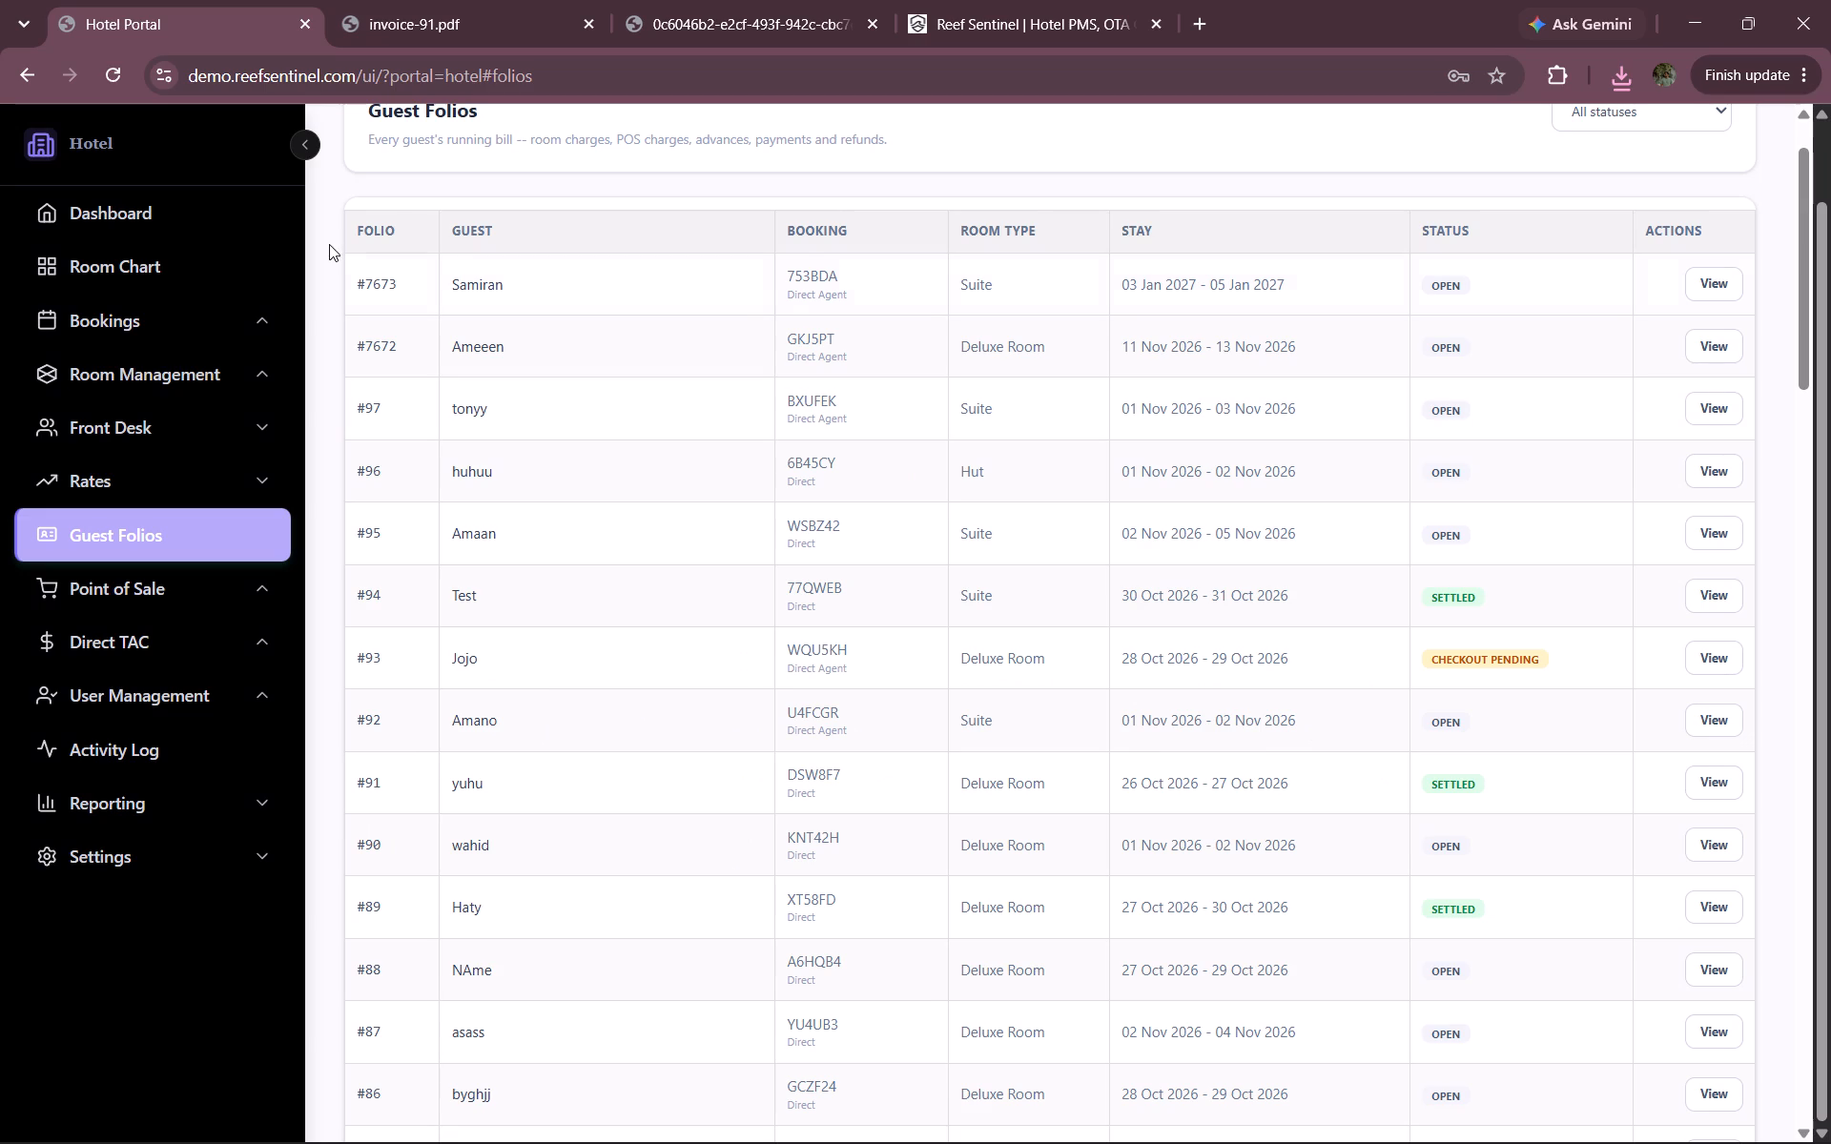
Go to the Dashboard and examine its summary figures, month-to-date revenue and recent bookings.
{"action": "left_click", "coordinate": [138, 215]}
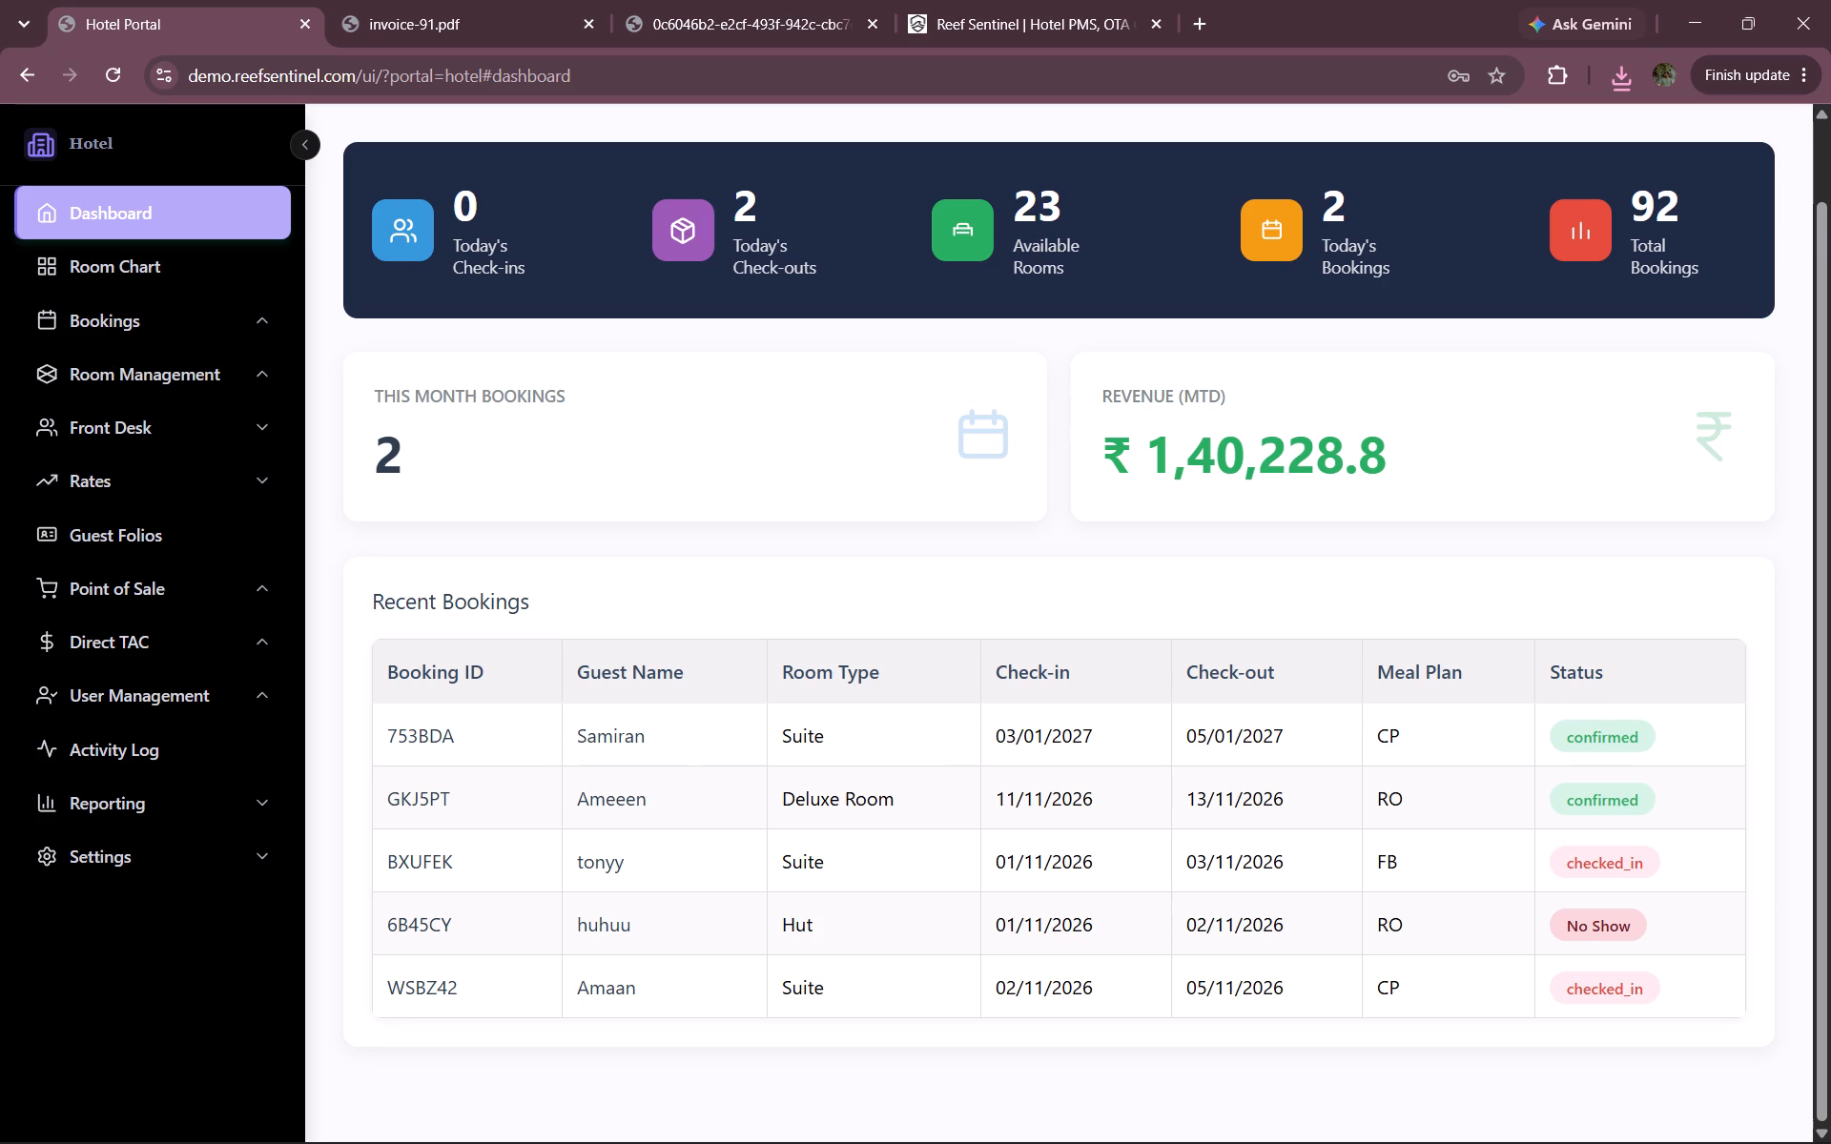
{"action": "left_click_drag", "start_coordinate": [1135, 447], "coordinate": [1415, 443]}
{"action": "left_click", "coordinate": [1415, 443]}
{"action": "scroll", "coordinate": [623, 735], "scroll_direction": "up", "scroll_amount": 1}
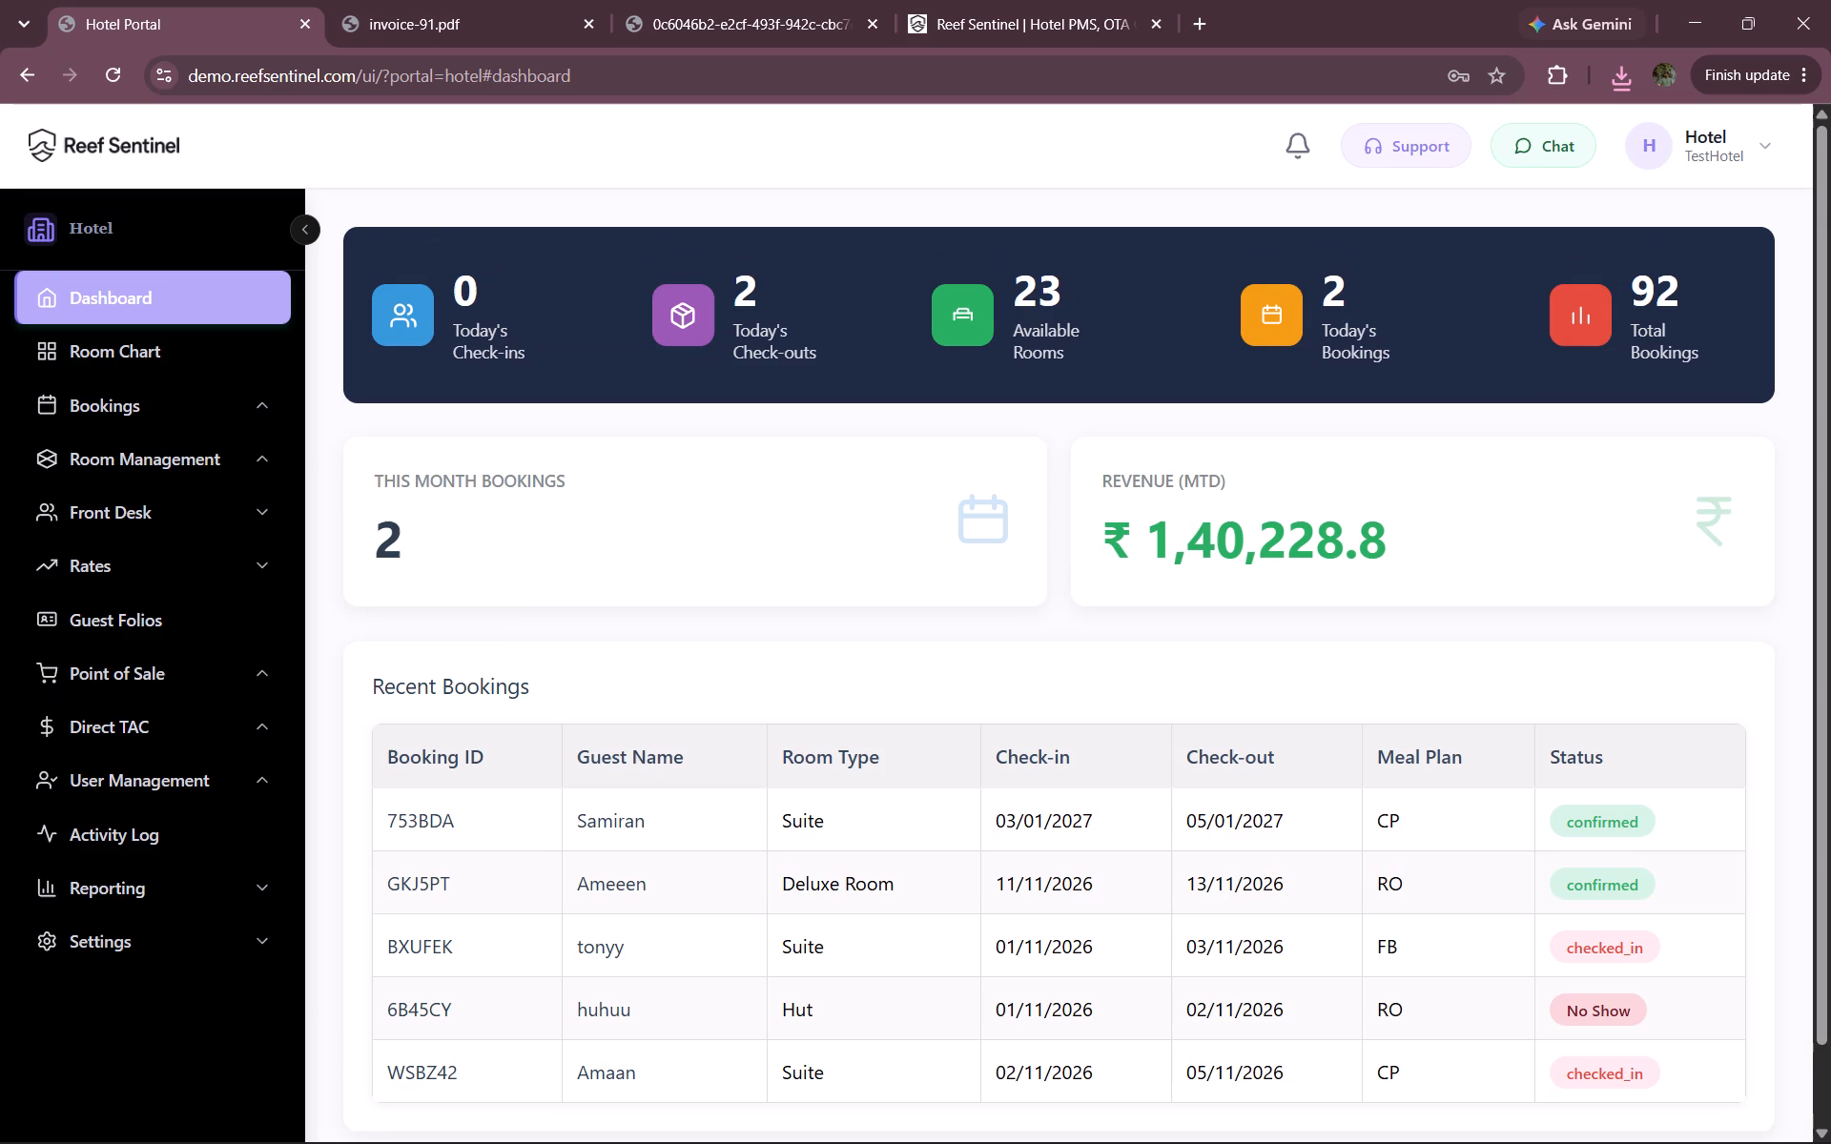
{"action": "scroll", "coordinate": [623, 735], "scroll_direction": "up", "scroll_amount": 1}
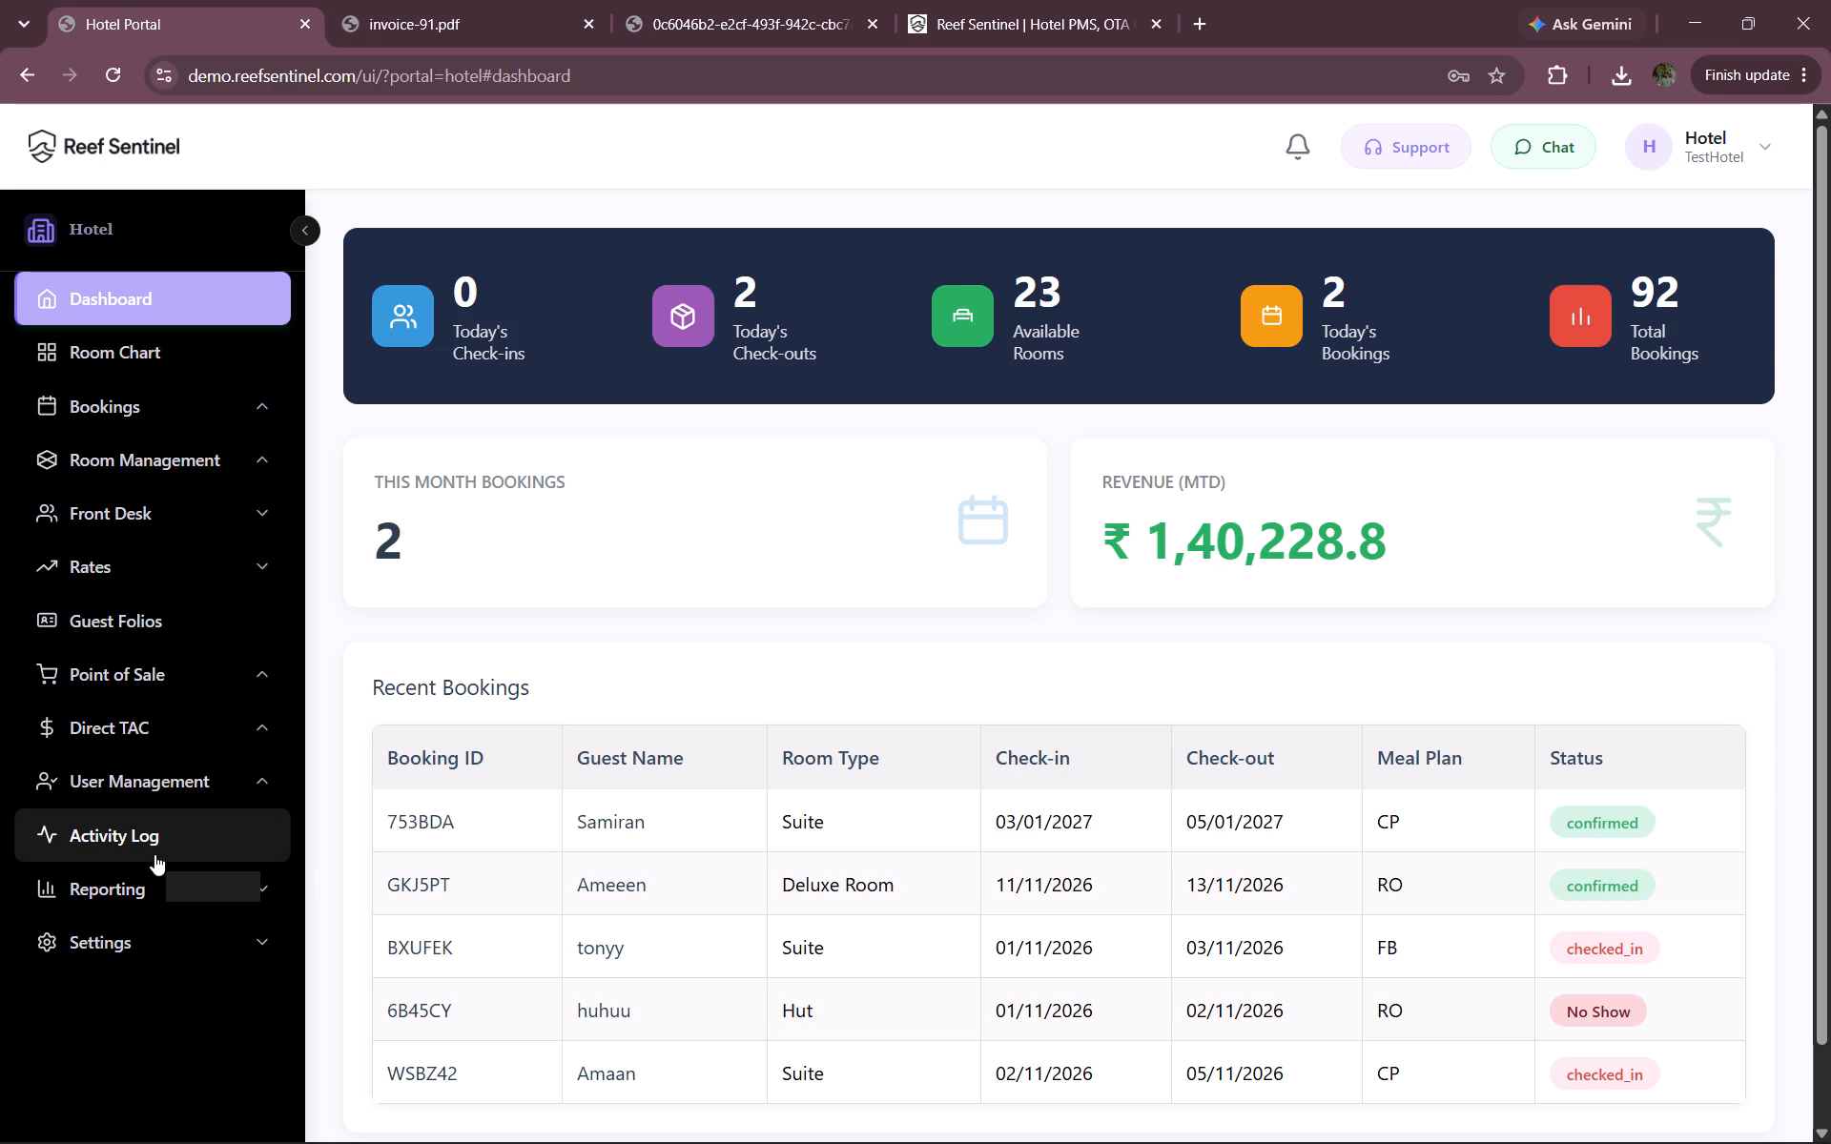
Open the Revenue Report from the Reporting section.
{"action": "left_click", "coordinate": [194, 883]}
{"action": "scroll", "coordinate": [194, 883], "scroll_direction": "down", "scroll_amount": 2}
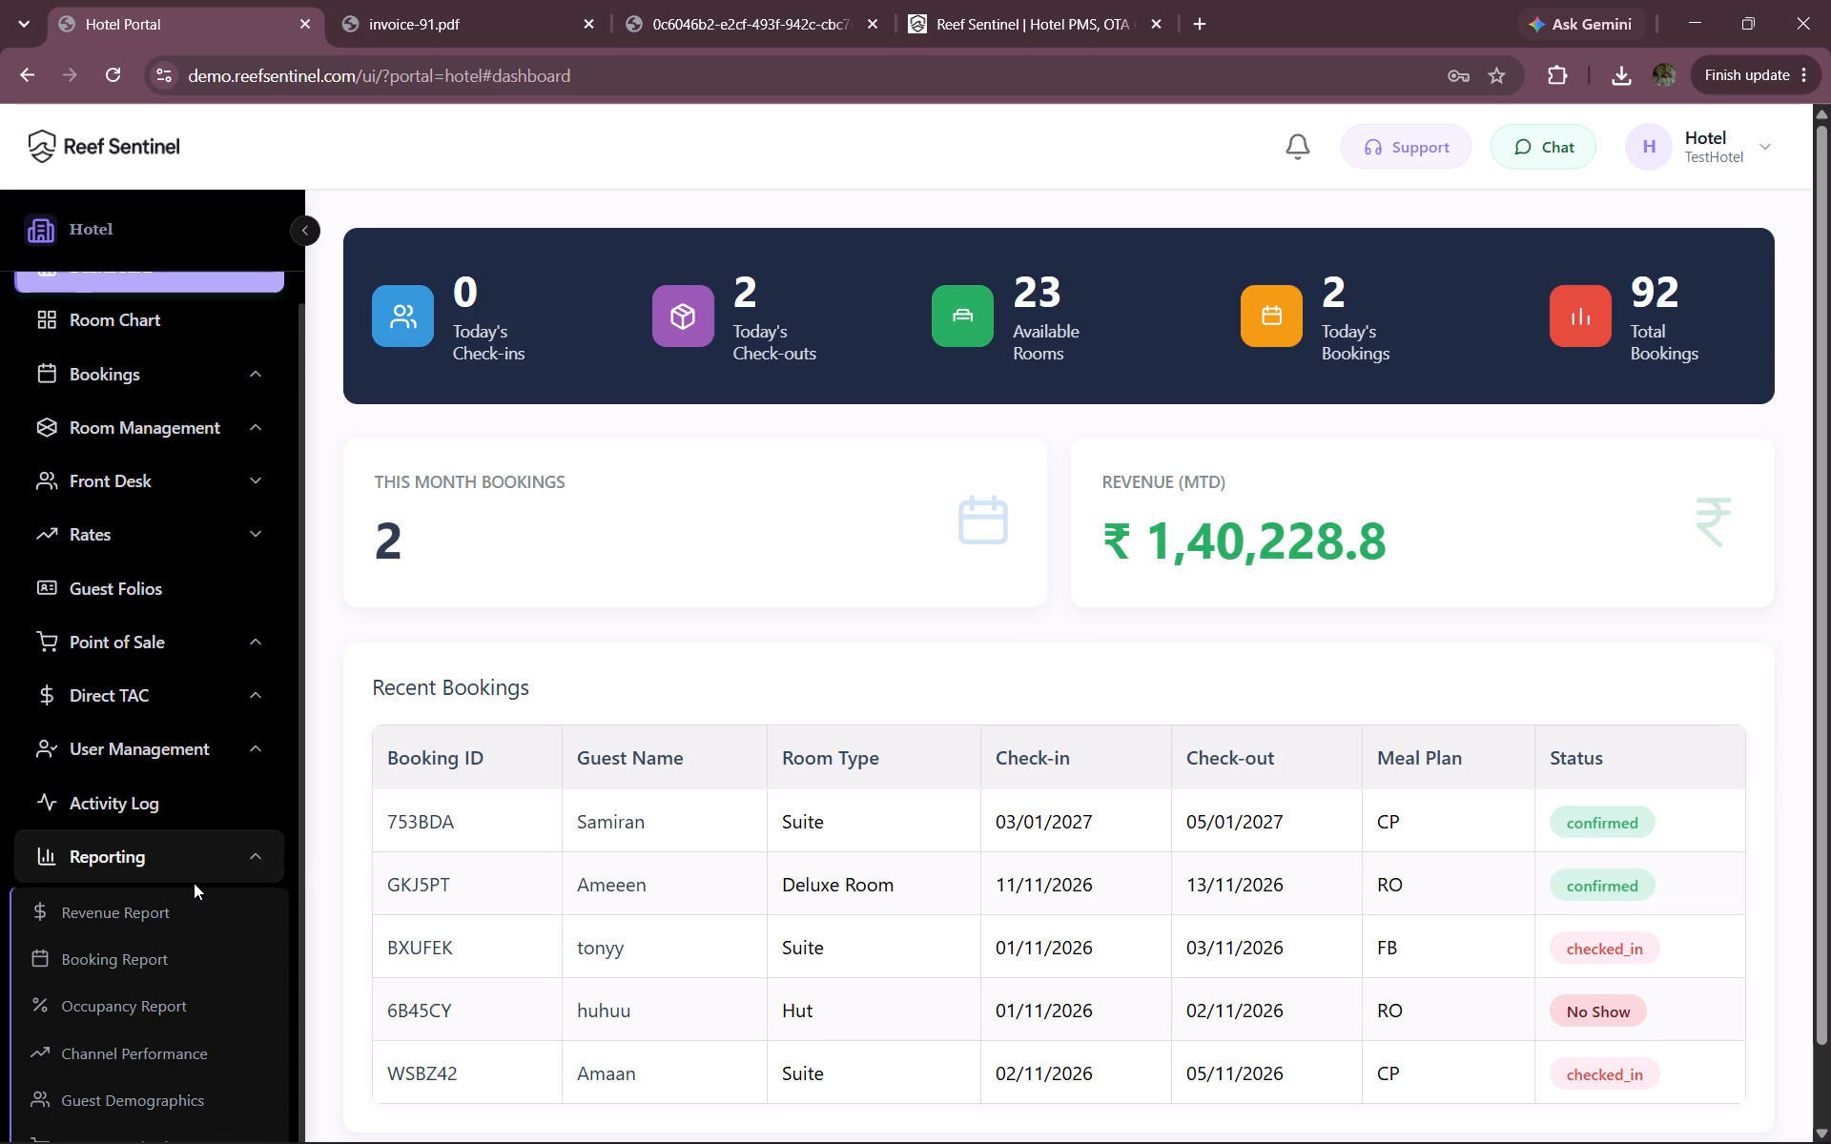
{"action": "scroll", "coordinate": [130, 915], "scroll_direction": "down", "scroll_amount": 2}
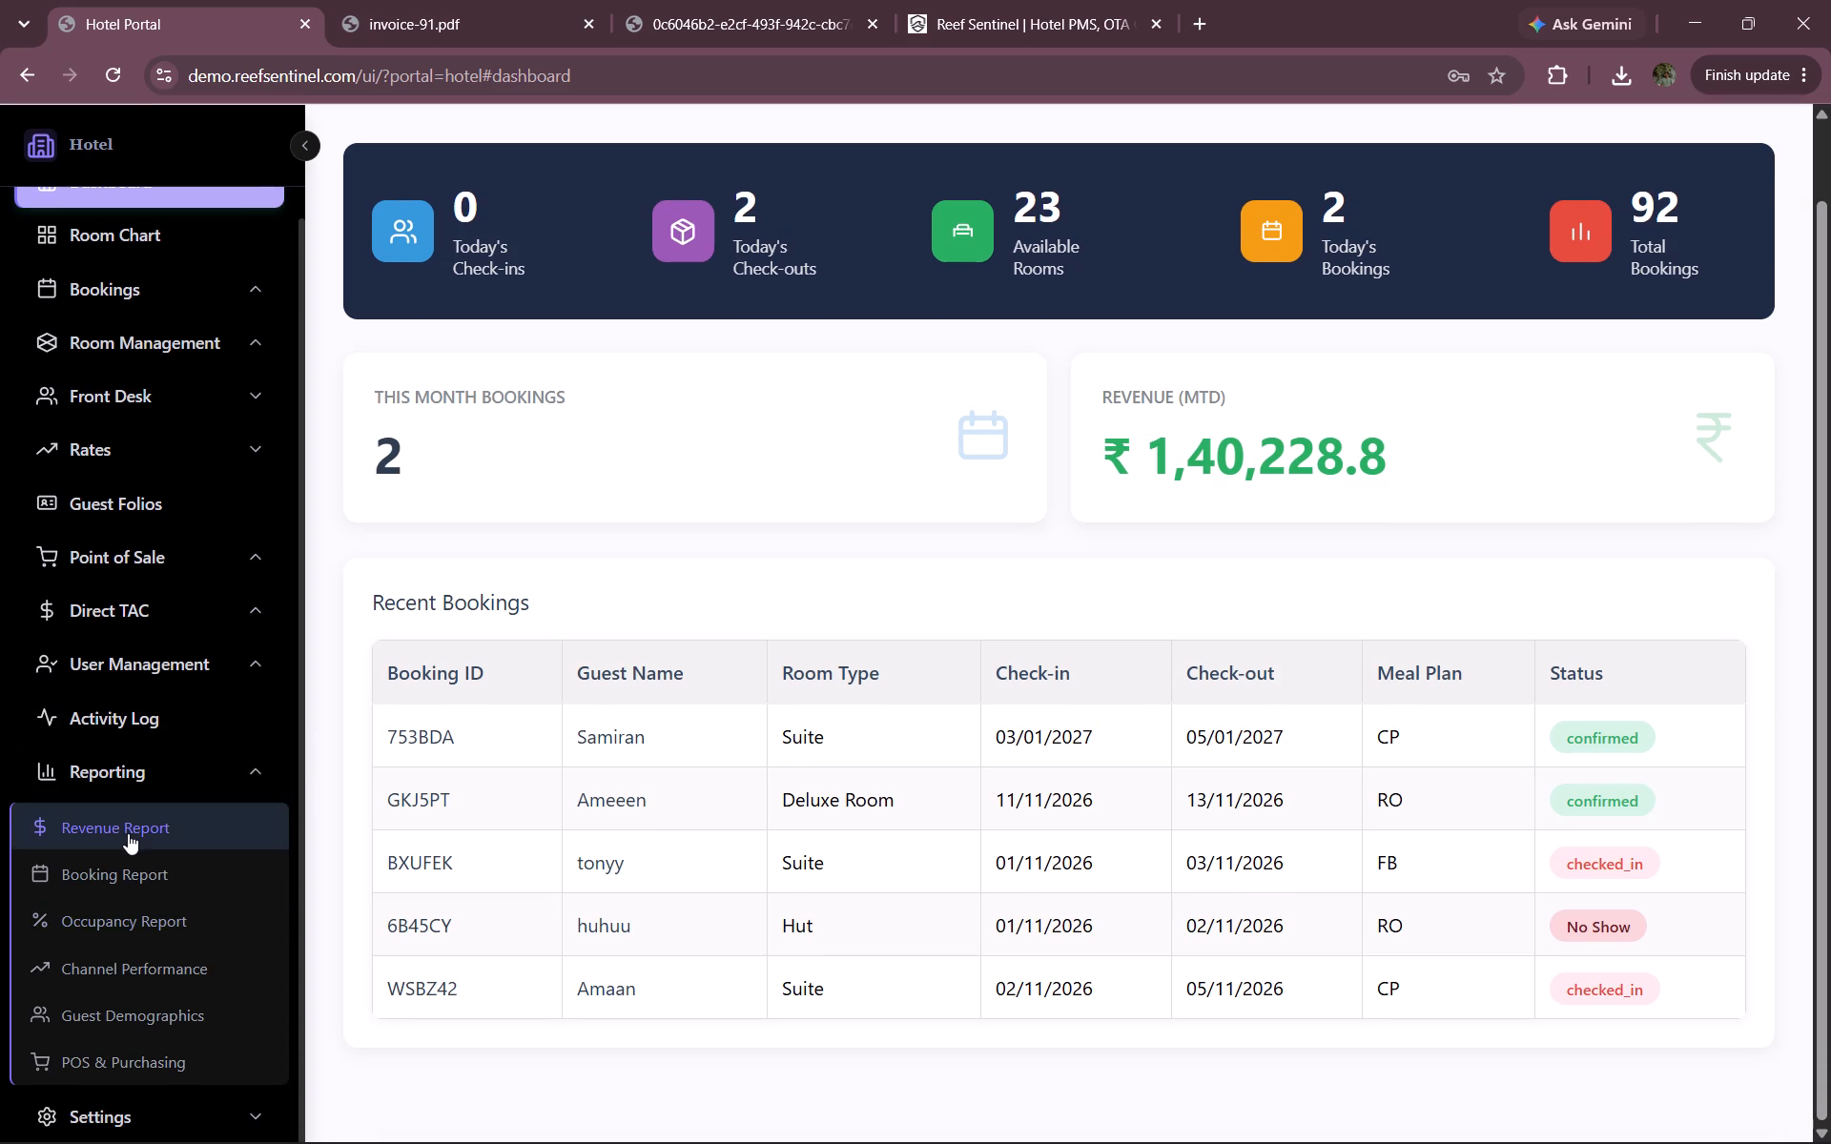
{"action": "left_click", "coordinate": [128, 833]}
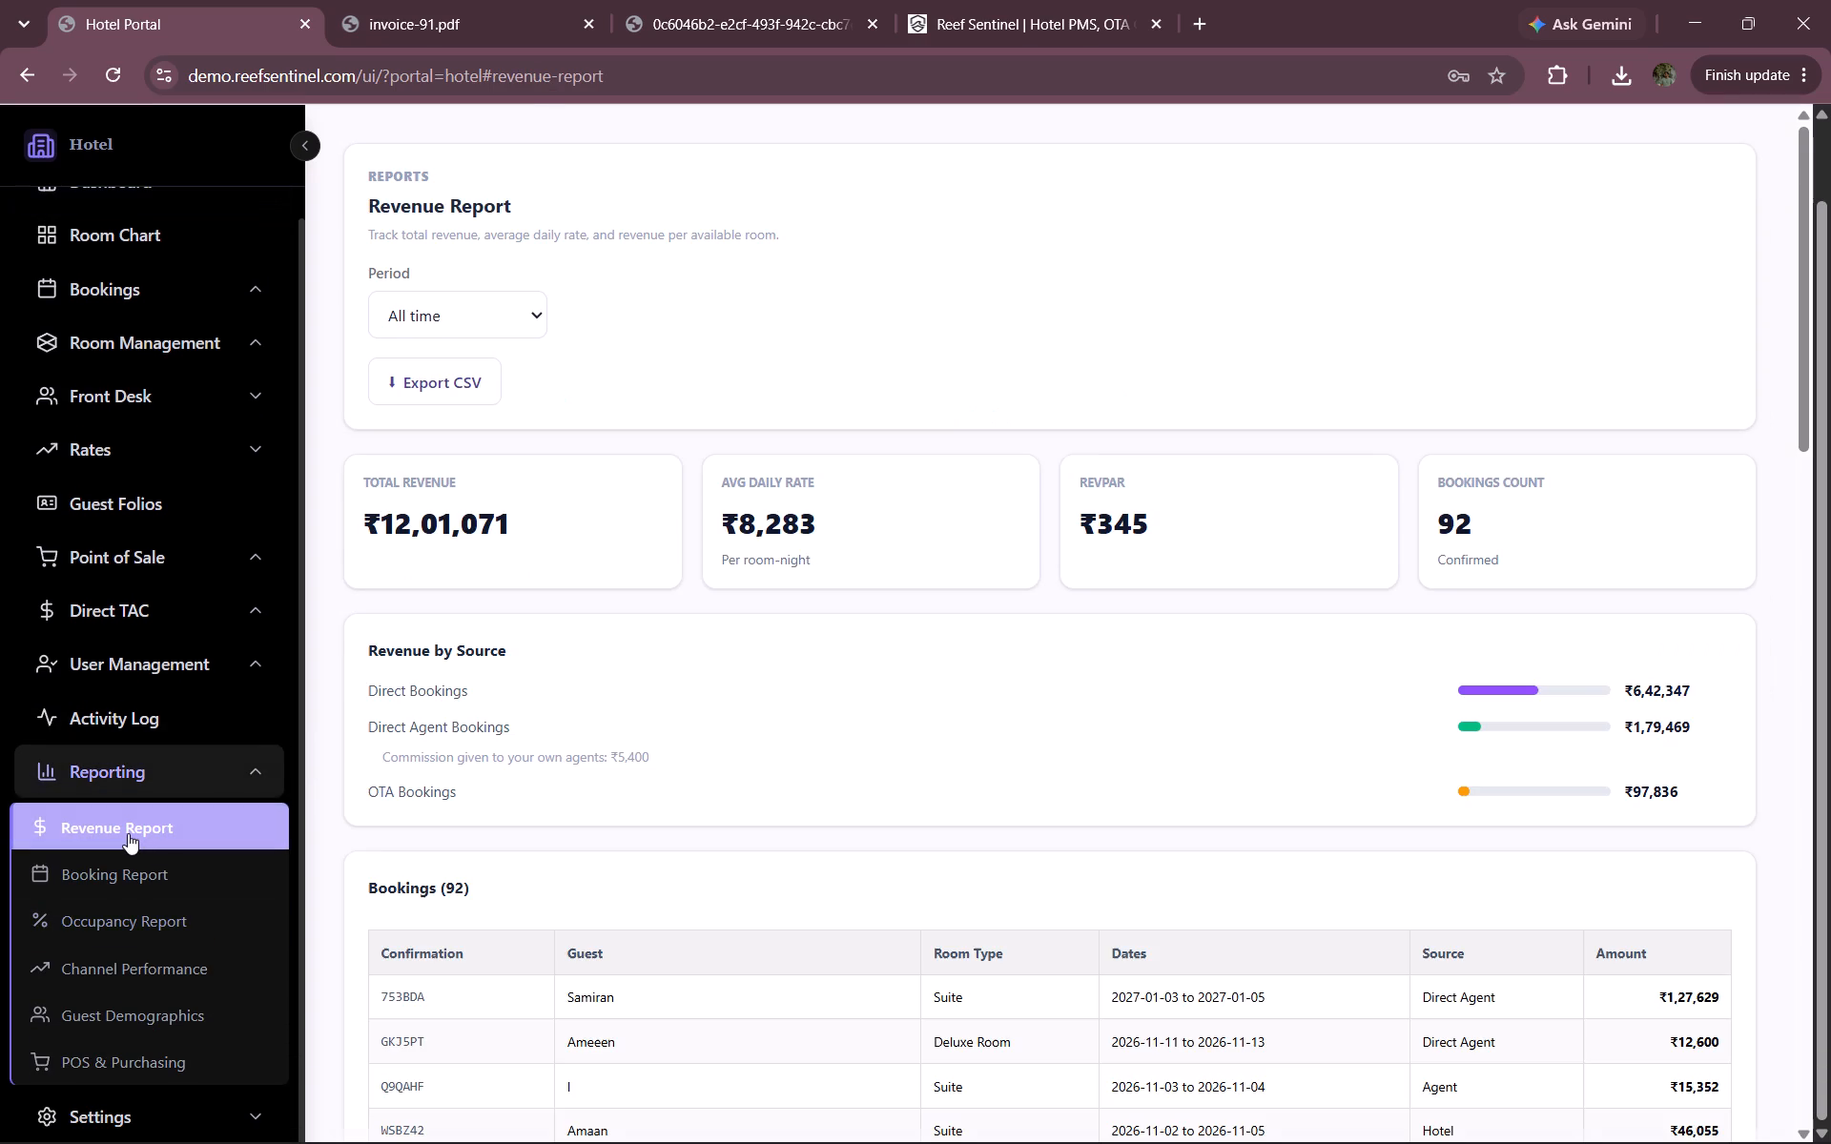
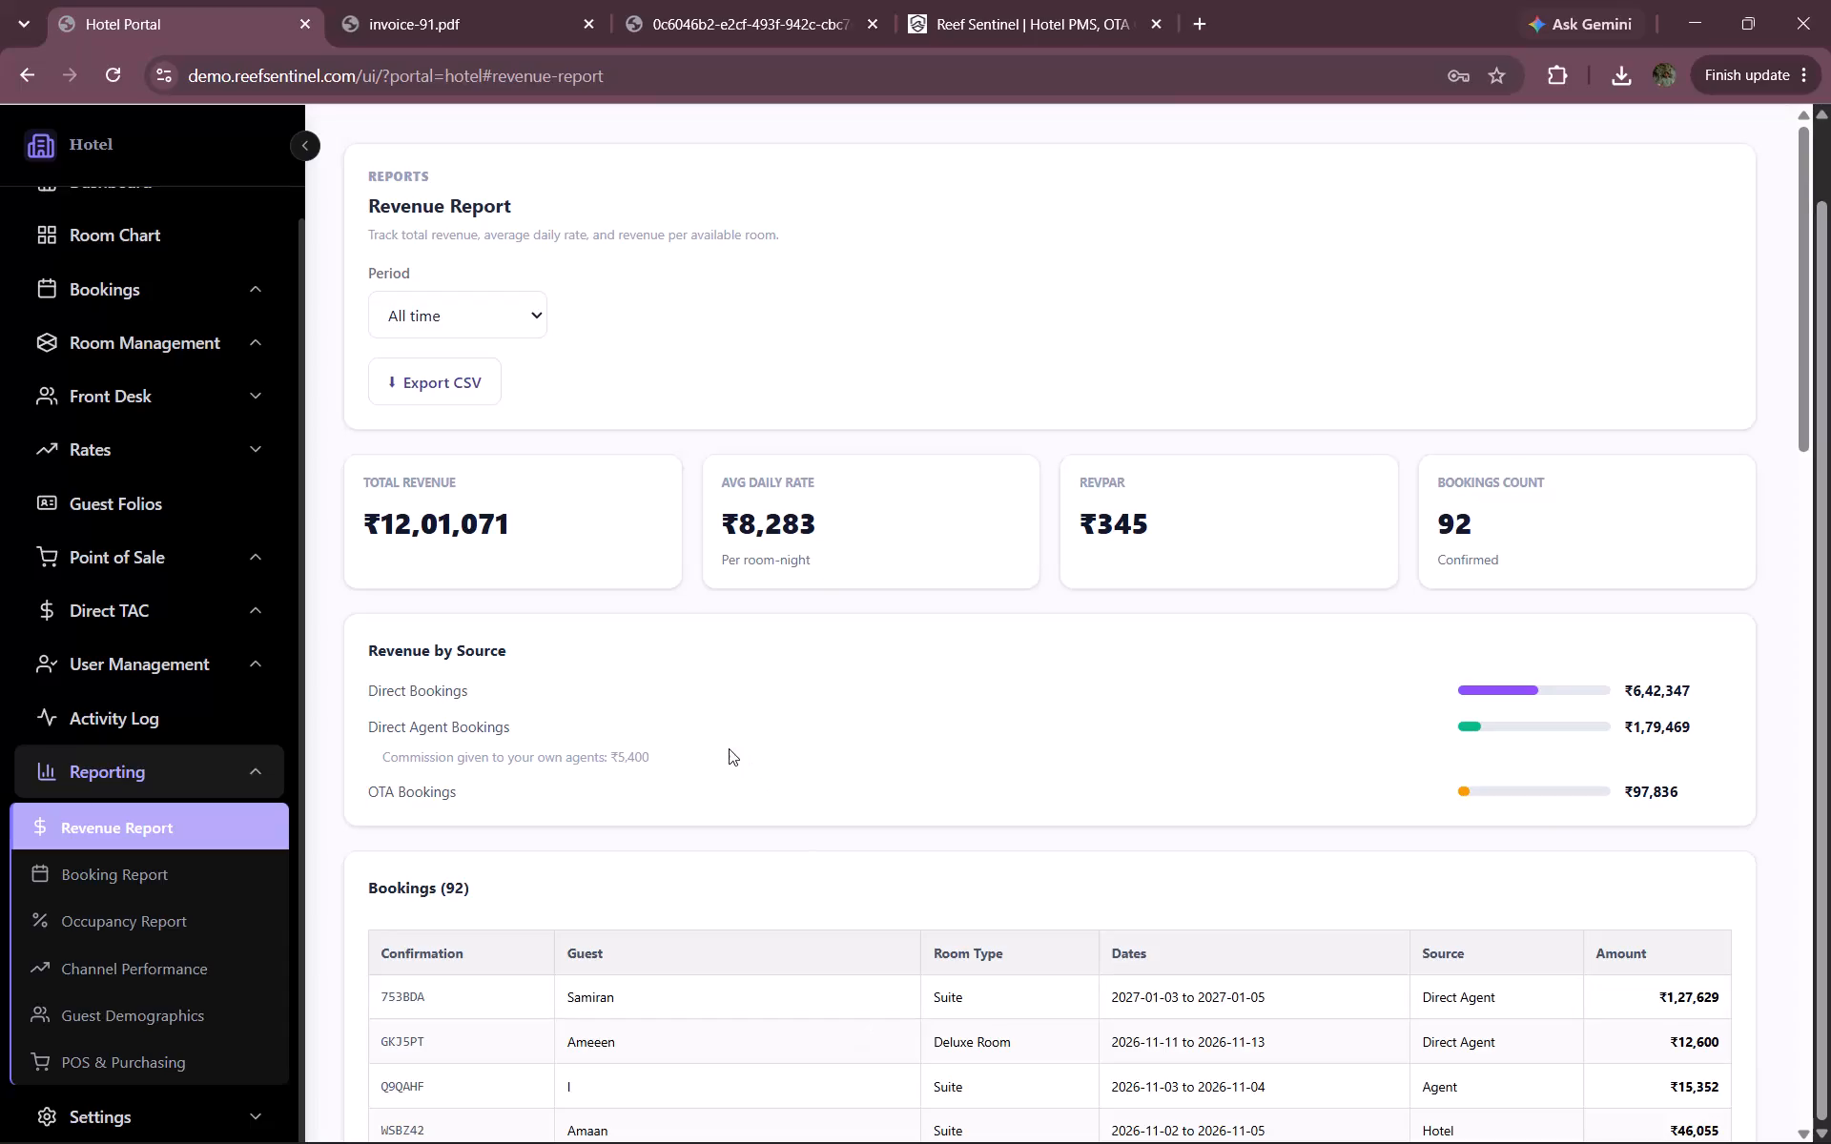
Compare the Revenue Report for Today, Last 7 days and Last 30 days, ending with the period set back to All time.
{"action": "left_click", "coordinate": [485, 299]}
{"action": "left_click", "coordinate": [457, 382]}
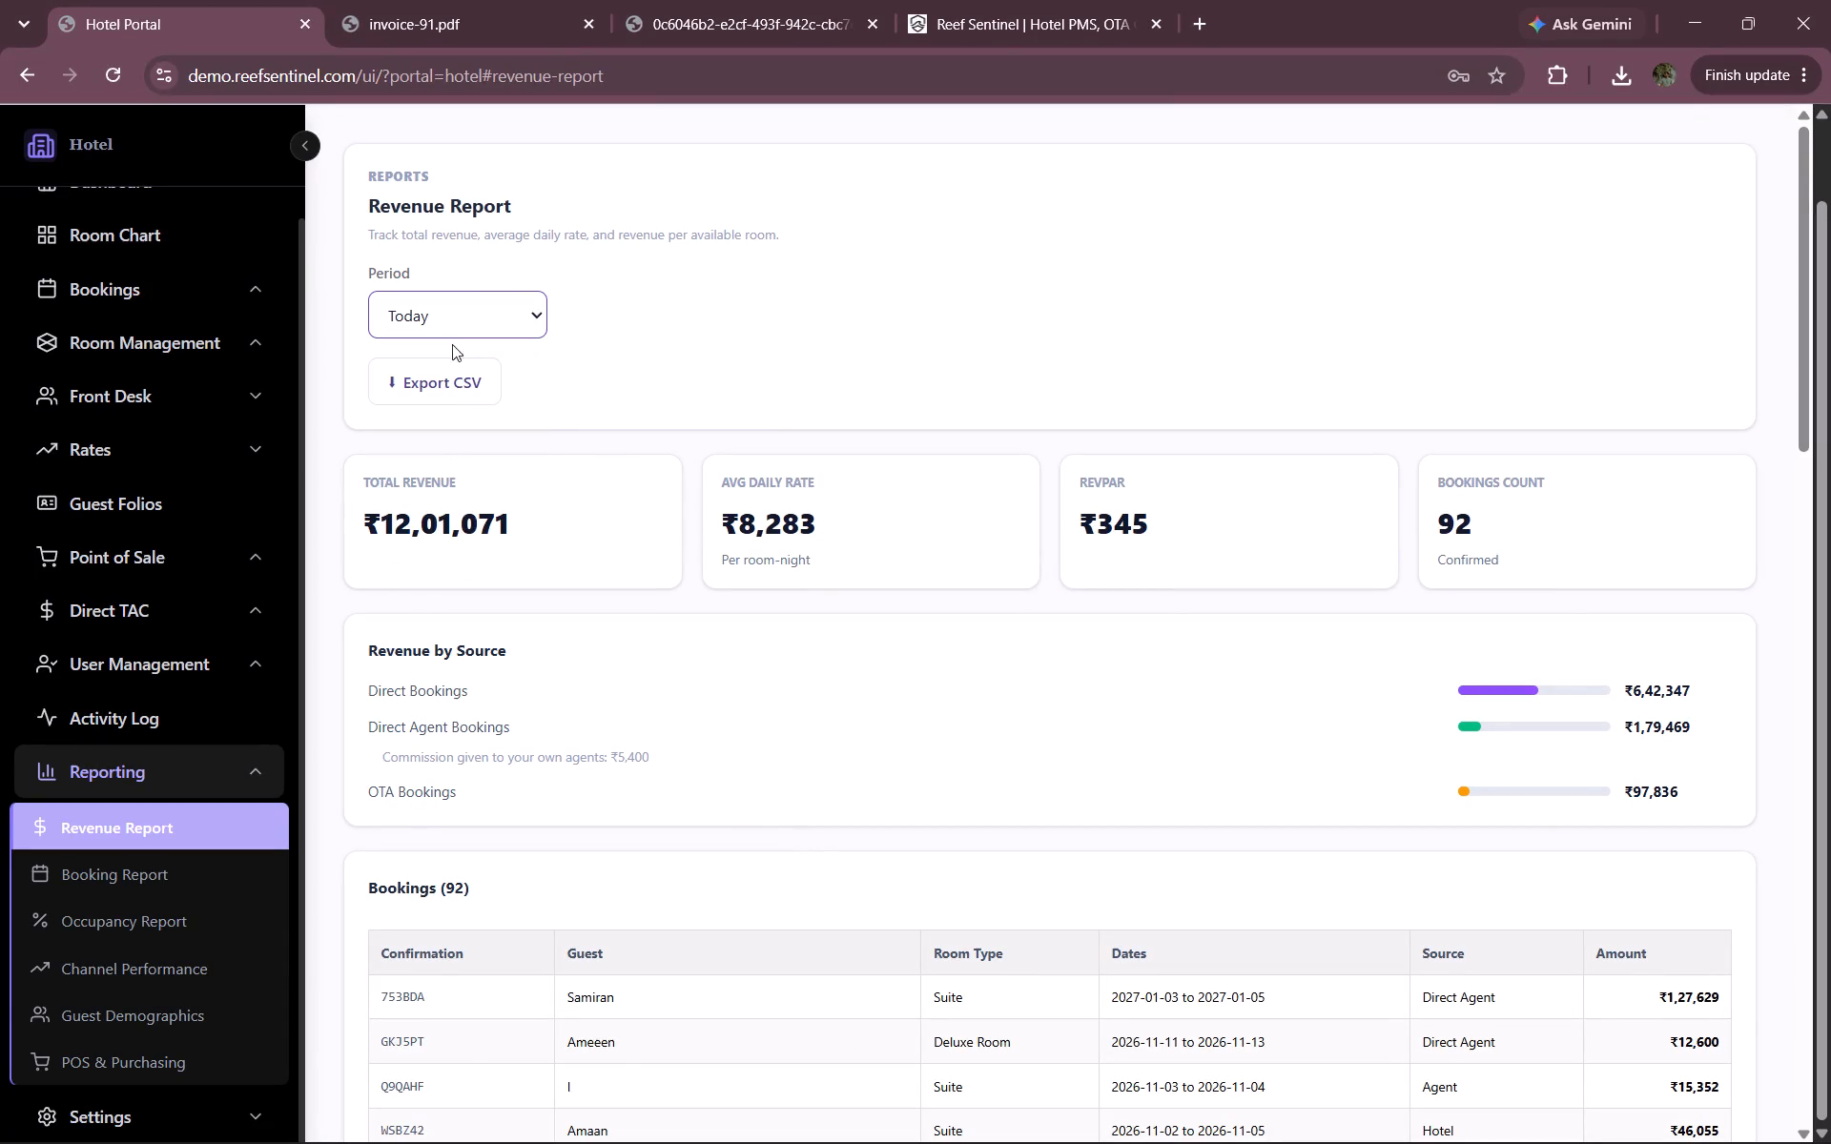
{"action": "left_click", "coordinate": [449, 326]}
{"action": "left_click", "coordinate": [445, 411]}
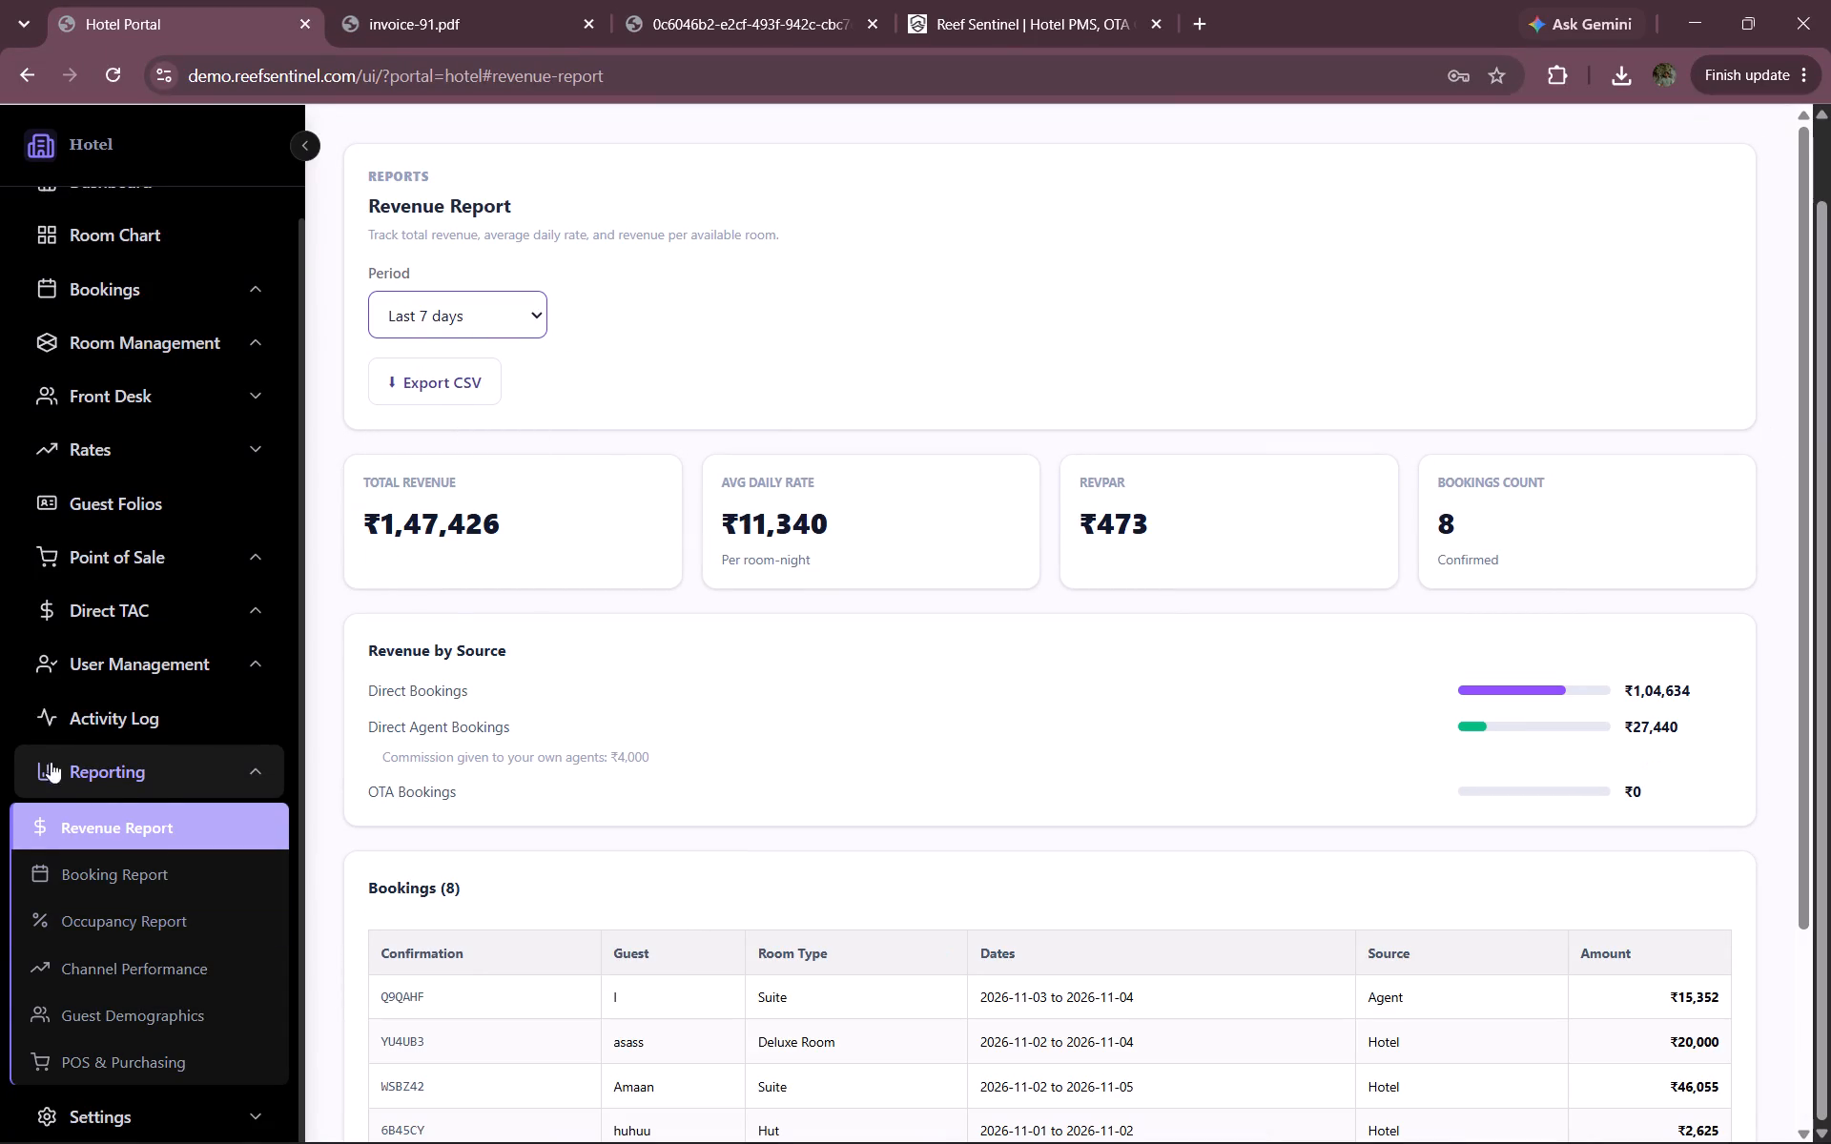
{"action": "scroll", "coordinate": [103, 793], "scroll_direction": "down", "scroll_amount": 2}
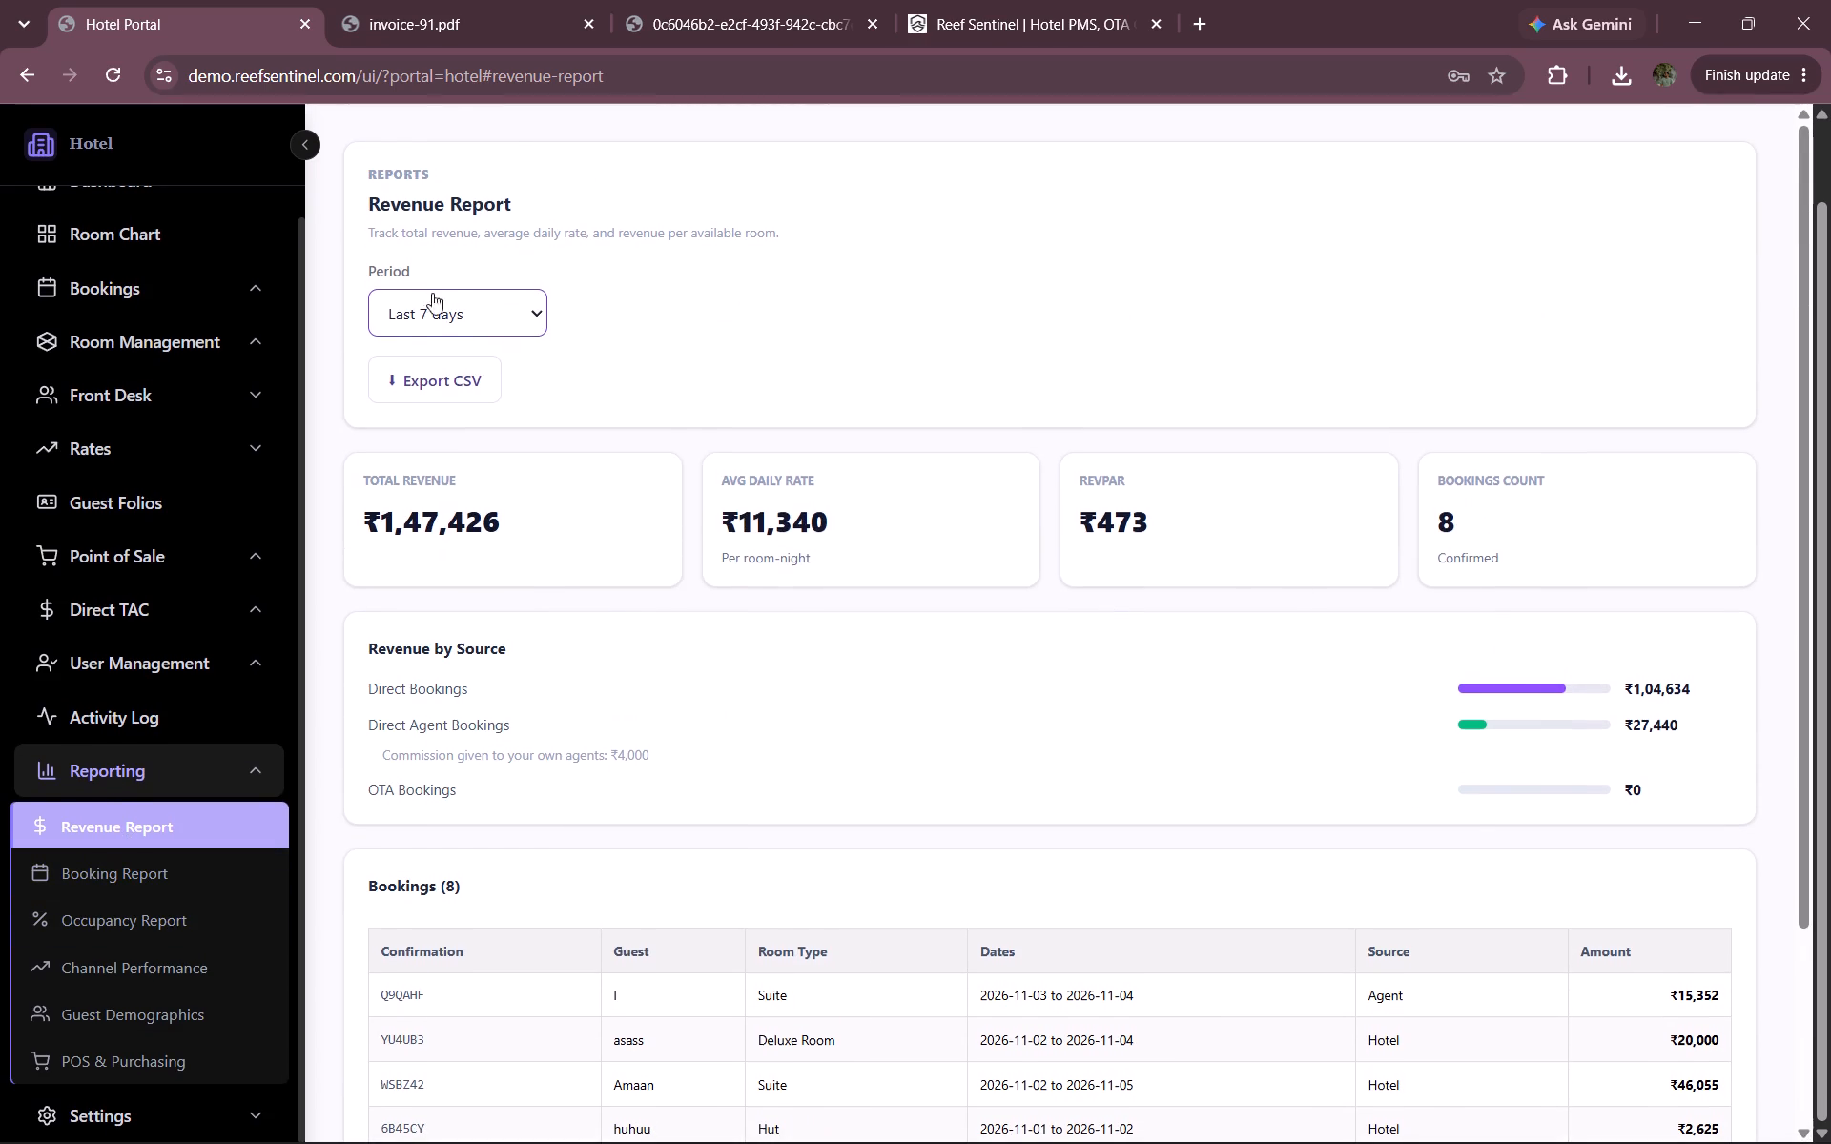
{"action": "left_click", "coordinate": [422, 334]}
{"action": "left_click", "coordinate": [440, 441]}
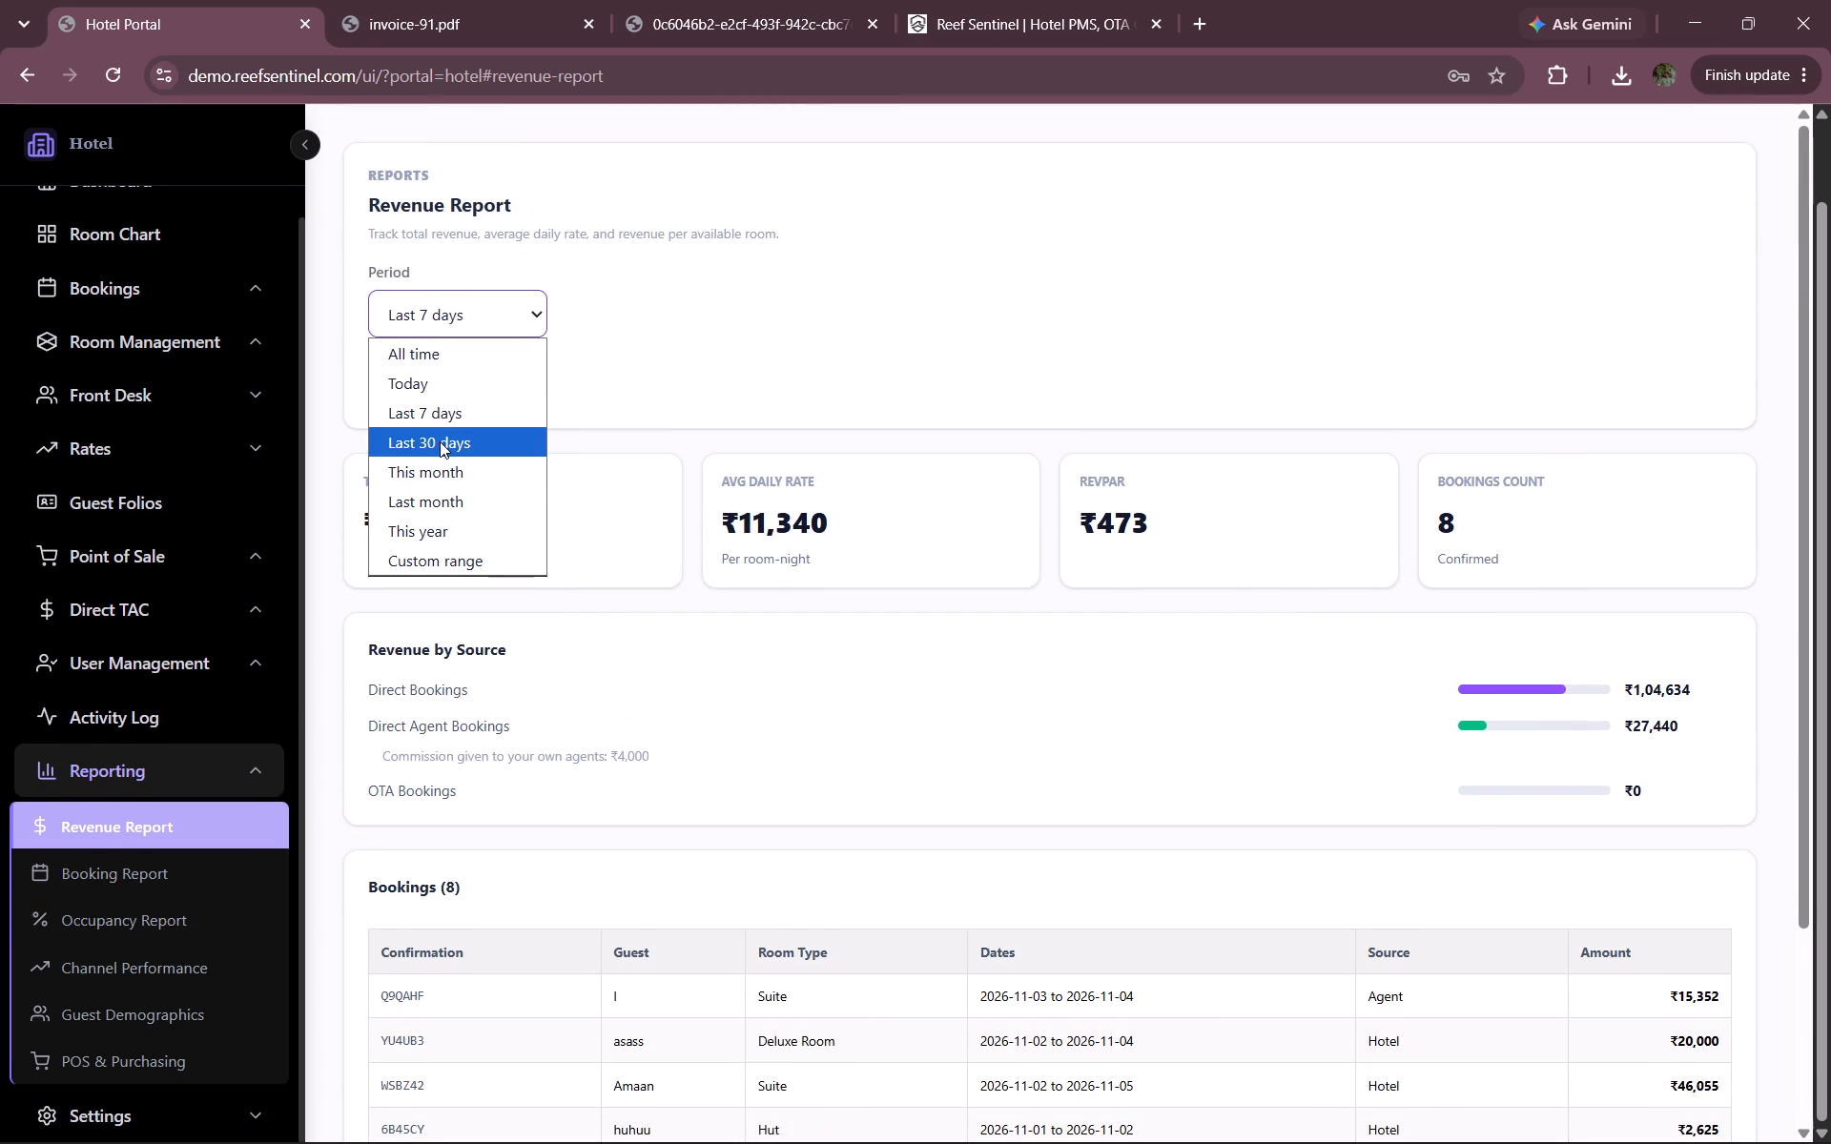
{"action": "left_click", "coordinate": [493, 333]}
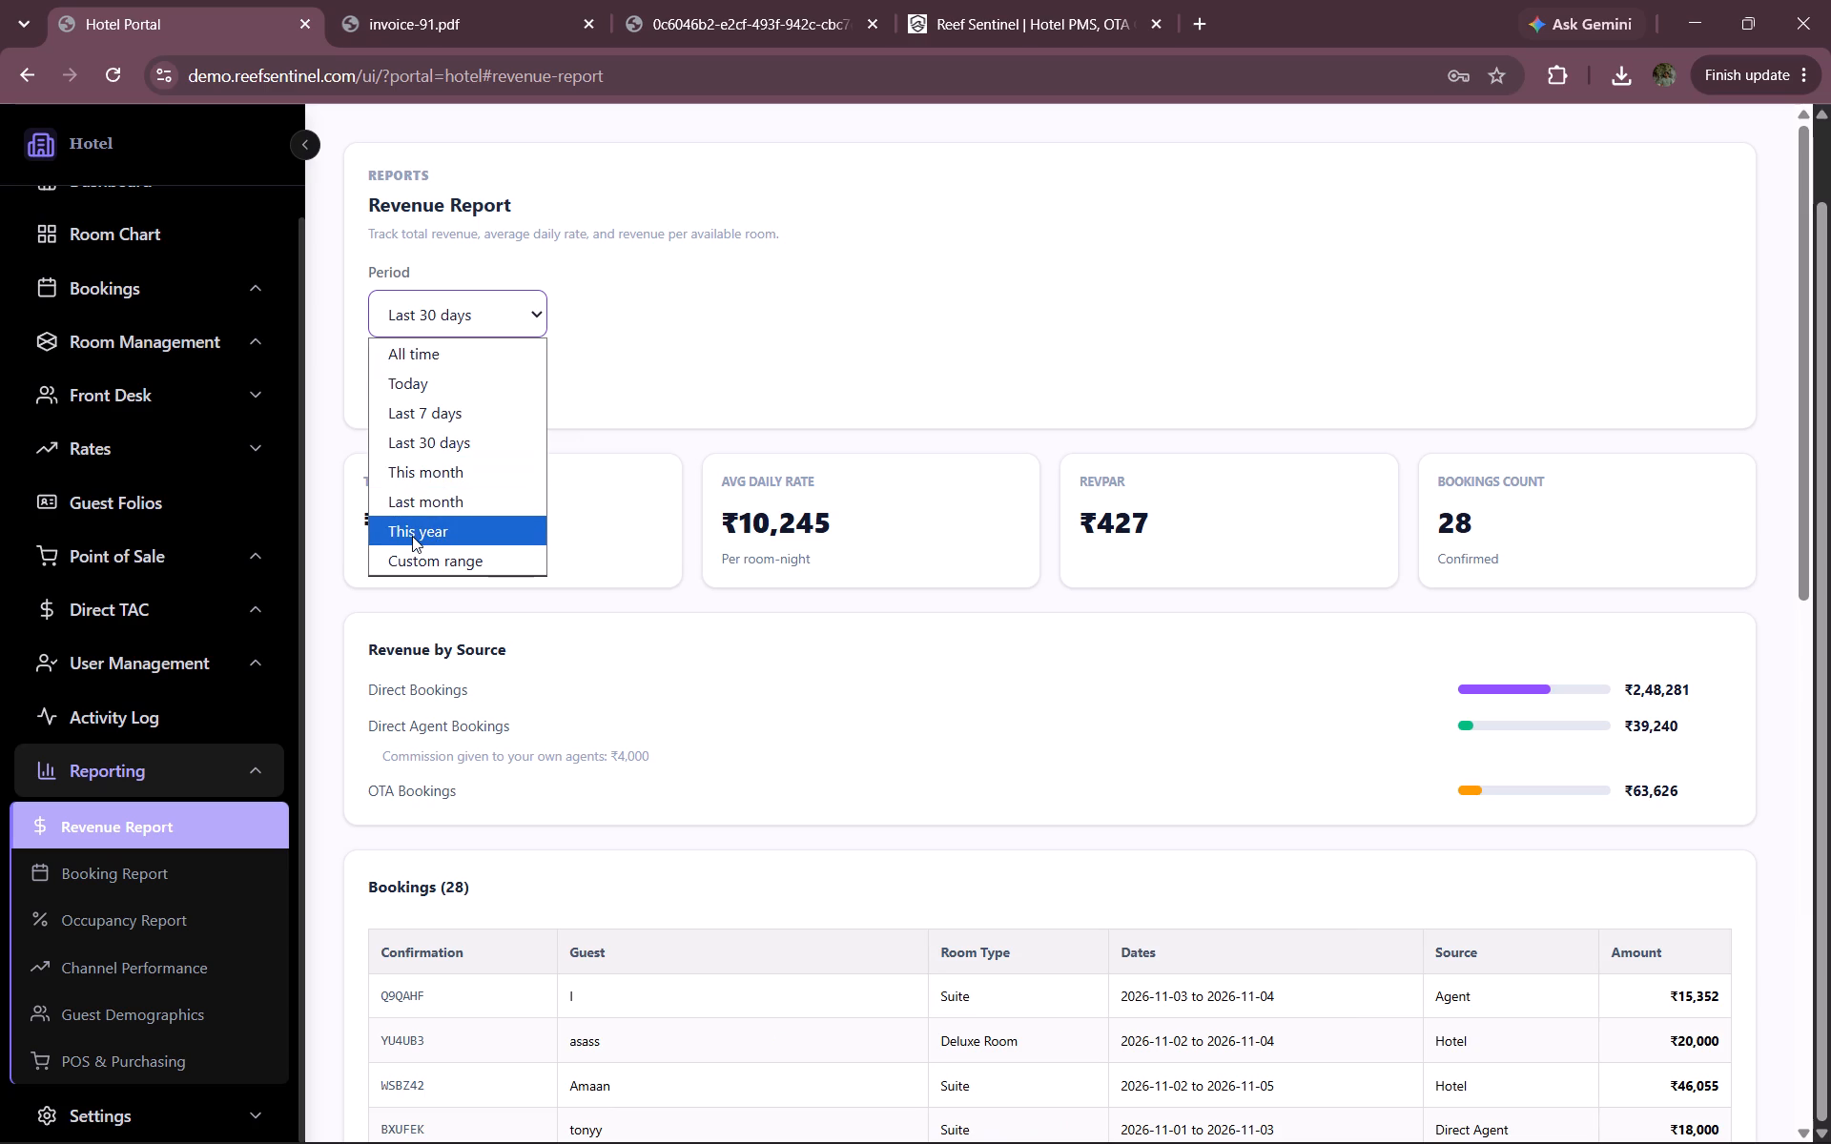
{"action": "left_click", "coordinate": [446, 360]}
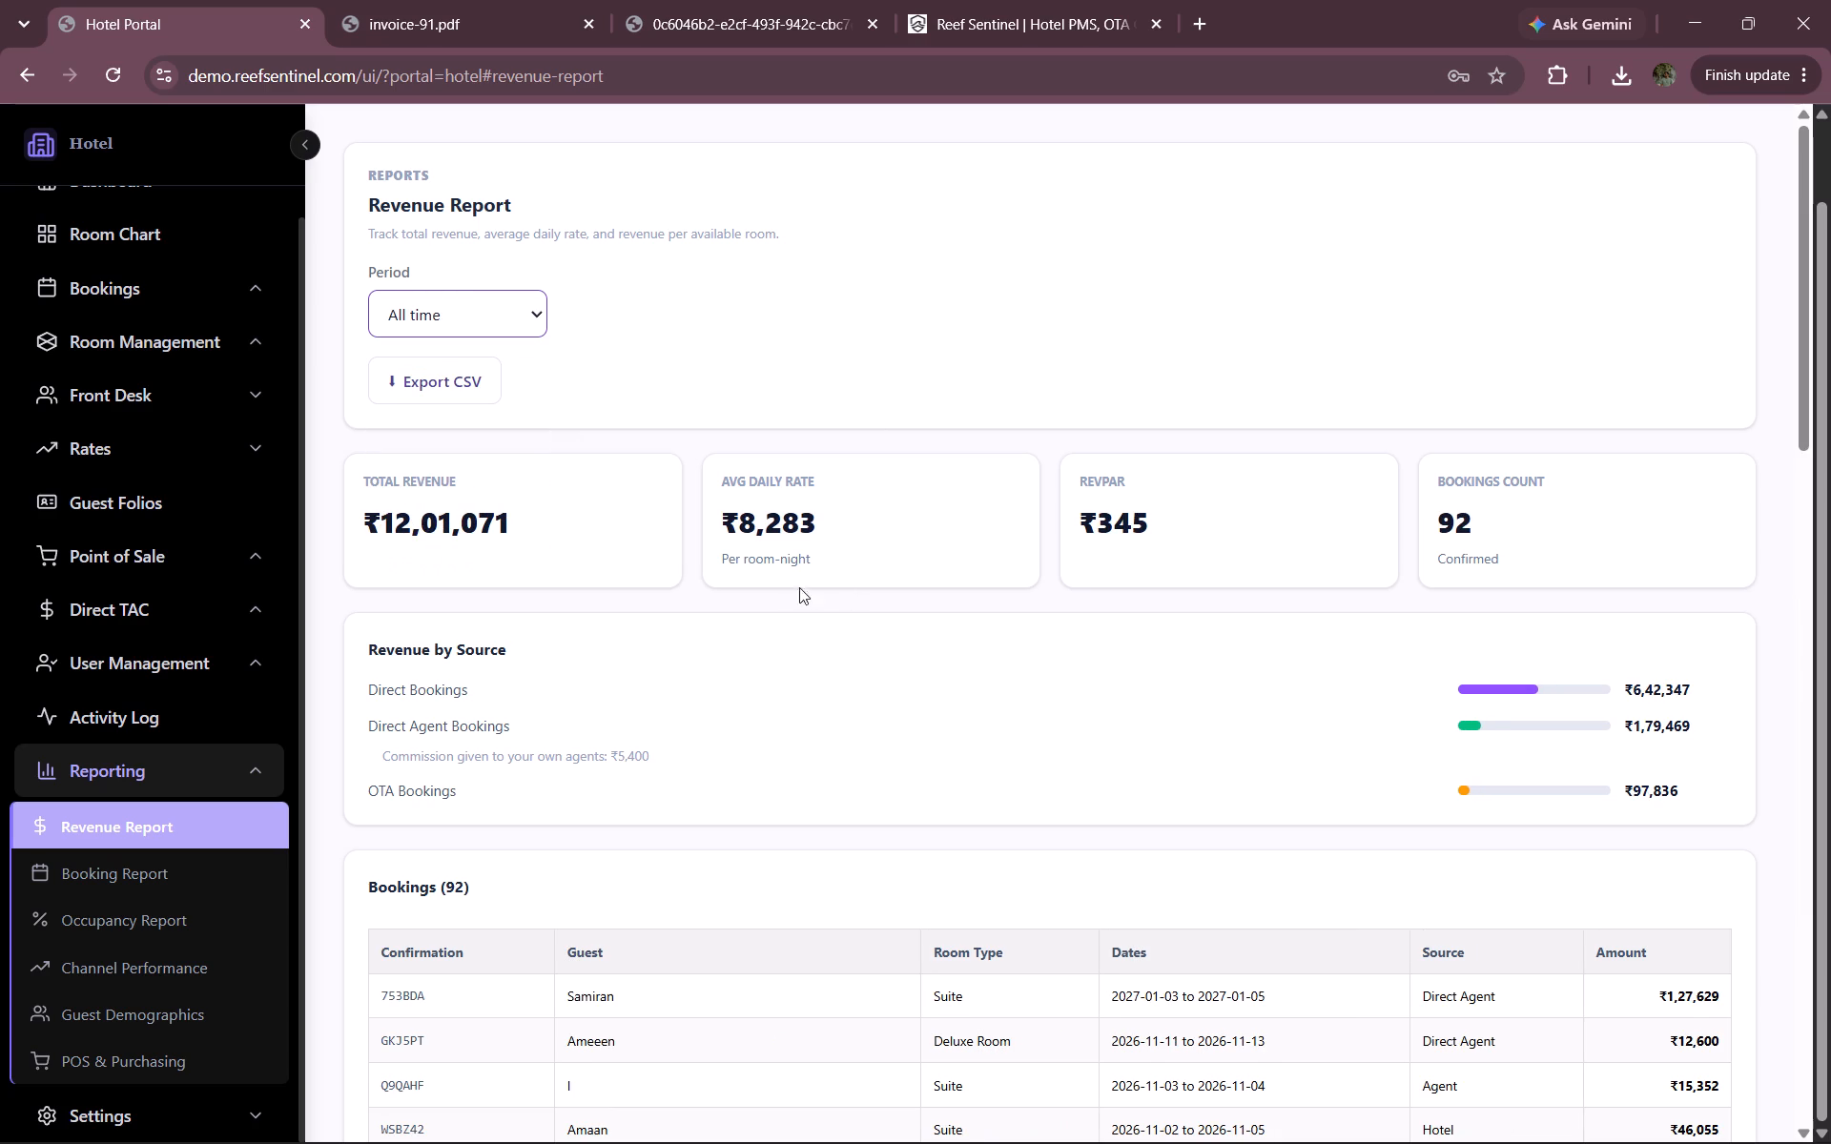
Examine the all-time revenue figures and bookings list, highlighting the commission given to own agents under Revenue by Source.
{"action": "scroll", "coordinate": [976, 599], "scroll_direction": "down", "scroll_amount": 1}
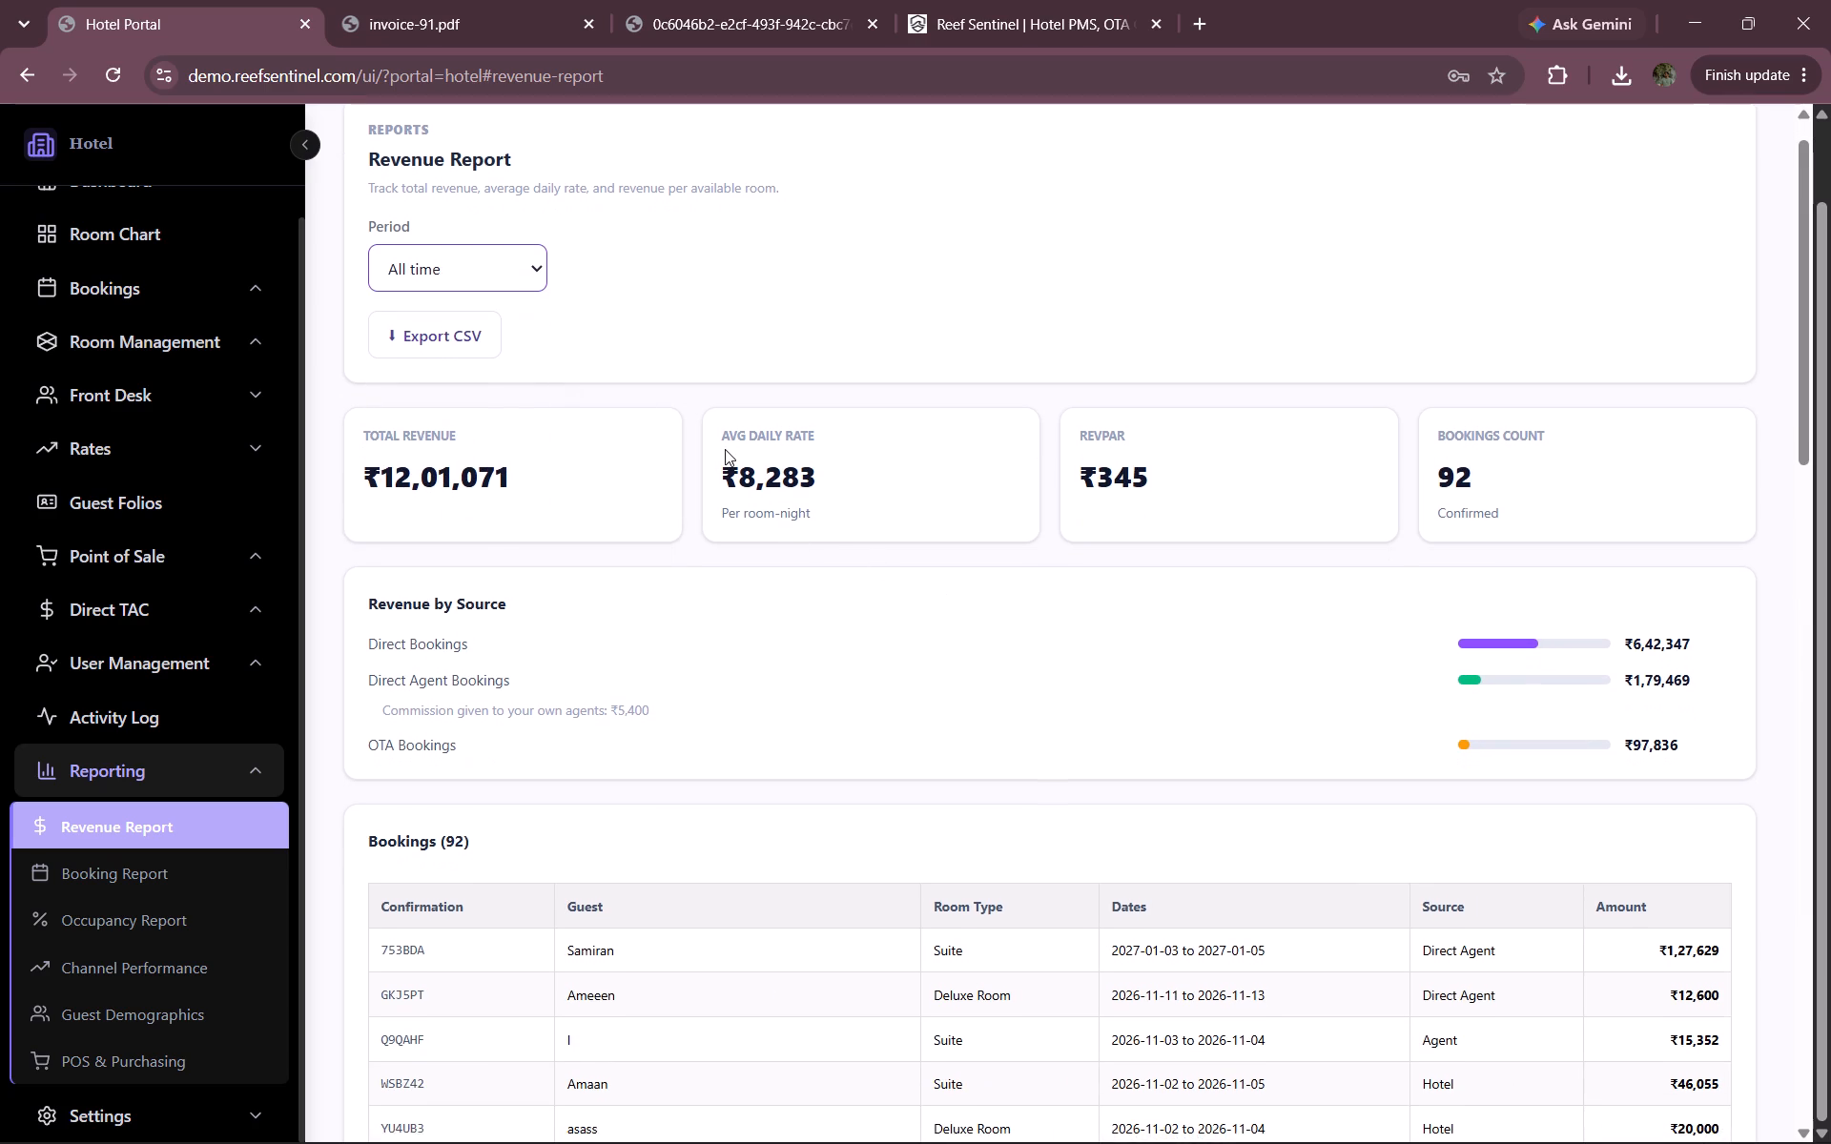
{"action": "scroll", "coordinate": [725, 449], "scroll_direction": "down", "scroll_amount": 1}
{"action": "scroll", "coordinate": [539, 373], "scroll_direction": "up", "scroll_amount": 2}
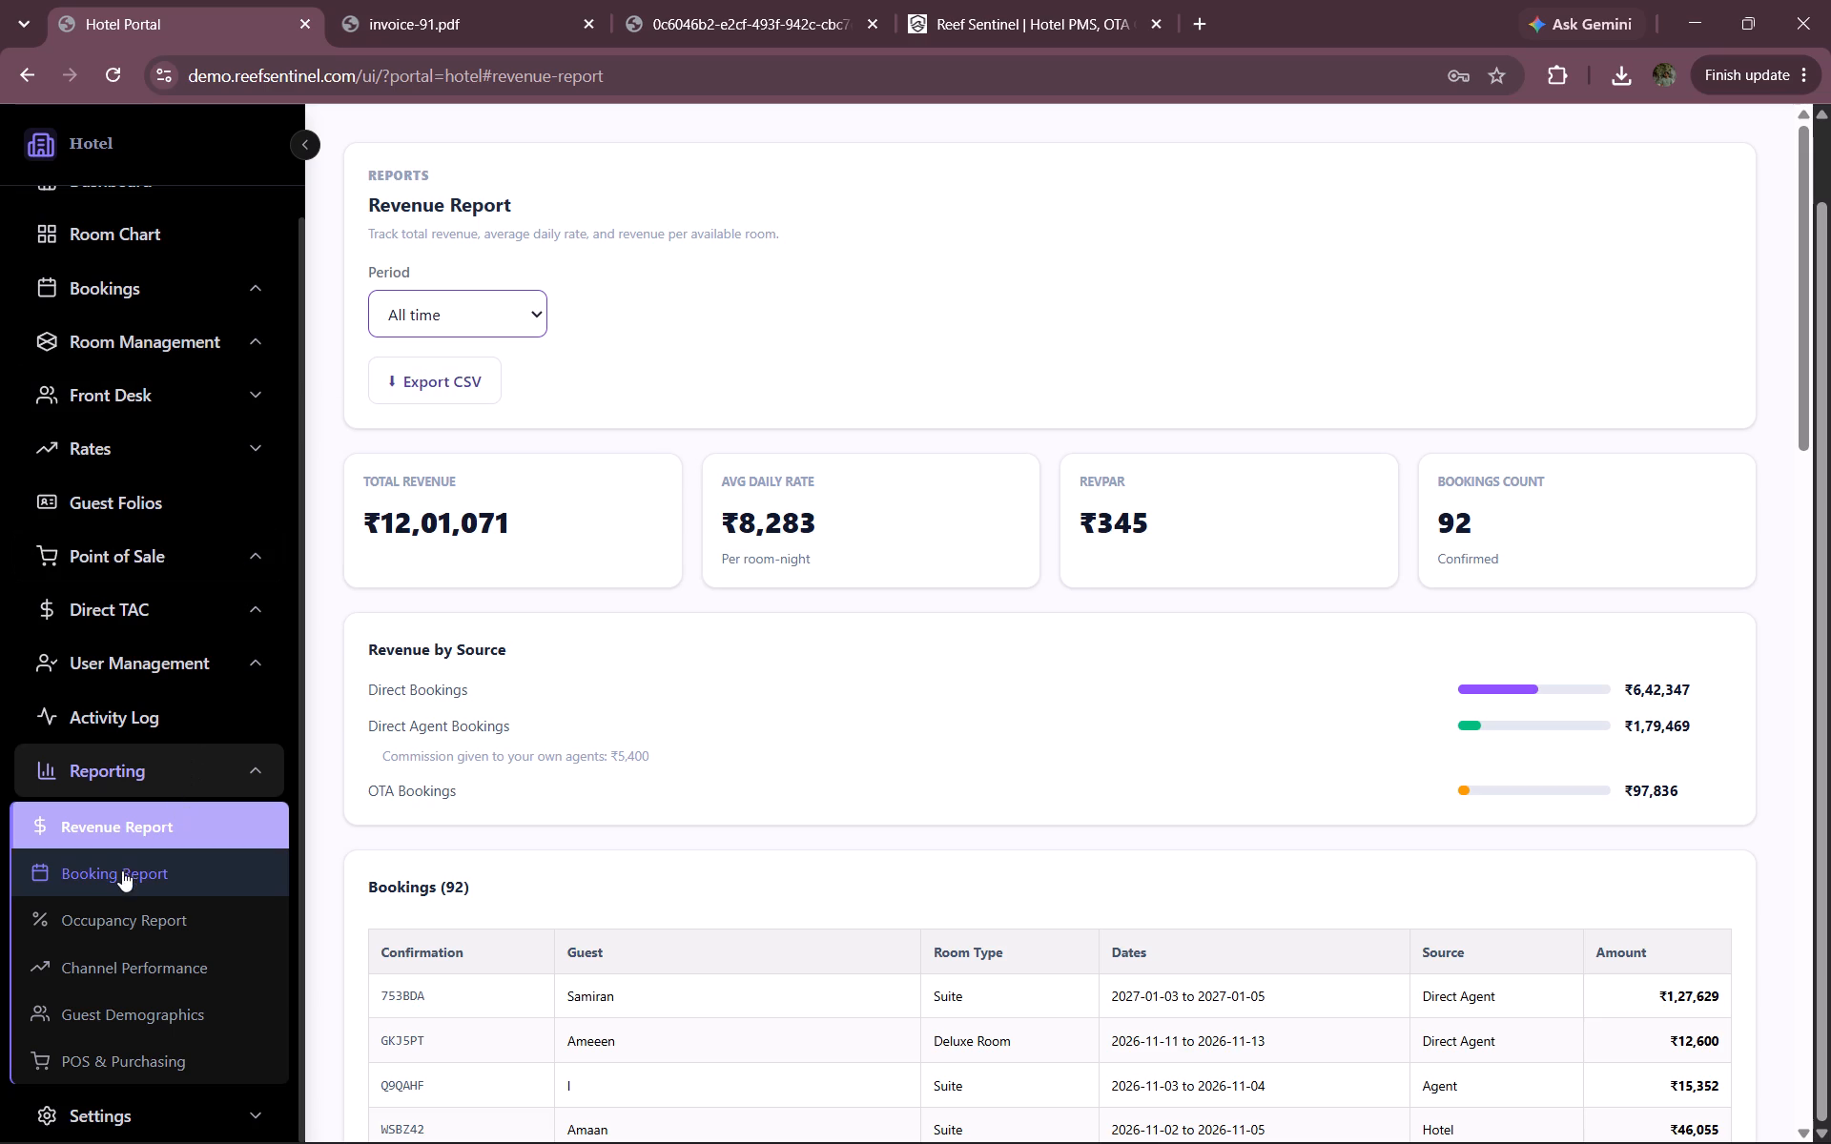
{"action": "scroll", "coordinate": [514, 965], "scroll_direction": "down", "scroll_amount": 2}
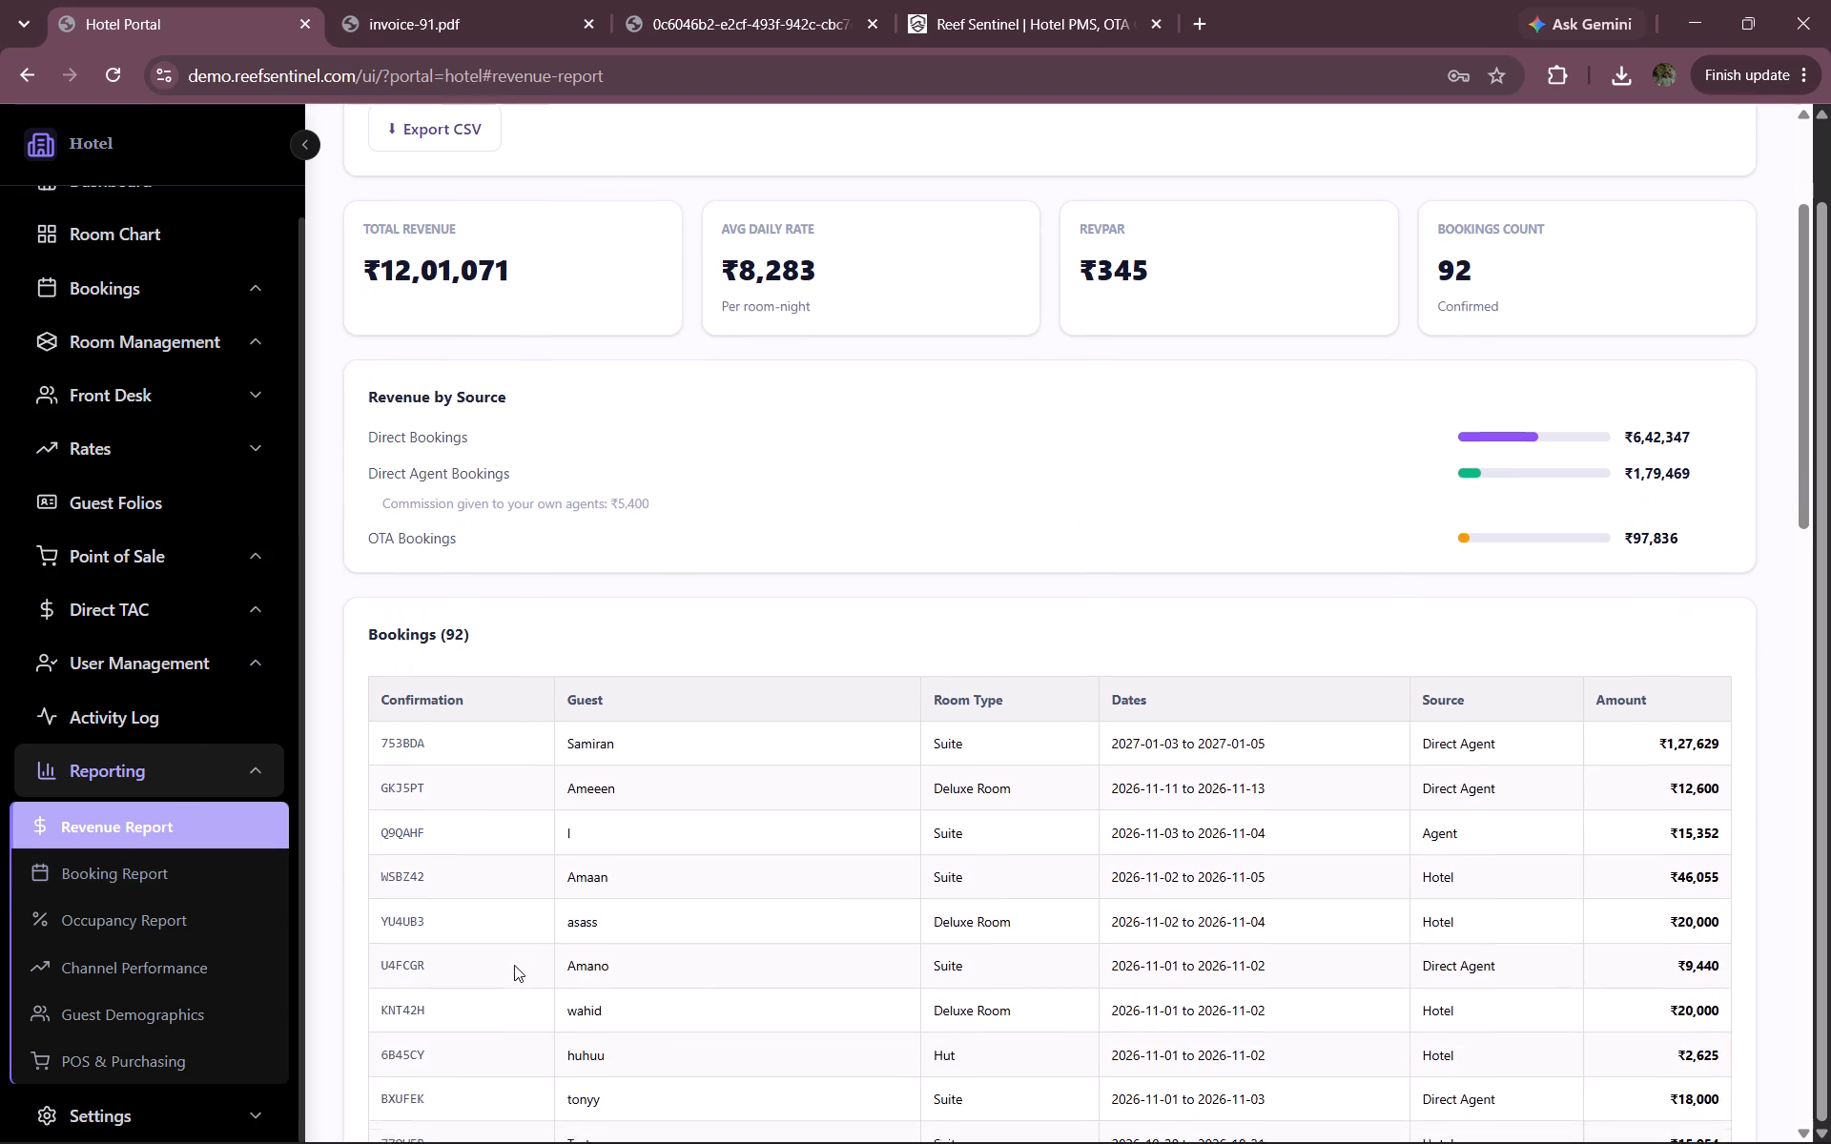
{"action": "scroll", "coordinate": [514, 965], "scroll_direction": "down", "scroll_amount": 2}
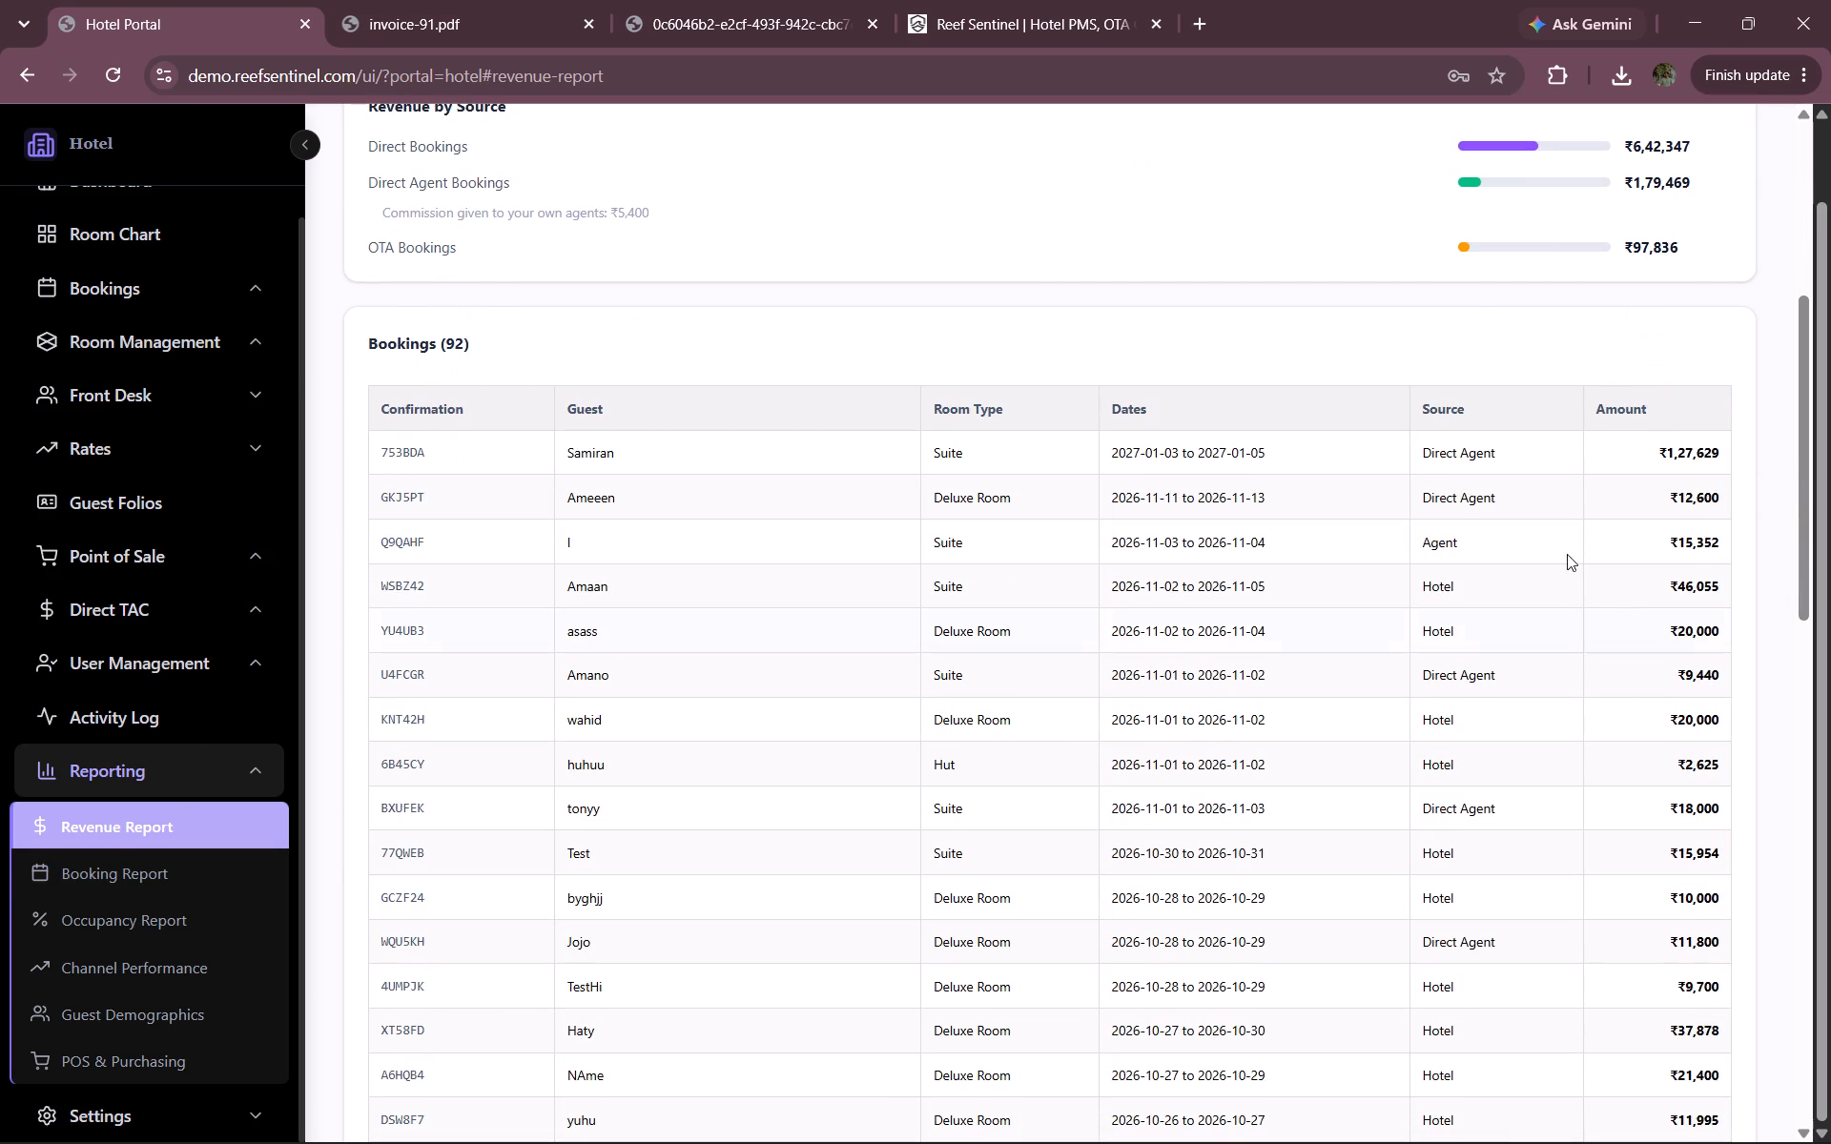
{"action": "scroll", "coordinate": [1548, 541], "scroll_direction": "up", "scroll_amount": 2}
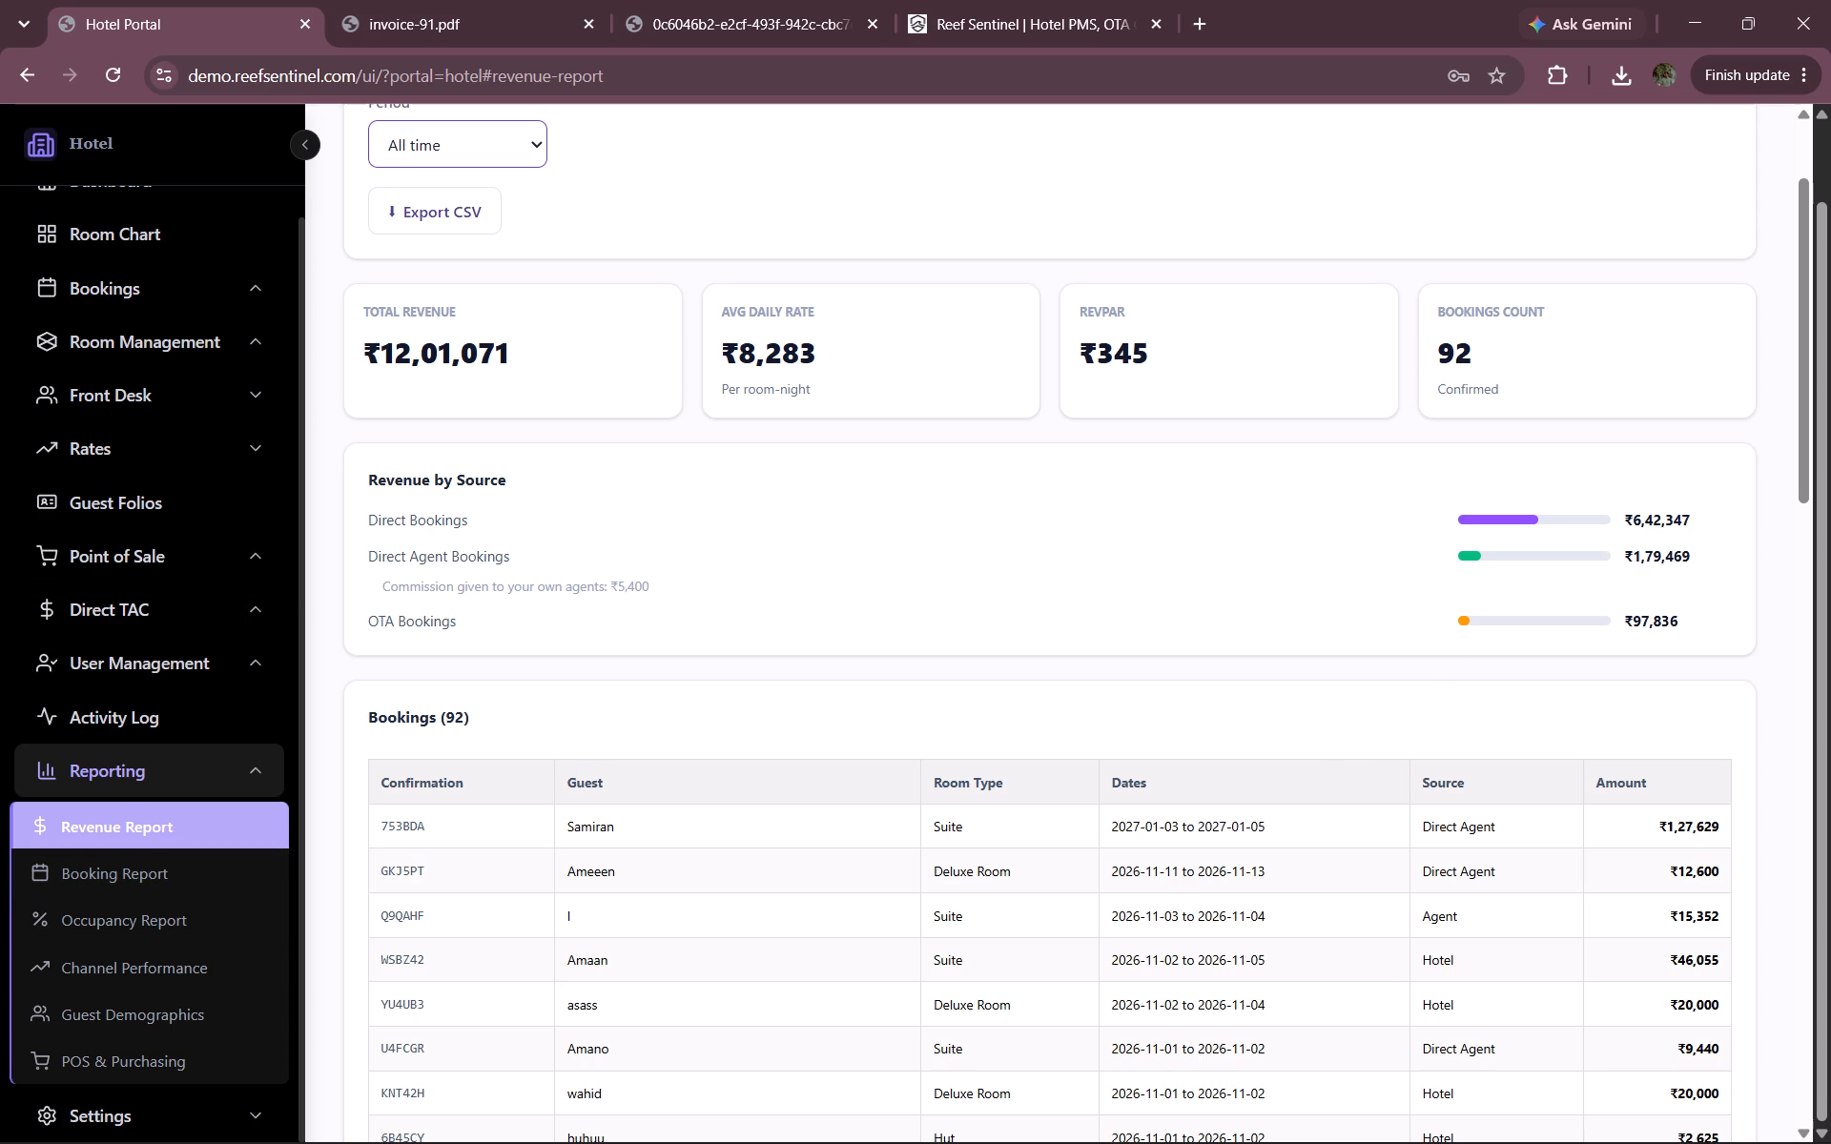
{"action": "left_click_drag", "start_coordinate": [382, 588], "coordinate": [676, 583]}
{"action": "left_click", "coordinate": [676, 583]}
{"action": "left_click_drag", "start_coordinate": [670, 587], "coordinate": [607, 593]}
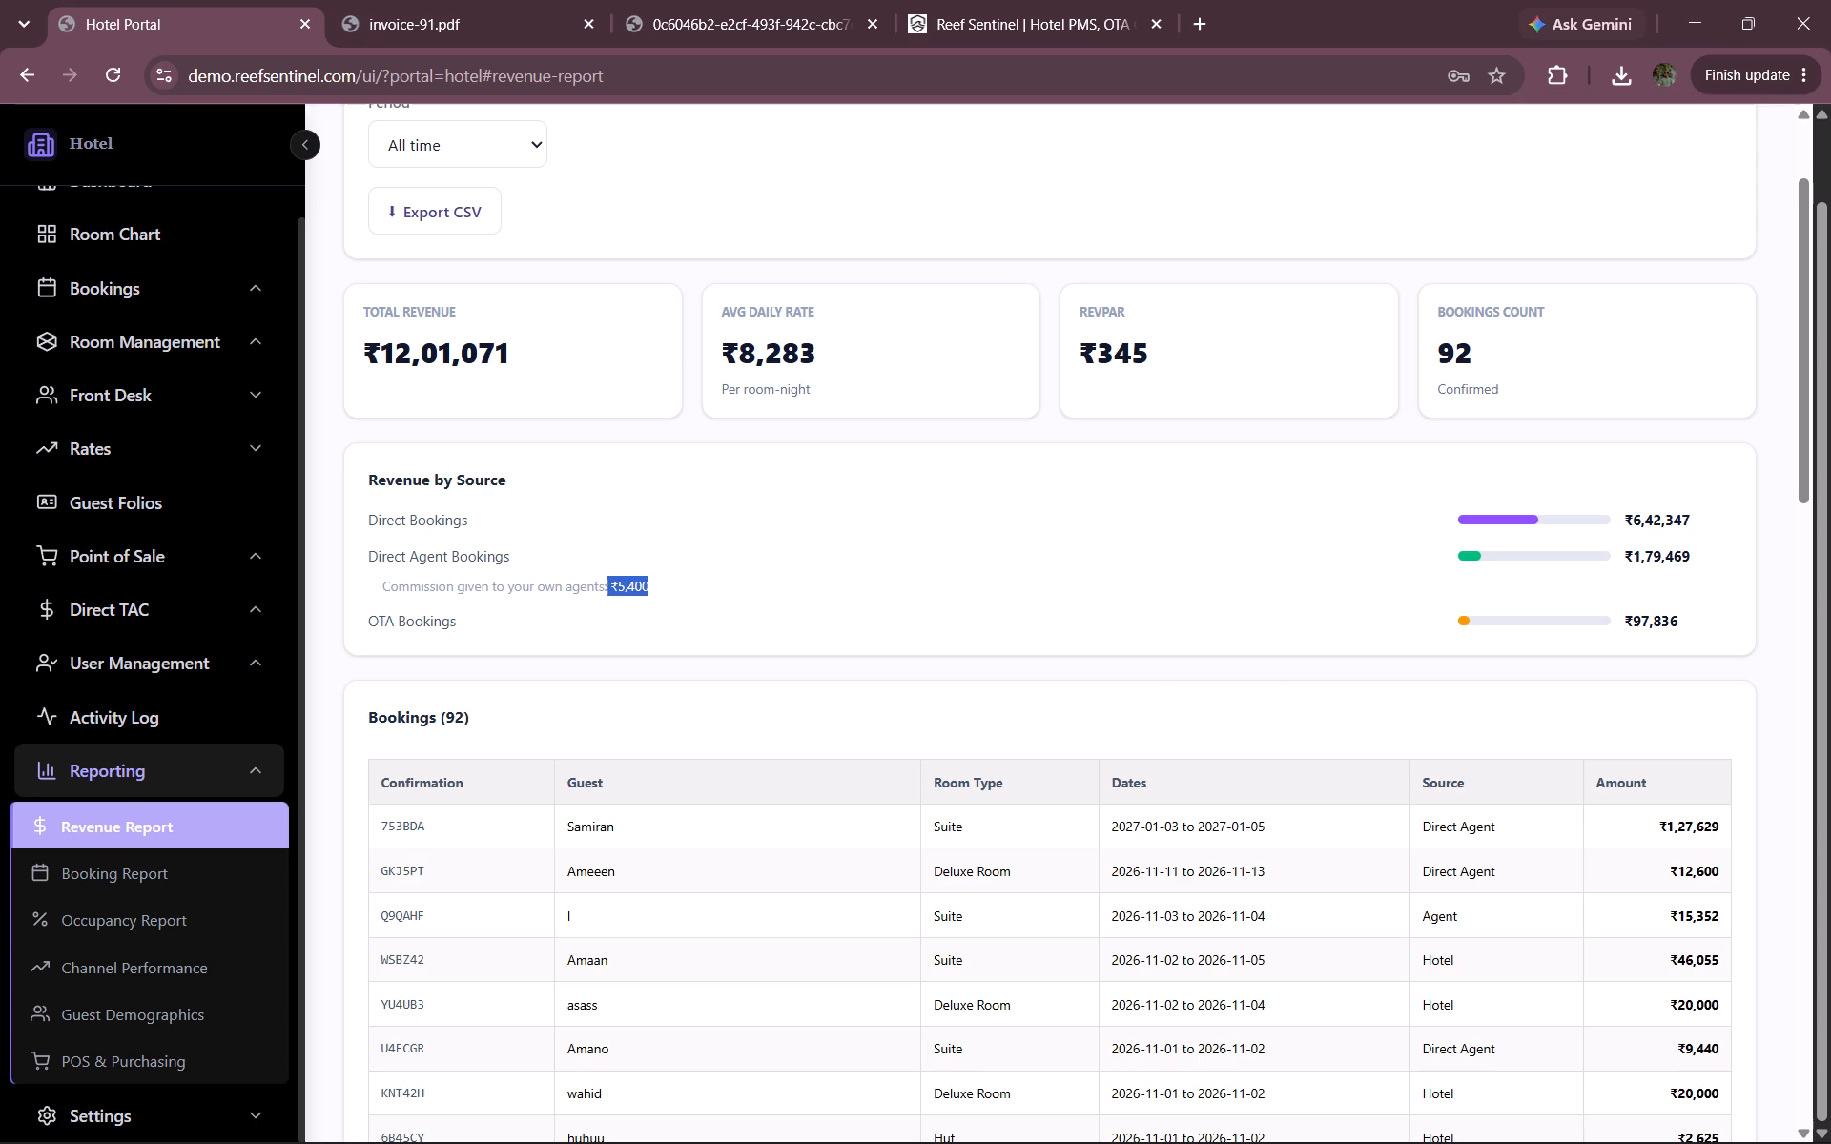
{"action": "left_click", "coordinate": [607, 593]}
Open the Booking Report and examine its booking status distribution and bookings list.
{"action": "left_click", "coordinate": [127, 872]}
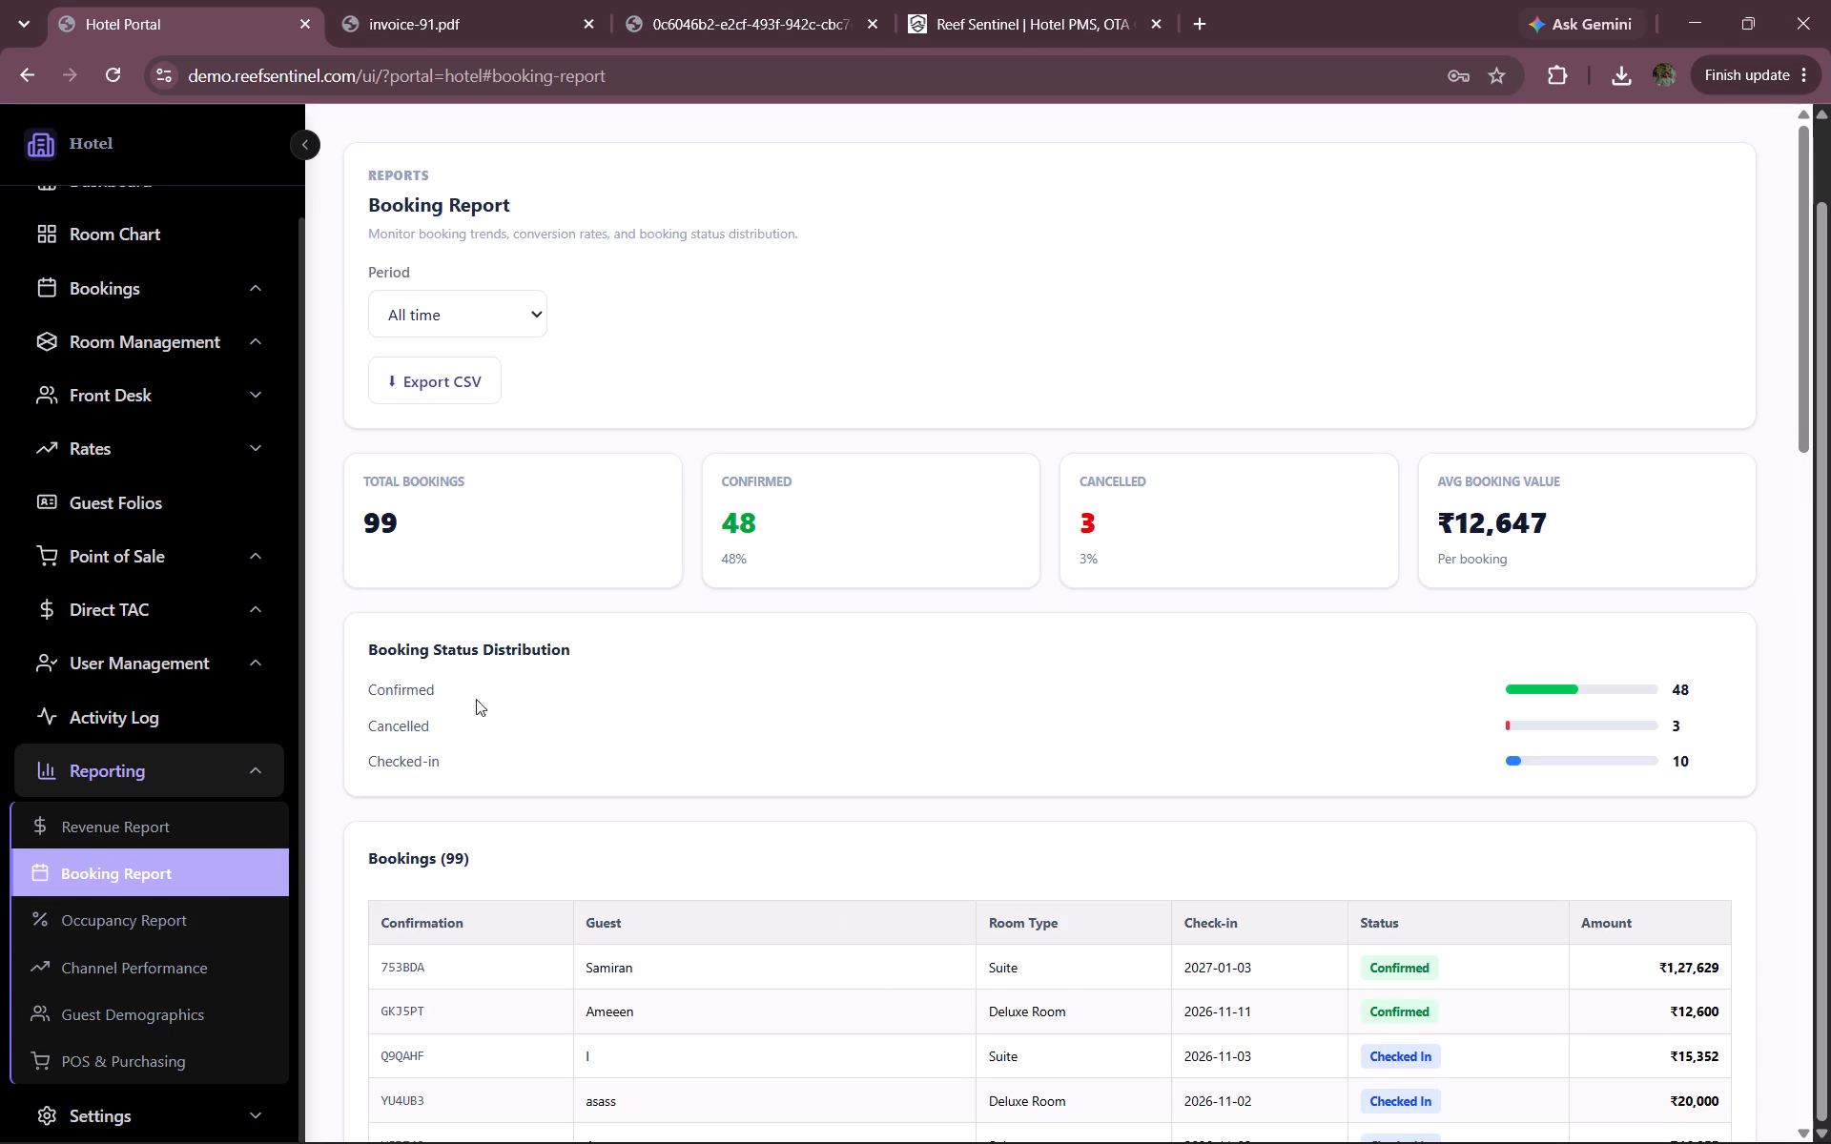
{"action": "scroll", "coordinate": [835, 801], "scroll_direction": "down", "scroll_amount": 3}
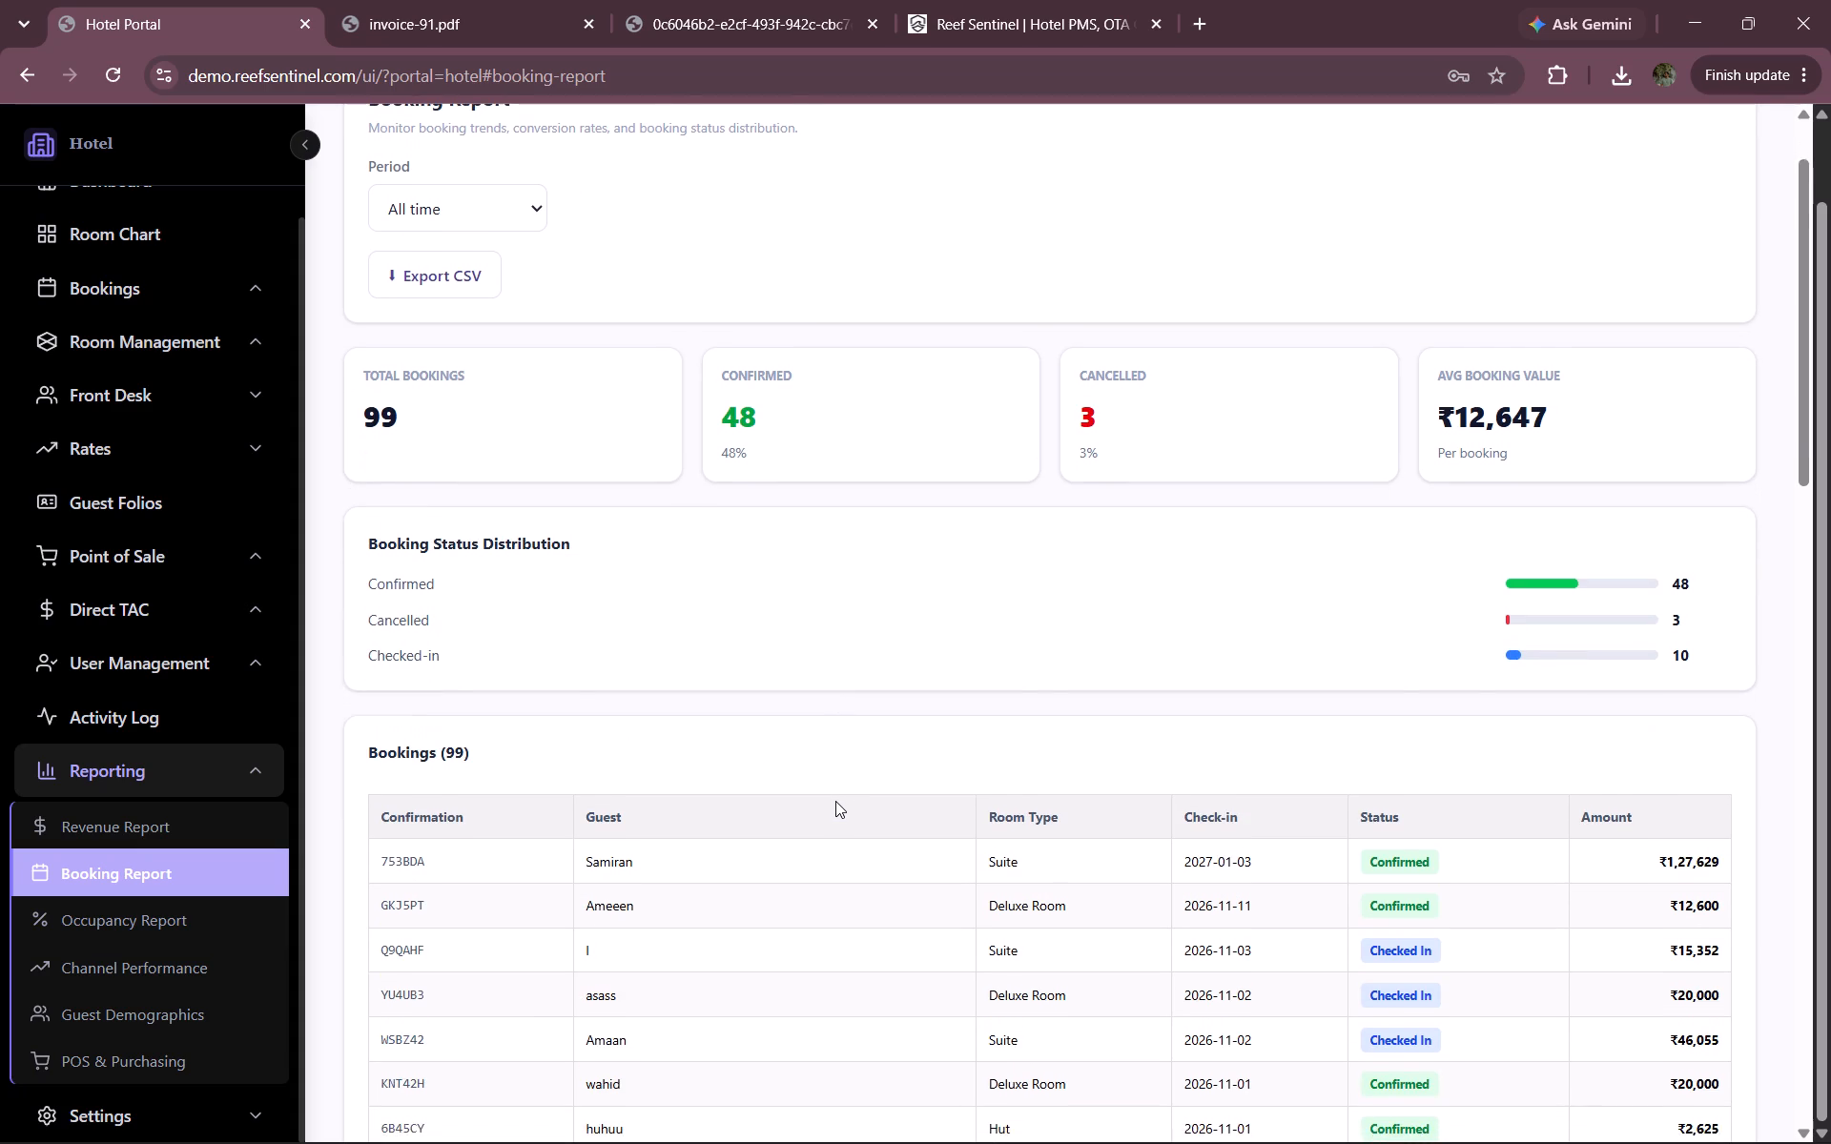
{"action": "scroll", "coordinate": [835, 801], "scroll_direction": "down", "scroll_amount": 1}
{"action": "scroll", "coordinate": [835, 801], "scroll_direction": "up", "scroll_amount": 2}
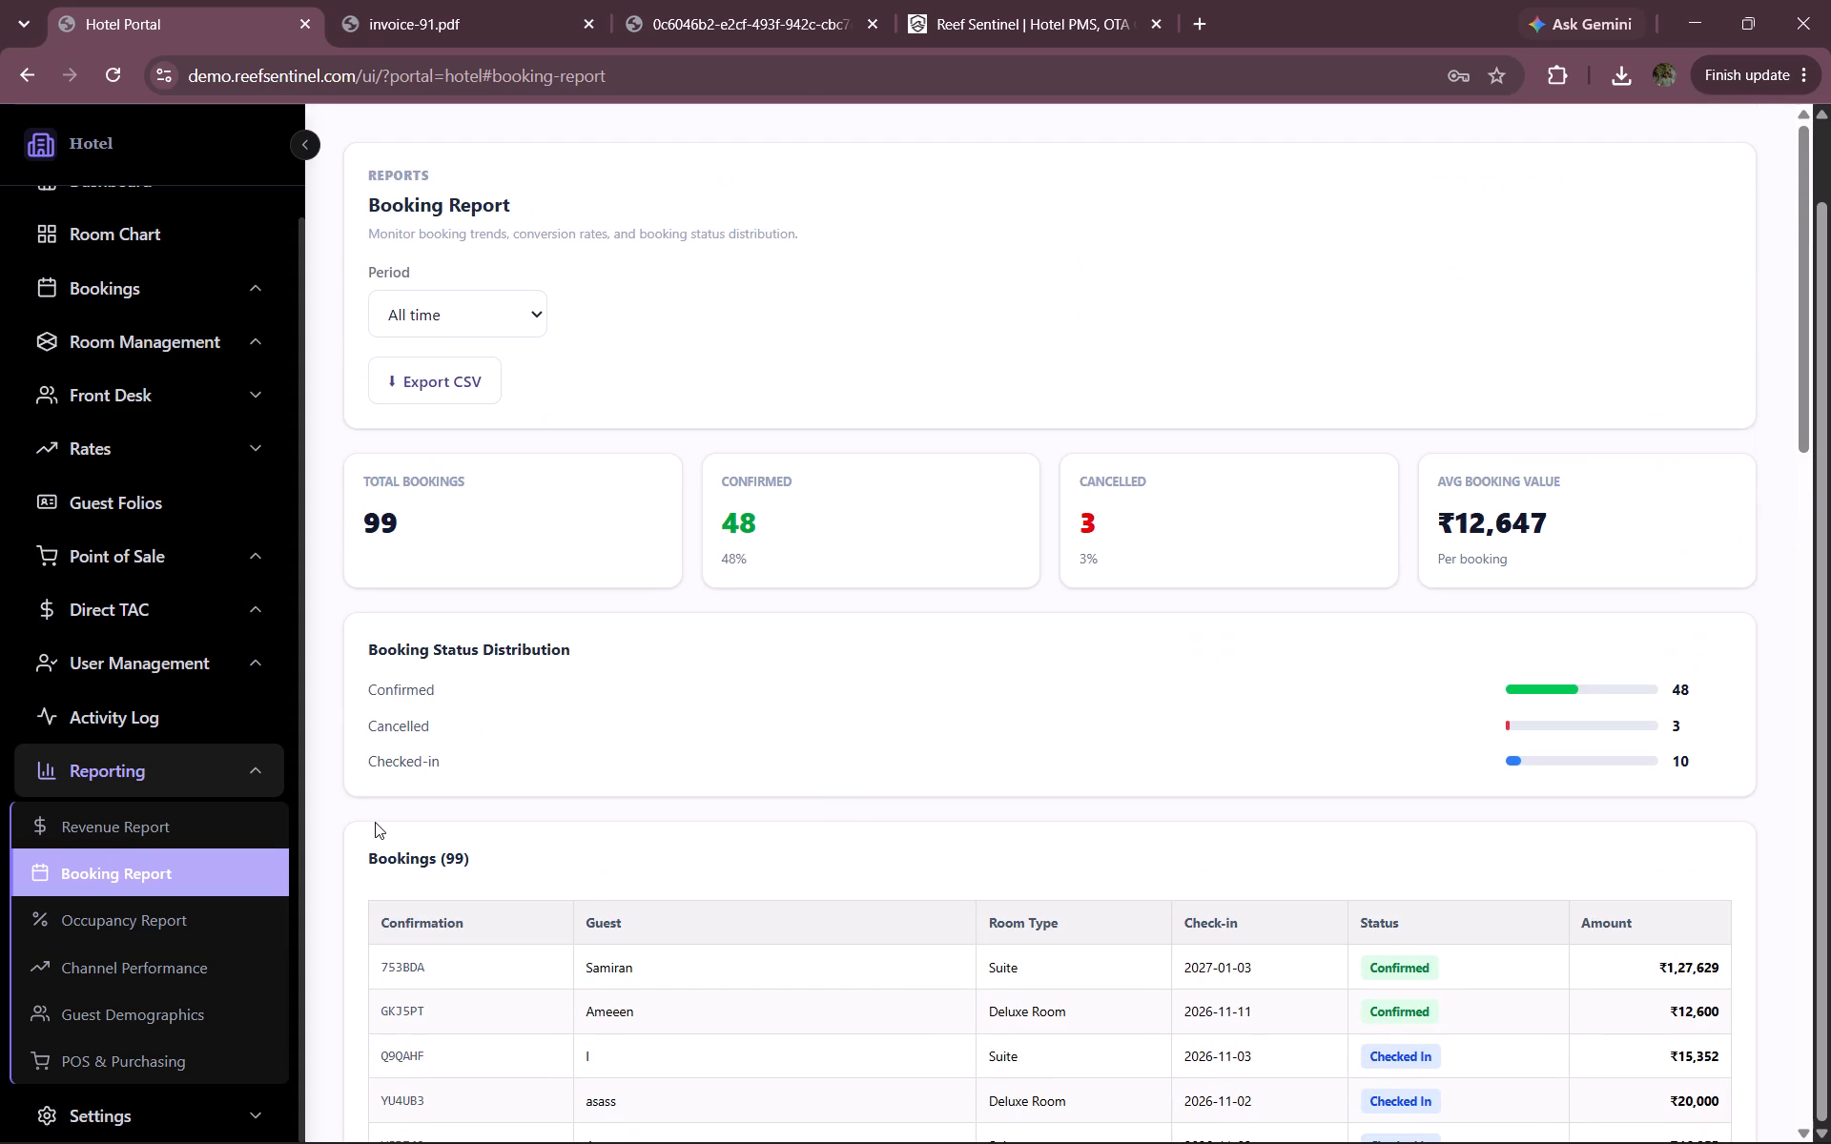
Open the Occupancy Report to view occupancy by room type.
{"action": "left_click", "coordinate": [67, 926]}
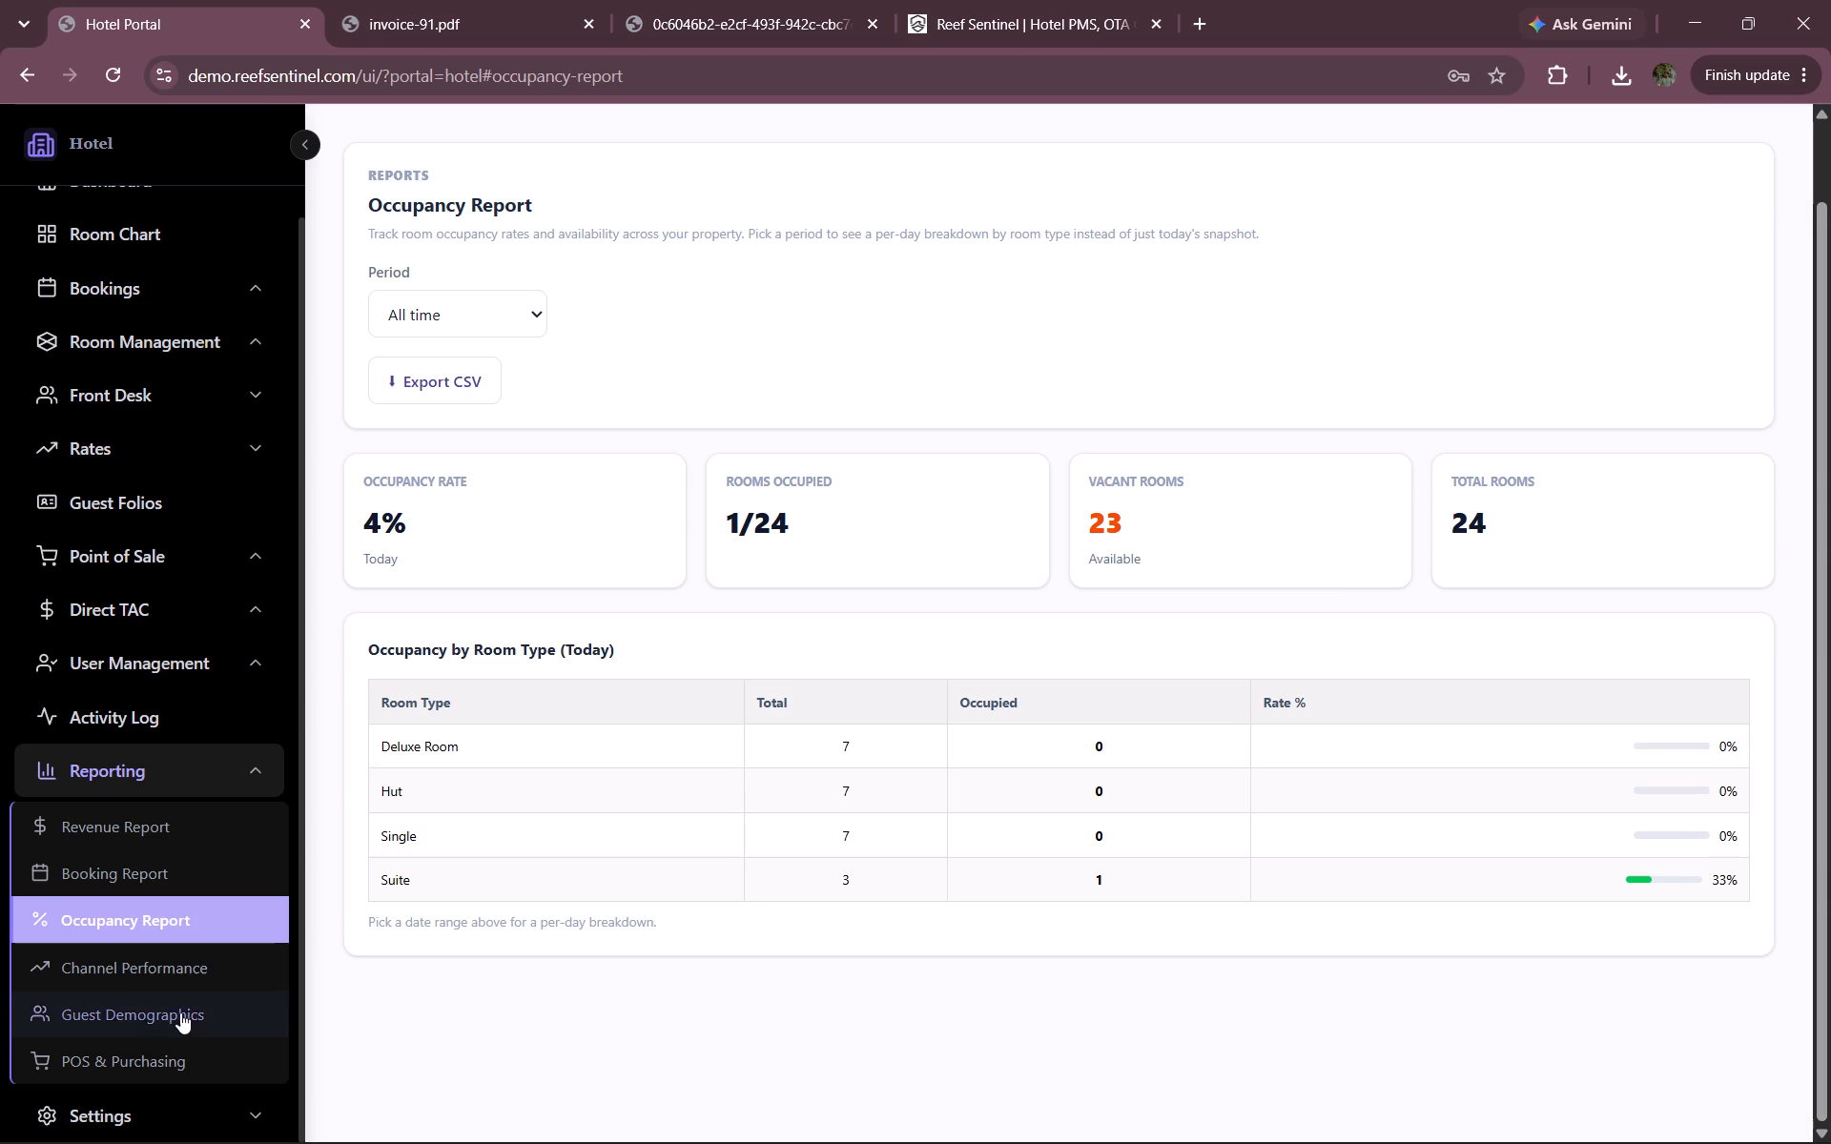
Open the Channel Performance report and examine the channel breakdown and bookings by channel.
{"action": "left_click", "coordinate": [165, 974]}
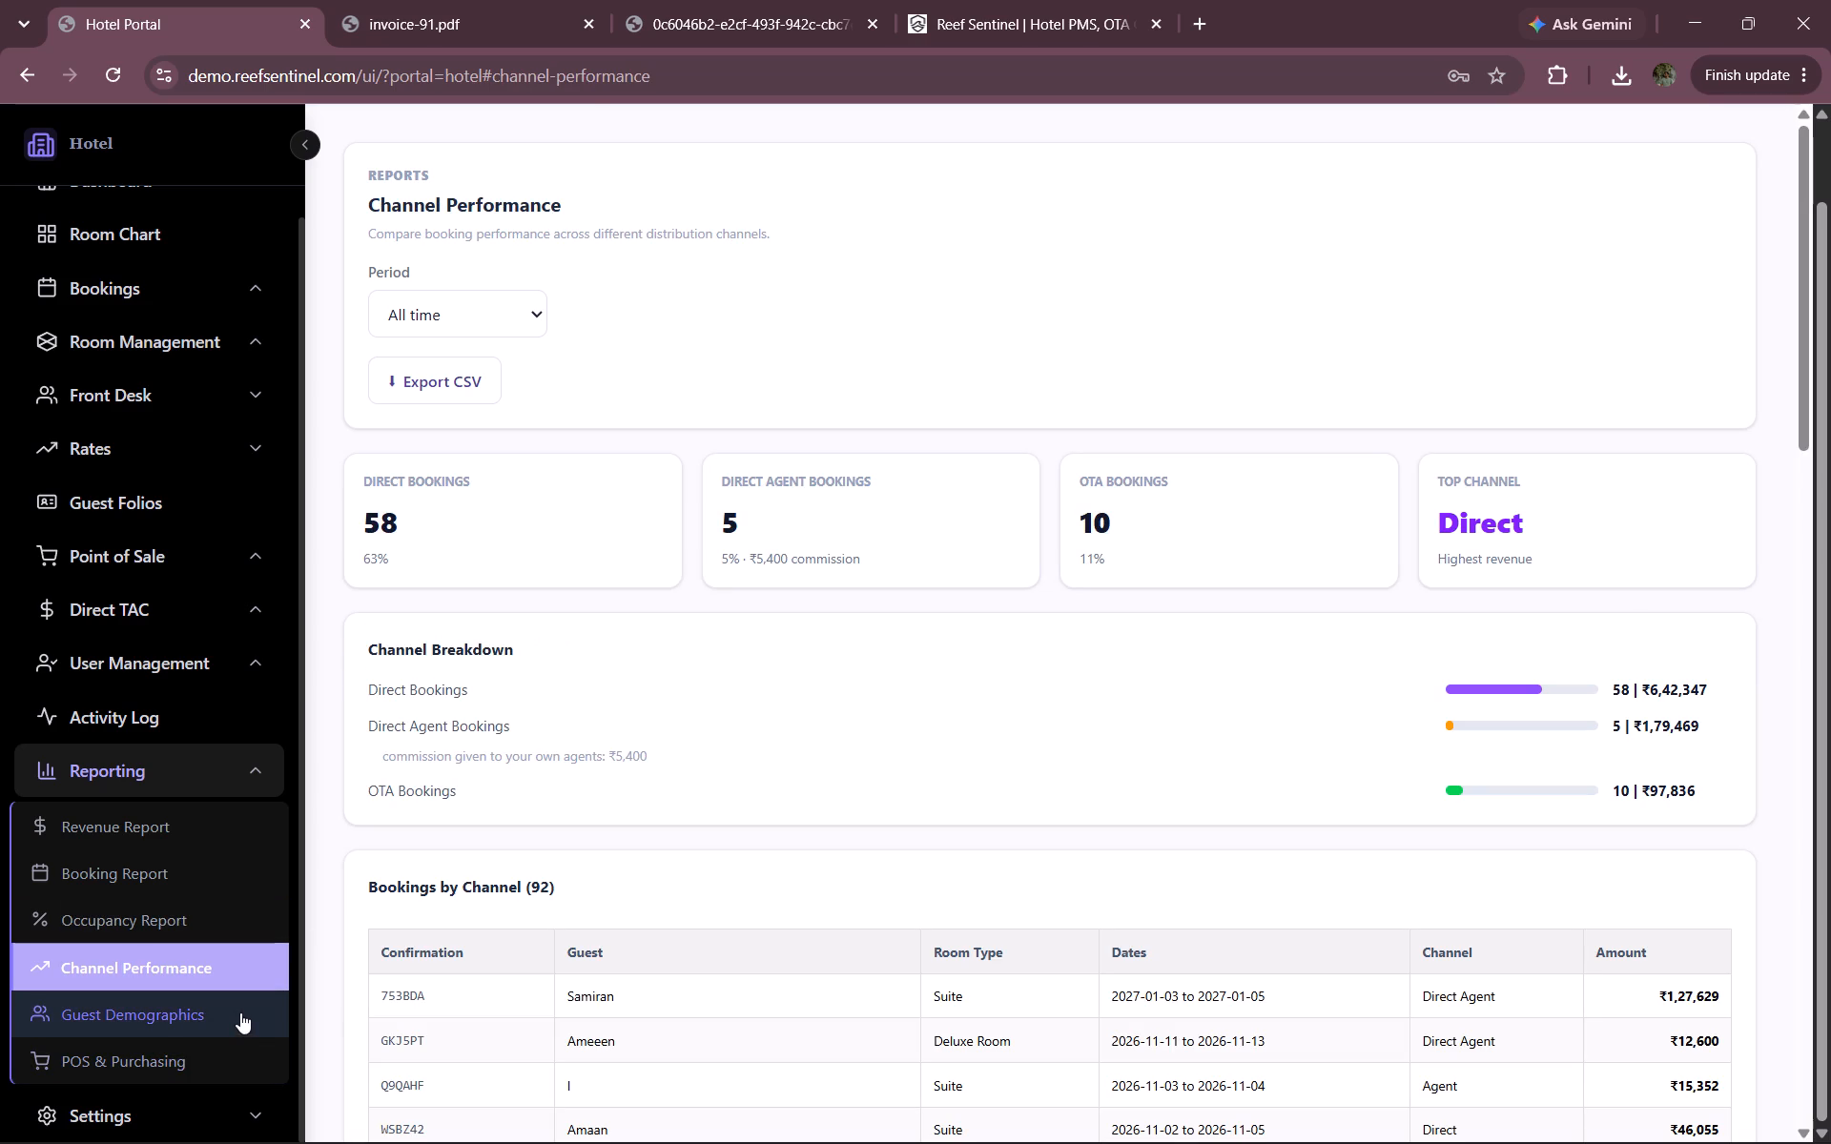
{"action": "scroll", "coordinate": [493, 779], "scroll_direction": "down", "scroll_amount": 1}
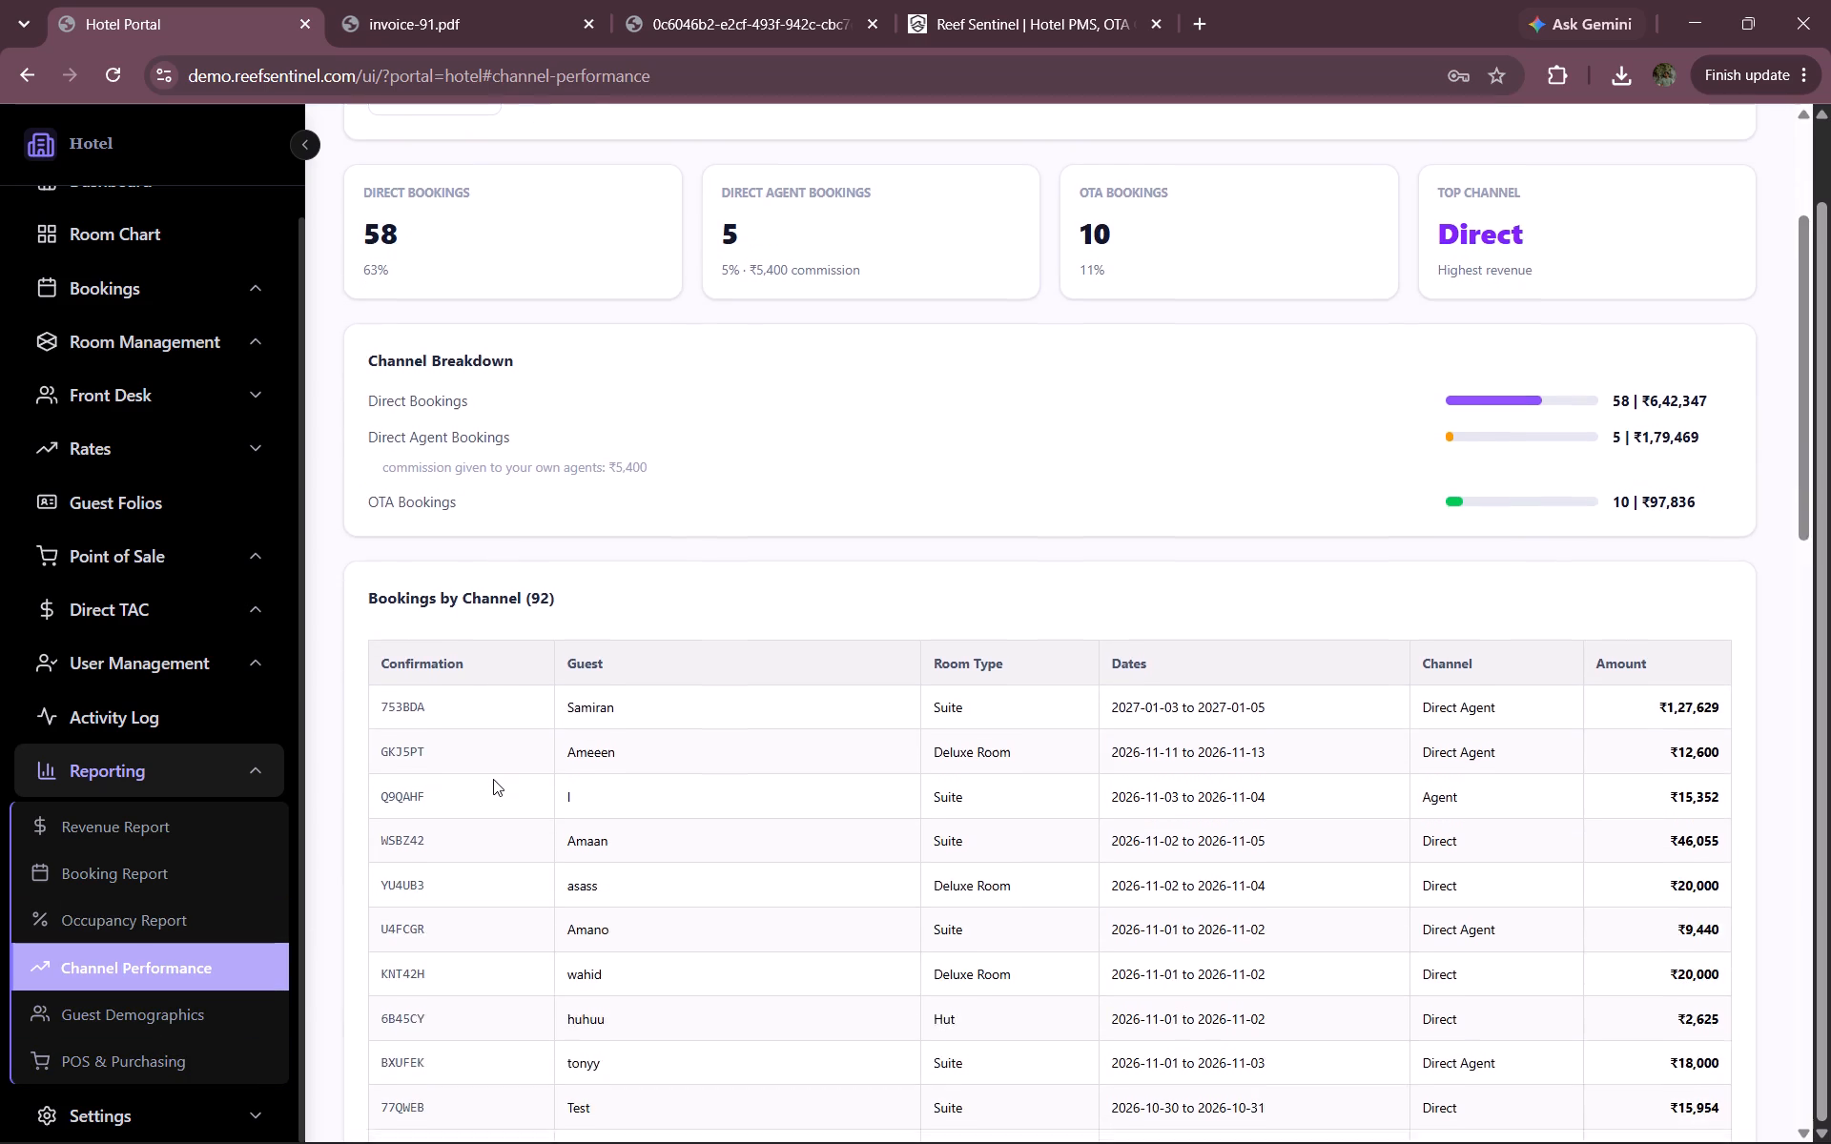
{"action": "scroll", "coordinate": [493, 779], "scroll_direction": "down", "scroll_amount": 1}
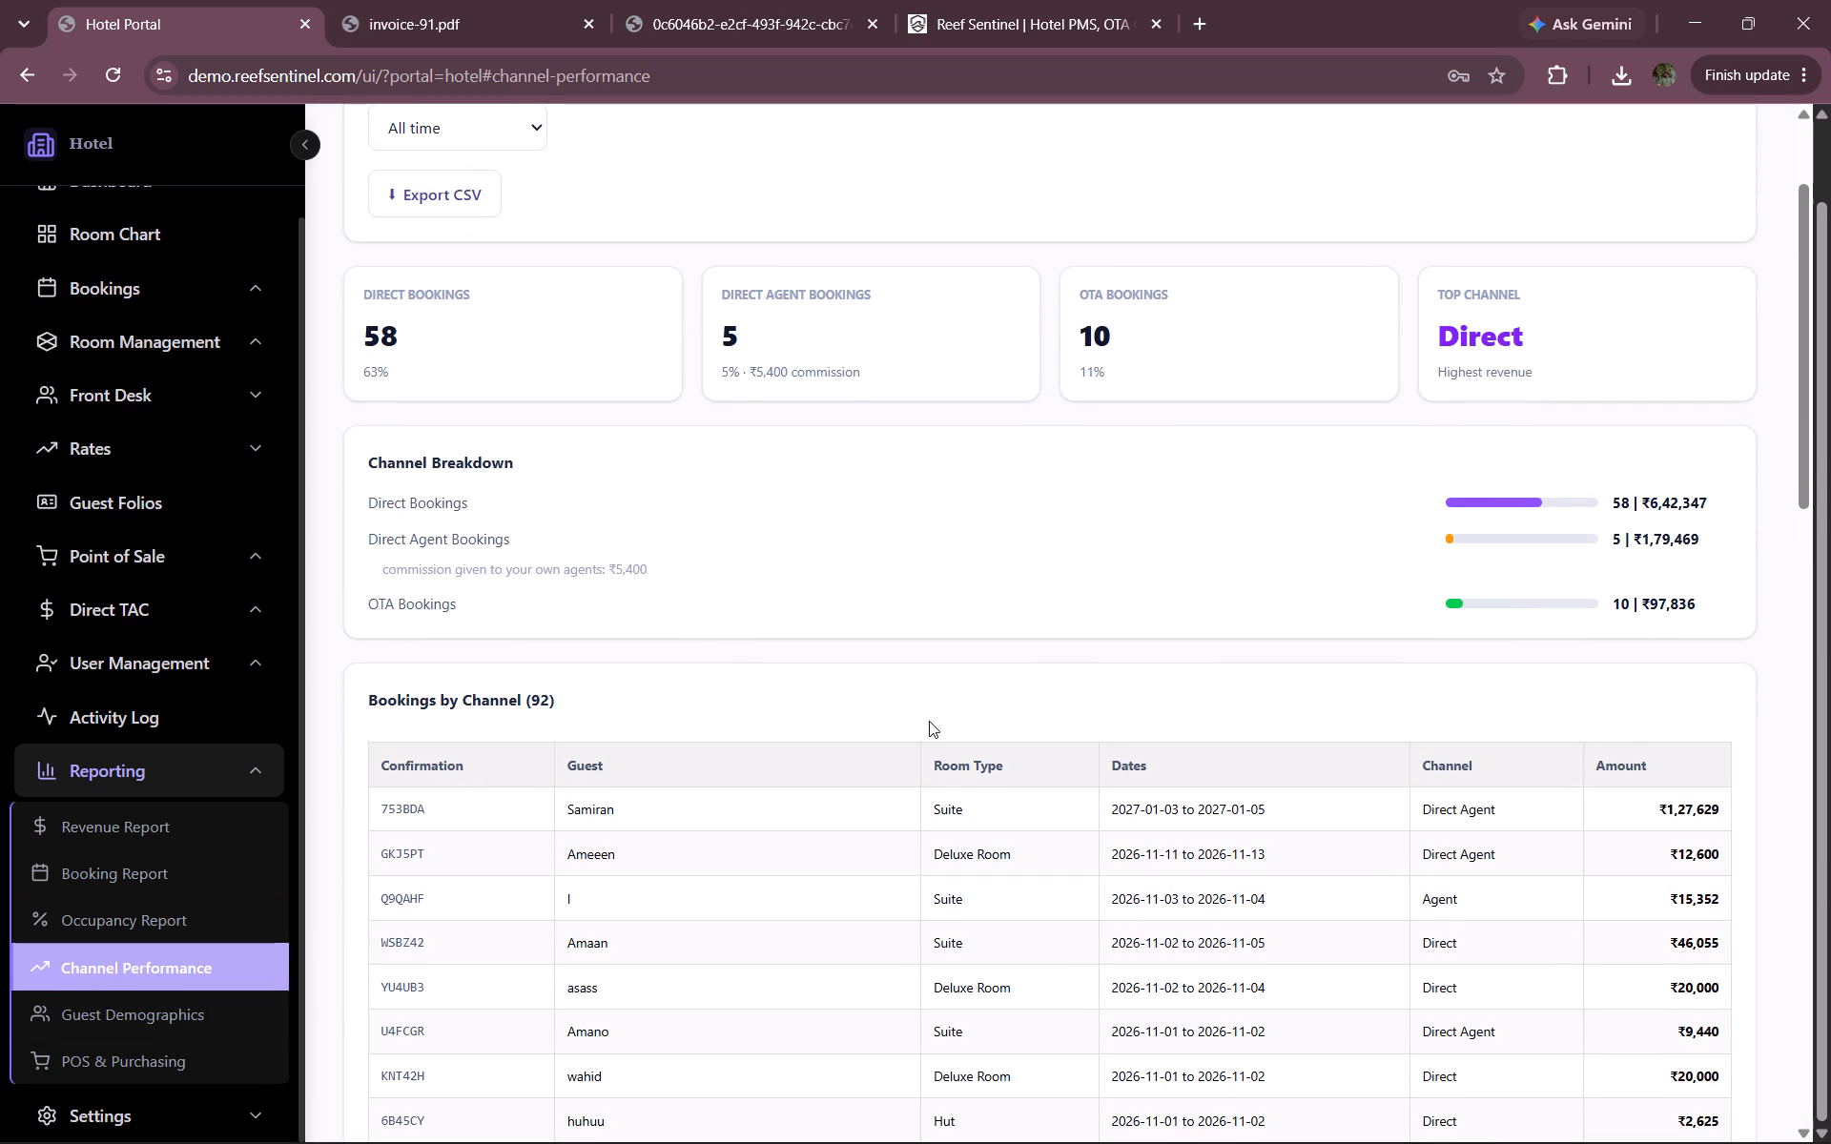
{"action": "scroll", "coordinate": [929, 721], "scroll_direction": "up", "scroll_amount": 1}
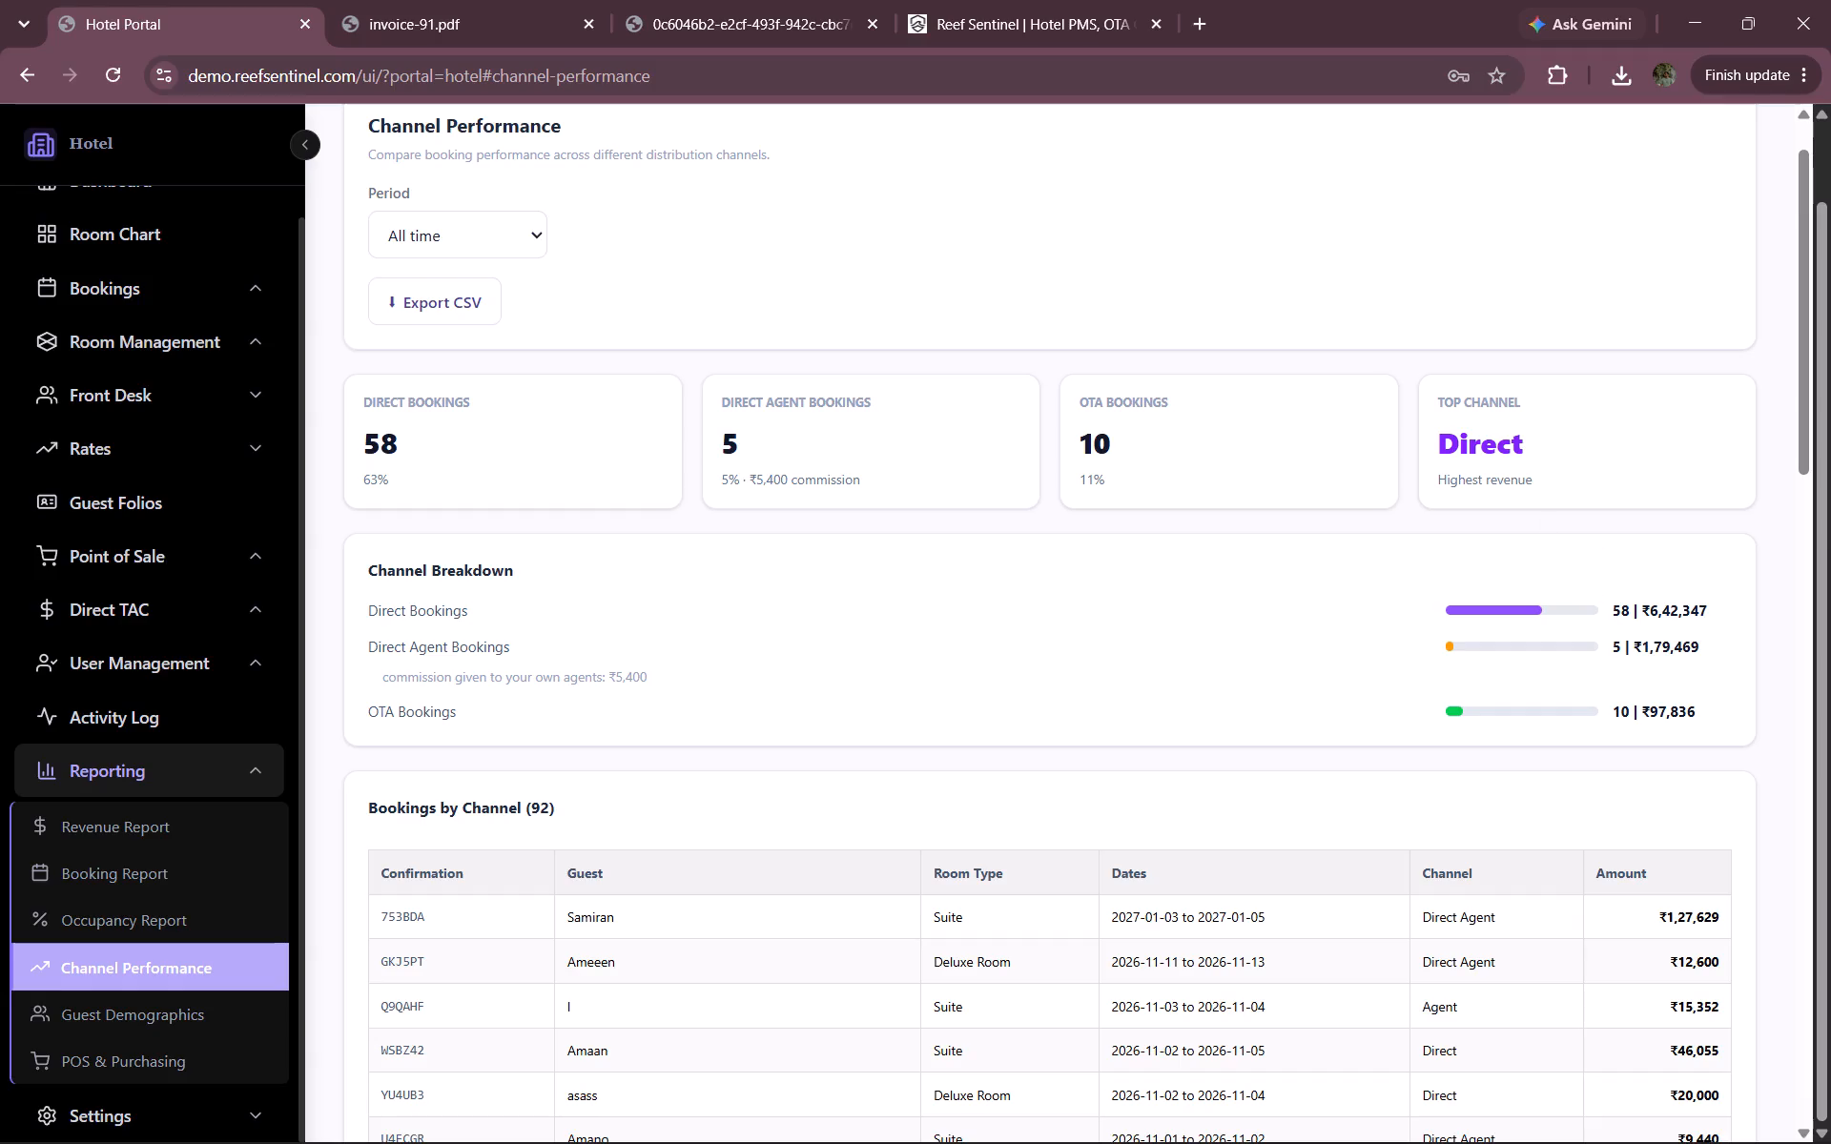
Open the Guest Demographics report to view guest origin and guests by spend.
{"action": "left_click", "coordinate": [171, 1007]}
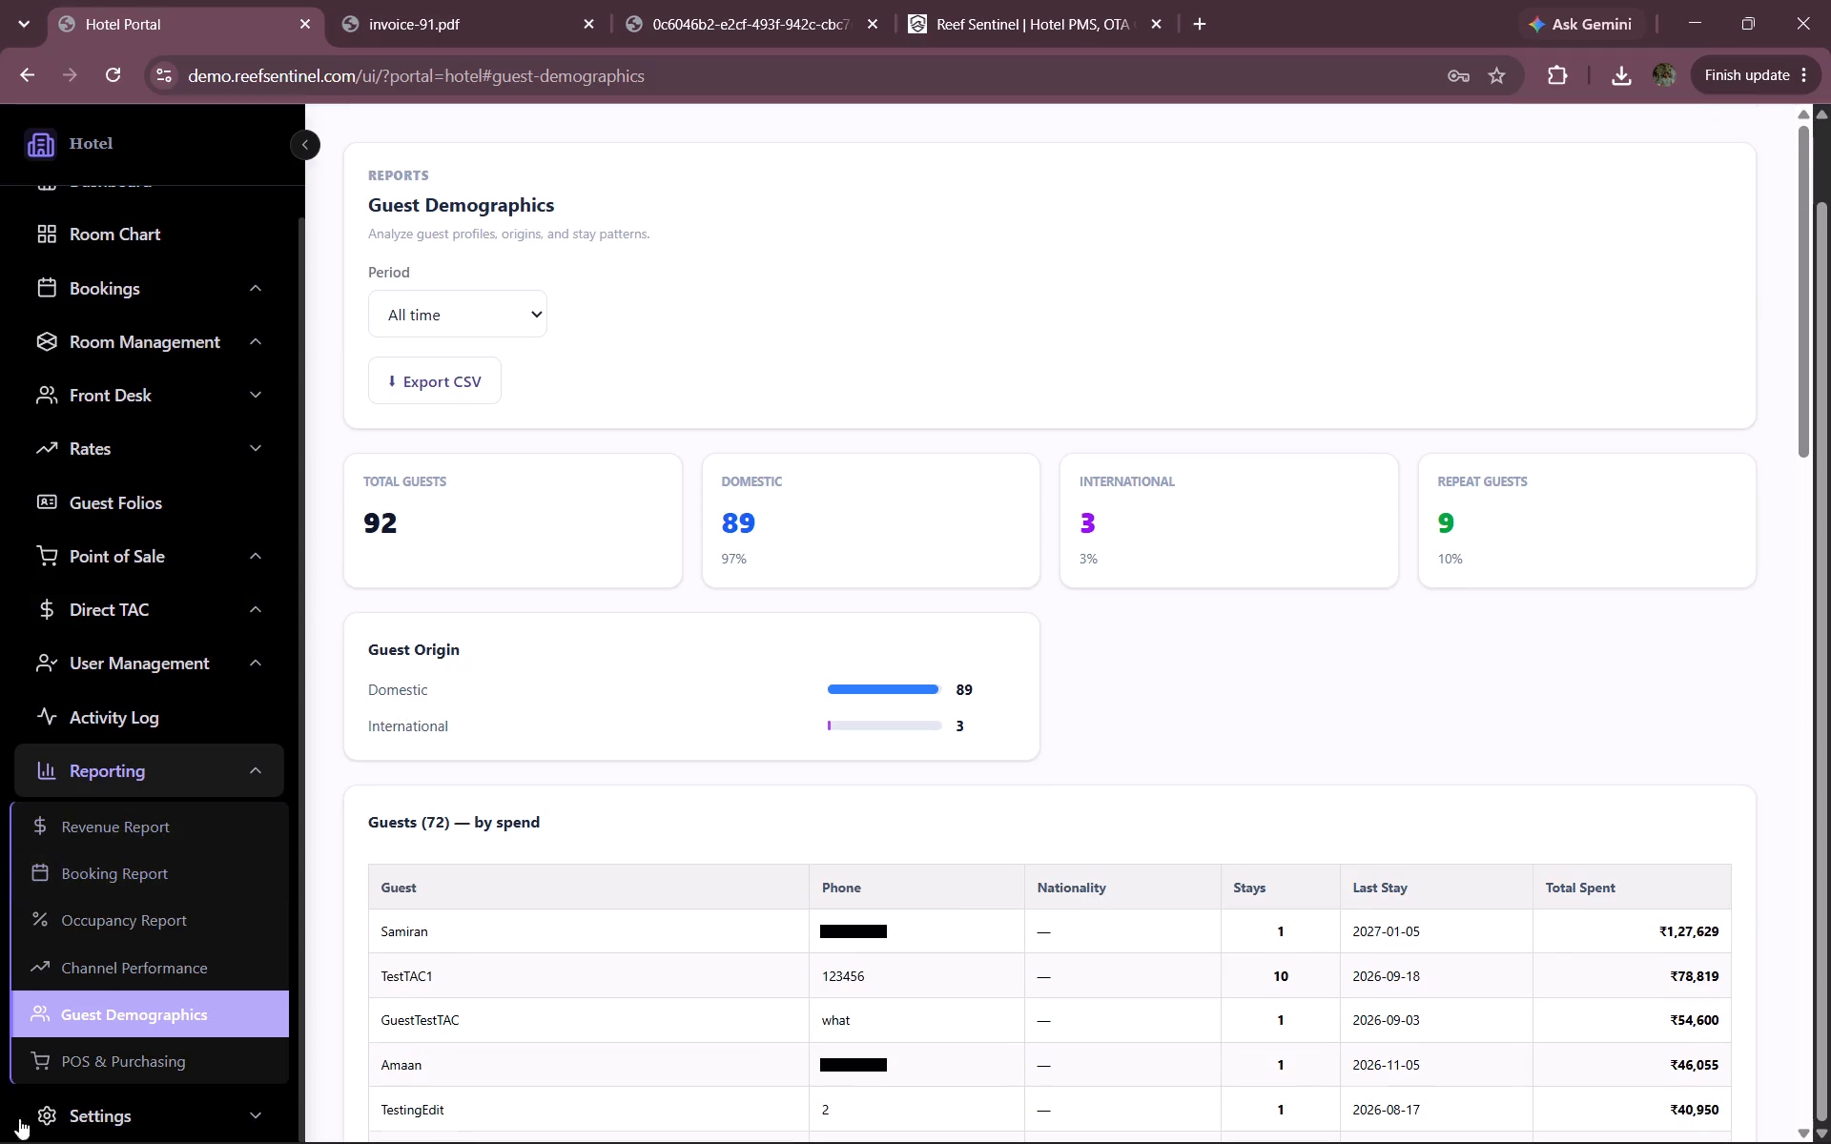
{"action": "left_click", "coordinate": [145, 1035]}
Open the POS & Purchasing report to view sales alongside purchase costs.
{"action": "left_click", "coordinate": [123, 1061]}
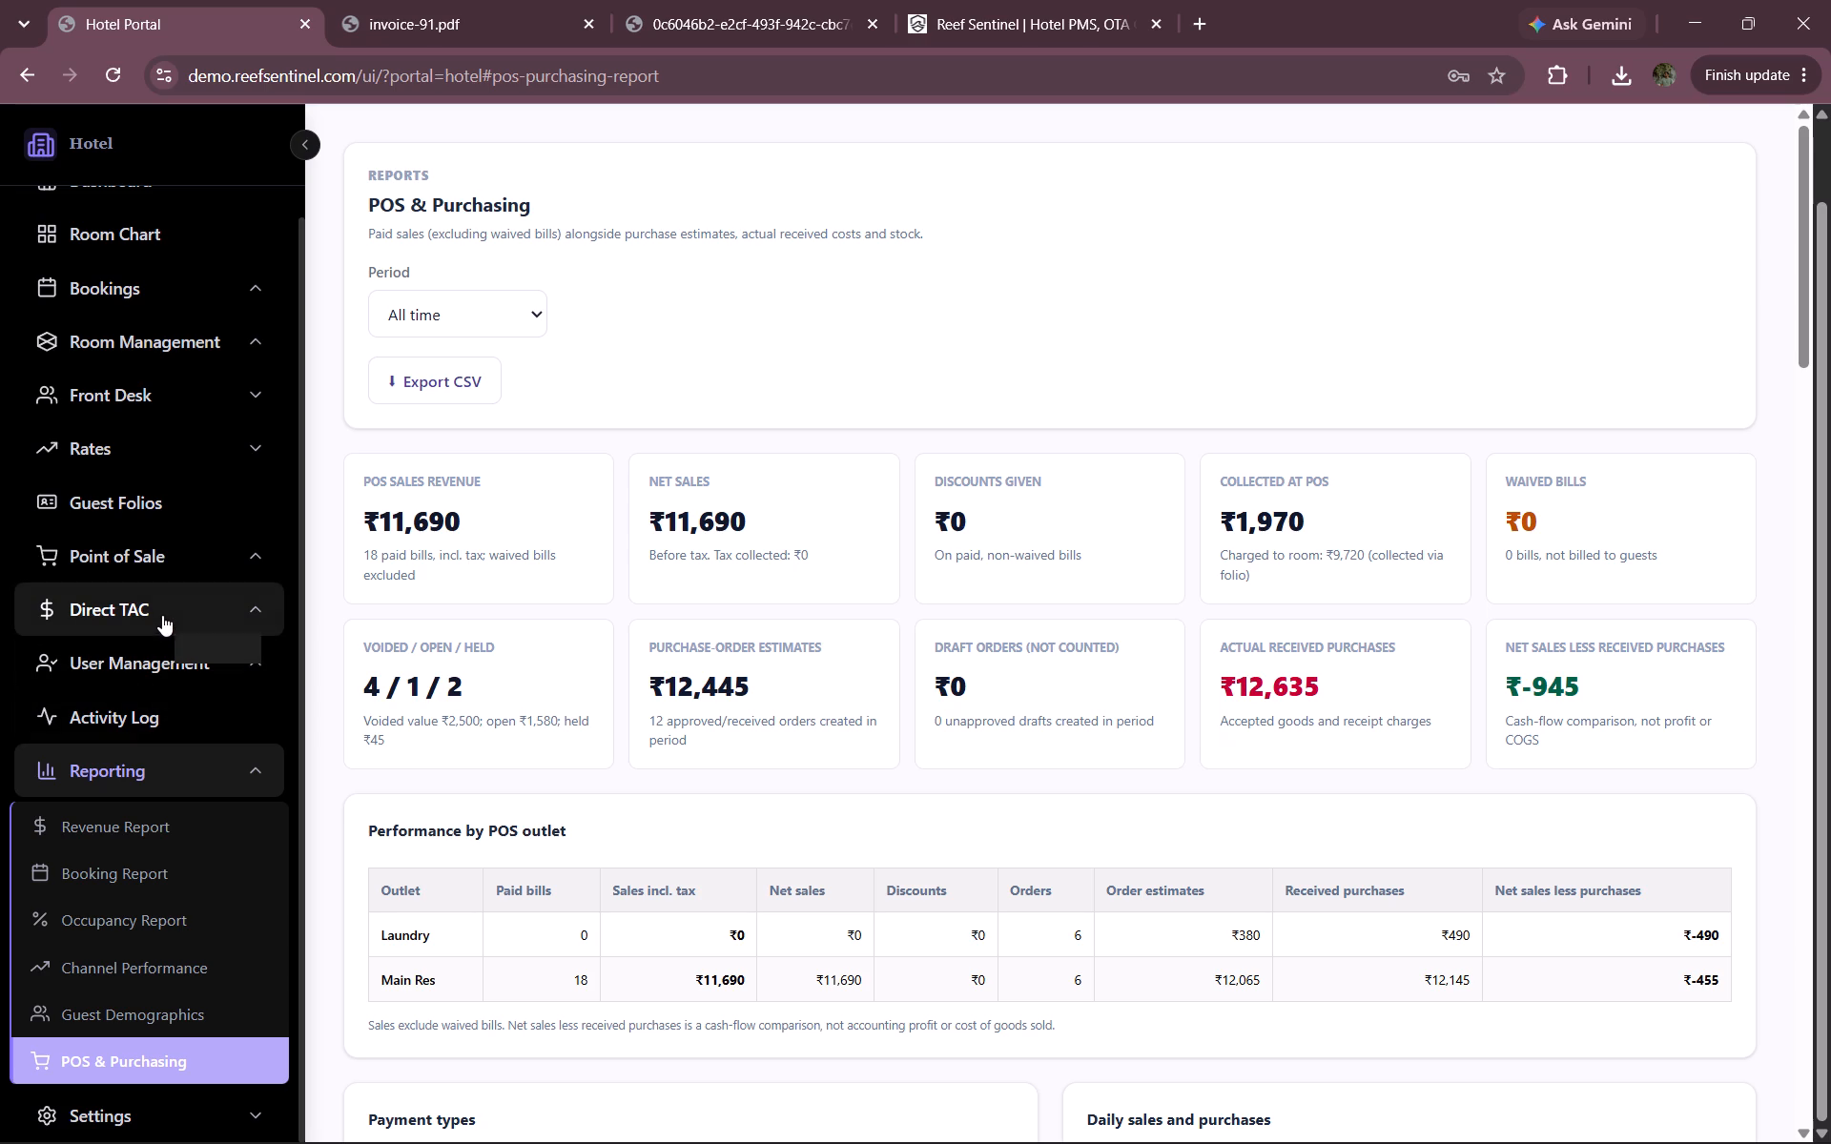
{"action": "scroll", "coordinate": [153, 783], "scroll_direction": "down", "scroll_amount": 1}
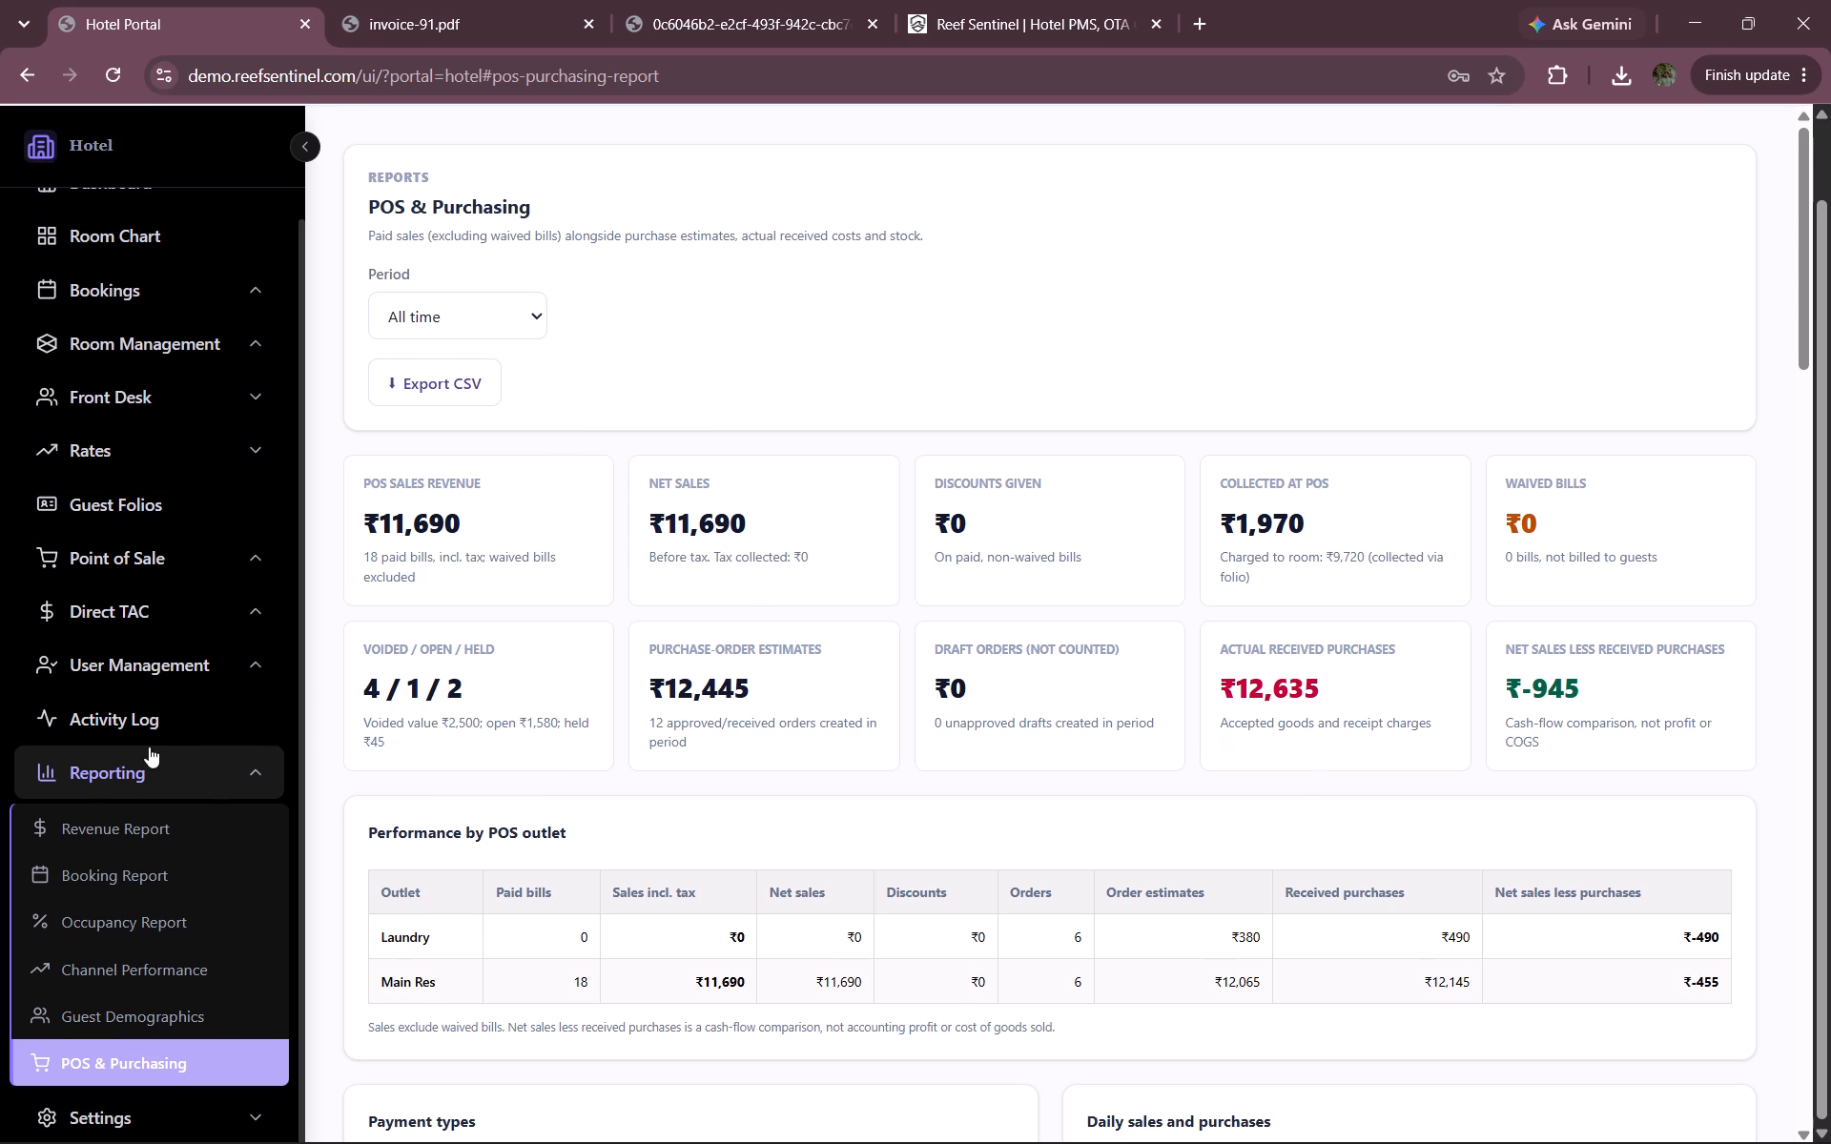
Go to Purchasing under Point of Sale and set the new purchase request's department to Main Res.
{"action": "left_click", "coordinate": [142, 558]}
{"action": "left_click", "coordinate": [90, 754]}
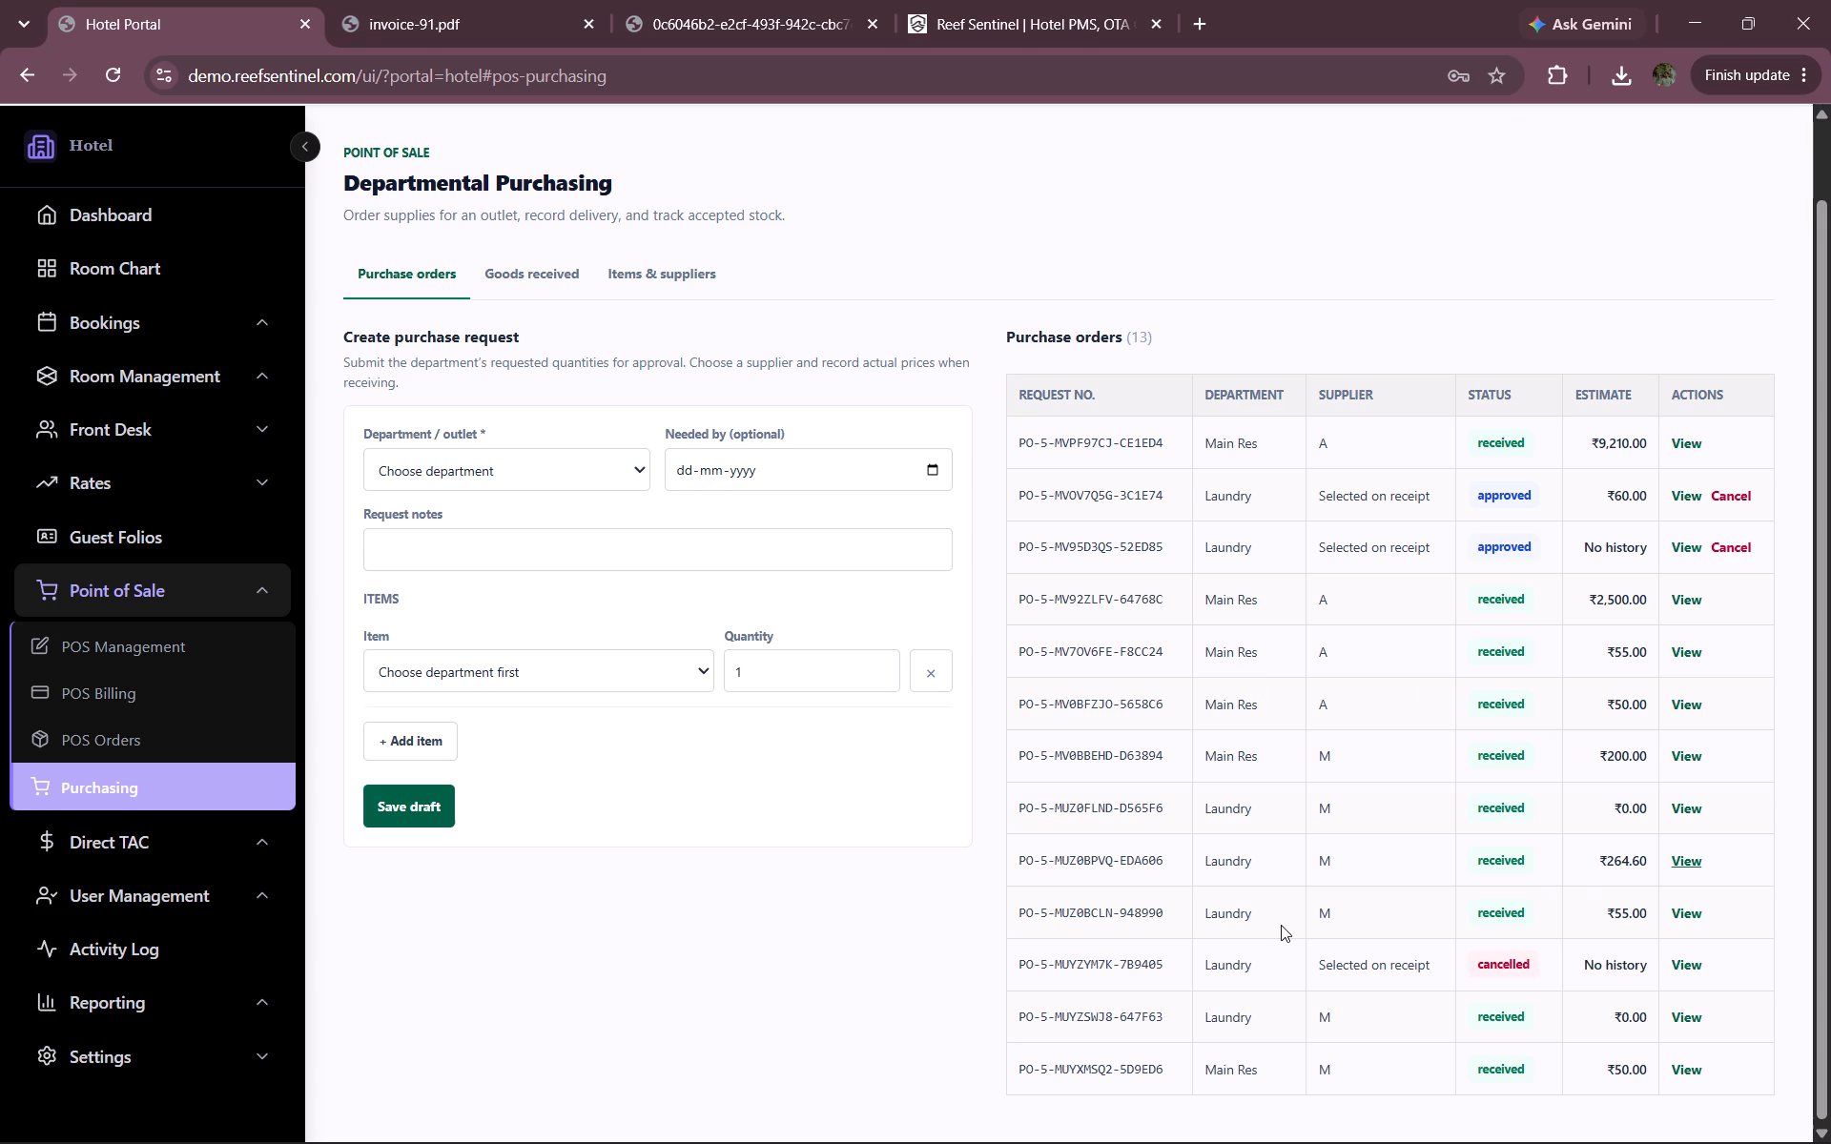
{"action": "left_click", "coordinate": [559, 459]}
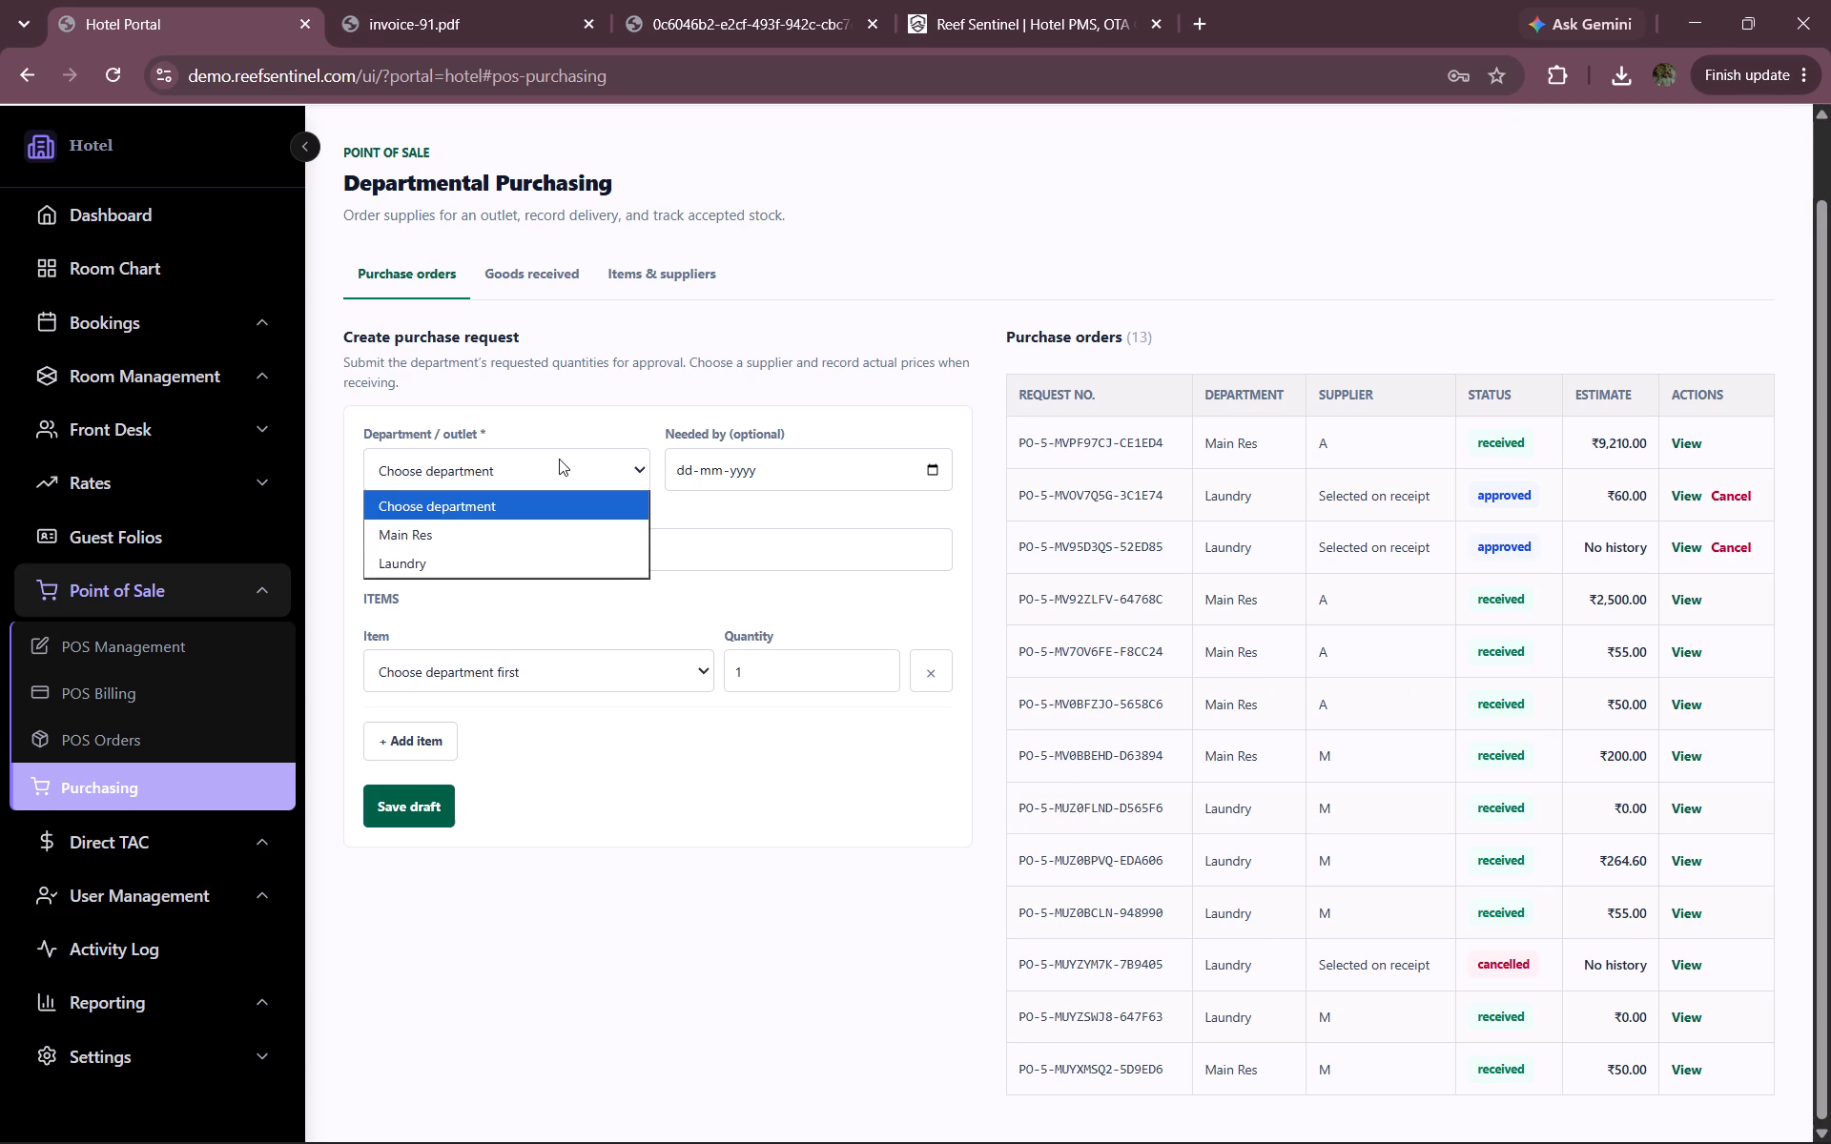
{"action": "left_click", "coordinate": [509, 531]}
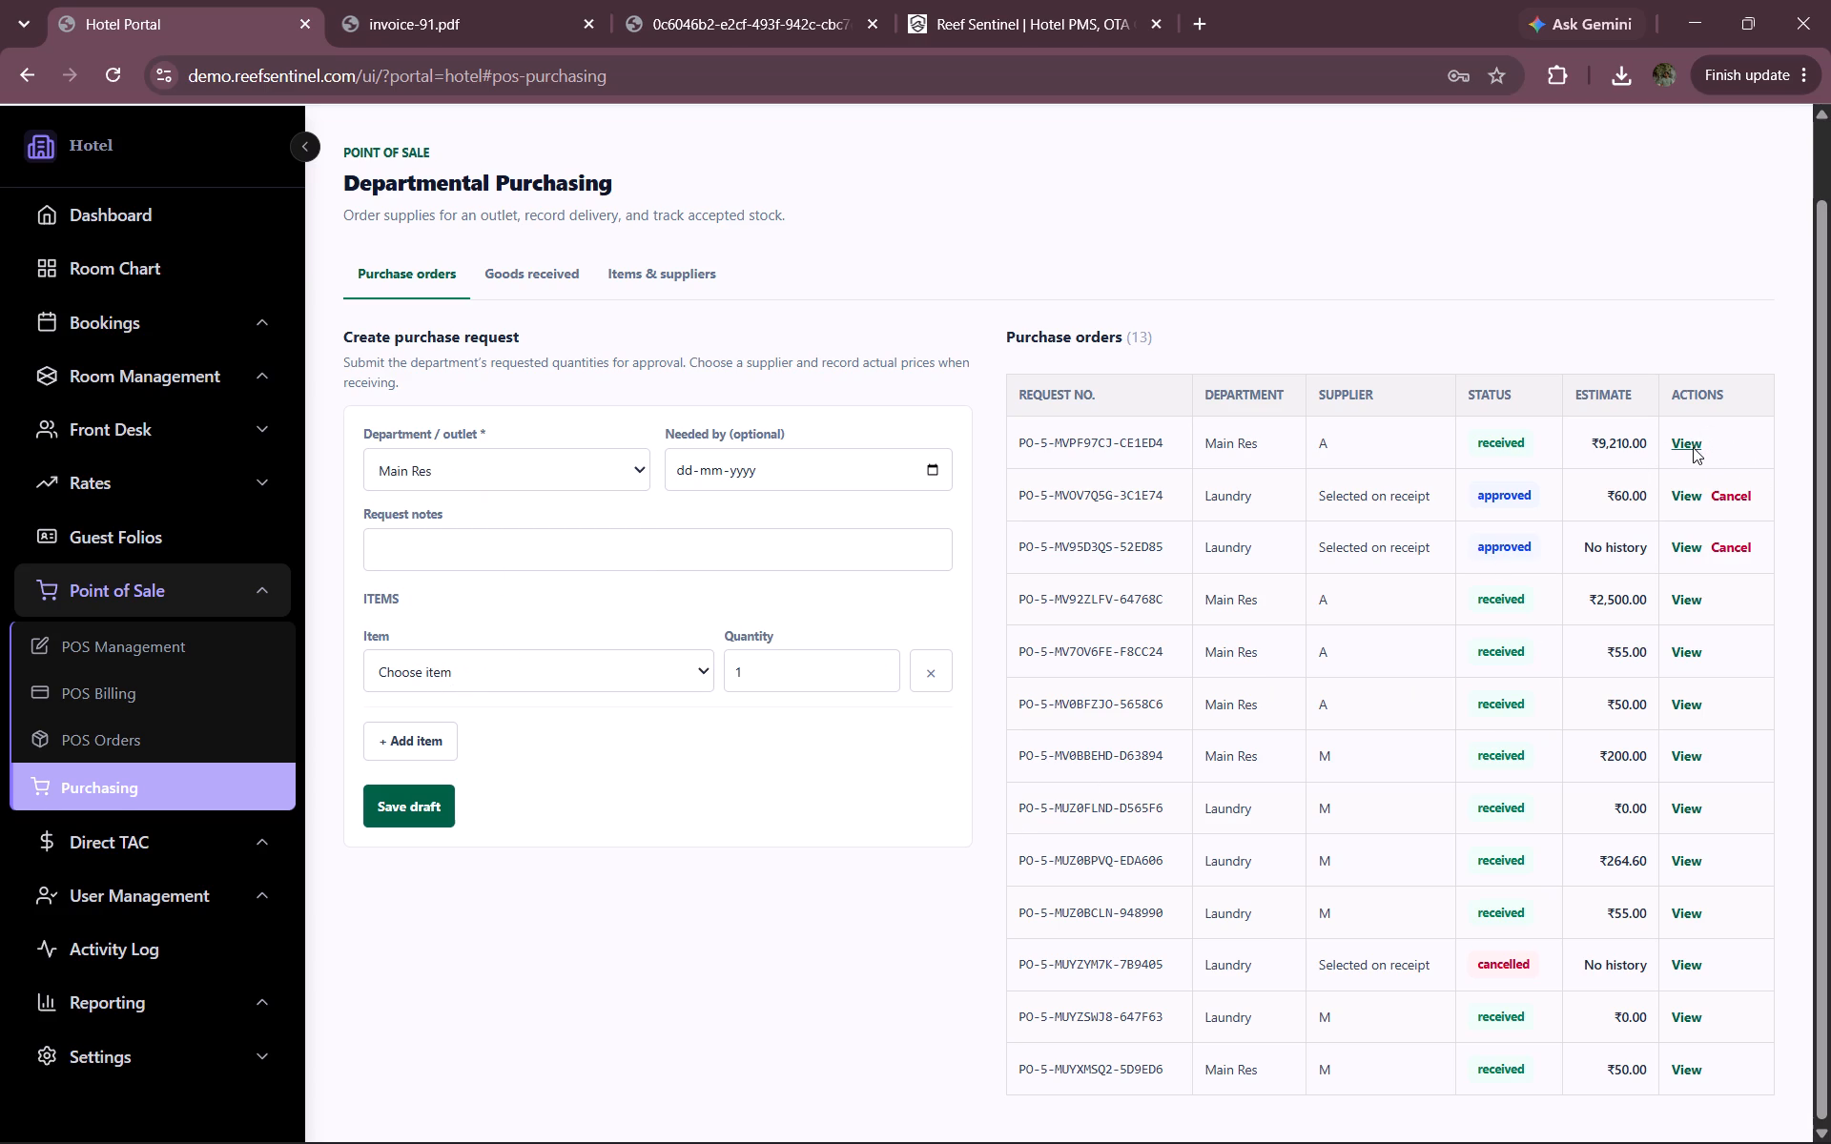
Under Goods received, preview the printable note for GRN-5-MVPFASIL-ECEE12, then cancel printing and close the note.
{"action": "left_click", "coordinate": [498, 257]}
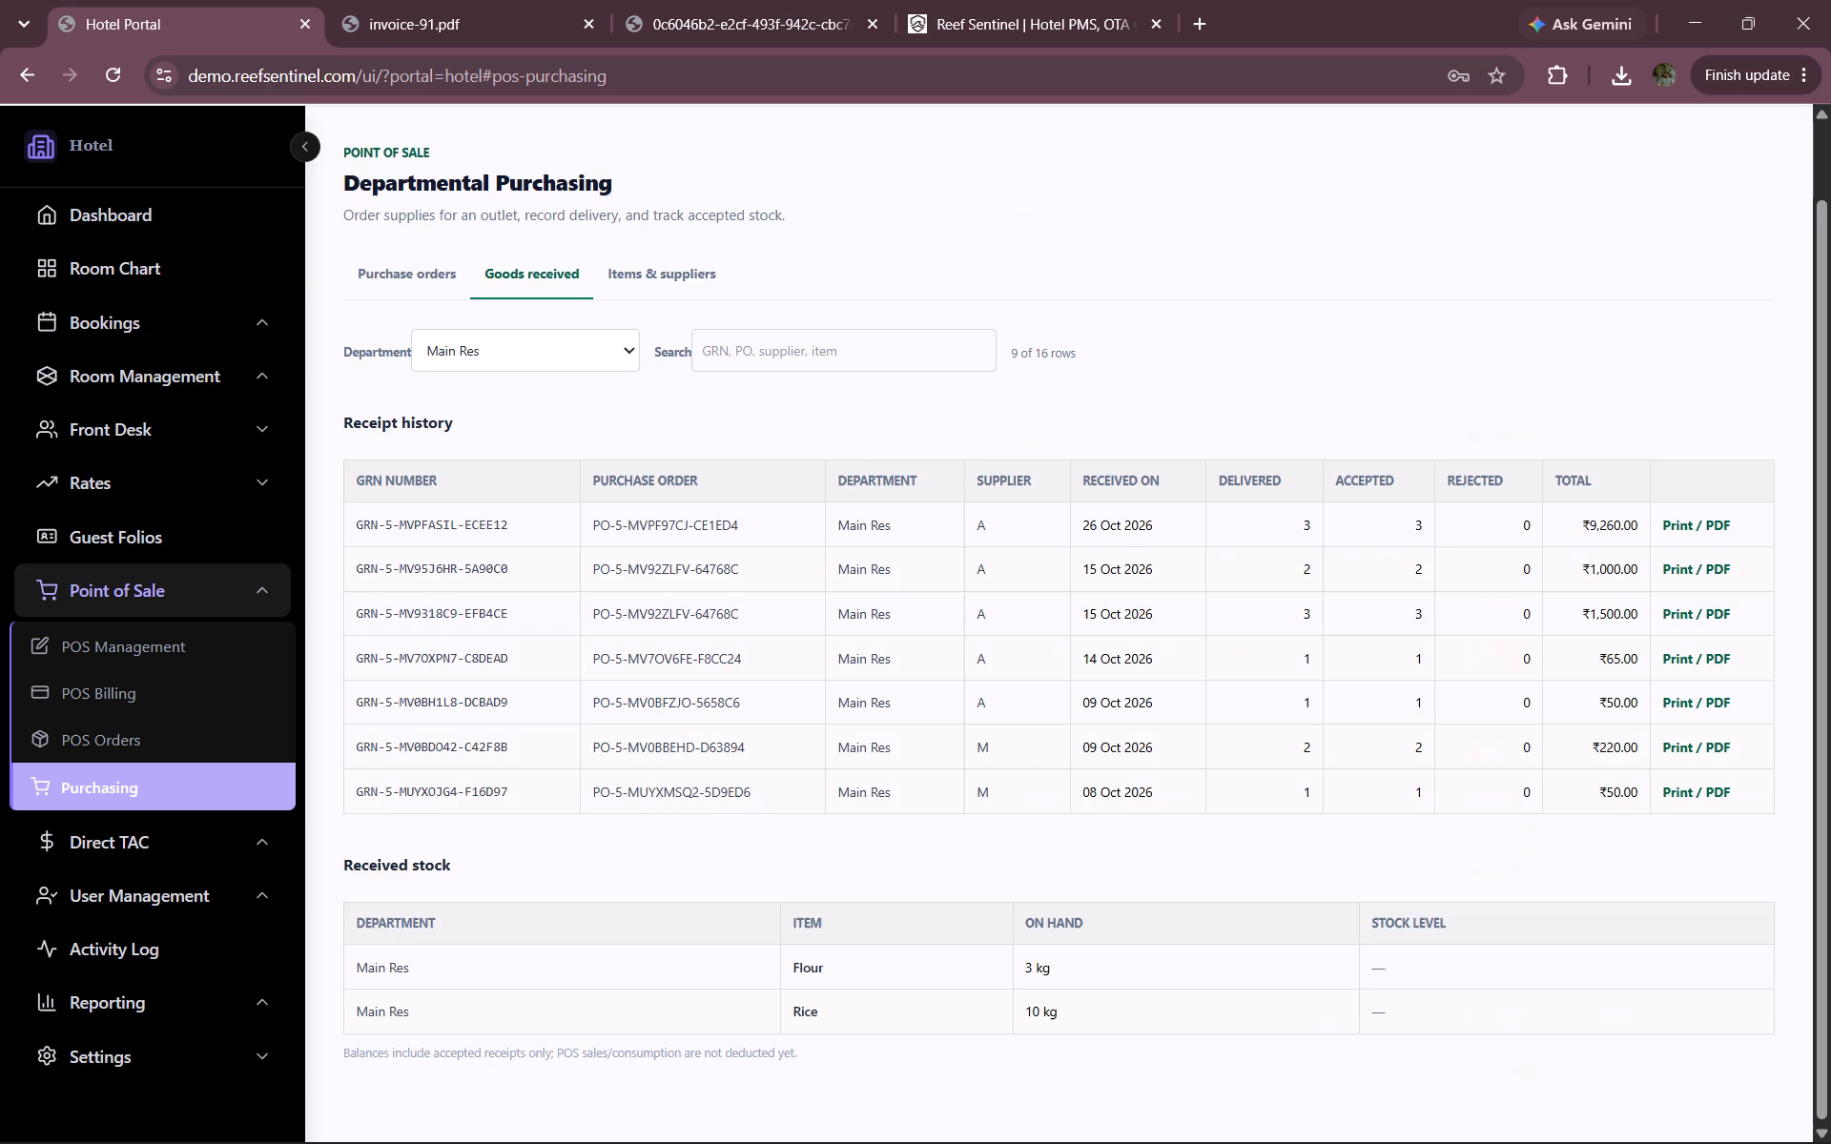
{"action": "left_click", "coordinate": [1677, 526]}
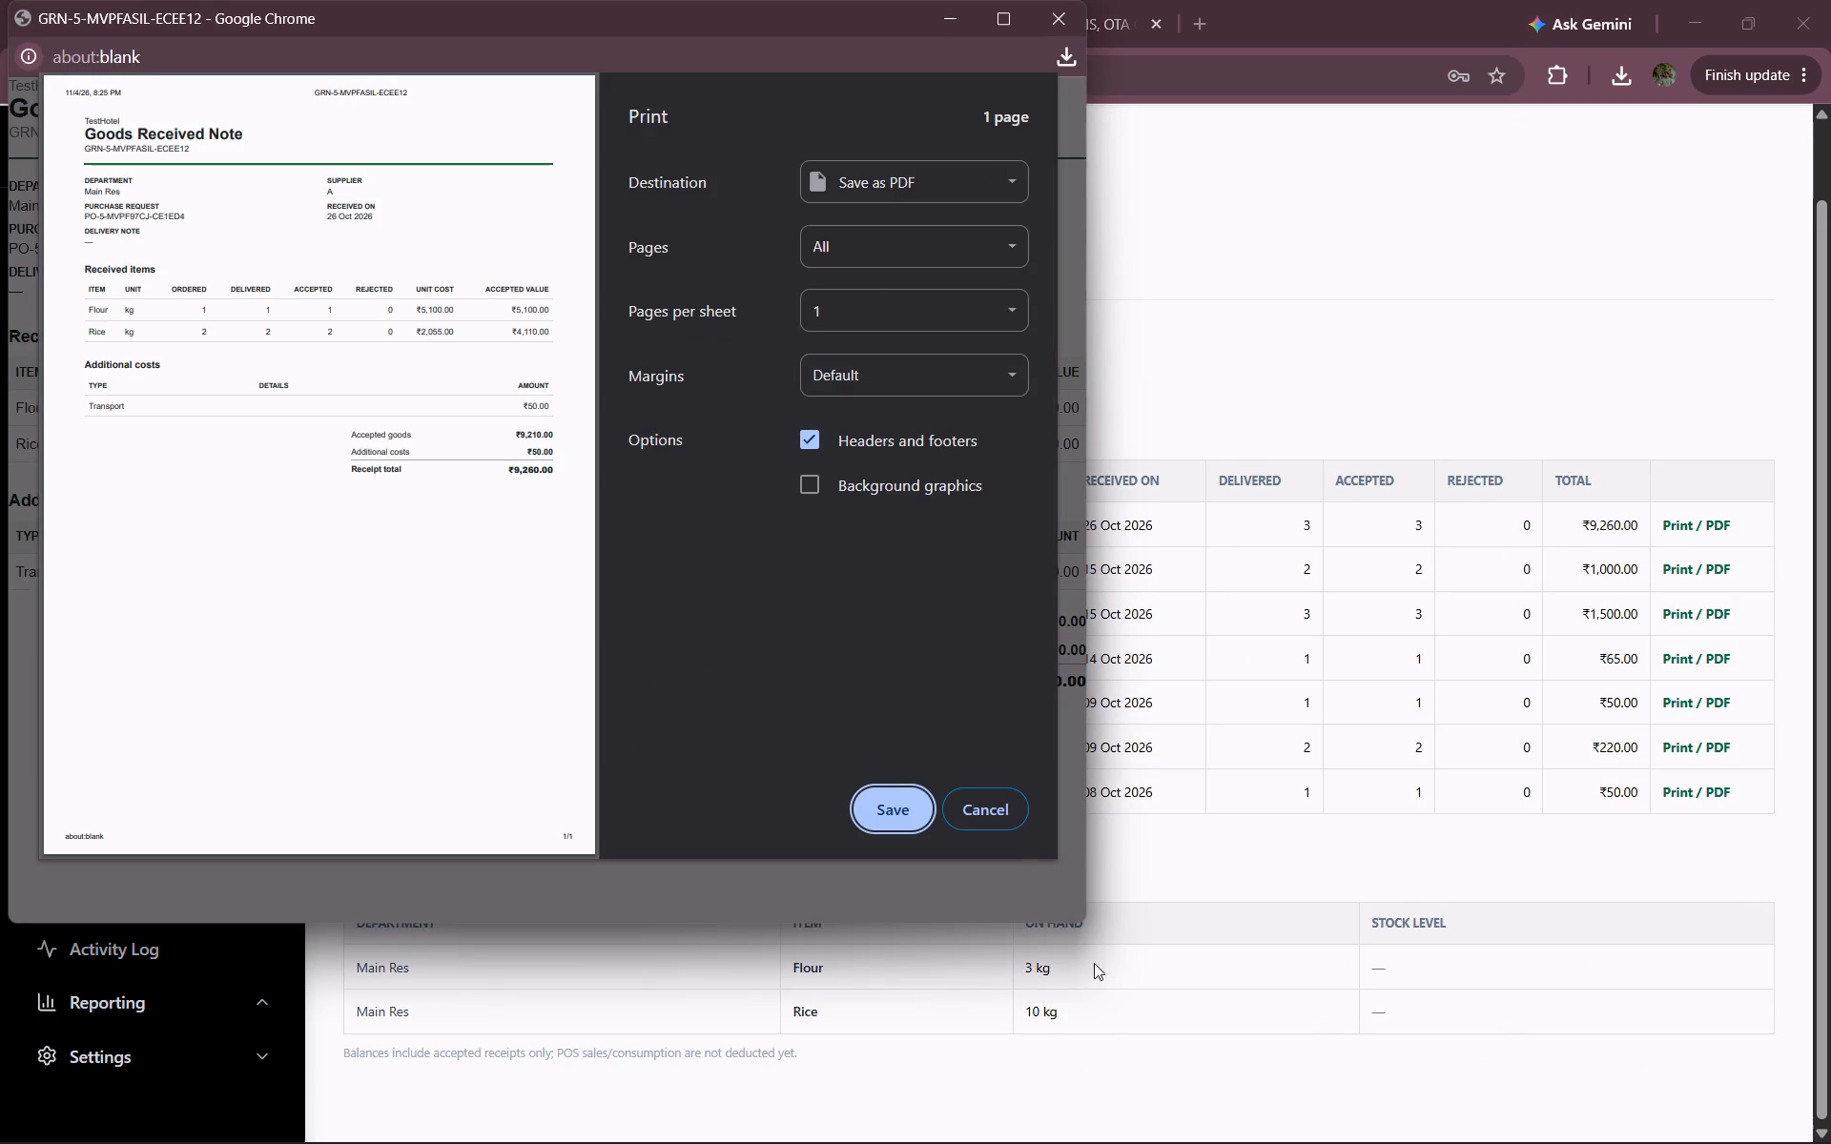
{"action": "left_click", "coordinate": [1000, 807]}
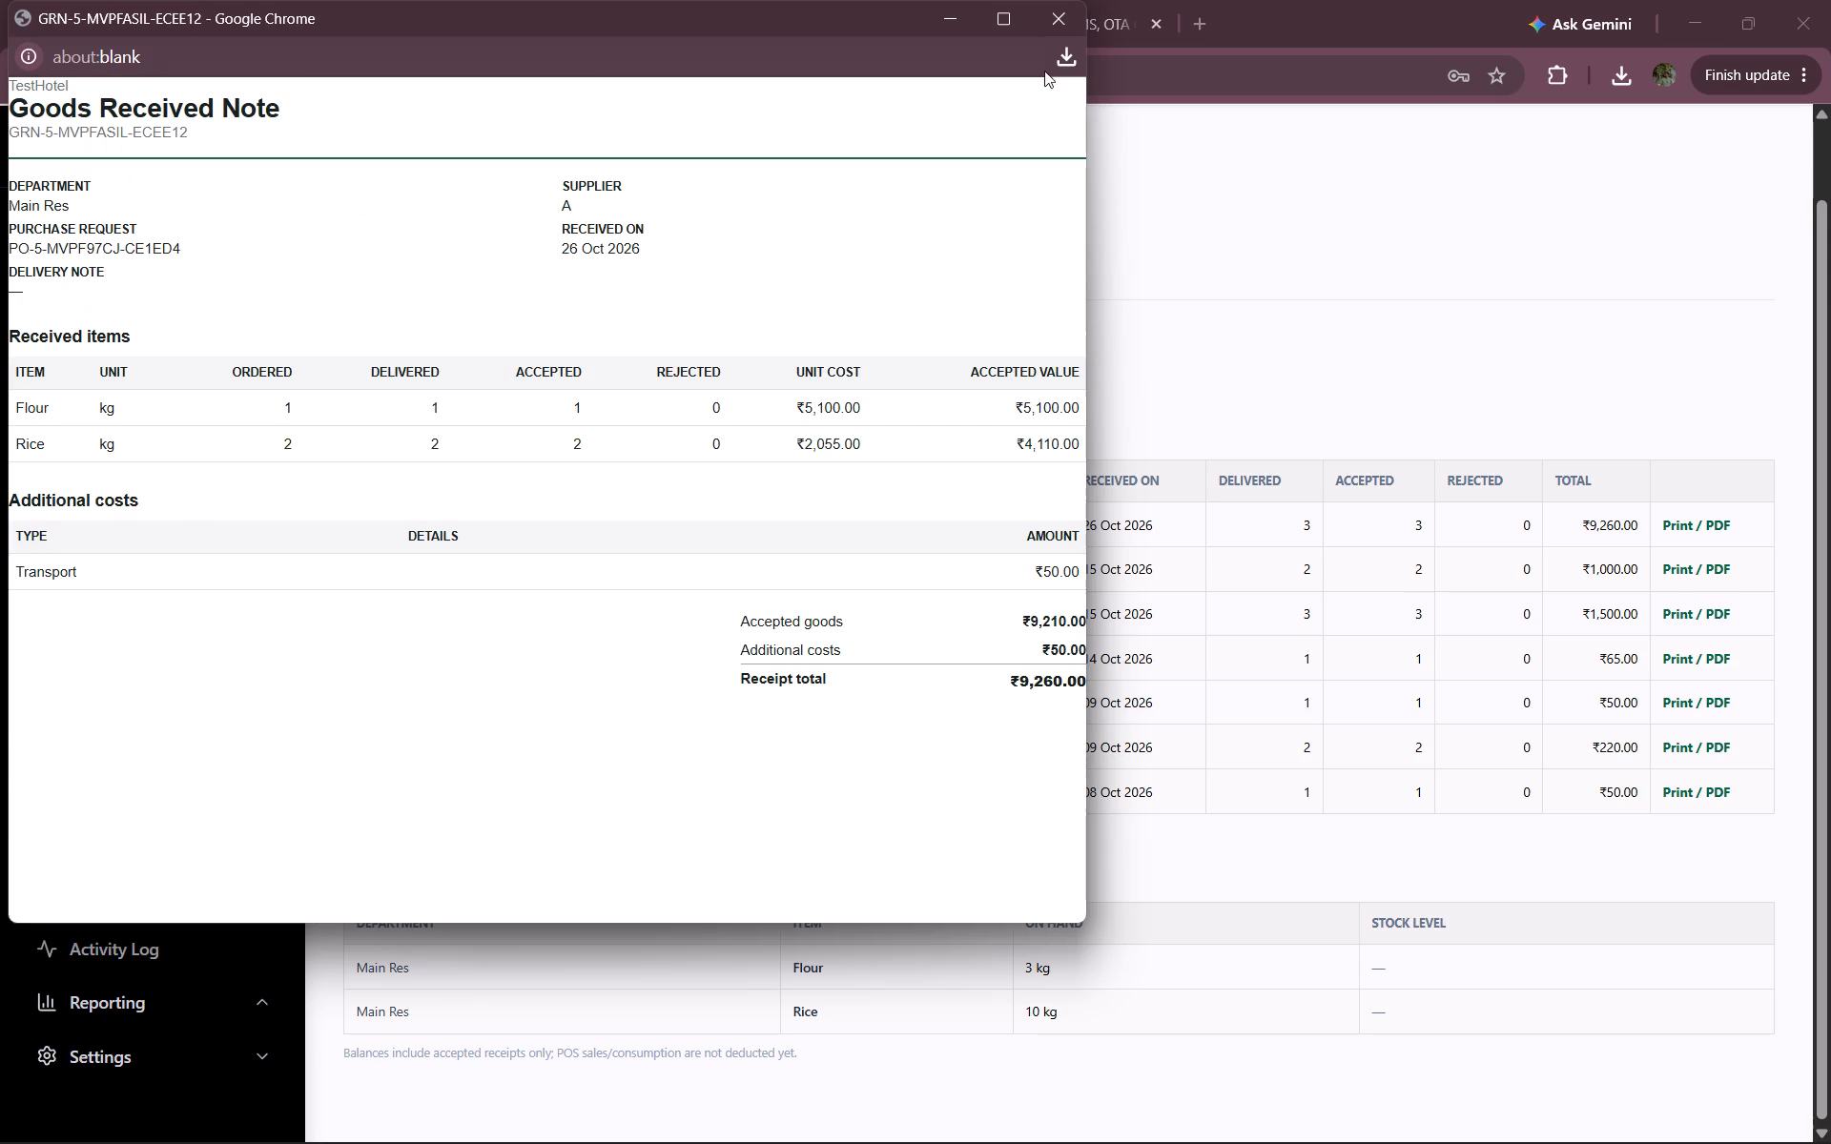
{"action": "left_click", "coordinate": [1075, 17]}
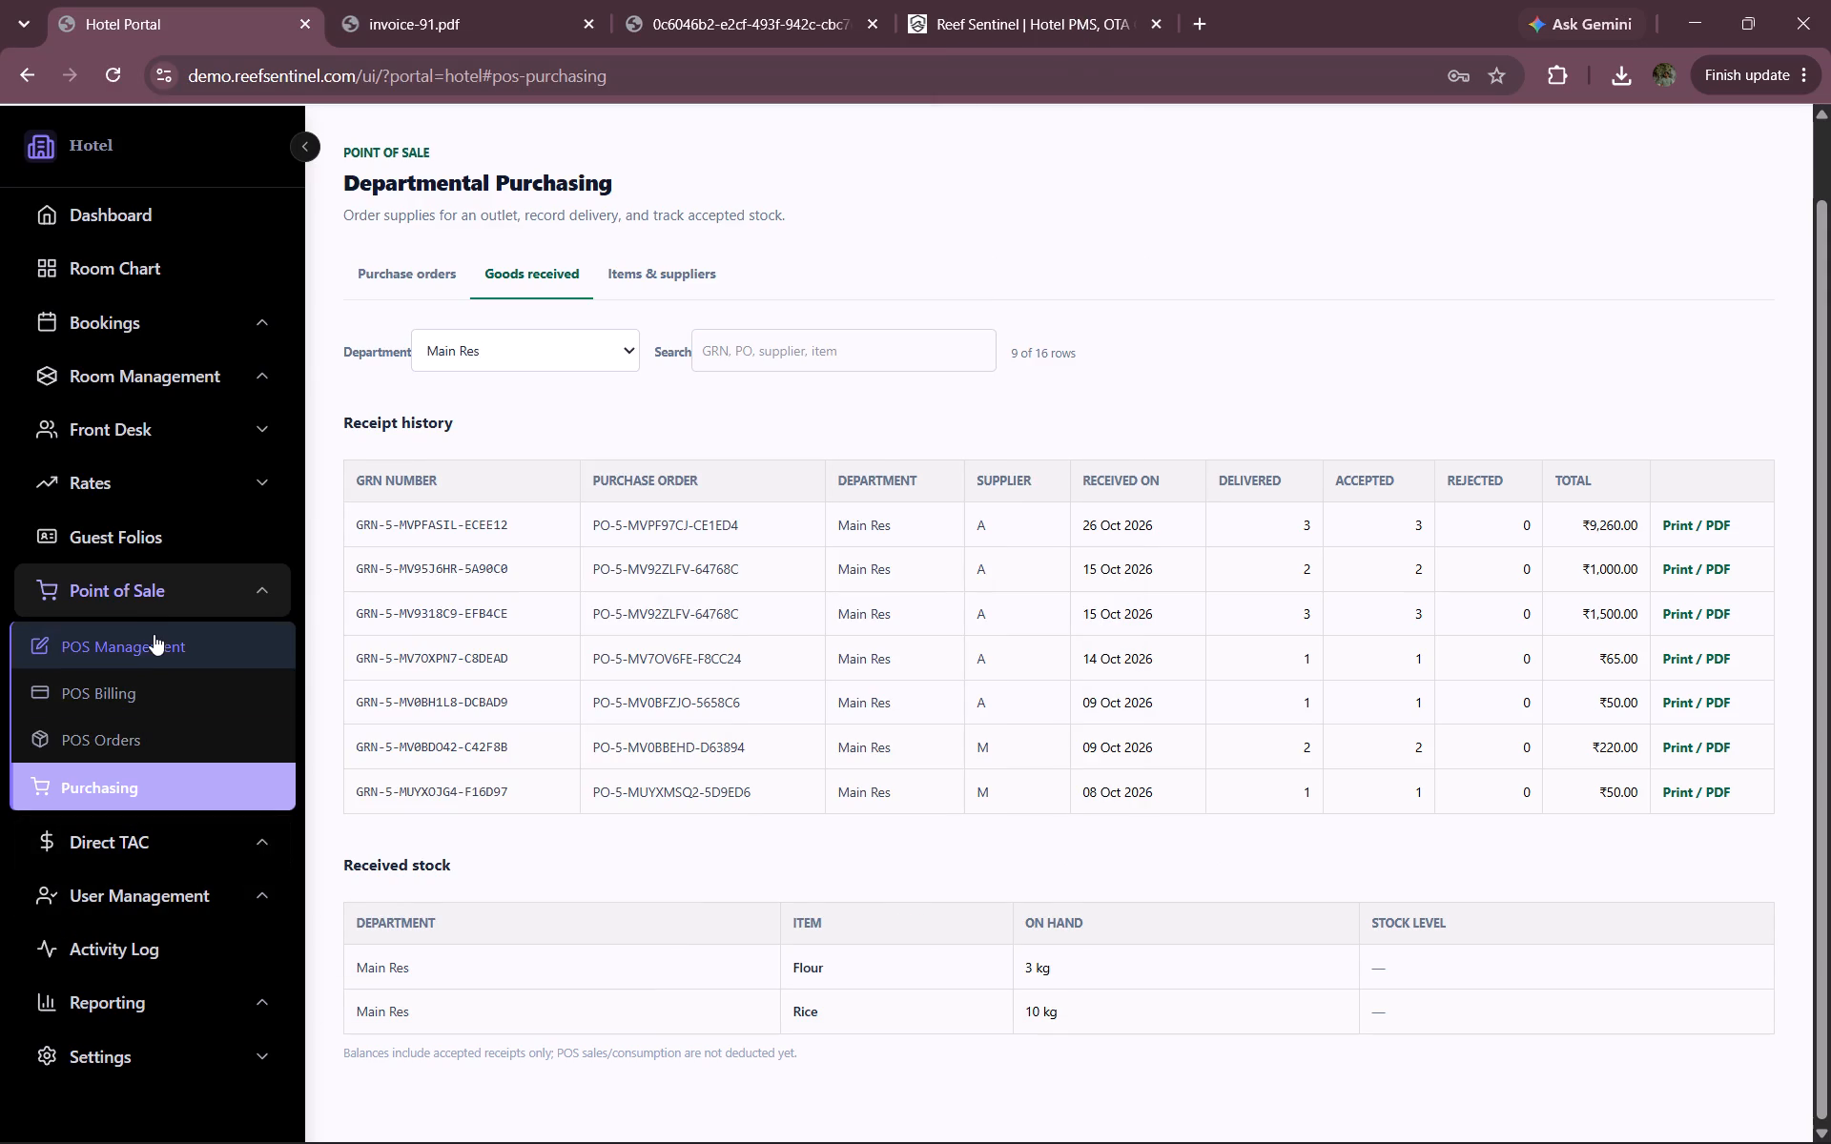
Return to the POS & Purchasing report and examine its summary figures, outlet performance and payment types.
{"action": "left_click", "coordinate": [156, 614]}
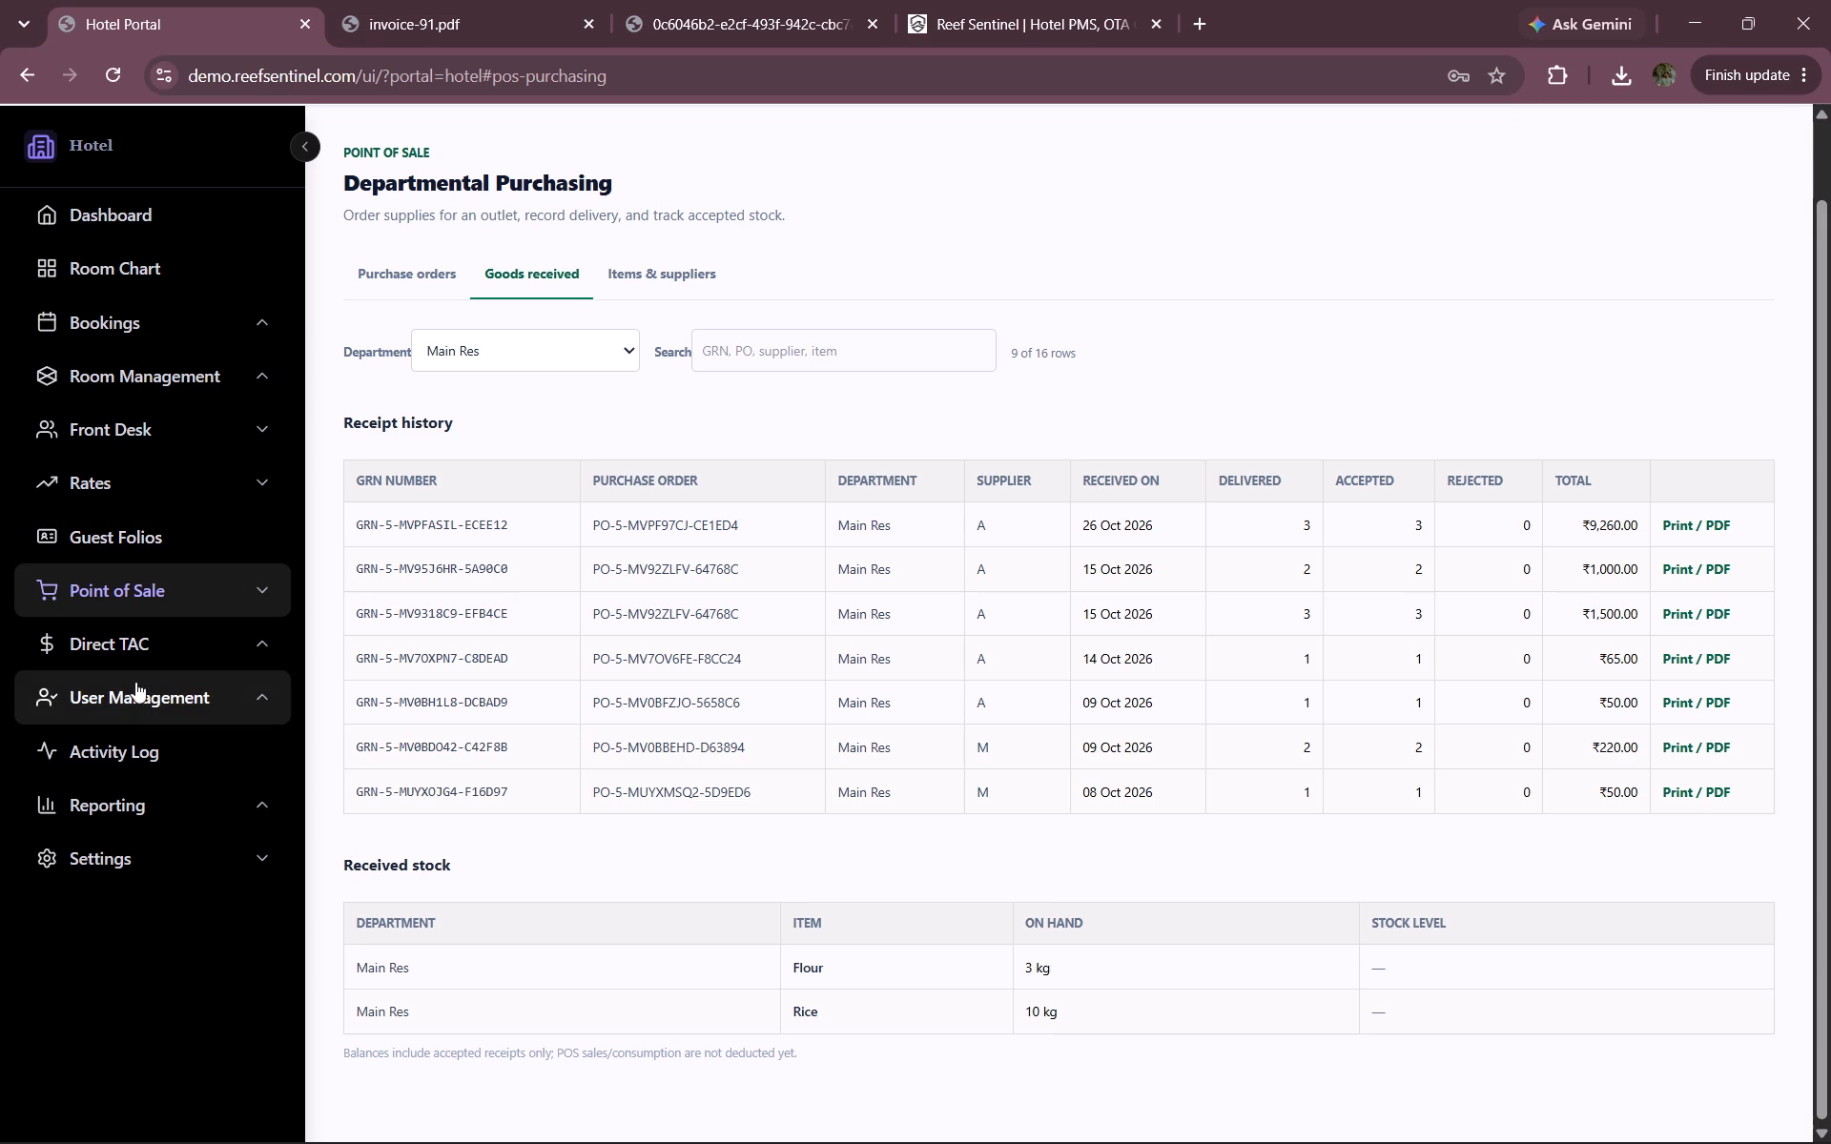
{"action": "left_click", "coordinate": [158, 790]}
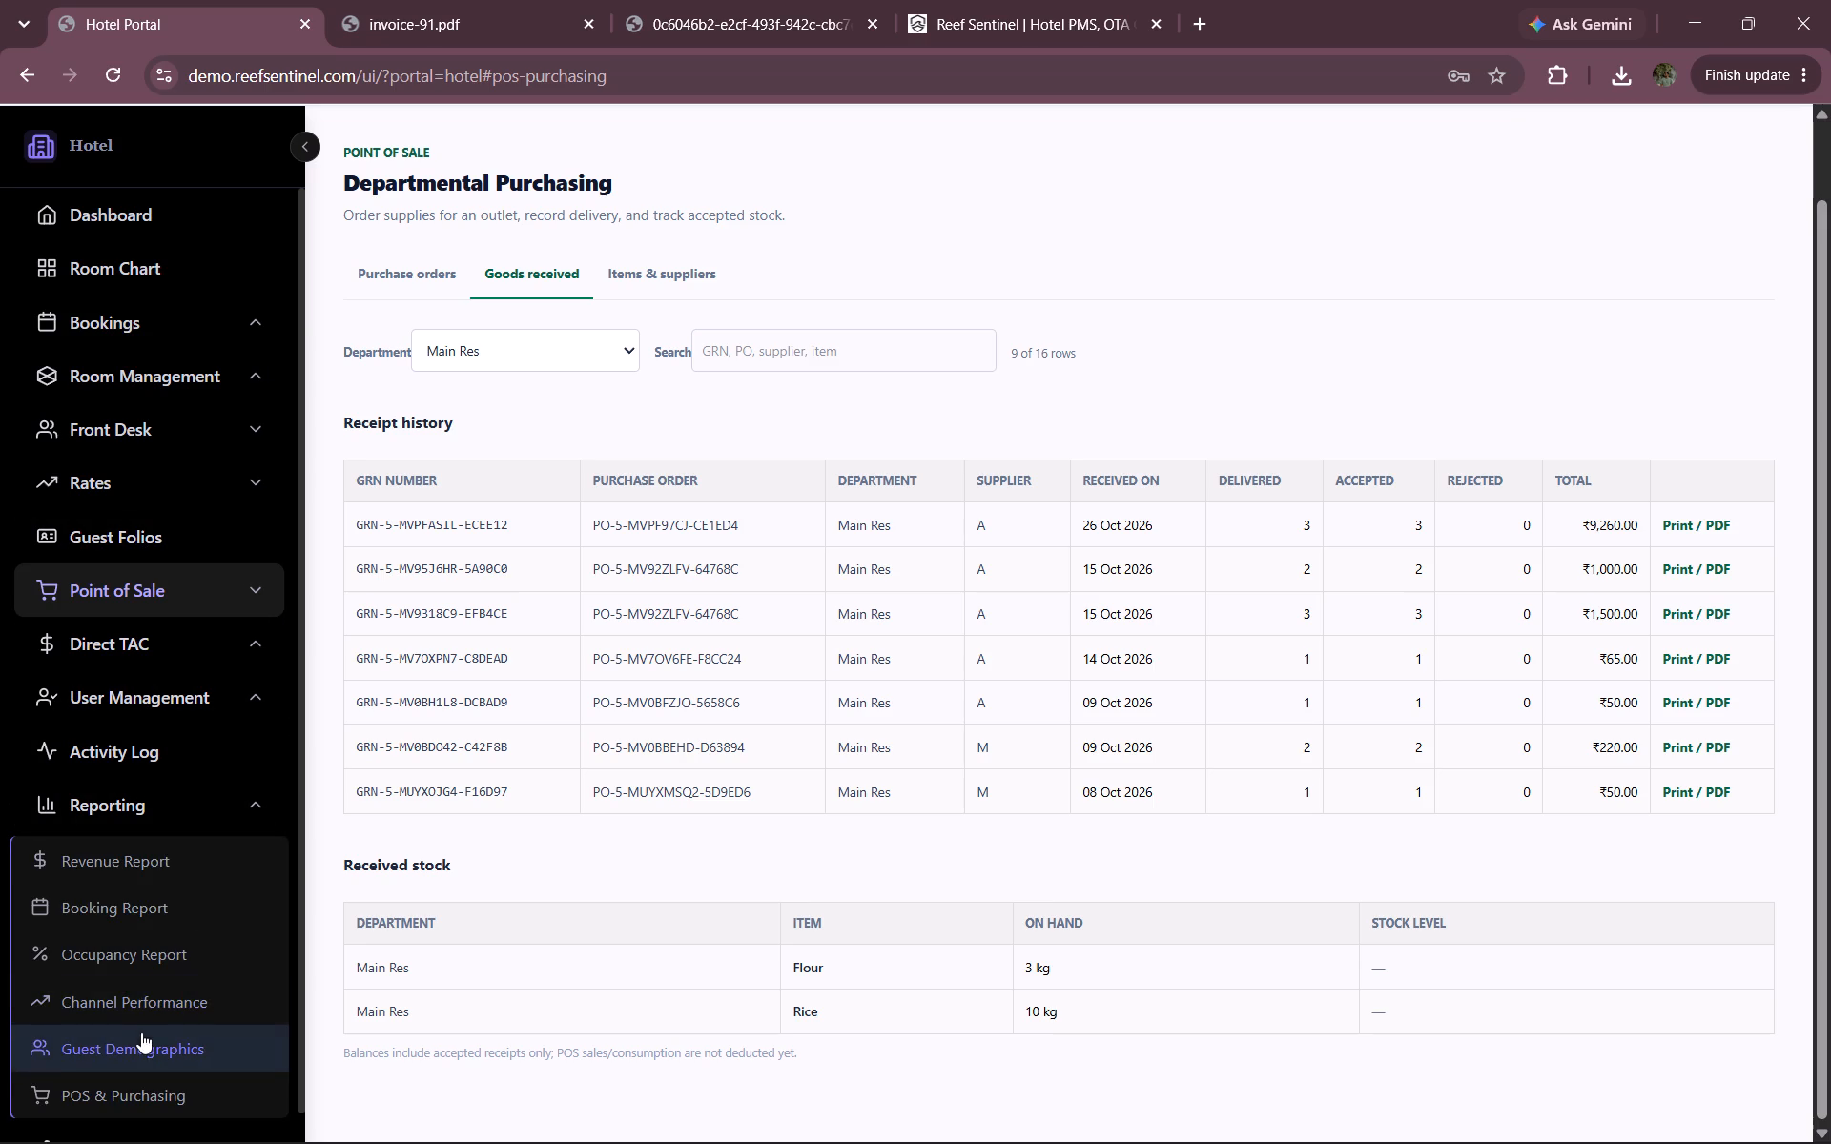
{"action": "left_click", "coordinate": [139, 1086]}
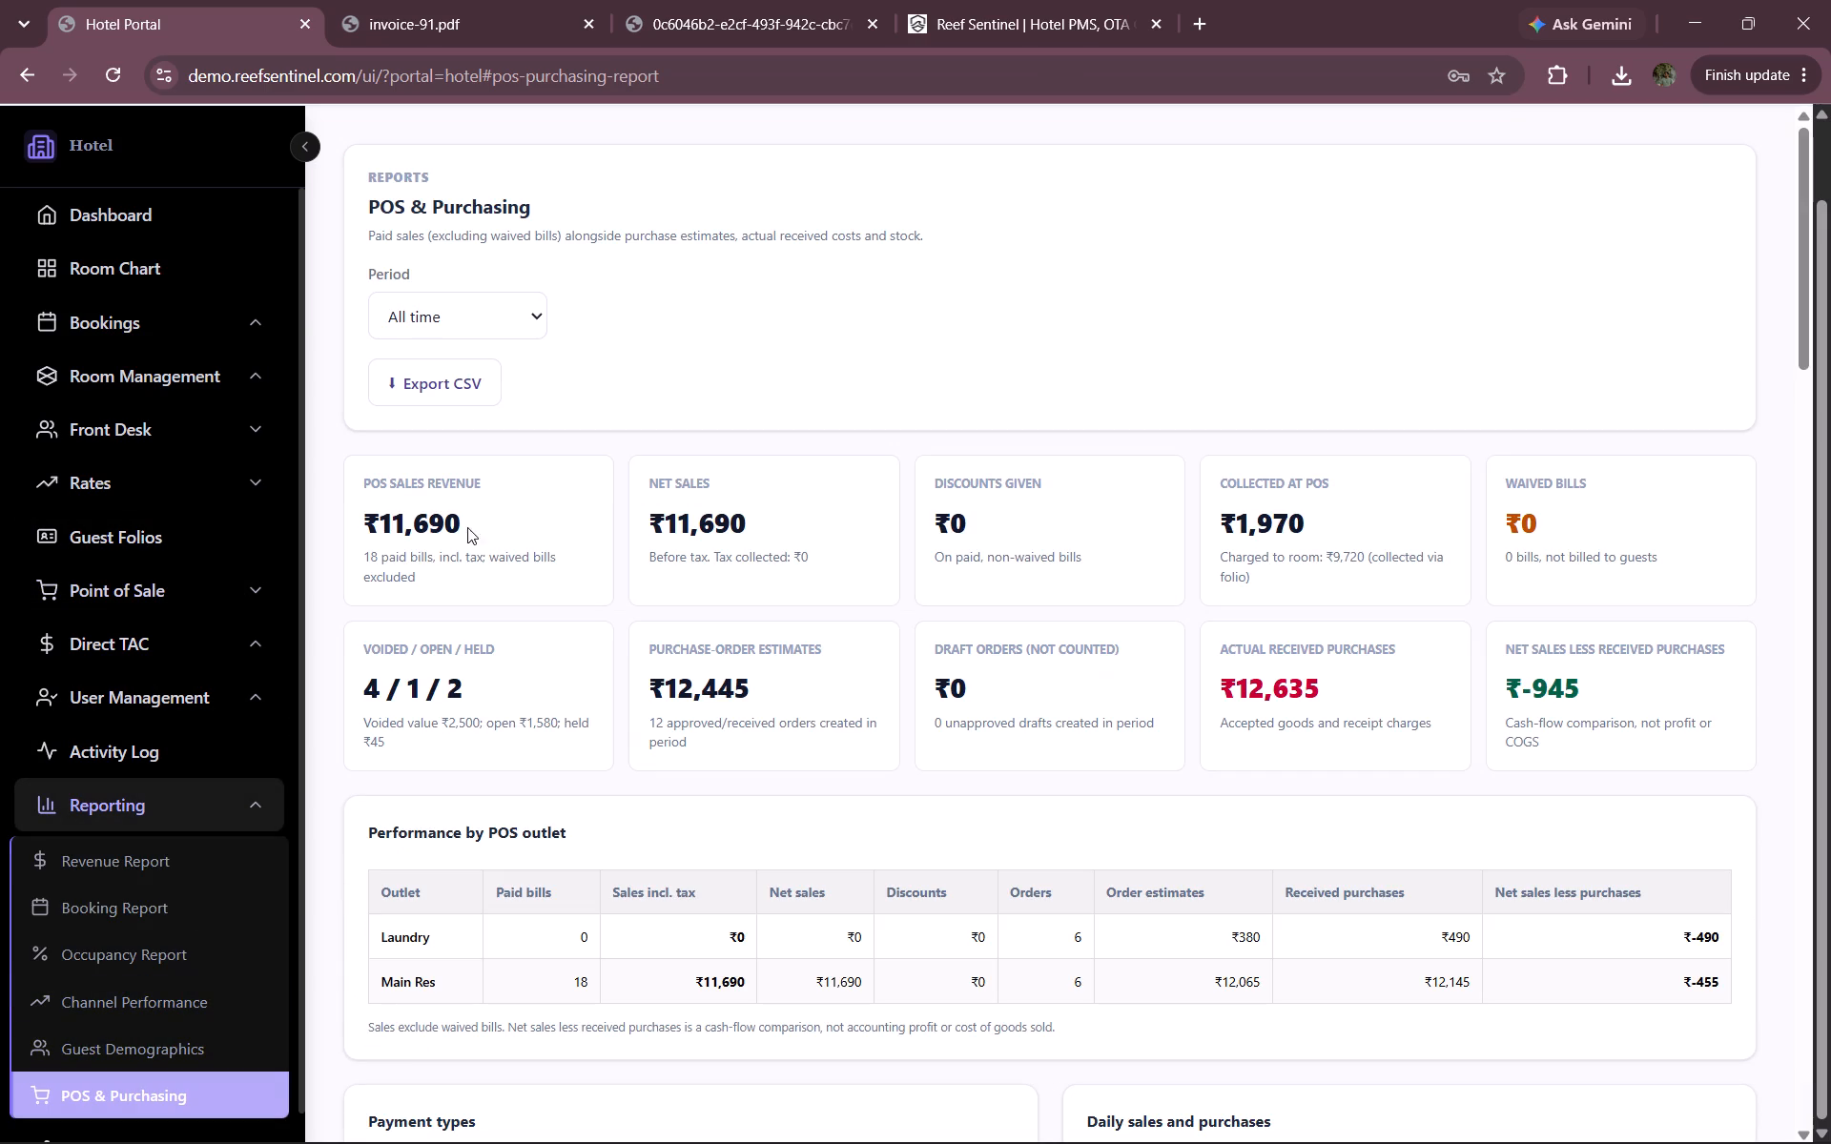
{"action": "scroll", "coordinate": [466, 839], "scroll_direction": "down", "scroll_amount": 1}
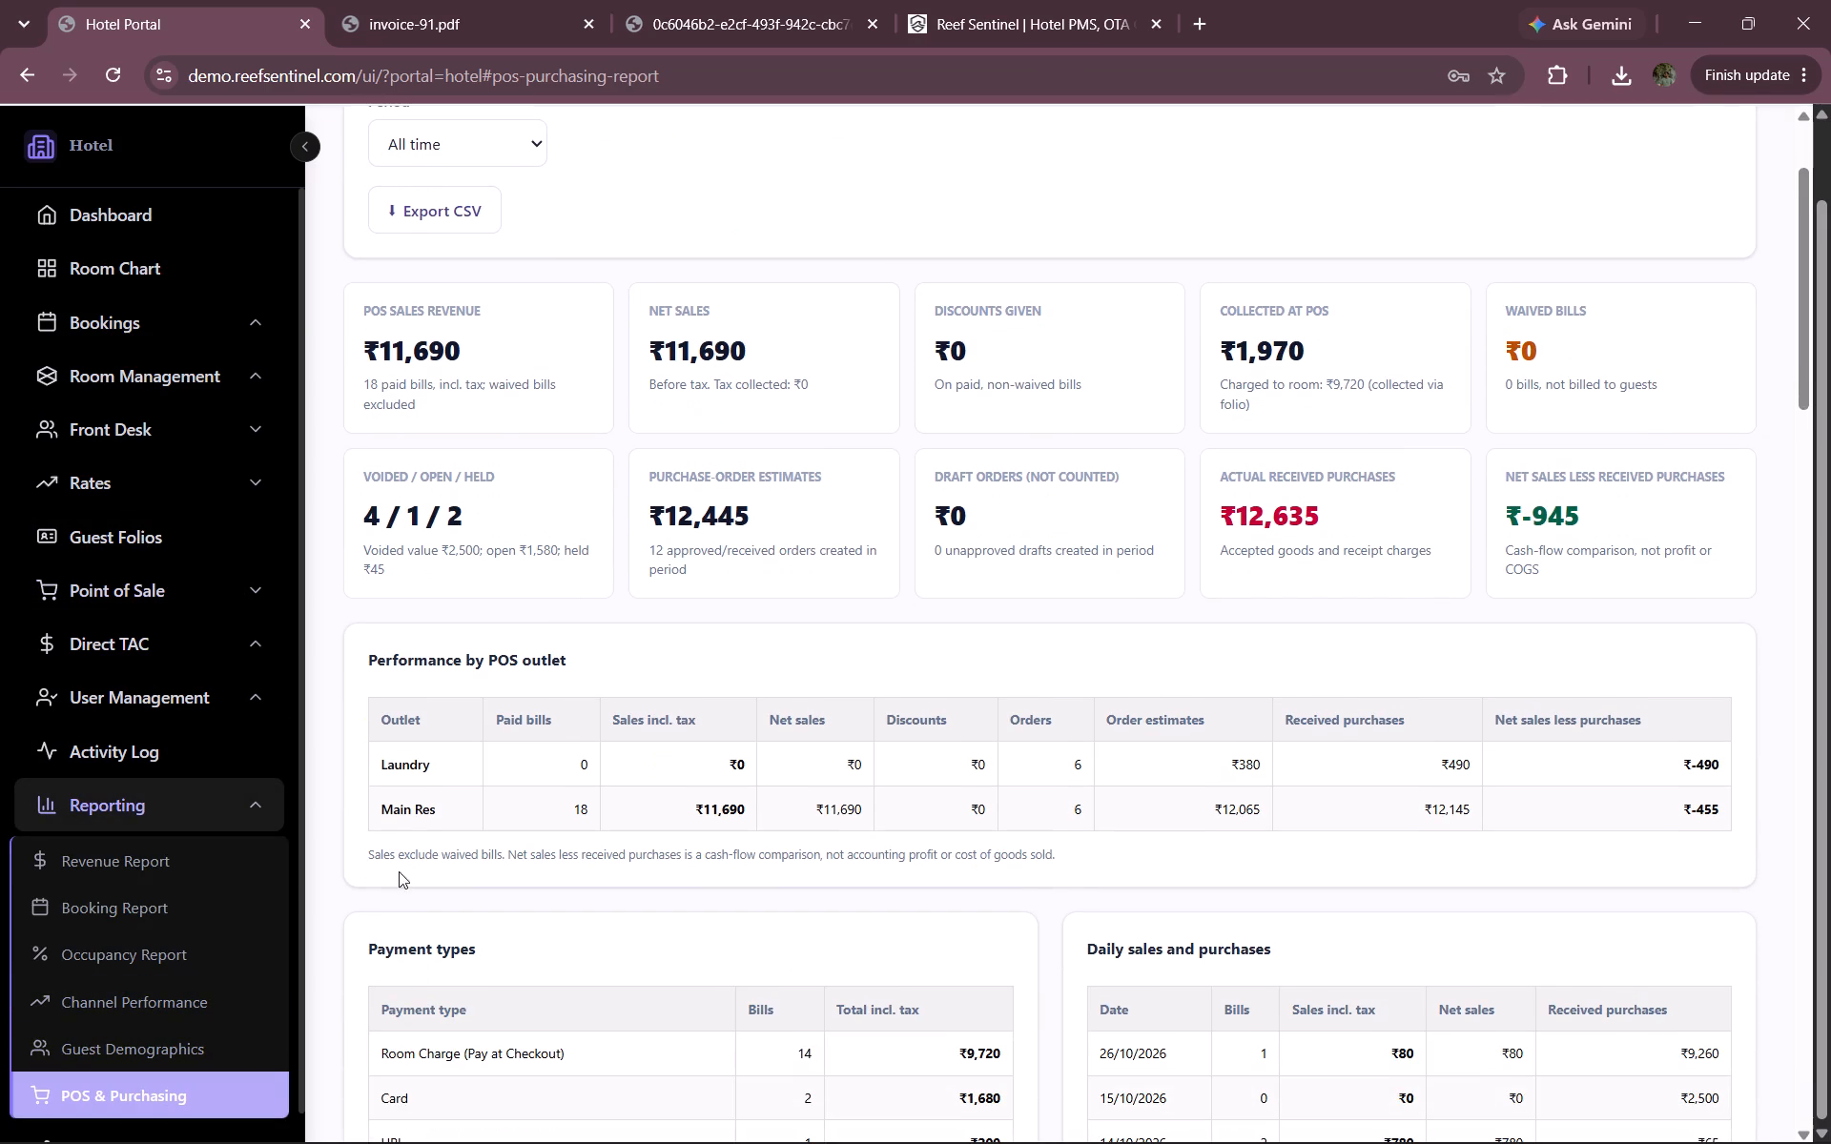
Examine the Main Res outlet's sales, received purchases and net result, along with the payment types and daily figures.
{"action": "left_click_drag", "start_coordinate": [729, 810], "coordinate": [746, 810]}
{"action": "left_click", "coordinate": [746, 810]}
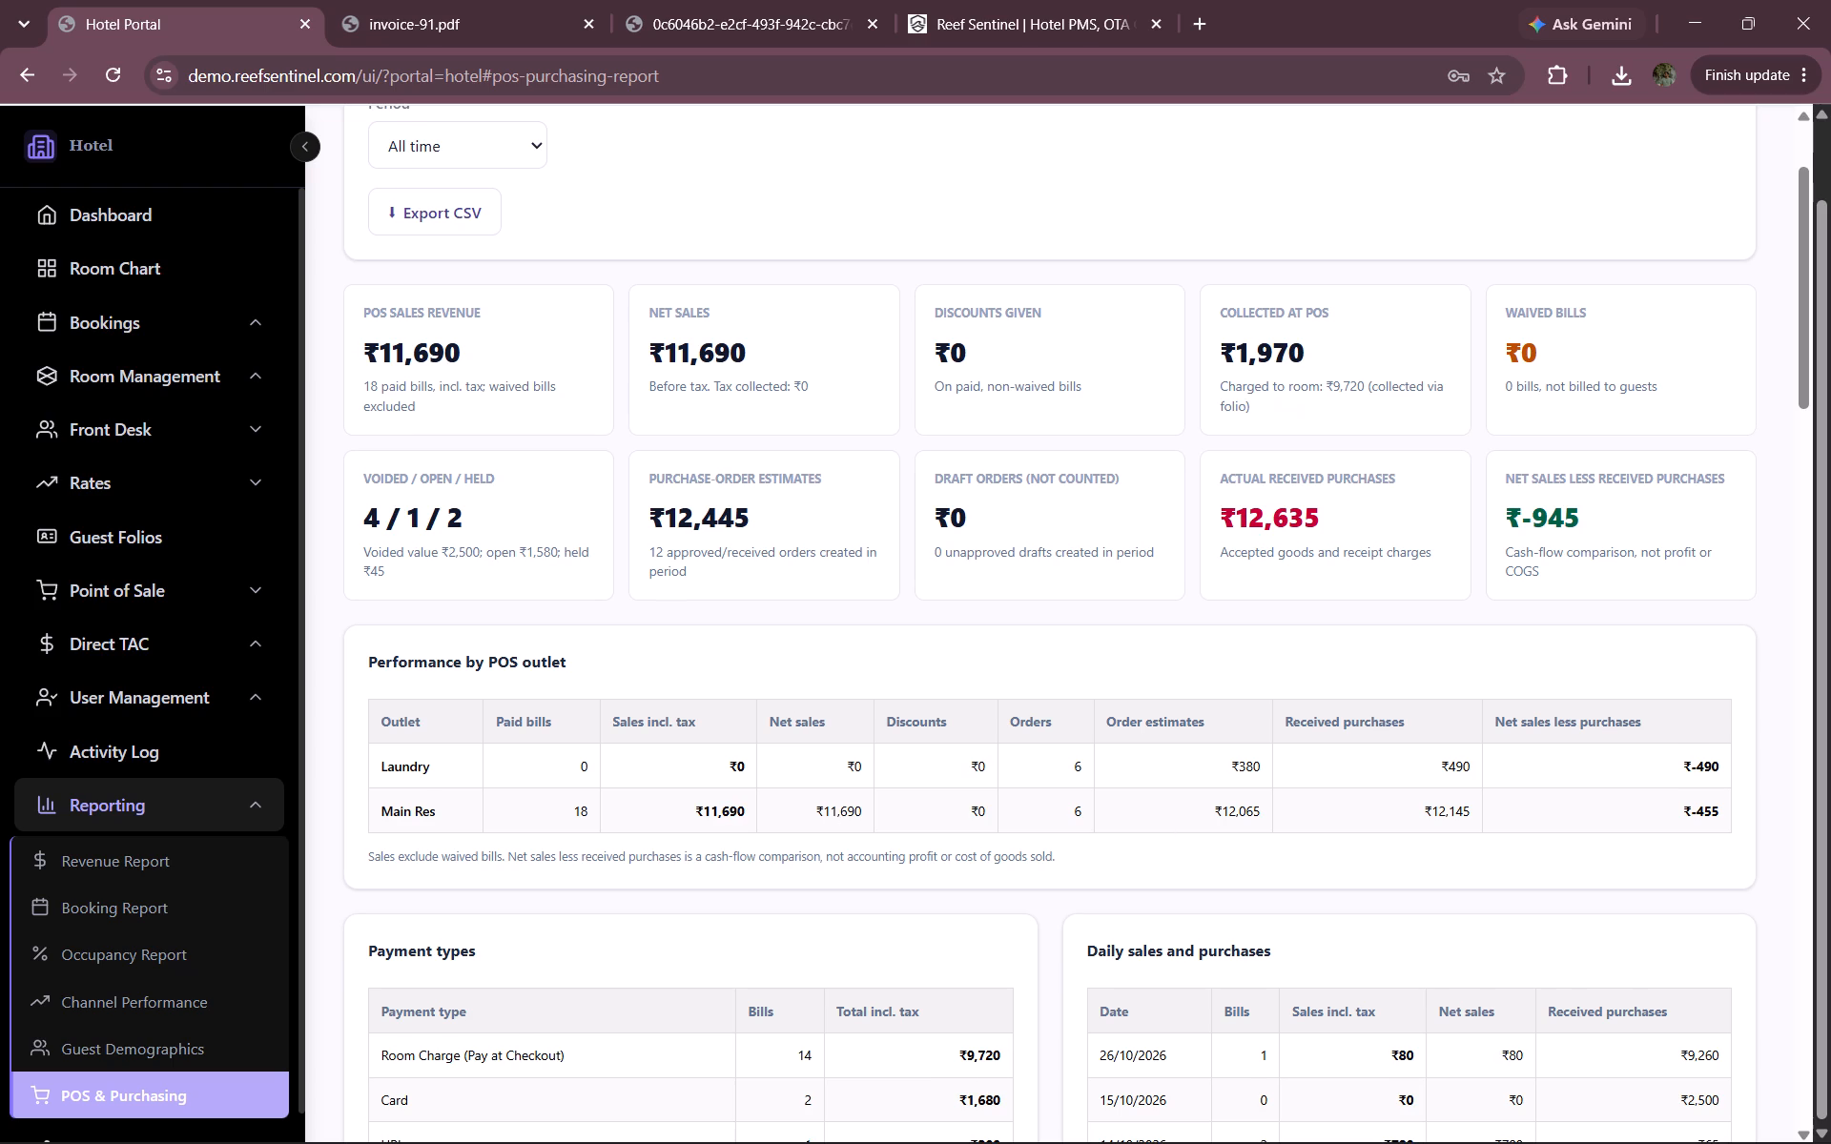
{"action": "left_click_drag", "start_coordinate": [1217, 811], "coordinate": [1253, 813]}
{"action": "left_click", "coordinate": [1253, 813]}
{"action": "left_click_drag", "start_coordinate": [1686, 807], "coordinate": [1765, 818]}
{"action": "left_click", "coordinate": [1580, 838]}
{"action": "scroll", "coordinate": [844, 699], "scroll_direction": "down", "scroll_amount": 1}
{"action": "scroll", "coordinate": [852, 532], "scroll_direction": "down", "scroll_amount": 1}
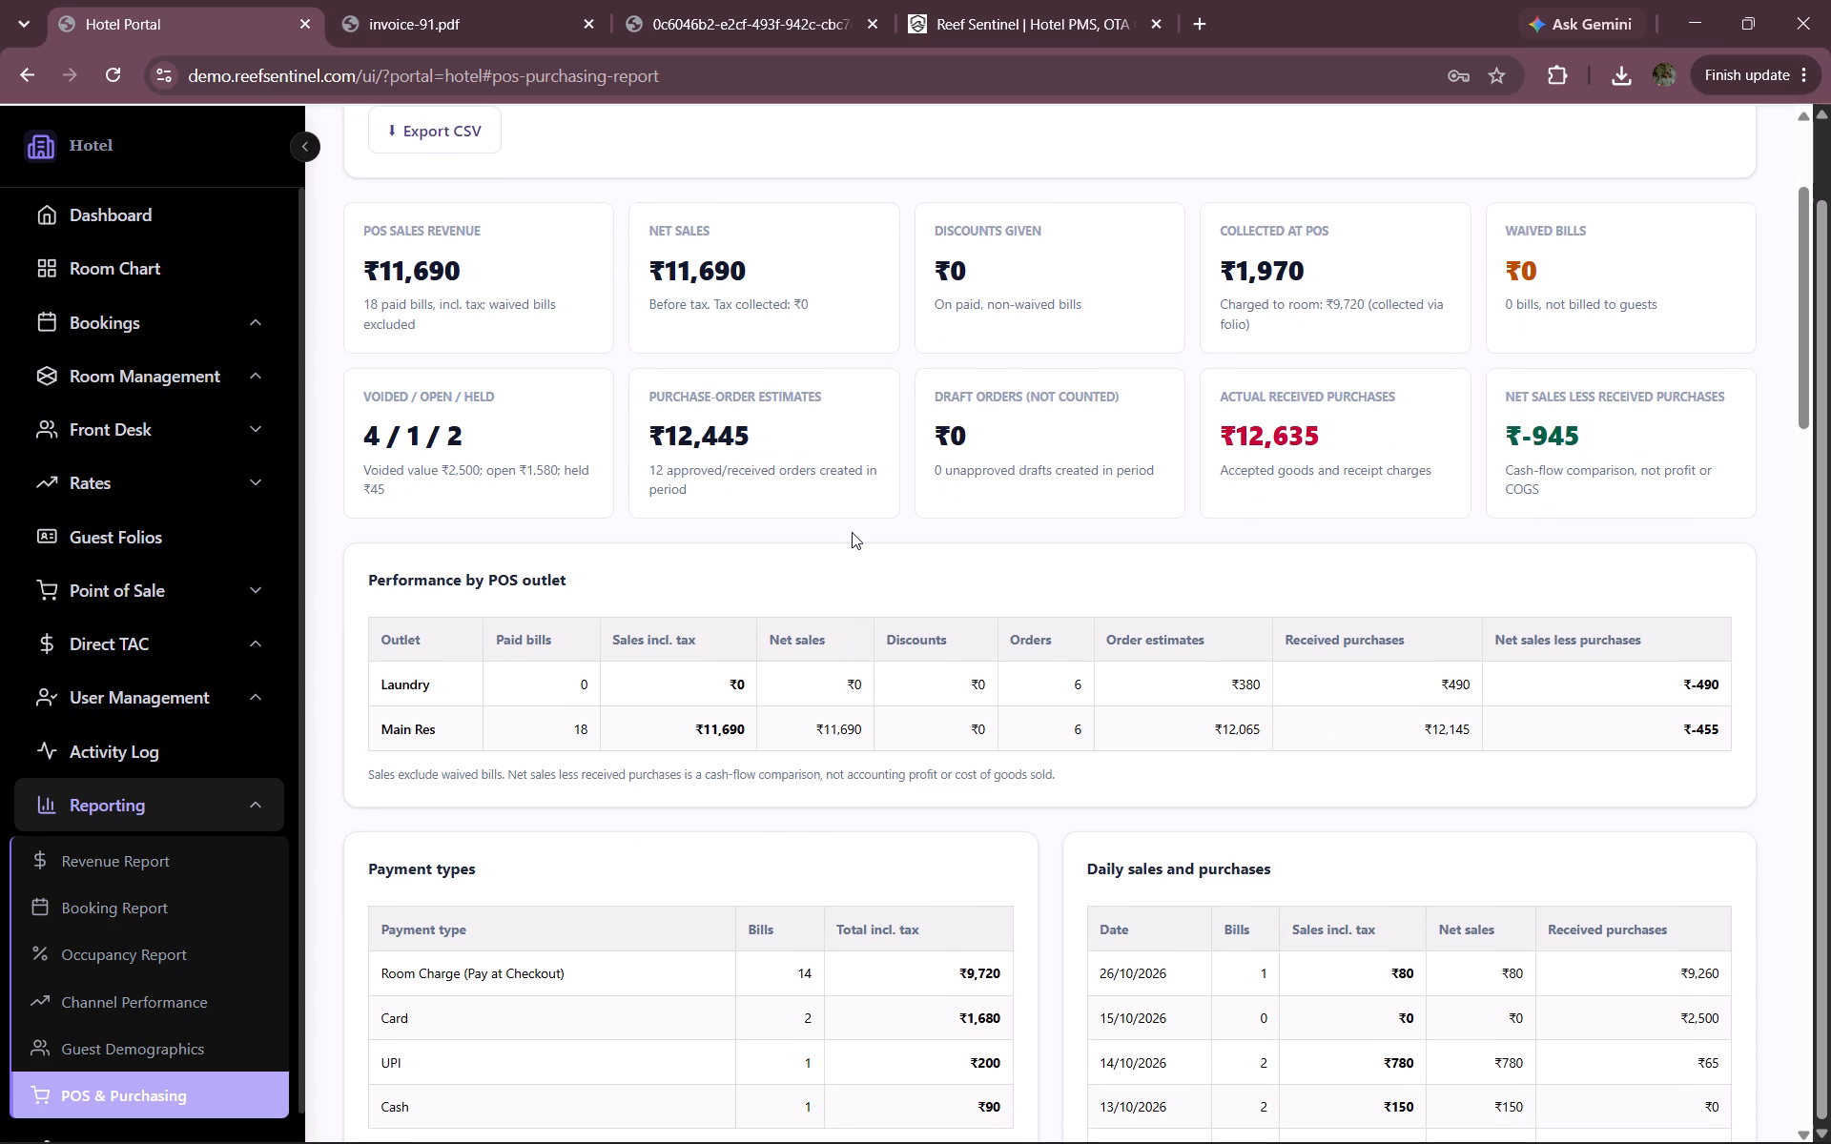
{"action": "scroll", "coordinate": [852, 532], "scroll_direction": "down", "scroll_amount": 1}
Open the Activity Log and inspect the details of the Direct Agent #7 creation and the Booking 753BDA edit.
{"action": "left_click", "coordinate": [135, 808]}
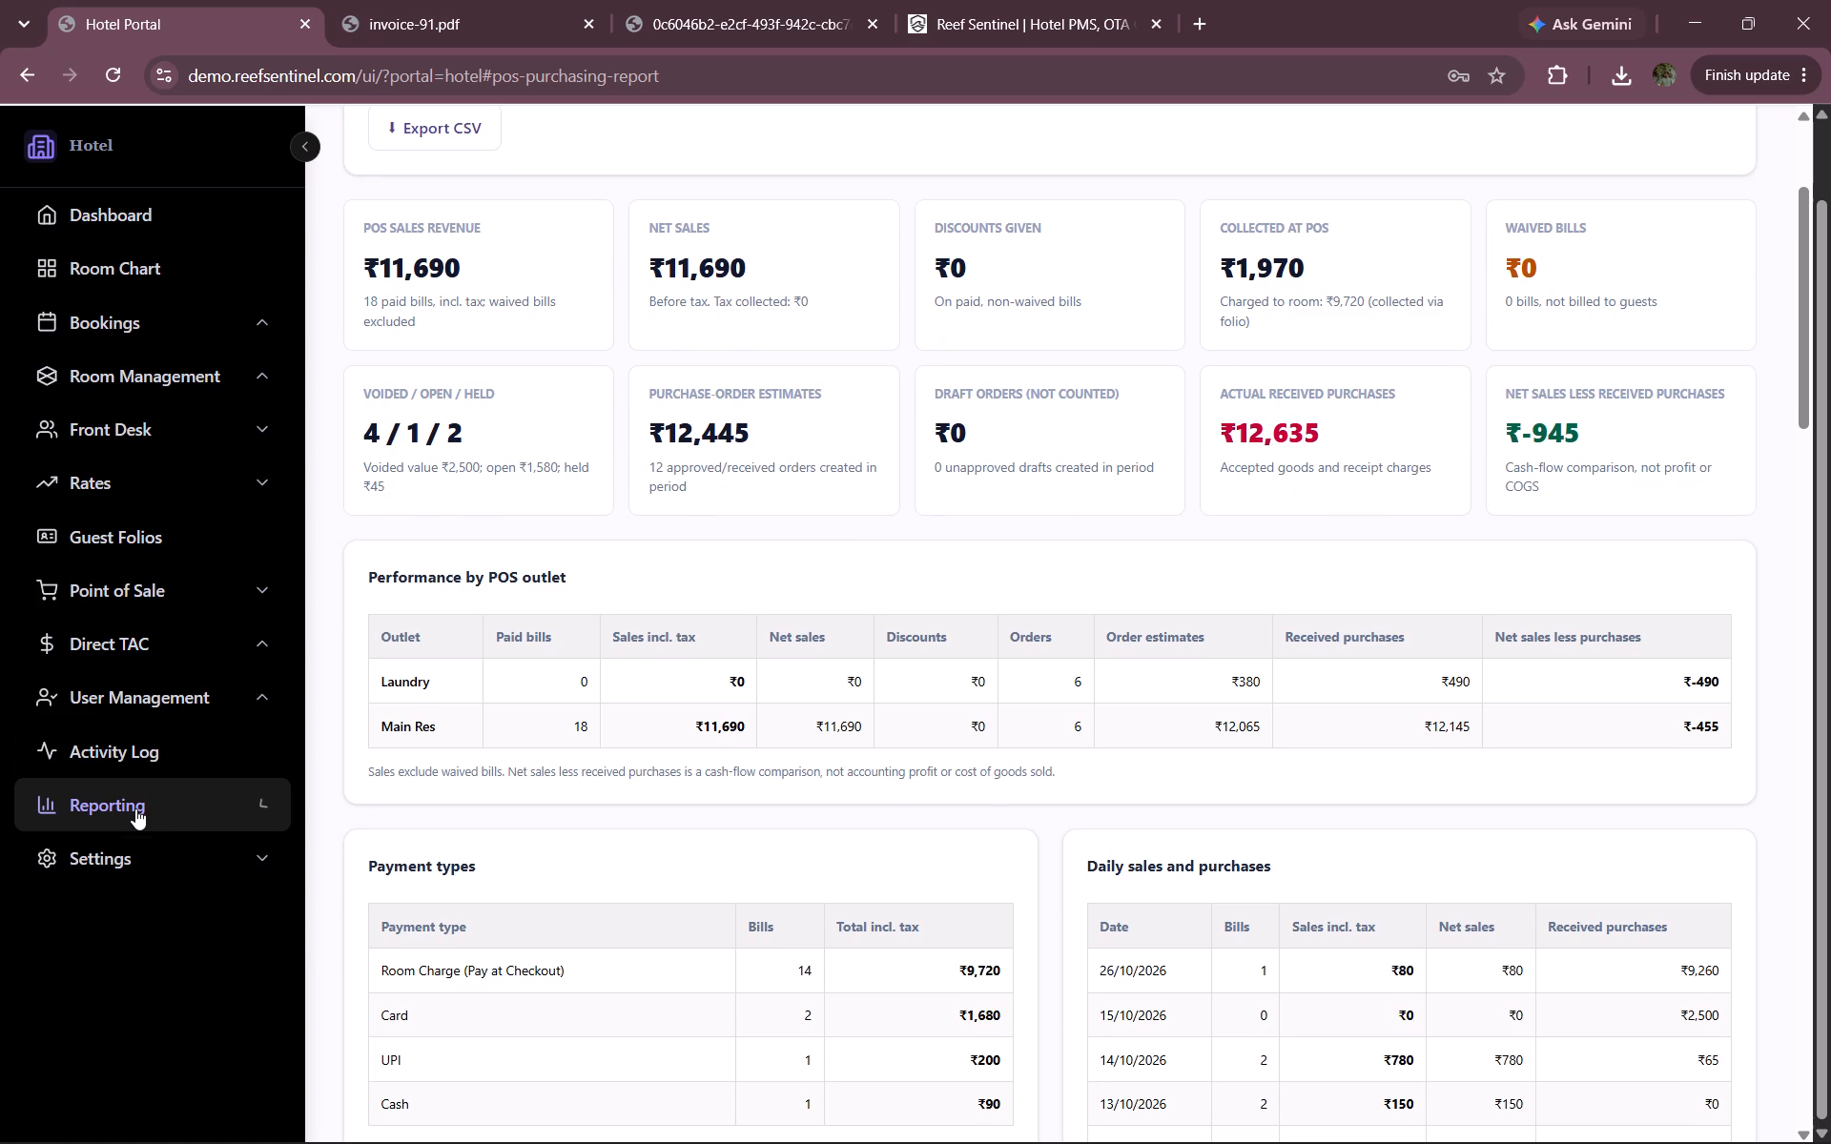
{"action": "left_click", "coordinate": [134, 739]}
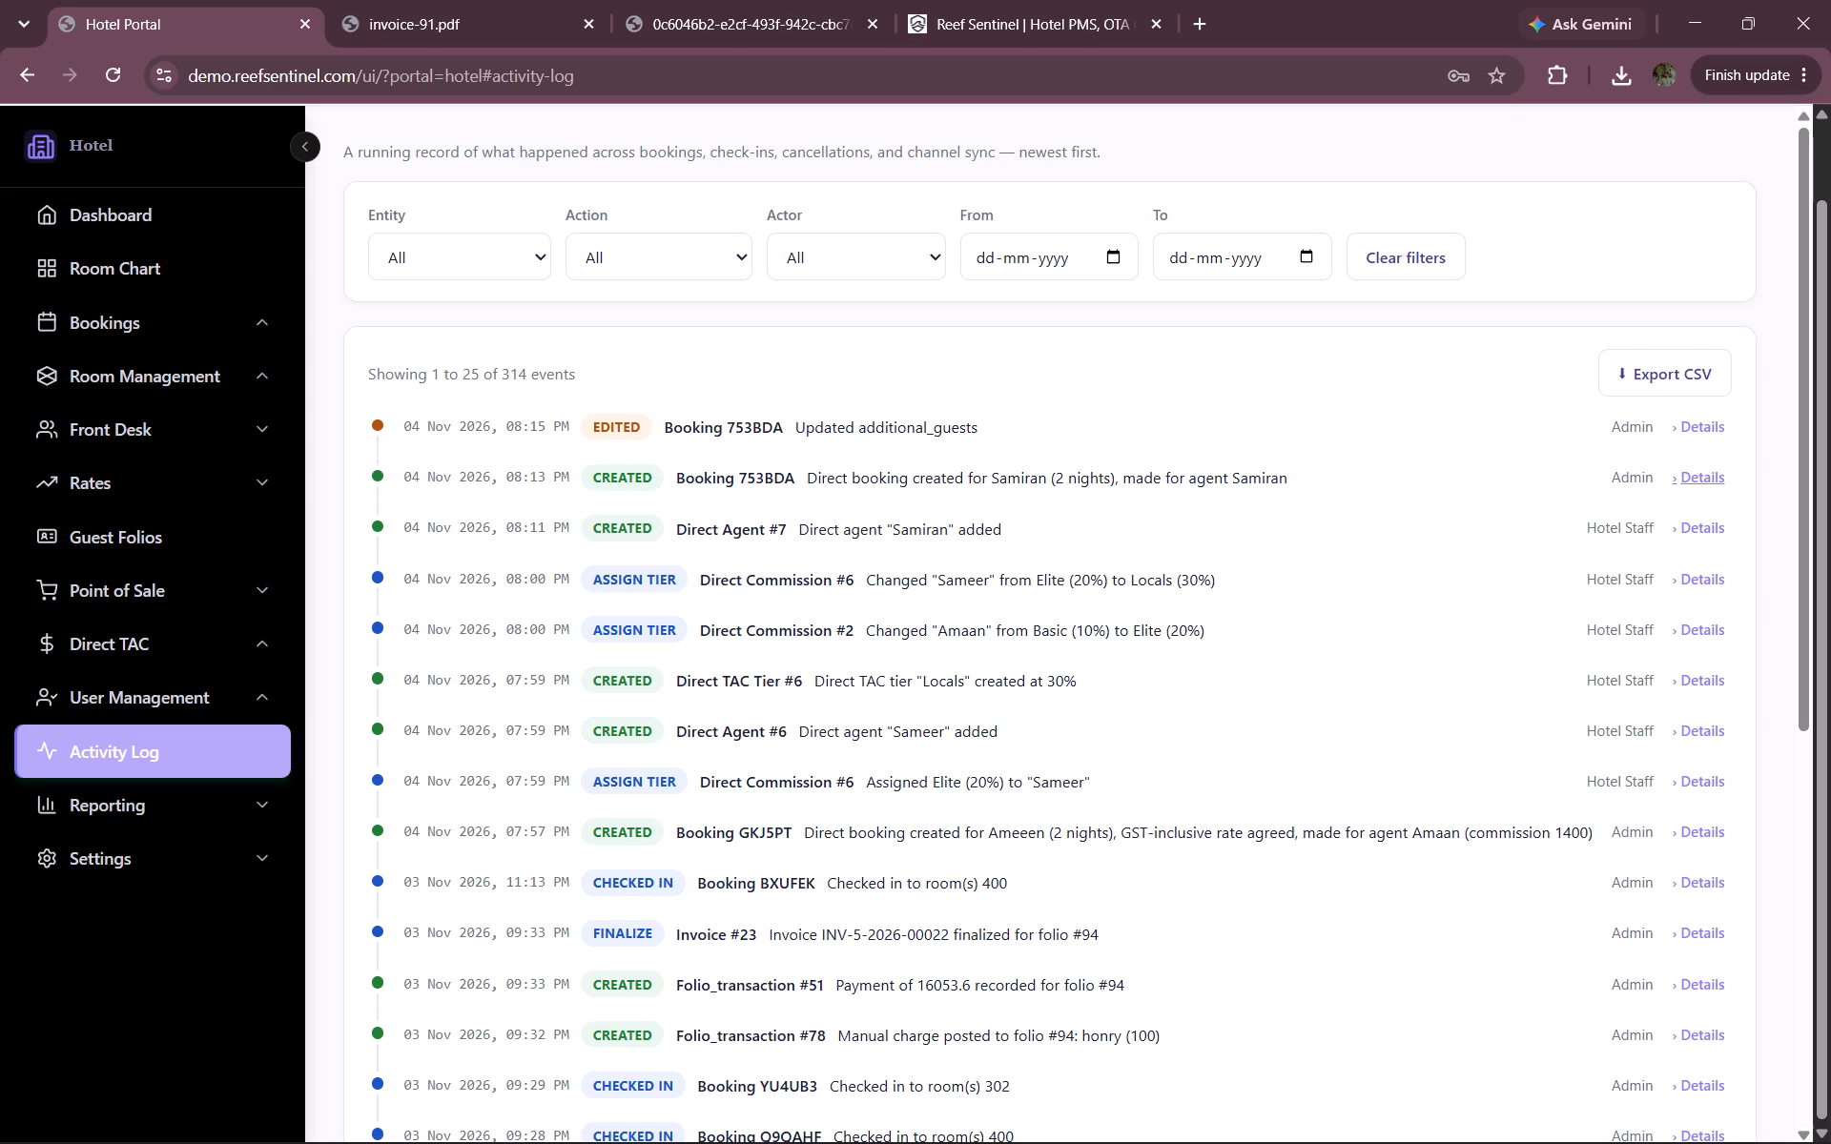
{"action": "left_click", "coordinate": [1682, 533]}
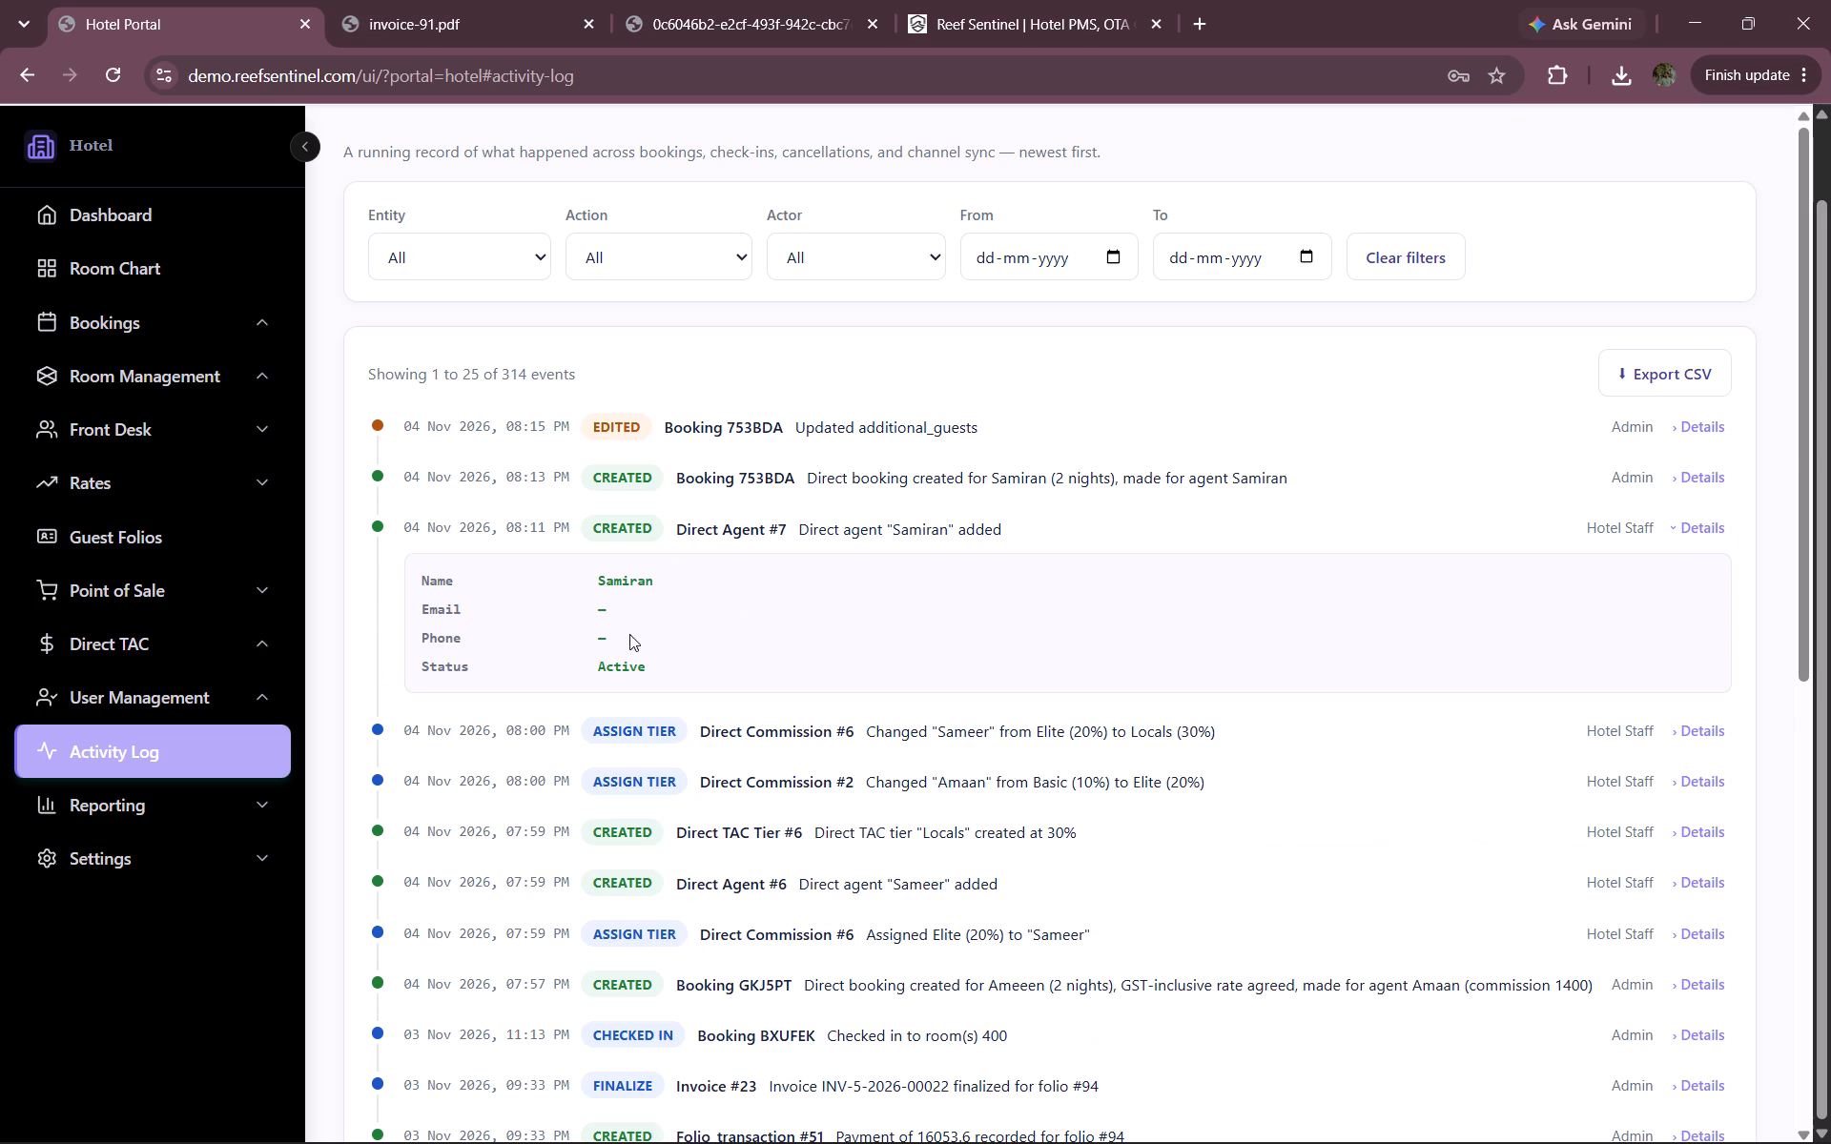
{"action": "left_click", "coordinate": [1687, 531]}
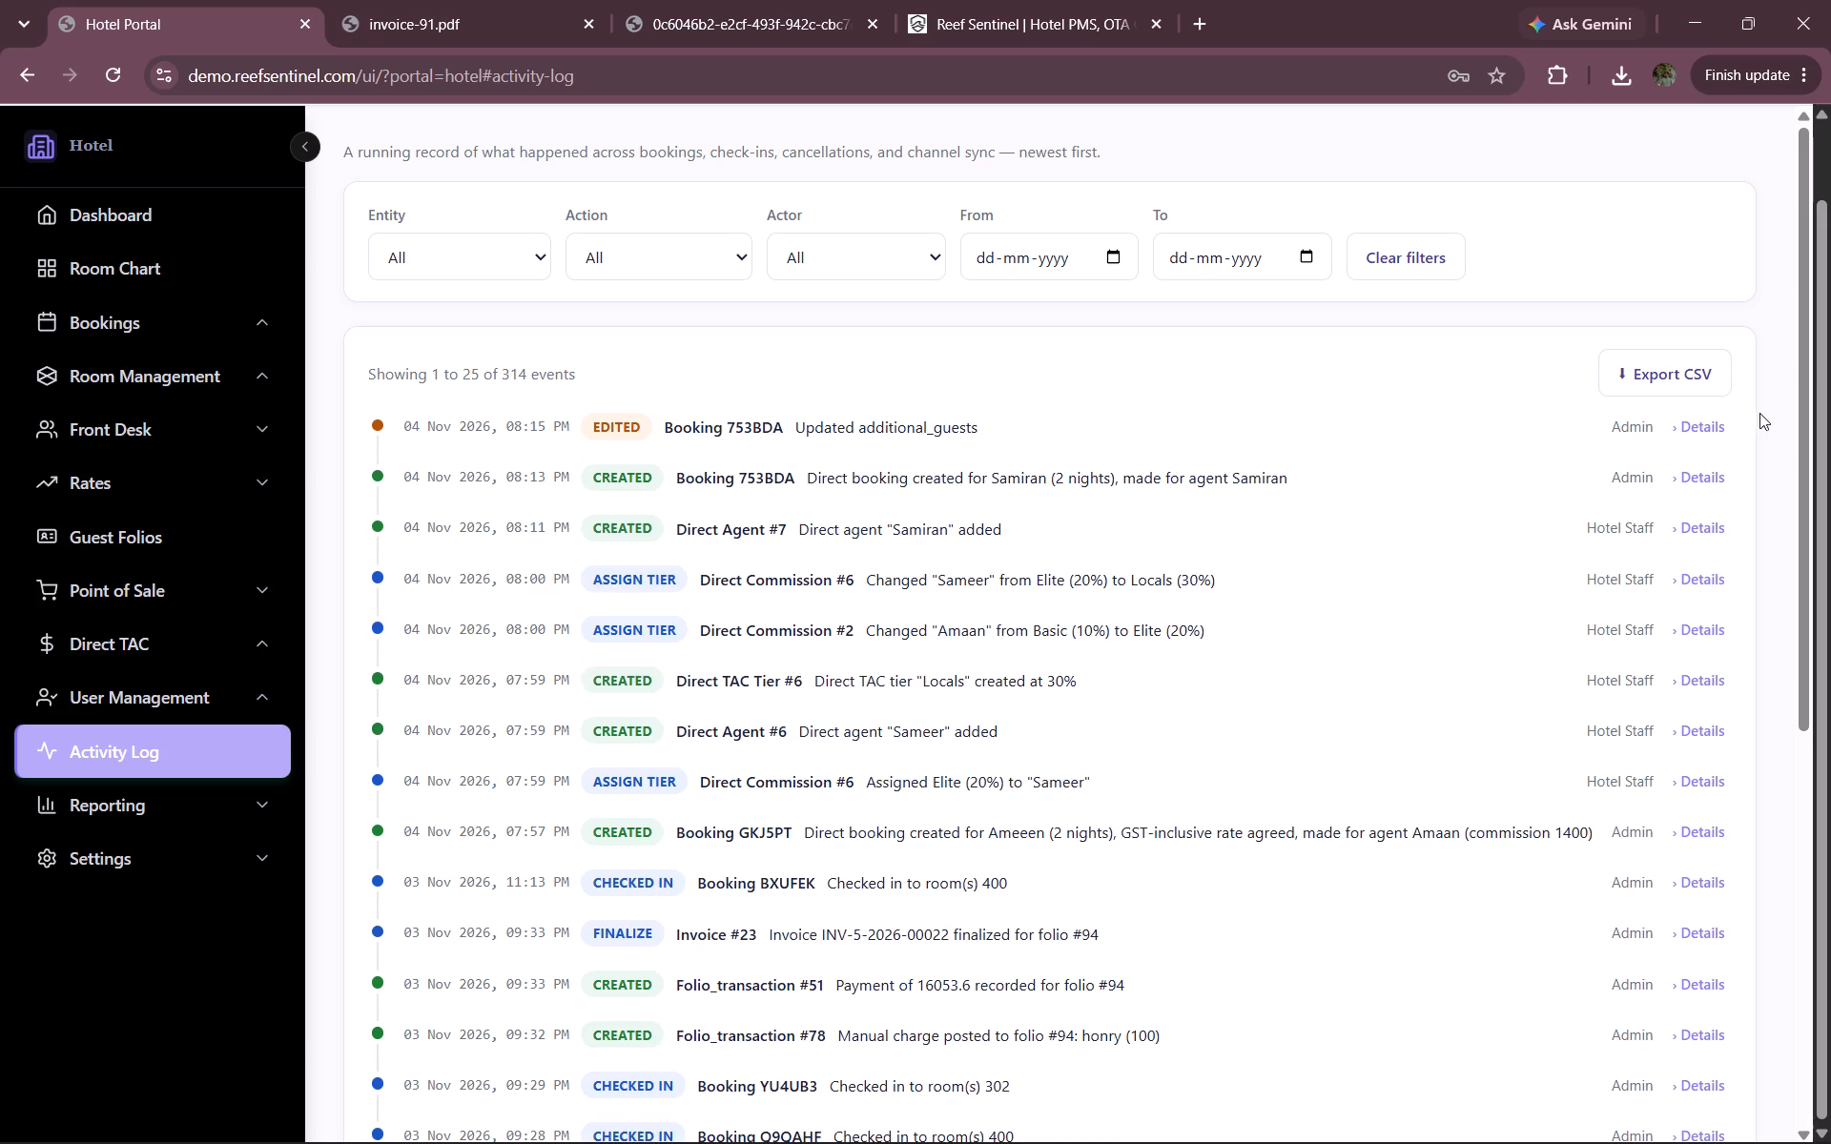
{"action": "left_click", "coordinate": [1703, 427]}
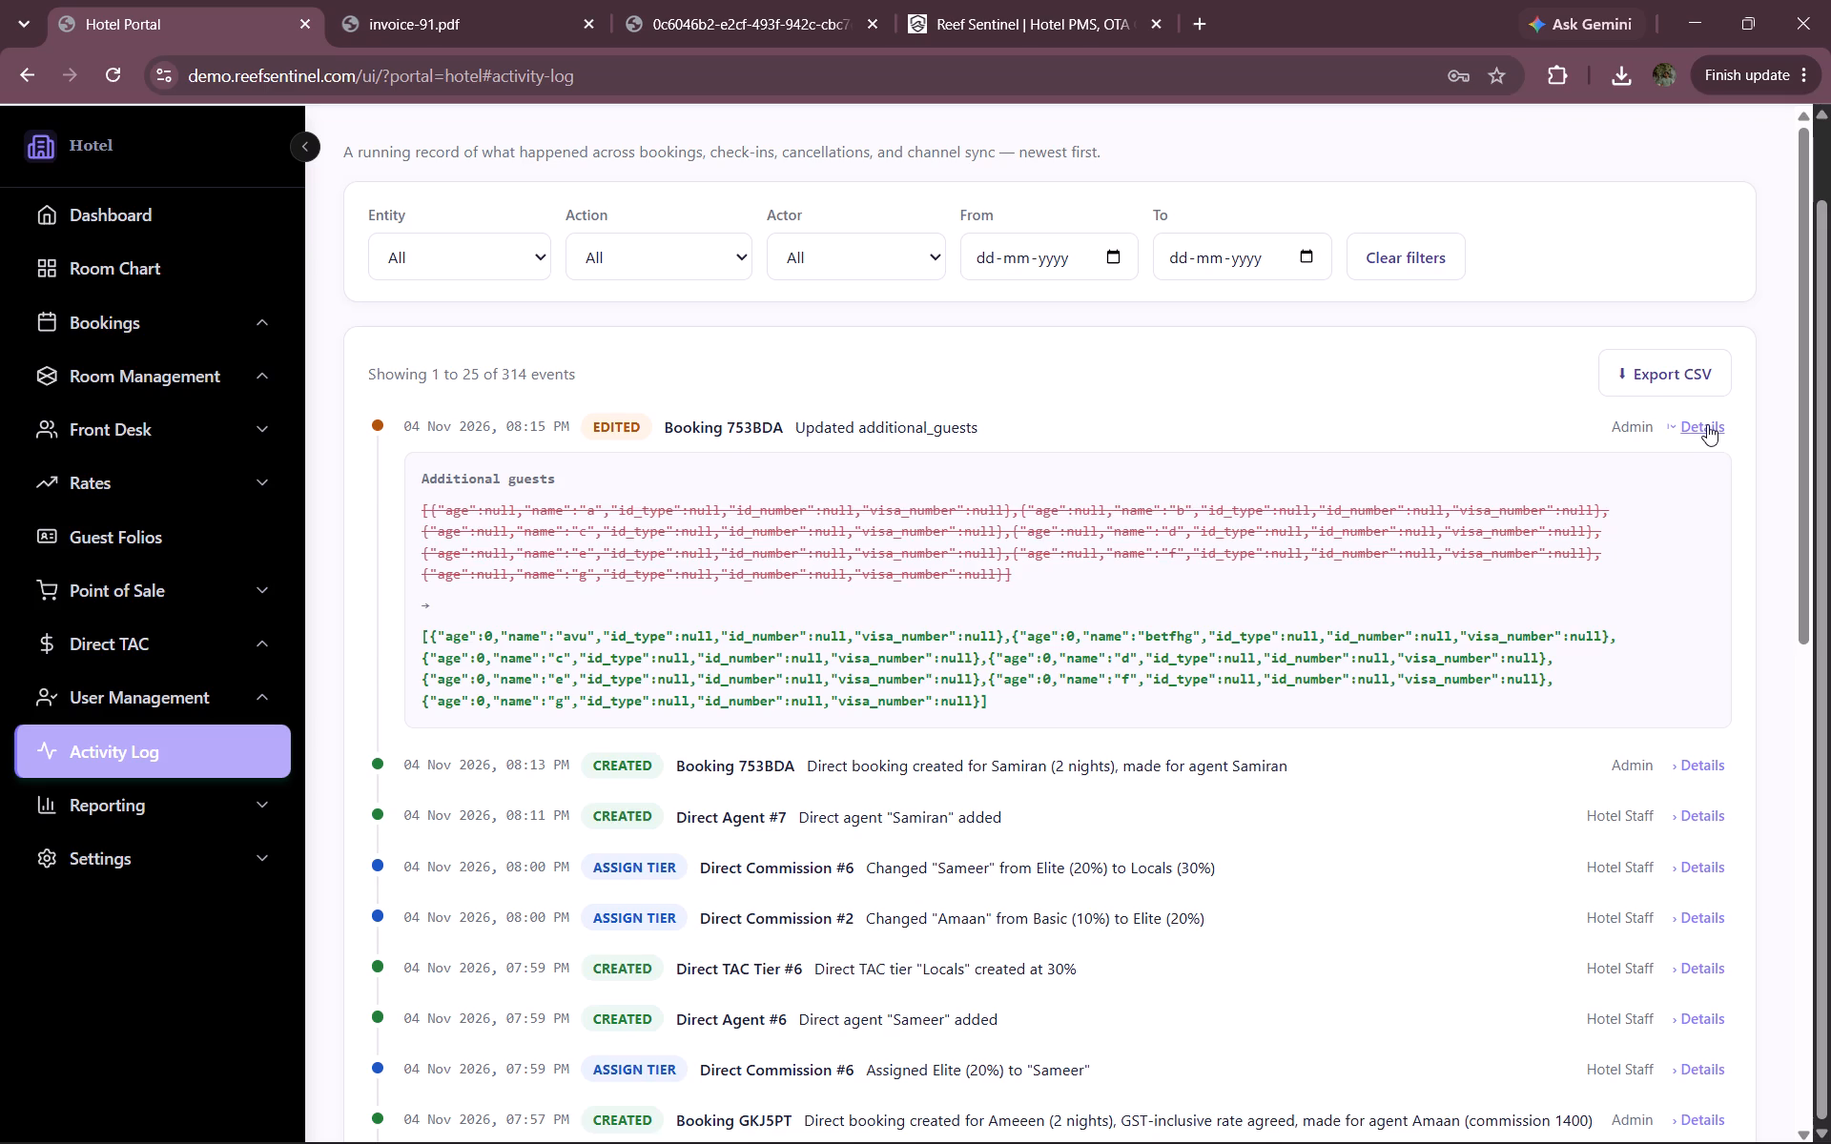
{"action": "left_click", "coordinate": [1707, 424]}
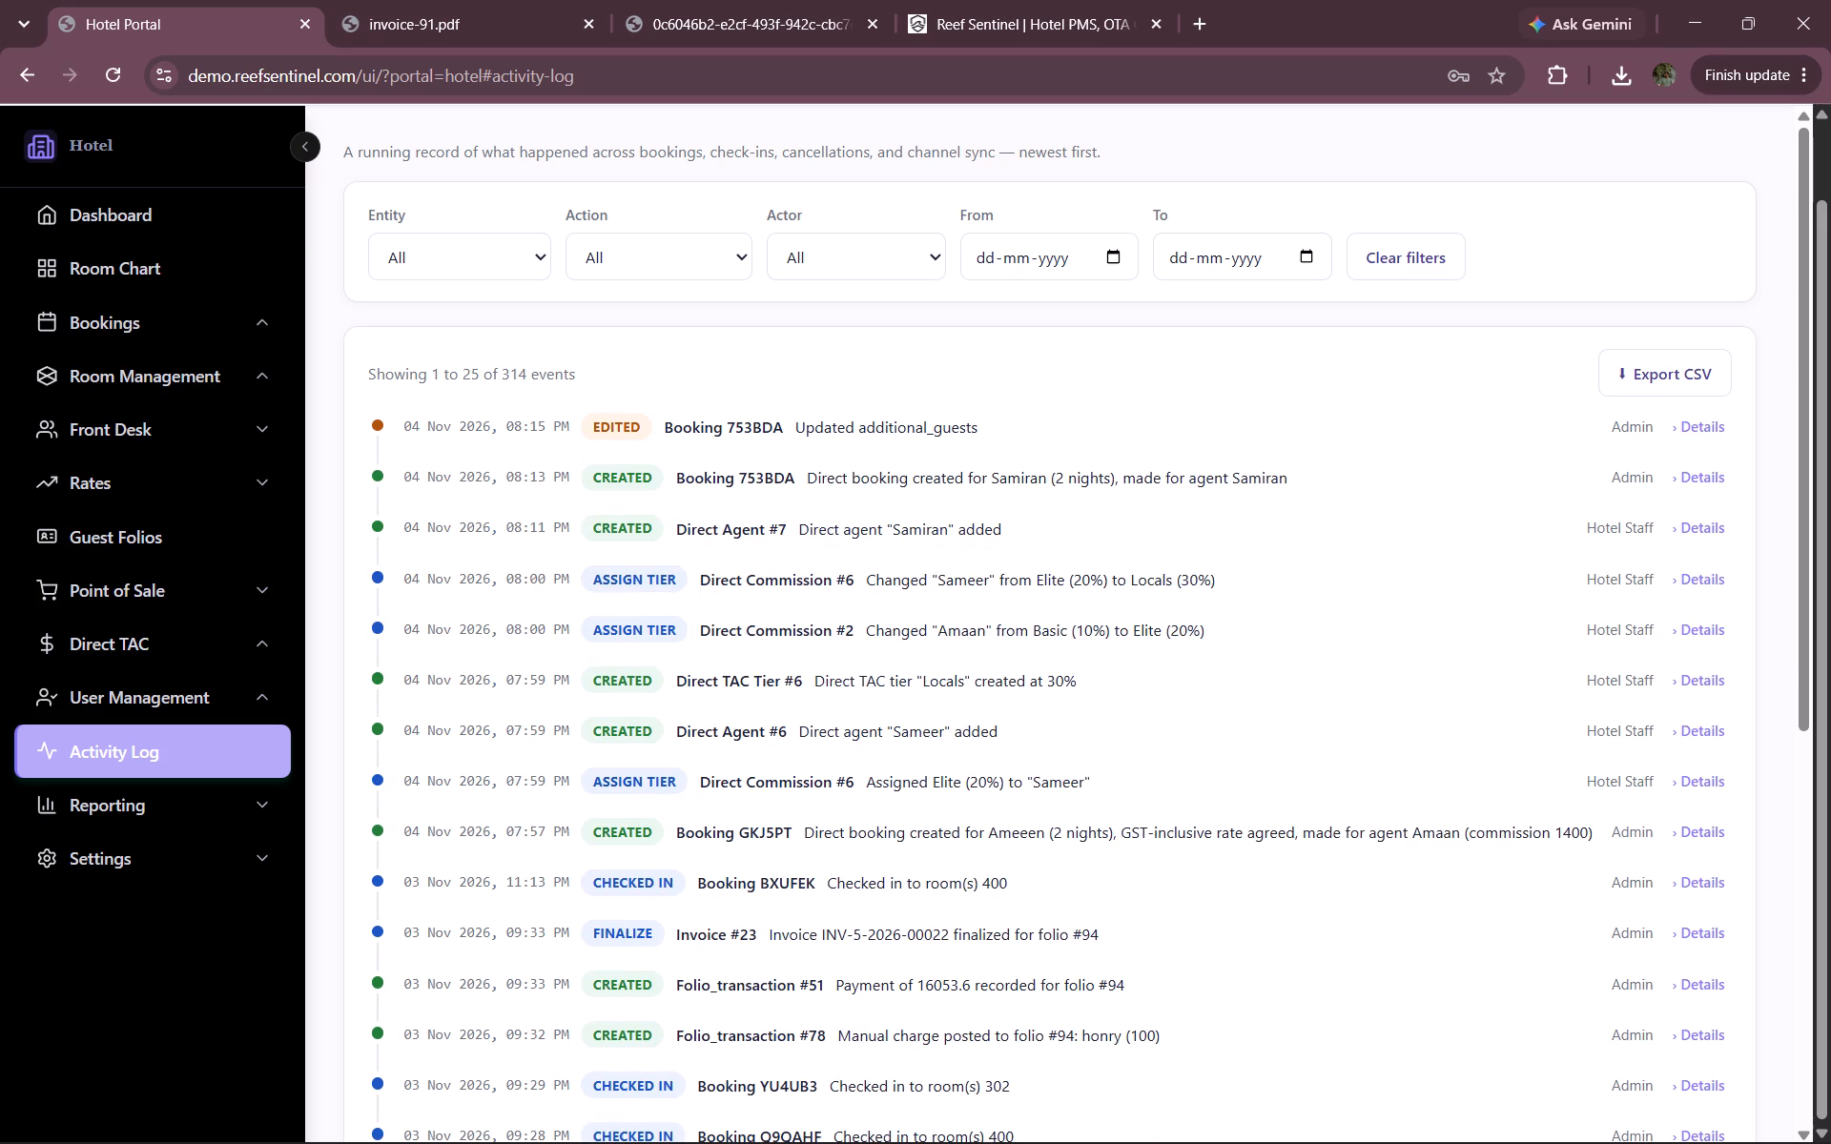
{"action": "left_click_drag", "start_coordinate": [1593, 532], "coordinate": [1661, 533]}
{"action": "left_click", "coordinate": [1661, 533]}
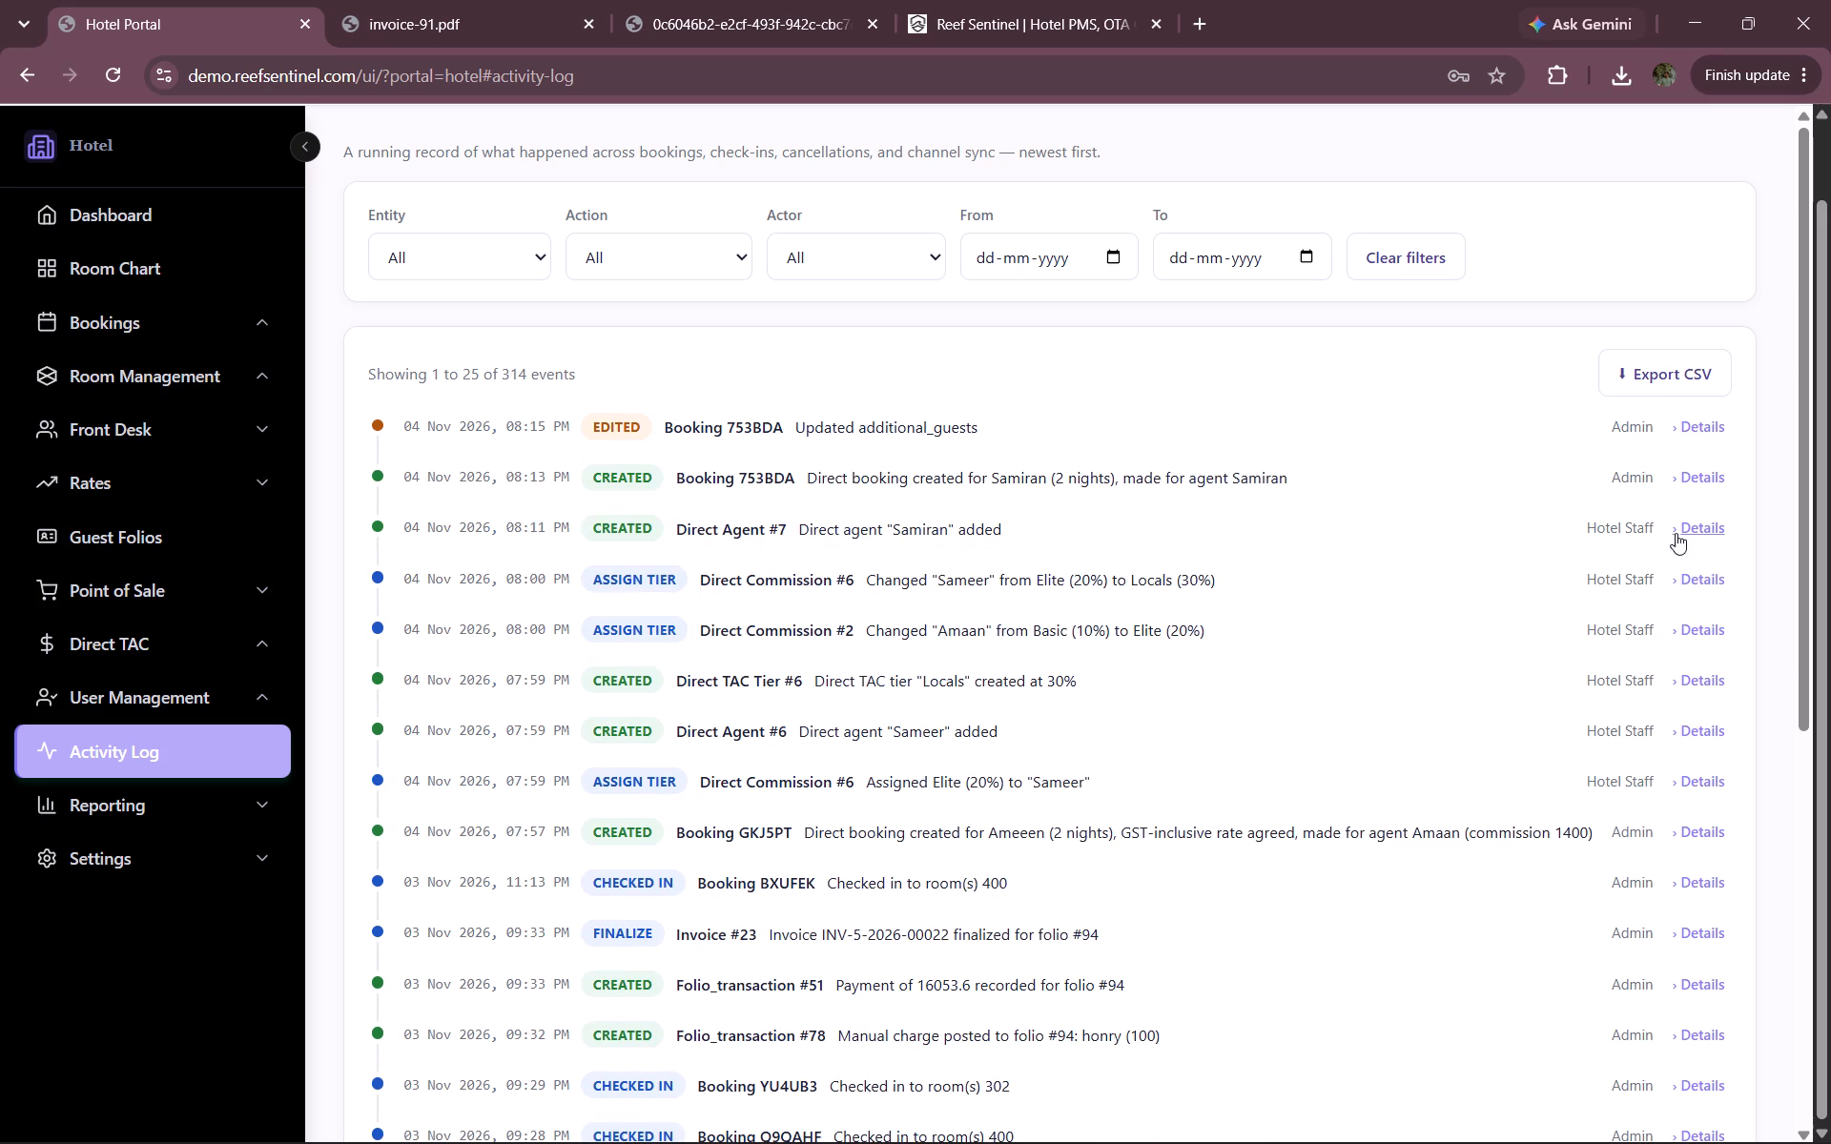
{"action": "left_click", "coordinate": [1676, 533]}
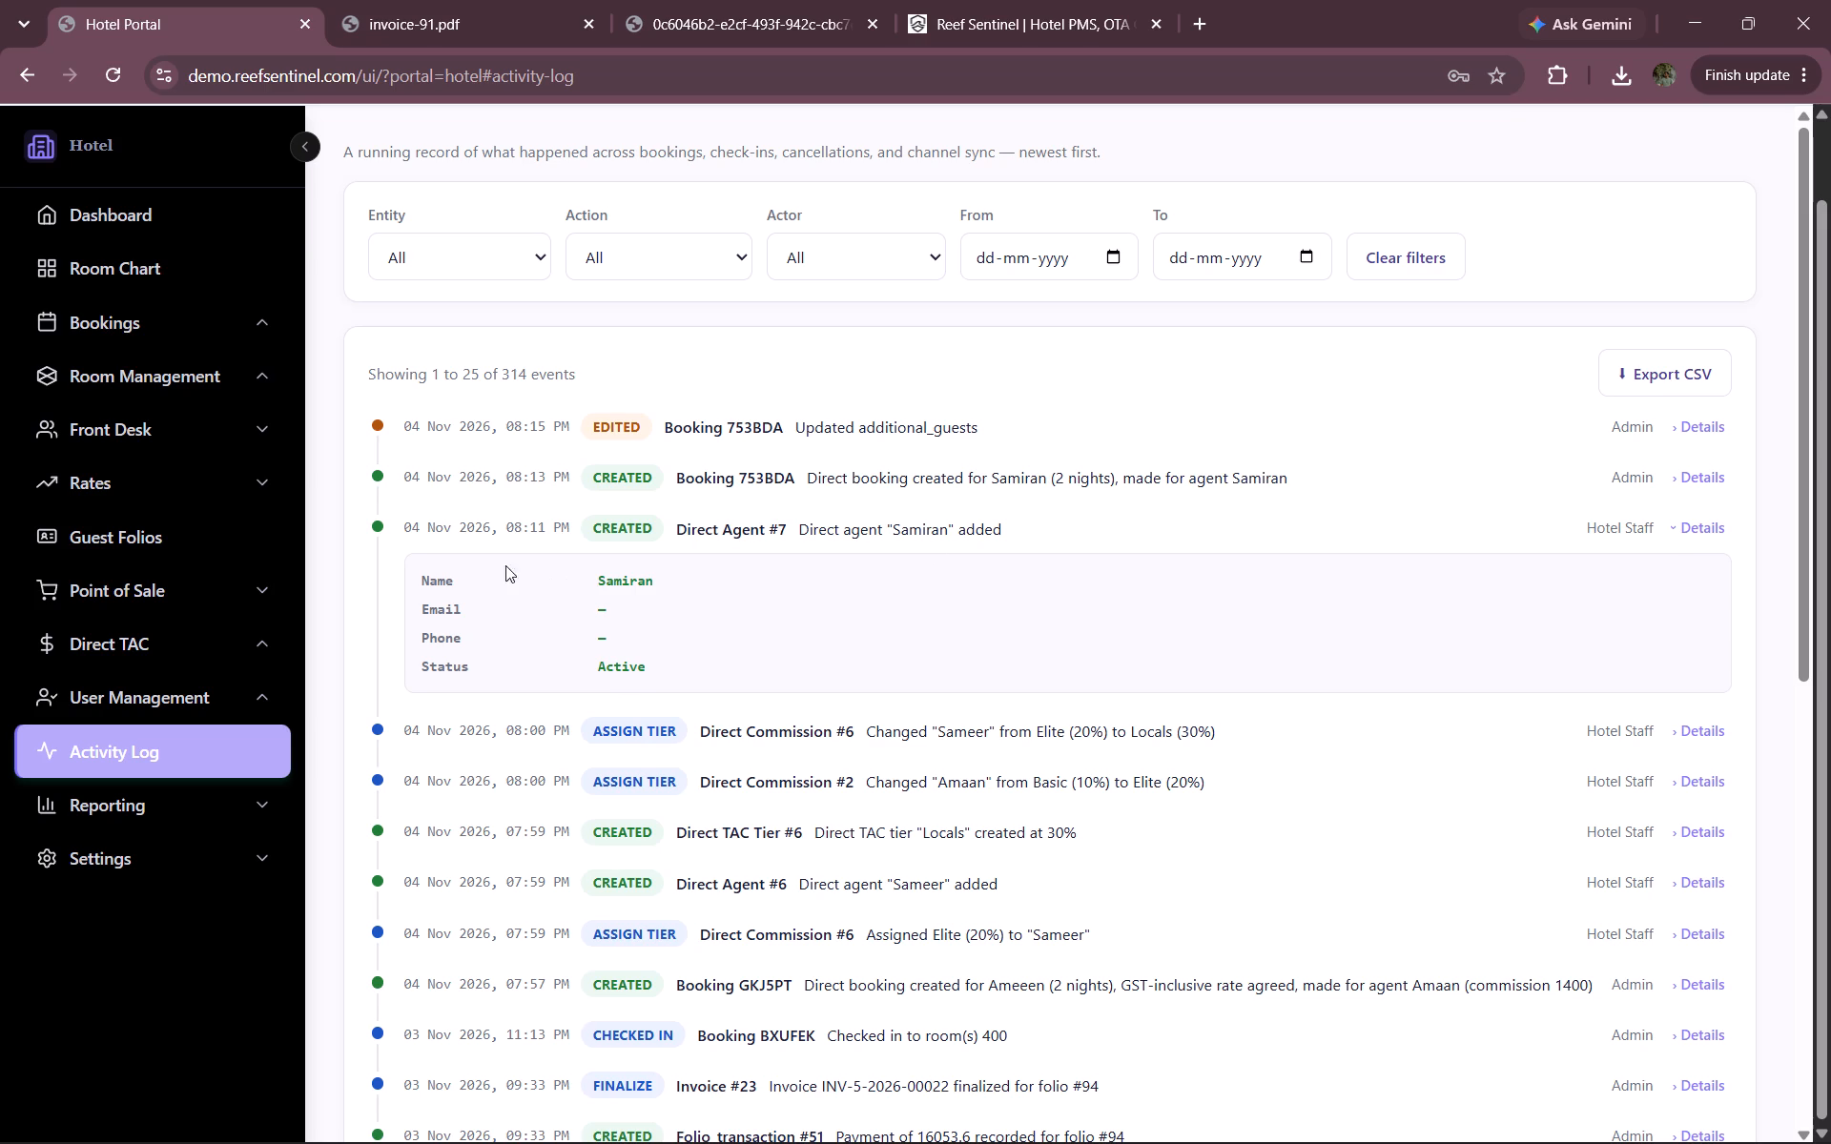
{"action": "left_click", "coordinate": [1703, 532]}
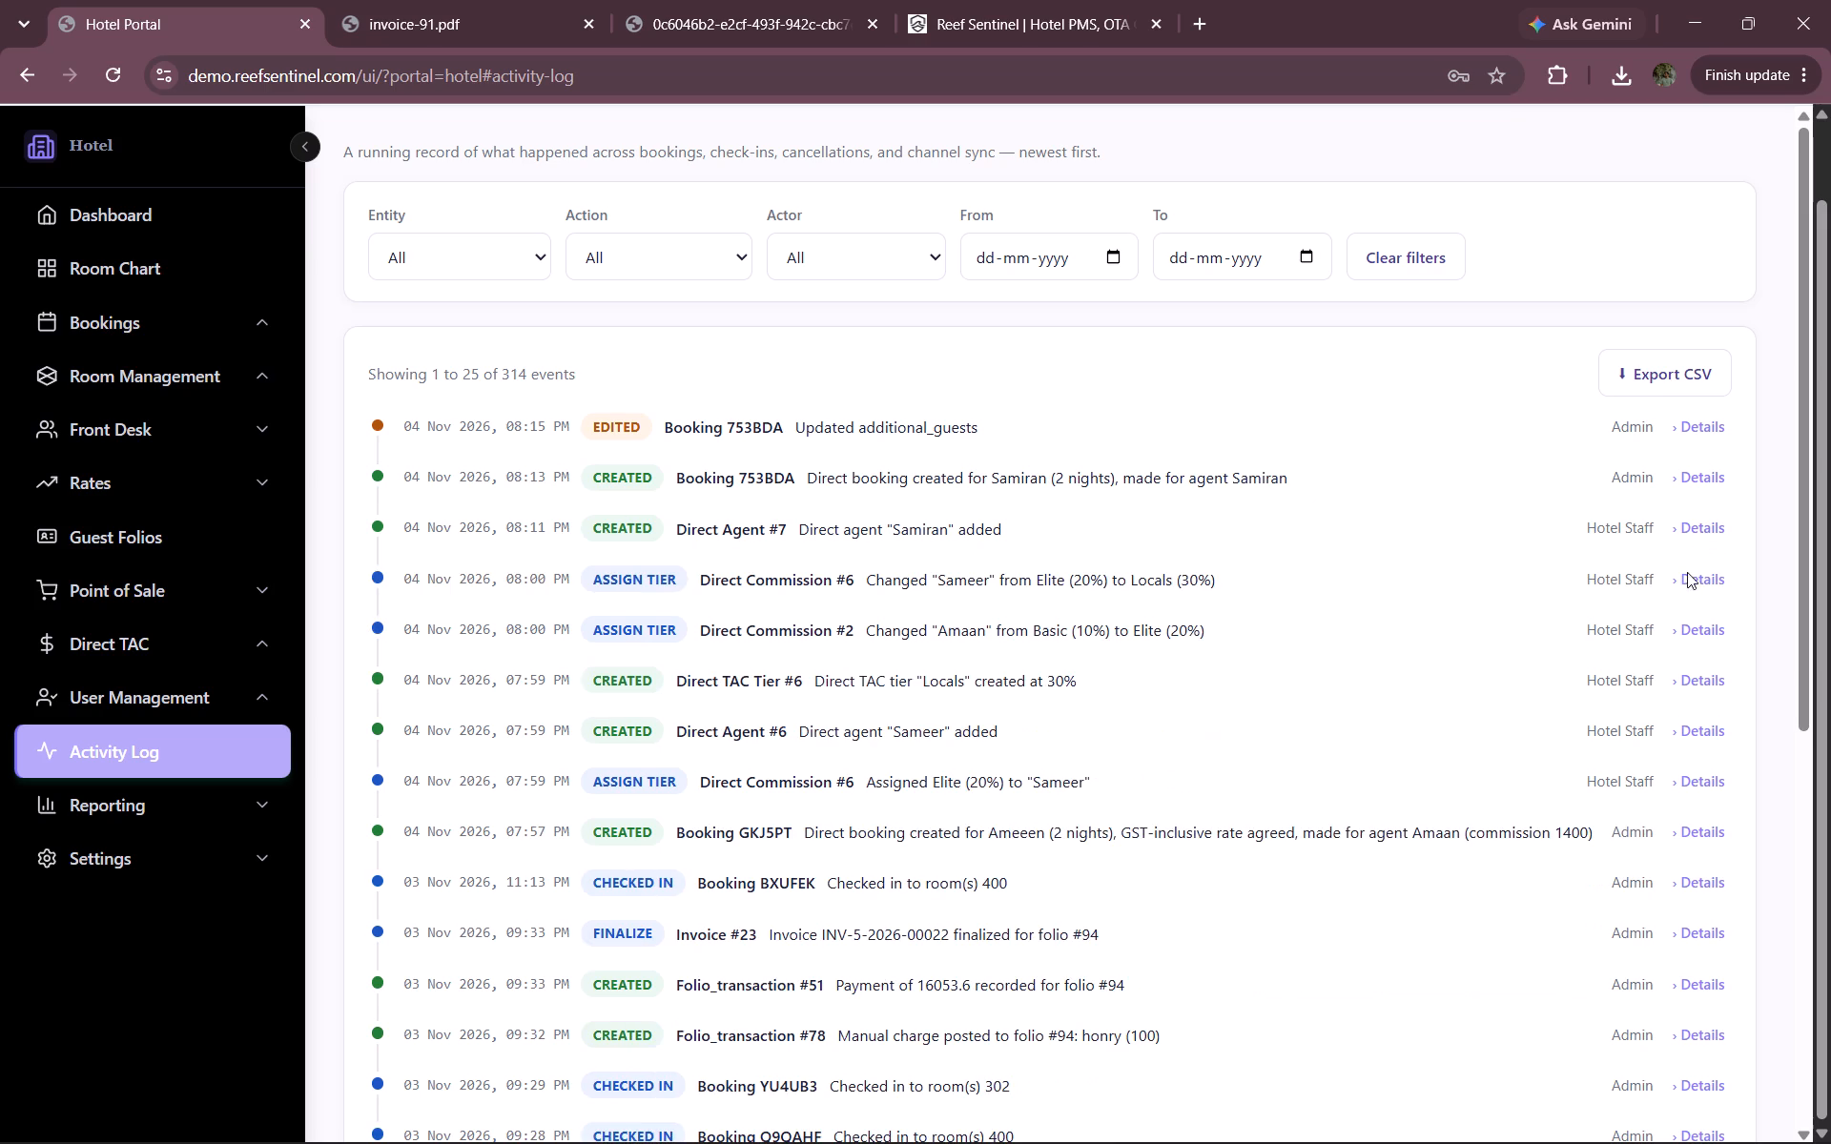
{"action": "scroll", "coordinate": [1391, 682], "scroll_direction": "down", "scroll_amount": 2}
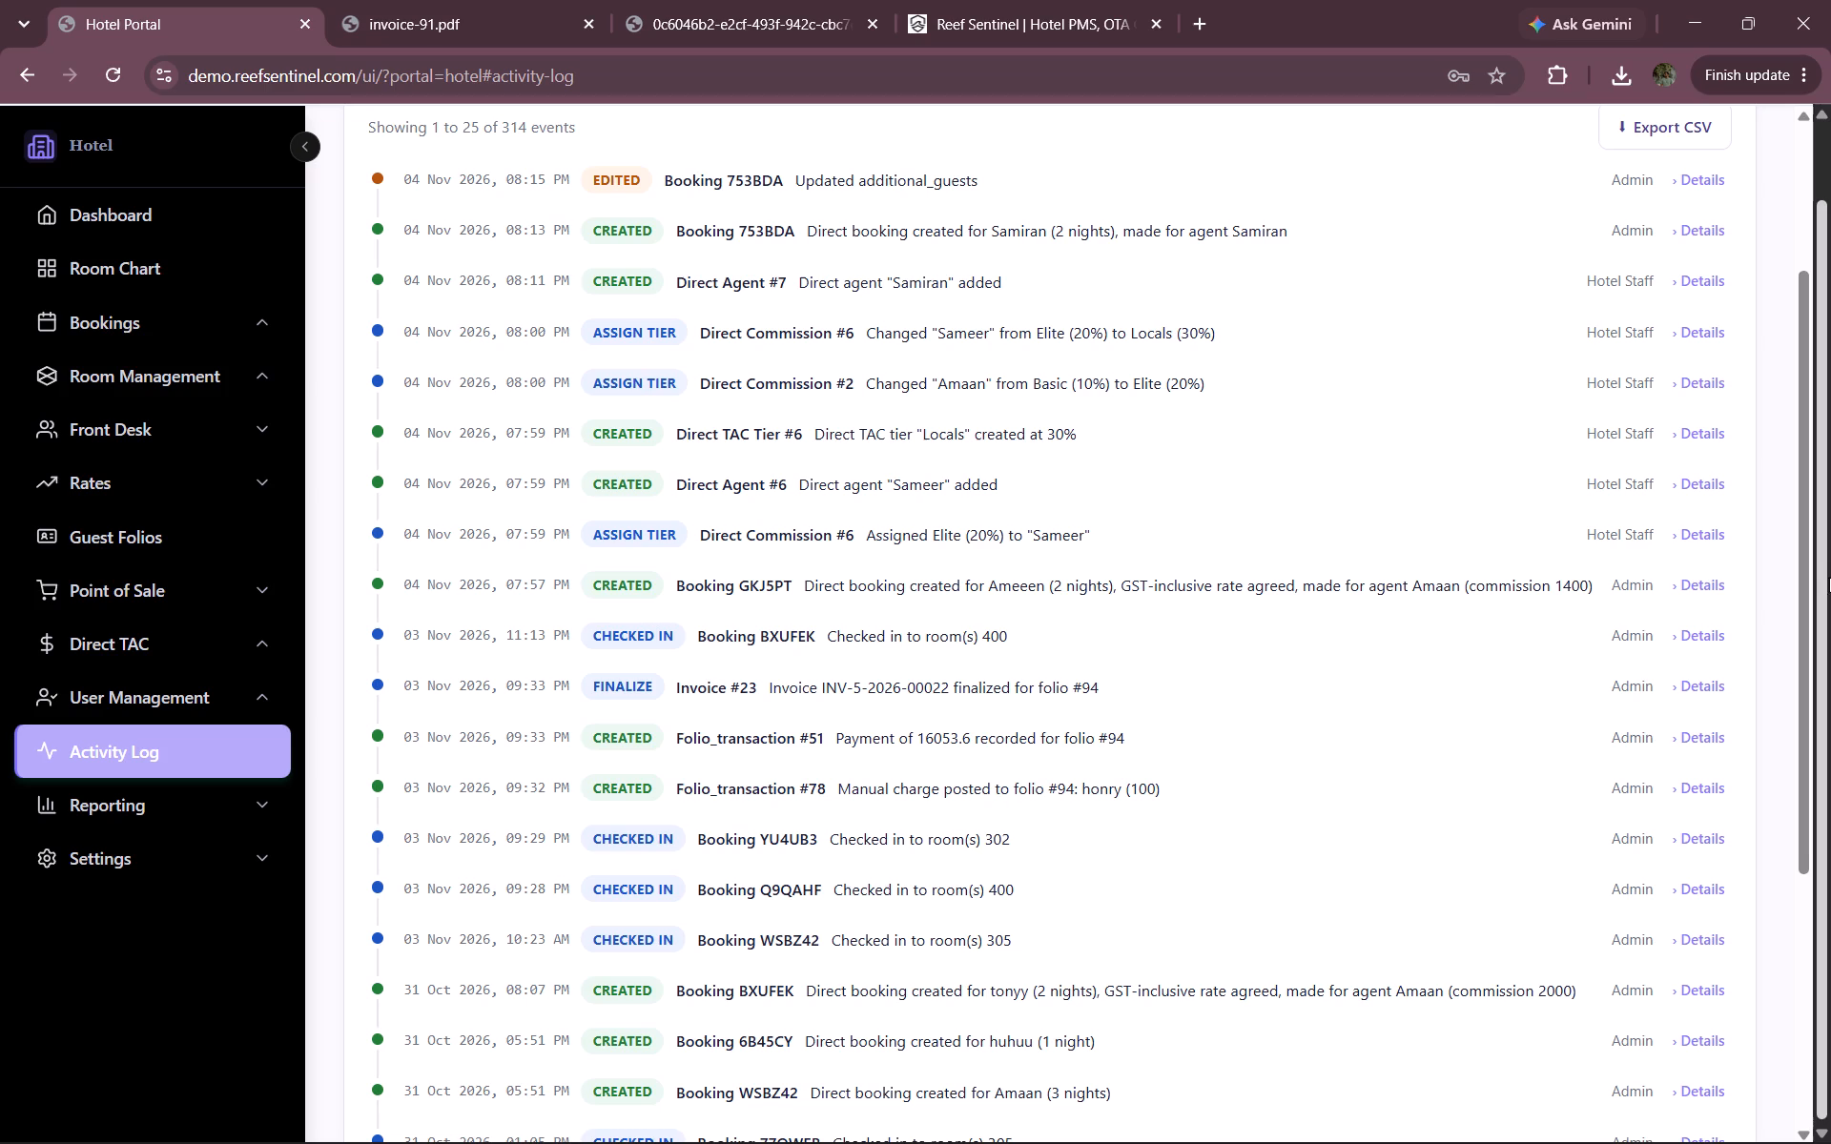
{"action": "left_click", "coordinate": [1710, 582]}
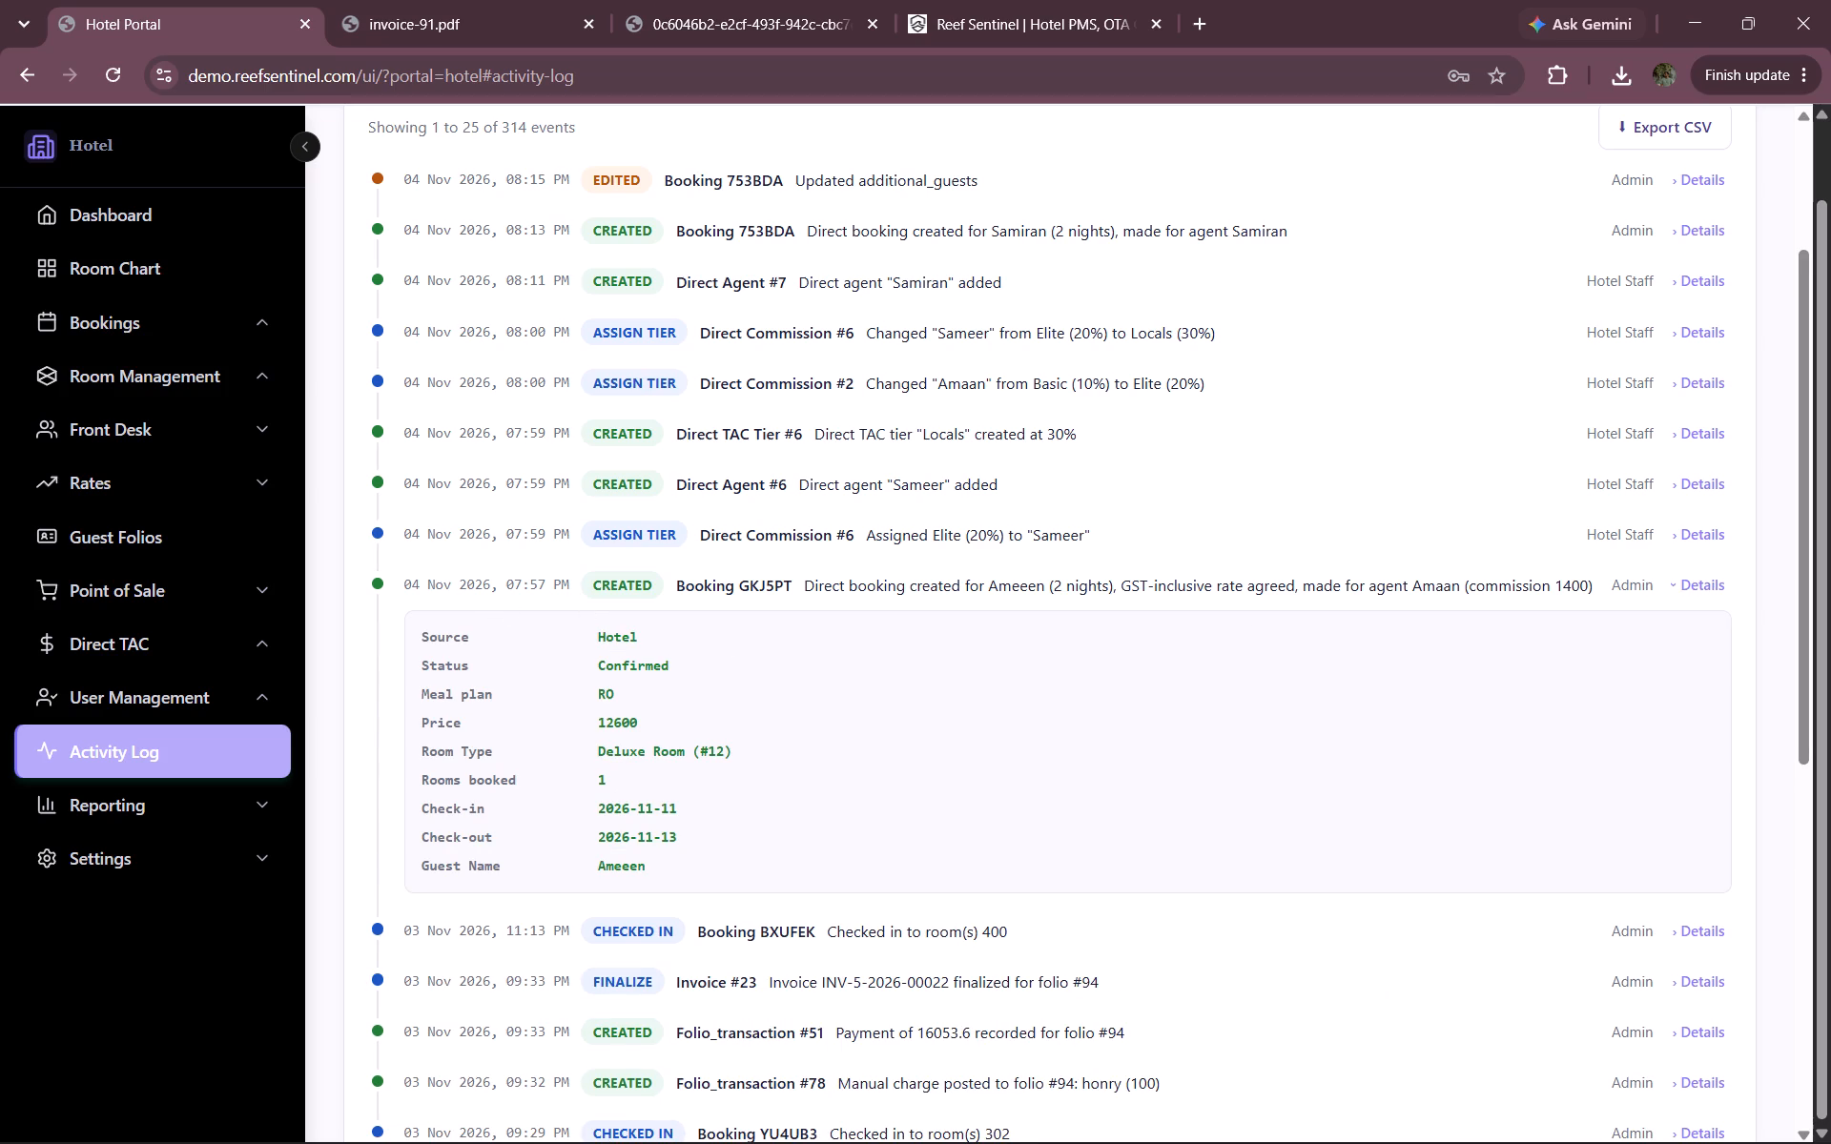
{"action": "left_click", "coordinate": [1709, 577]}
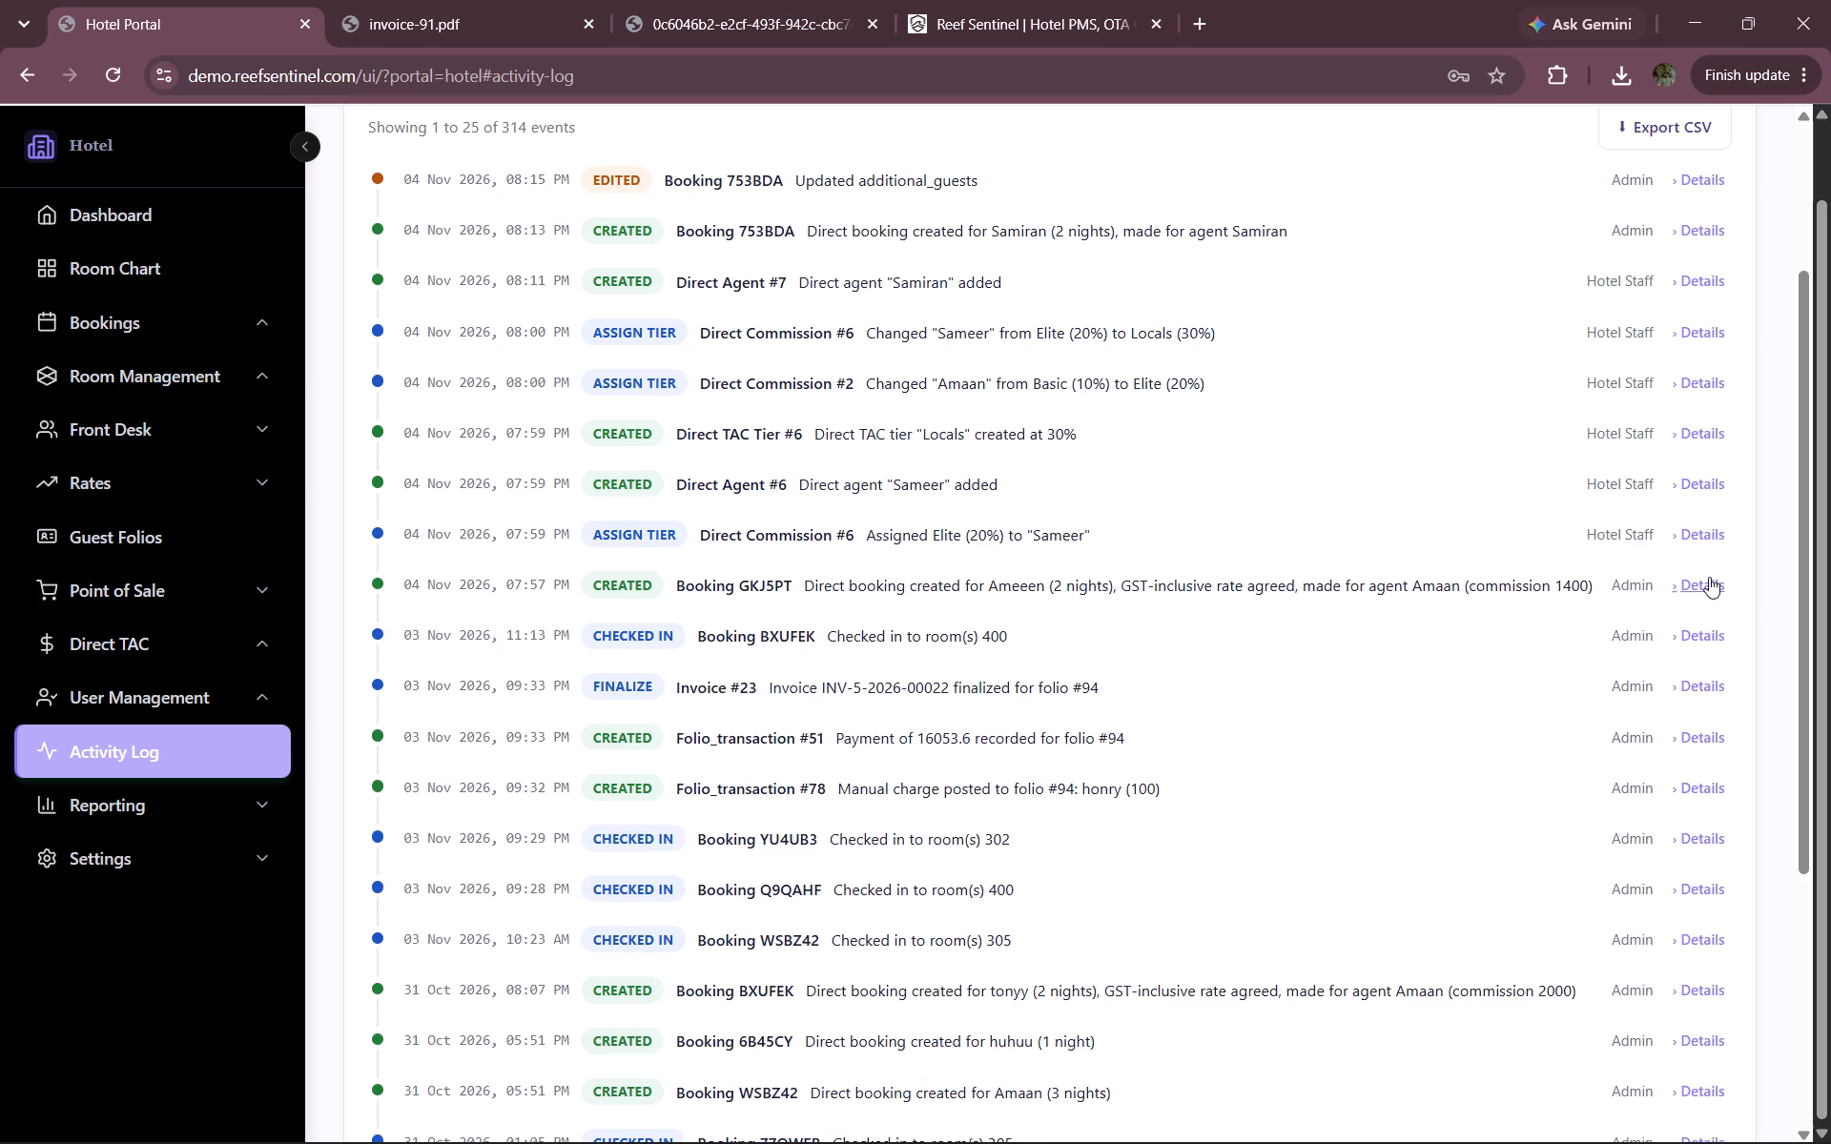
{"action": "scroll", "coordinate": [1114, 389], "scroll_direction": "up", "scroll_amount": 5}
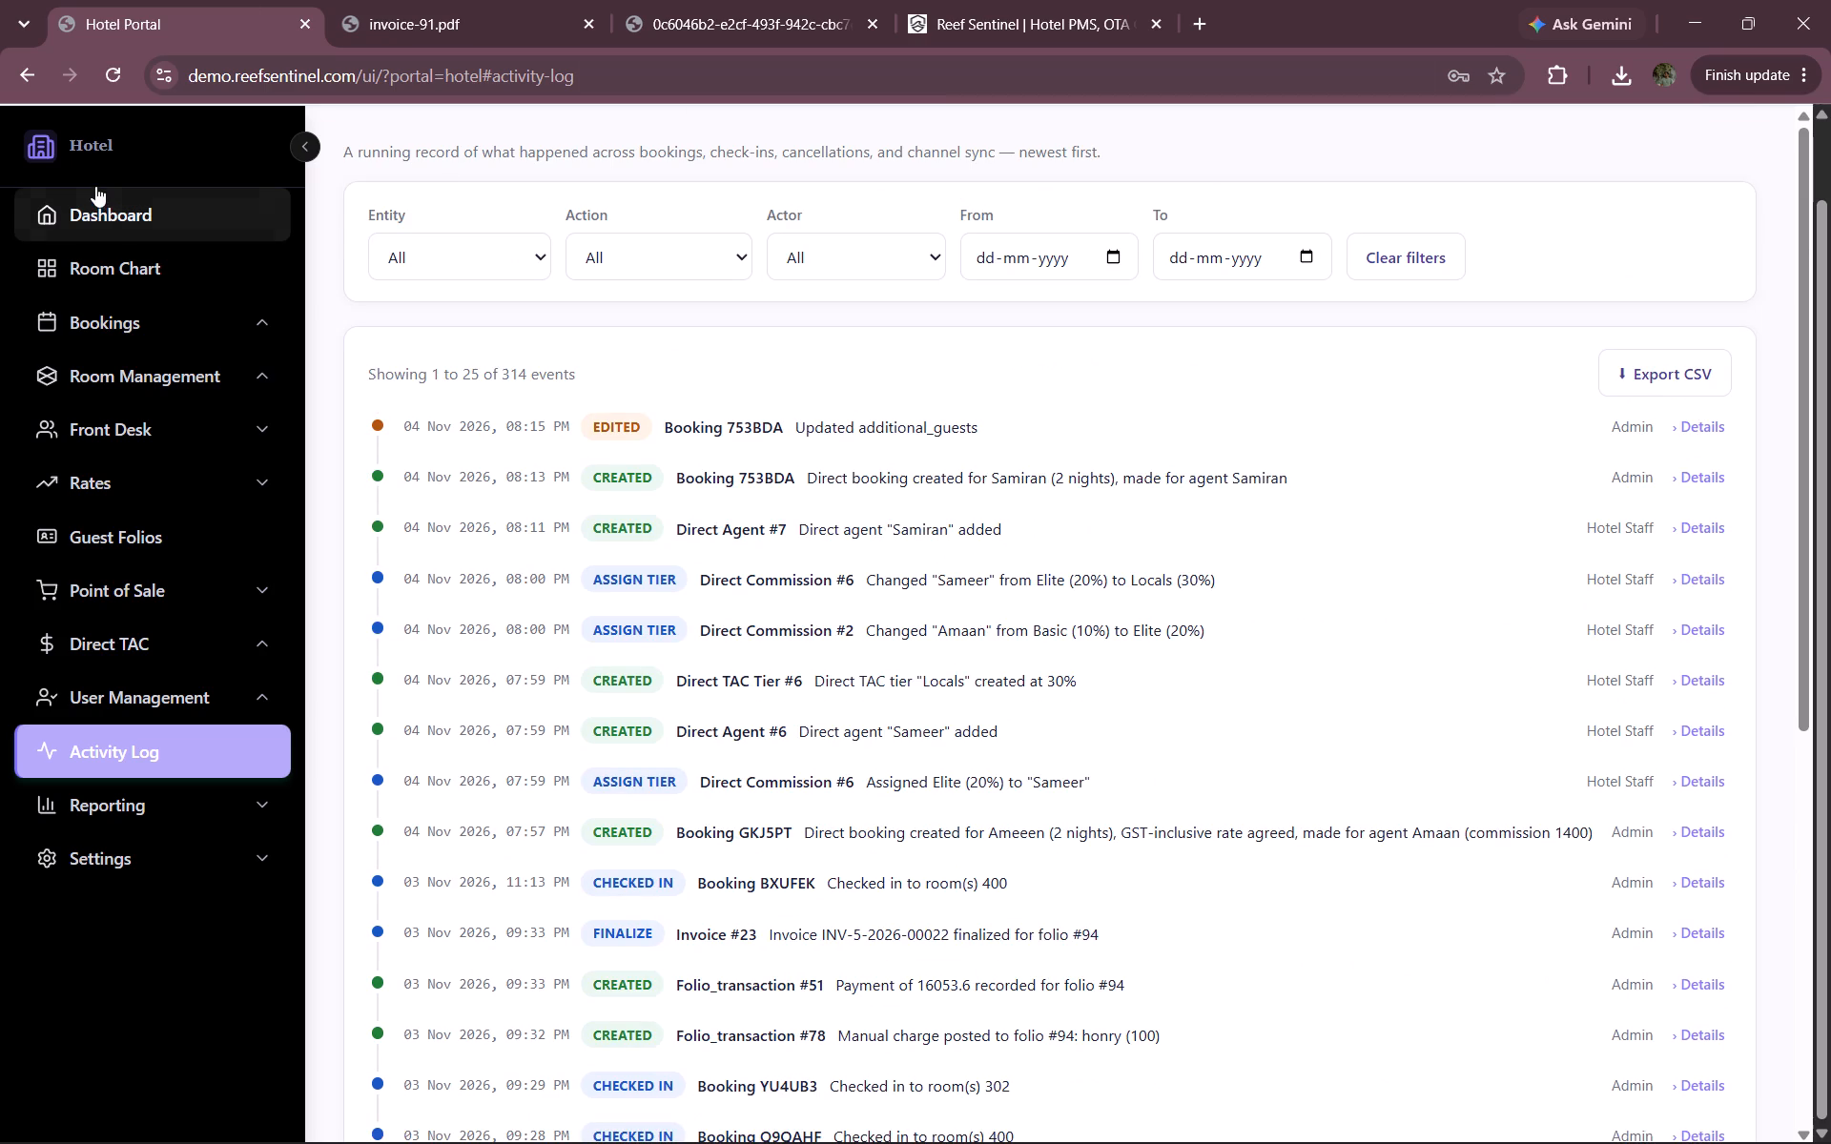
View the dashboard with the sidebar collapsed, briefly visiting the Room Chart before returning to the dashboard.
{"action": "left_click", "coordinate": [125, 234]}
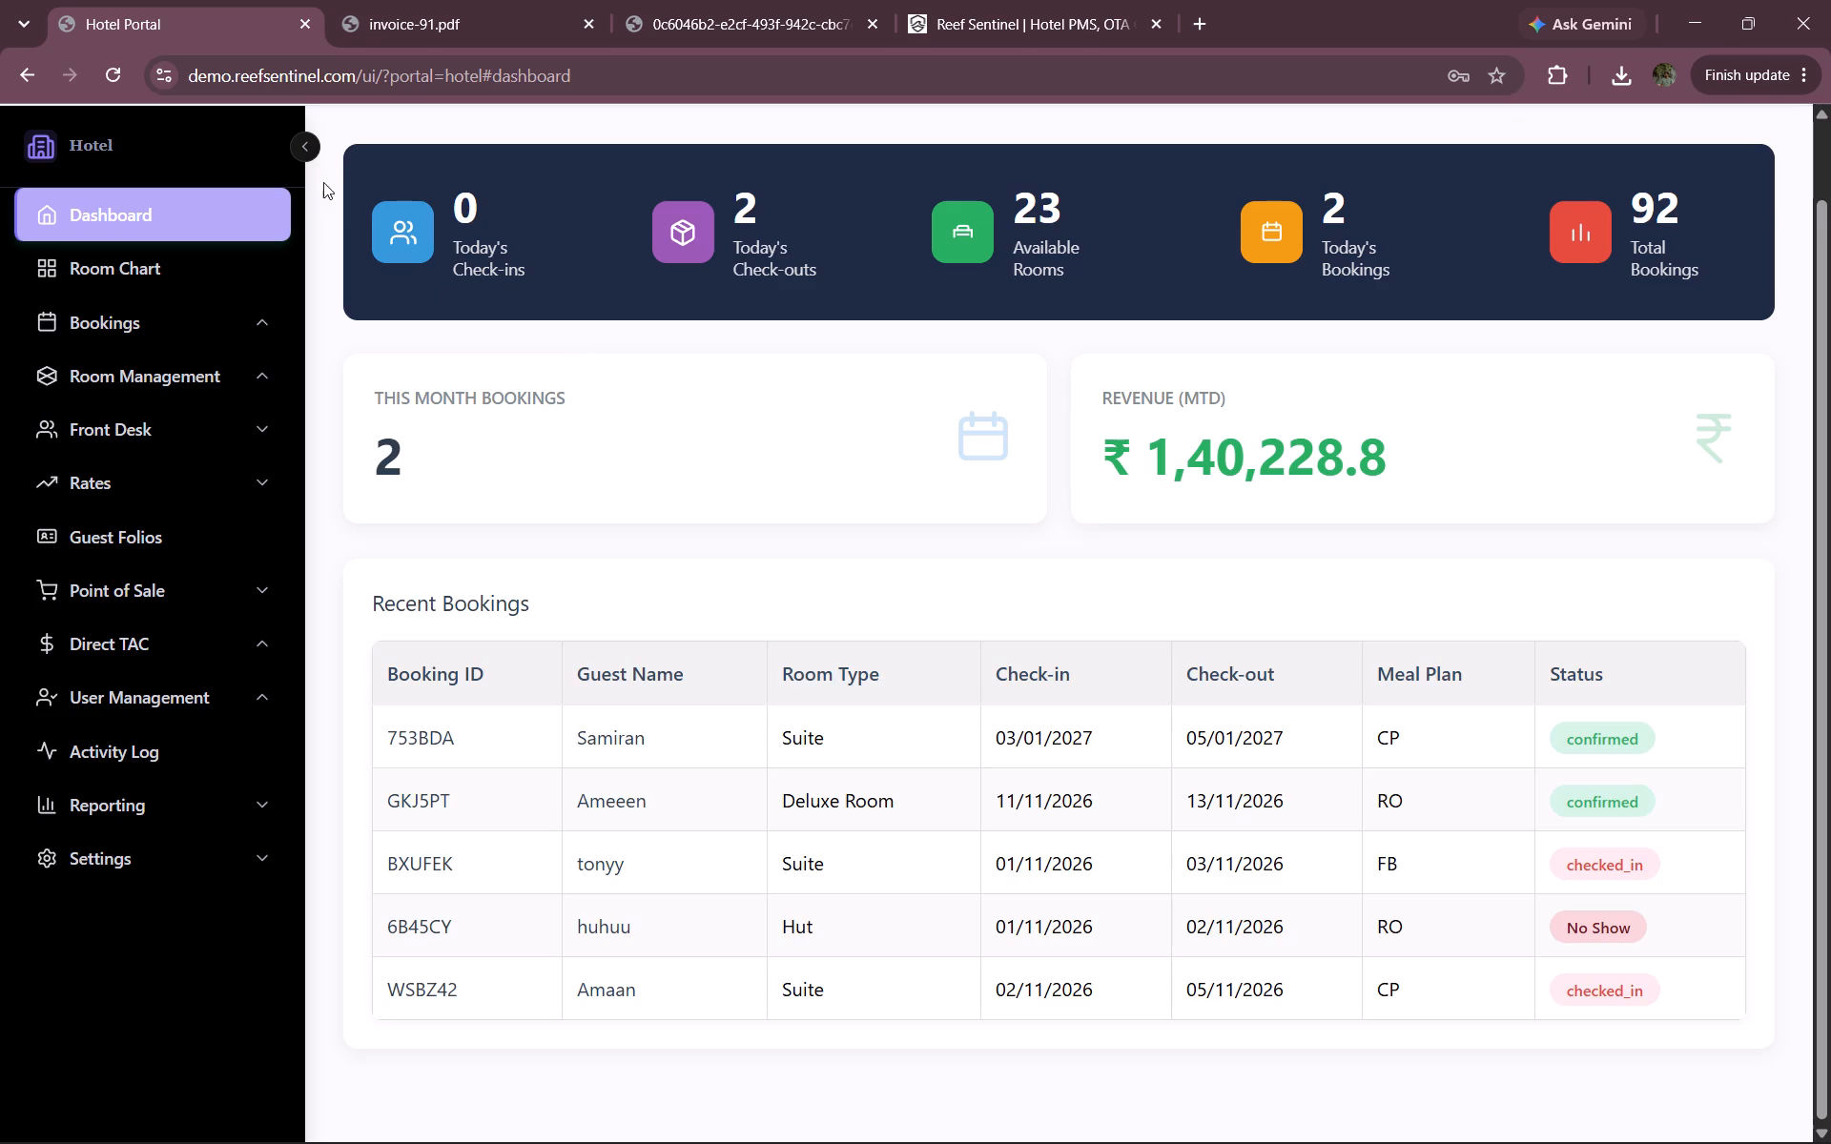
{"action": "left_click", "coordinate": [313, 151]}
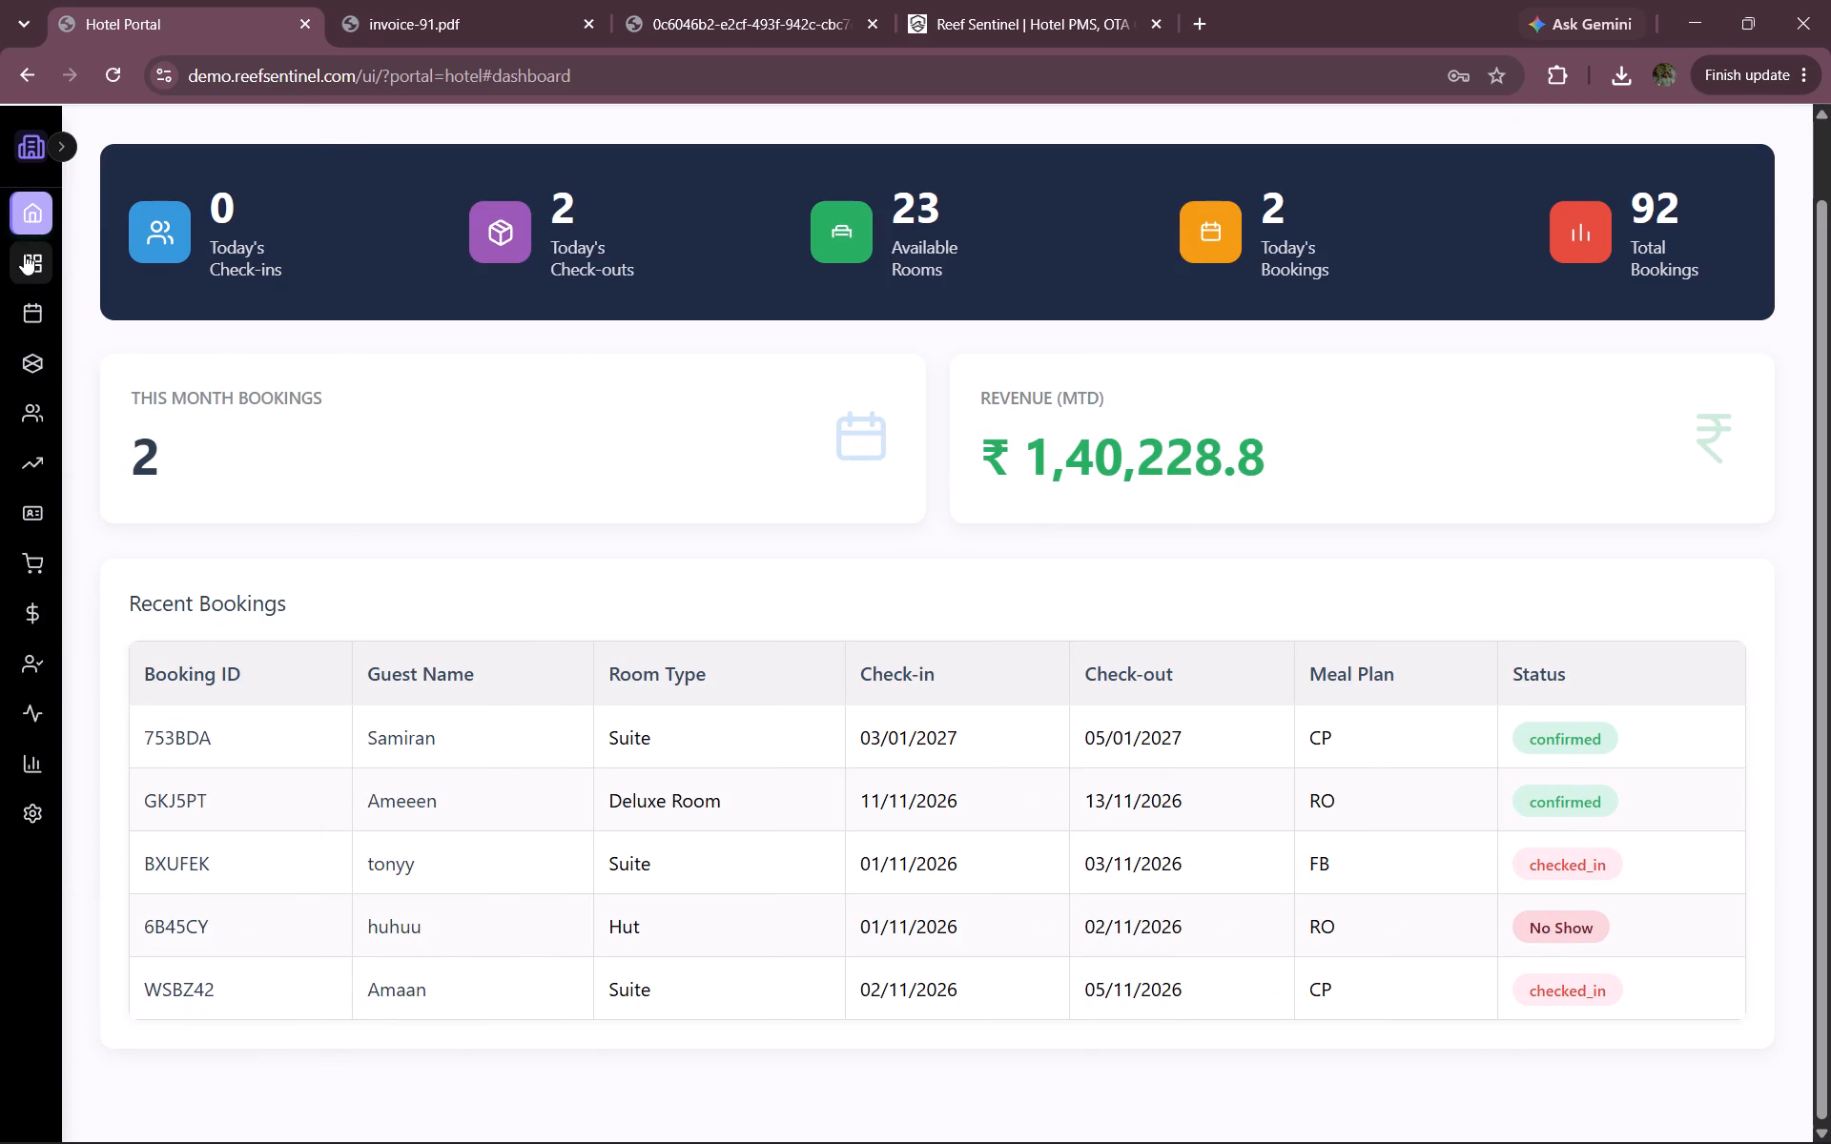
{"action": "left_click", "coordinate": [34, 278]}
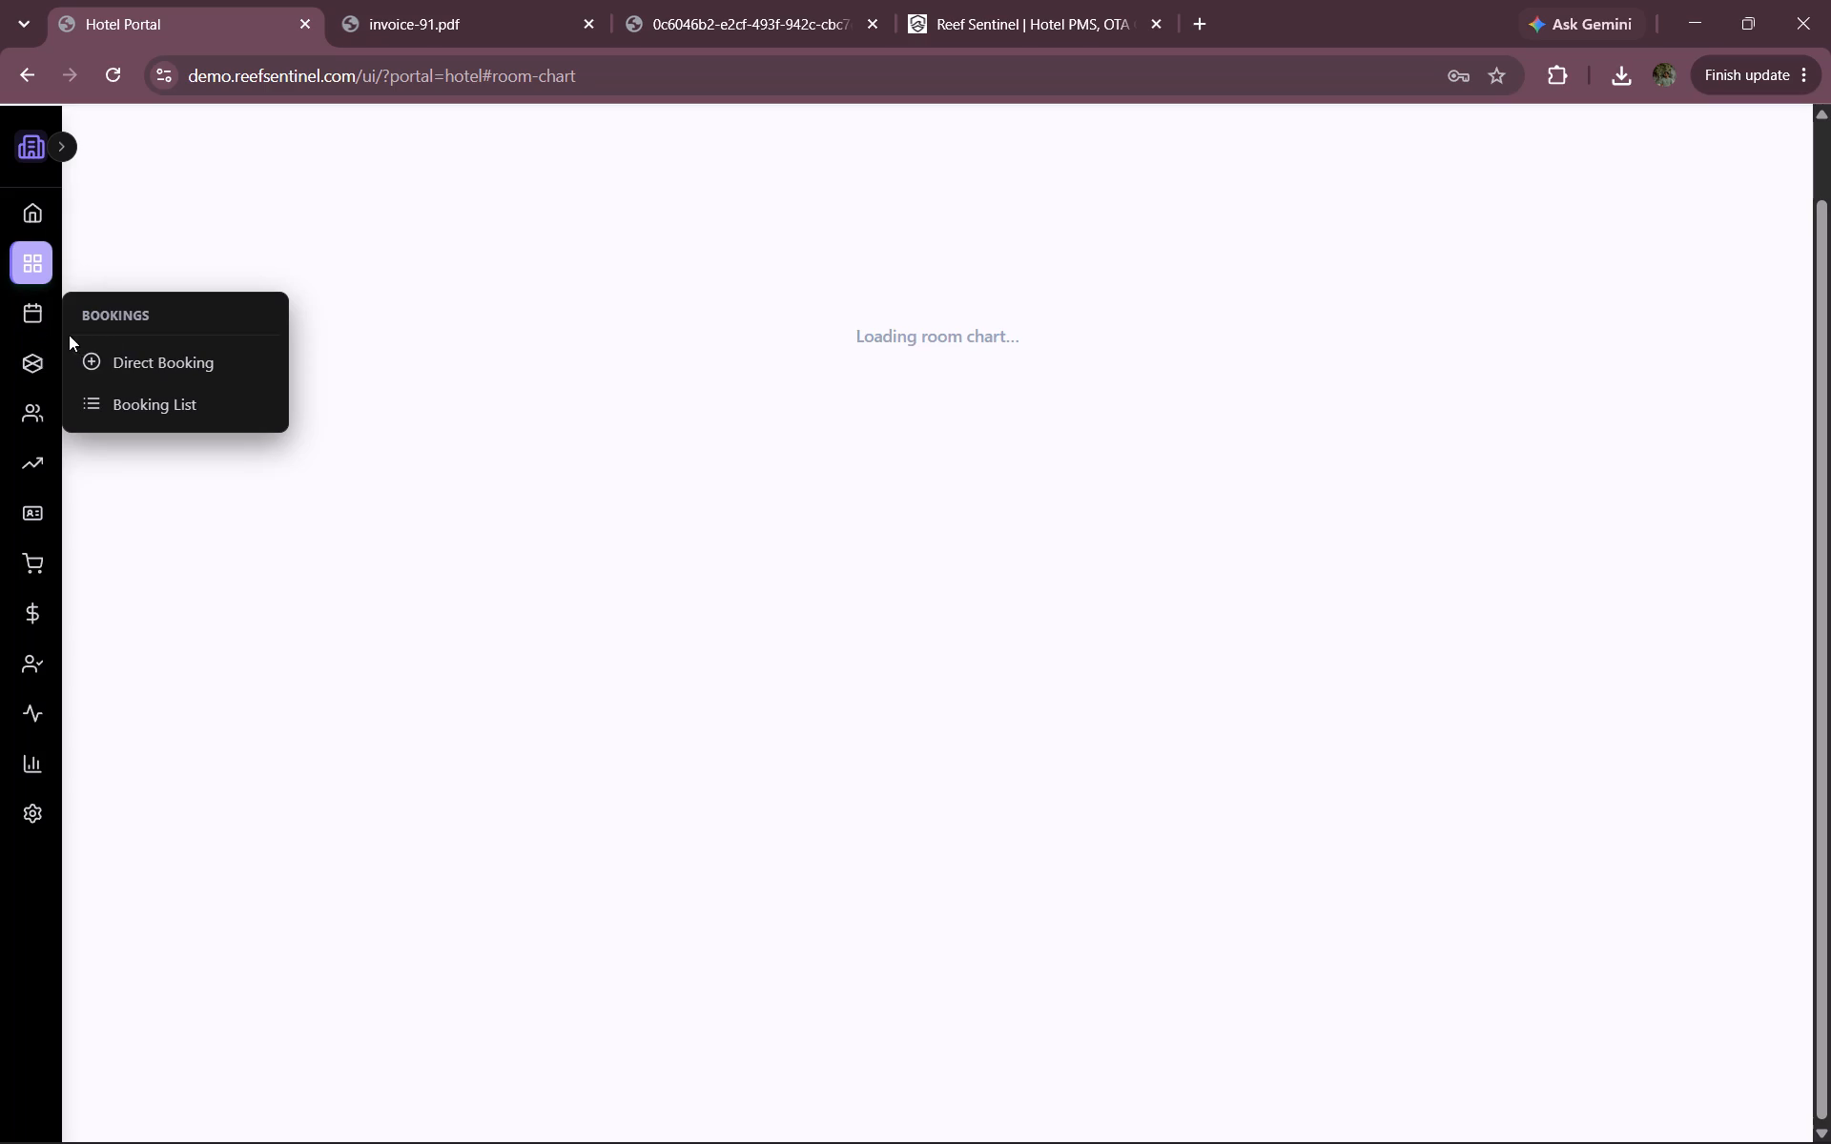
{"action": "left_click", "coordinate": [40, 215]}
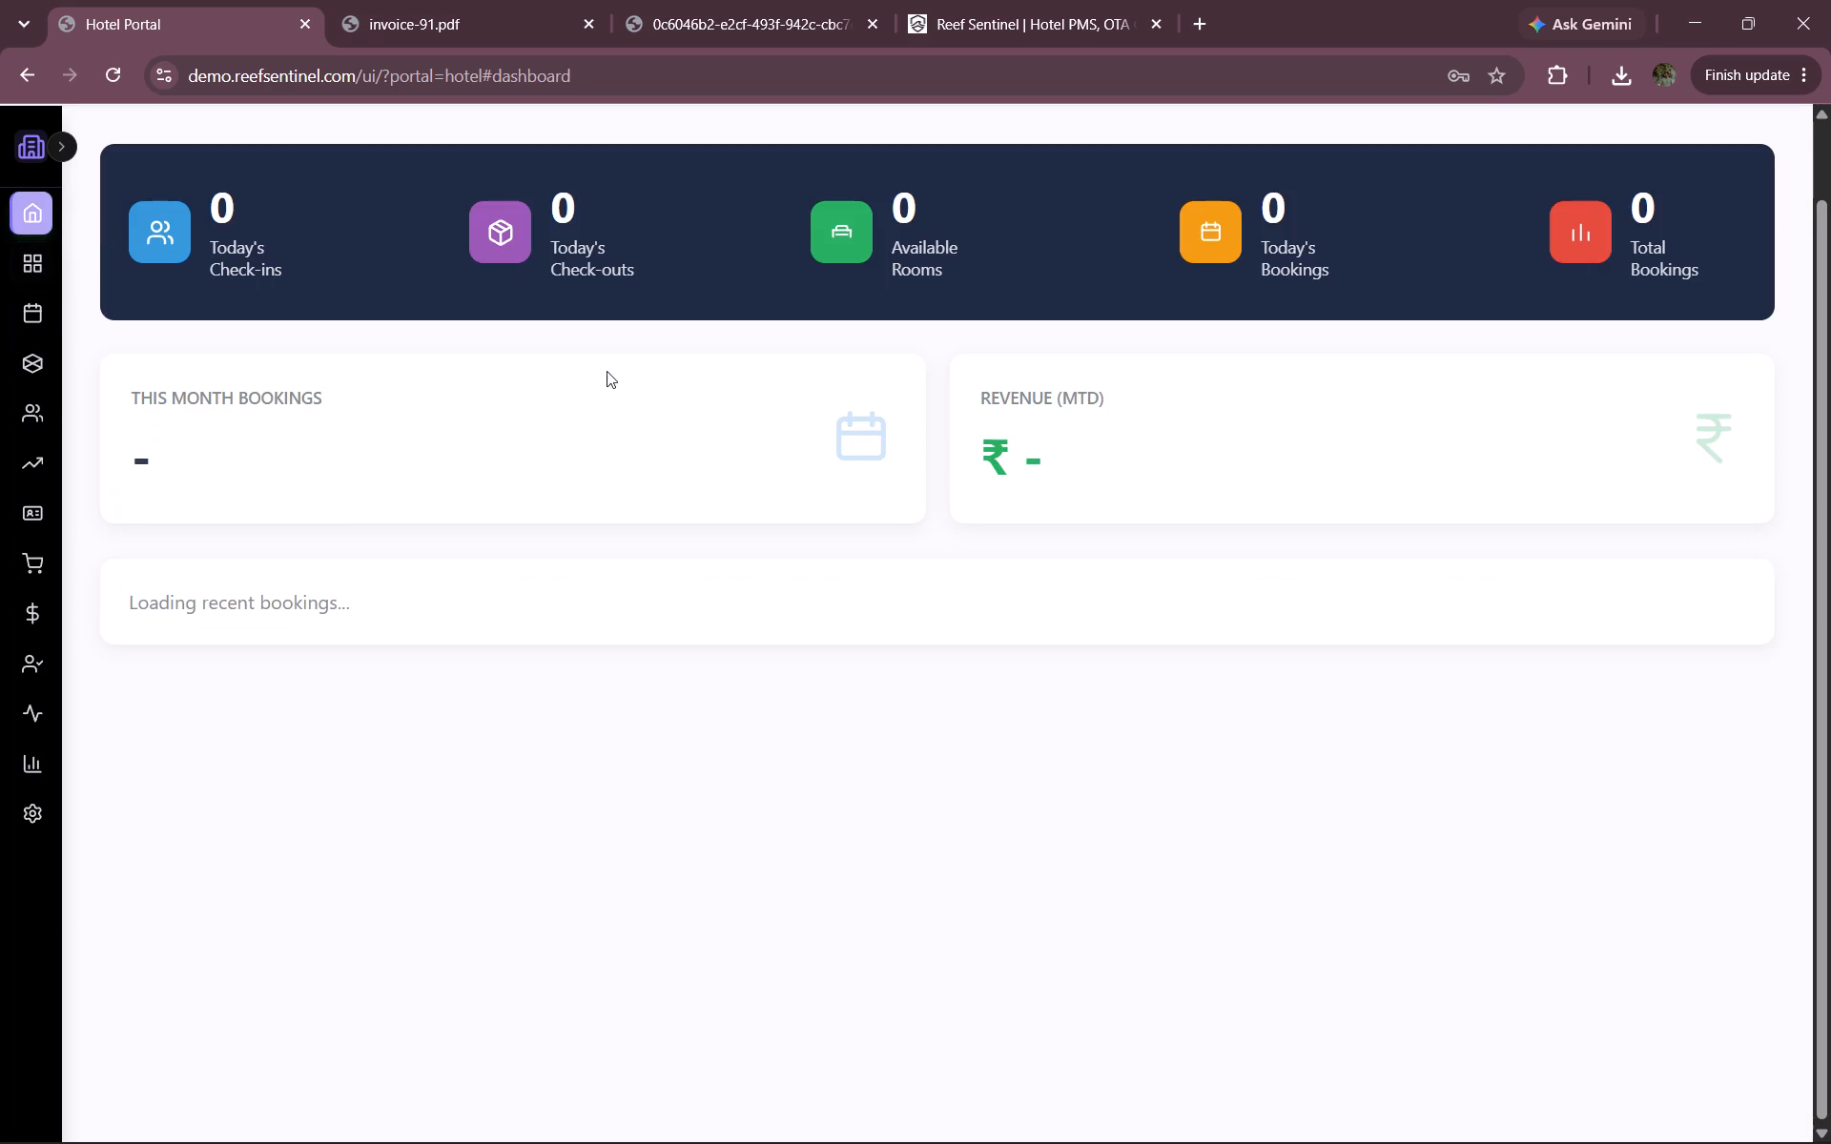
View the Front Desk lists: today's arrivals via the dashboard check-ins figure, departures, and in-house guests.
{"action": "left_click", "coordinate": [247, 266]}
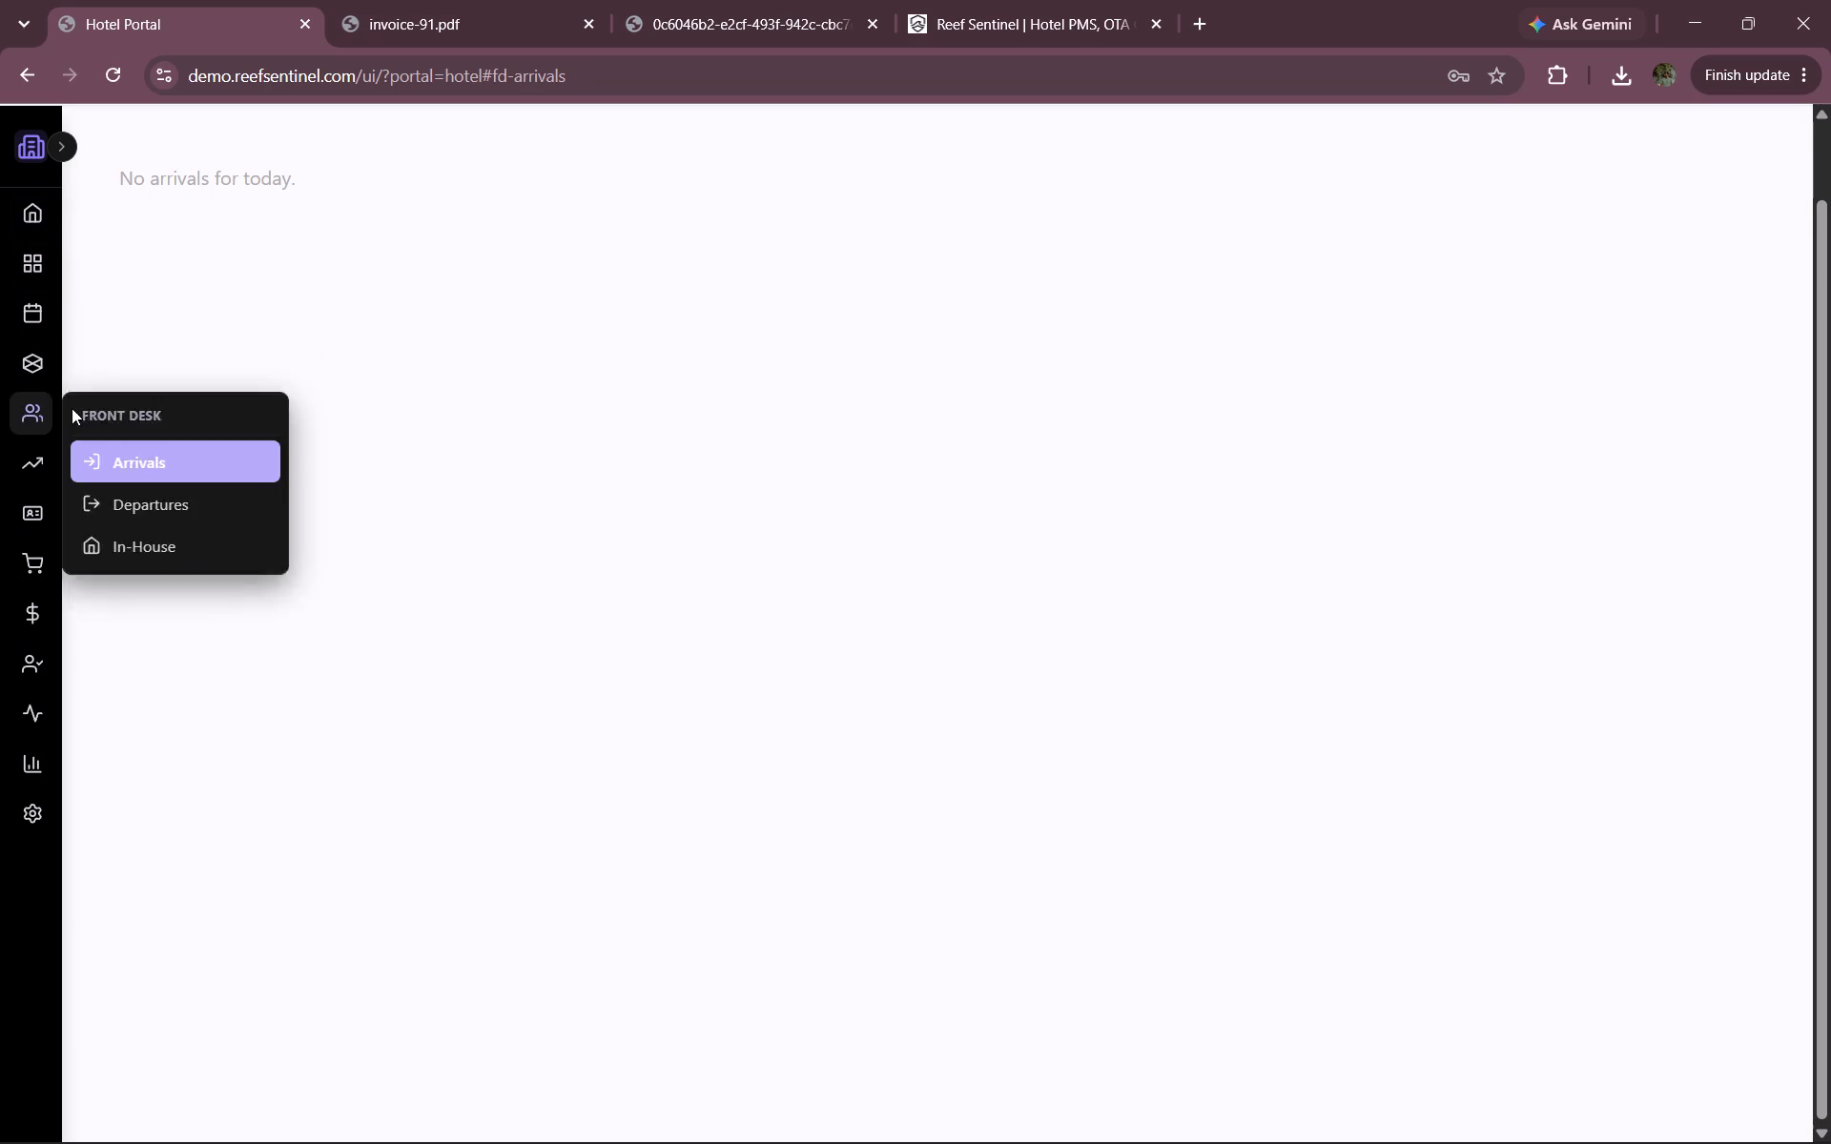
{"action": "left_click", "coordinate": [50, 147]}
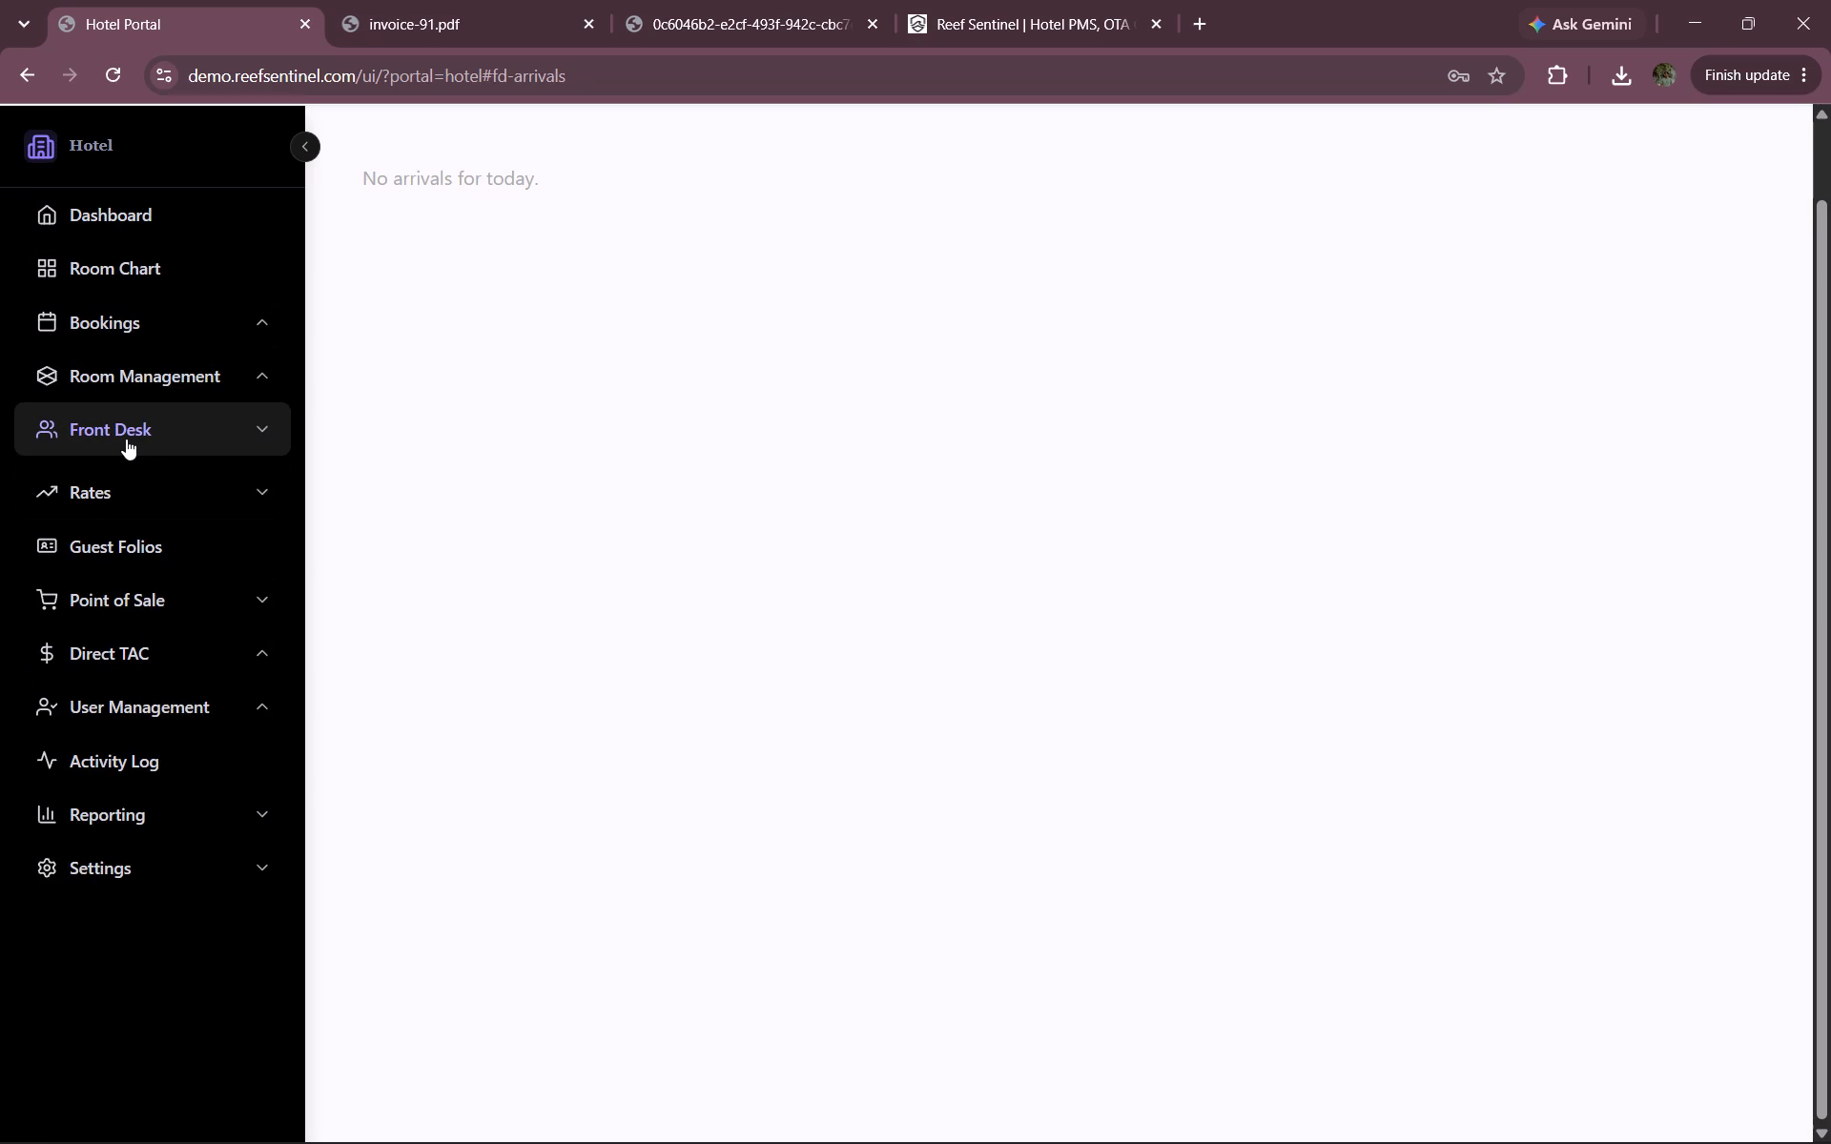
{"action": "left_click", "coordinate": [126, 439]}
{"action": "left_click", "coordinate": [126, 437]}
{"action": "left_click", "coordinate": [128, 547]}
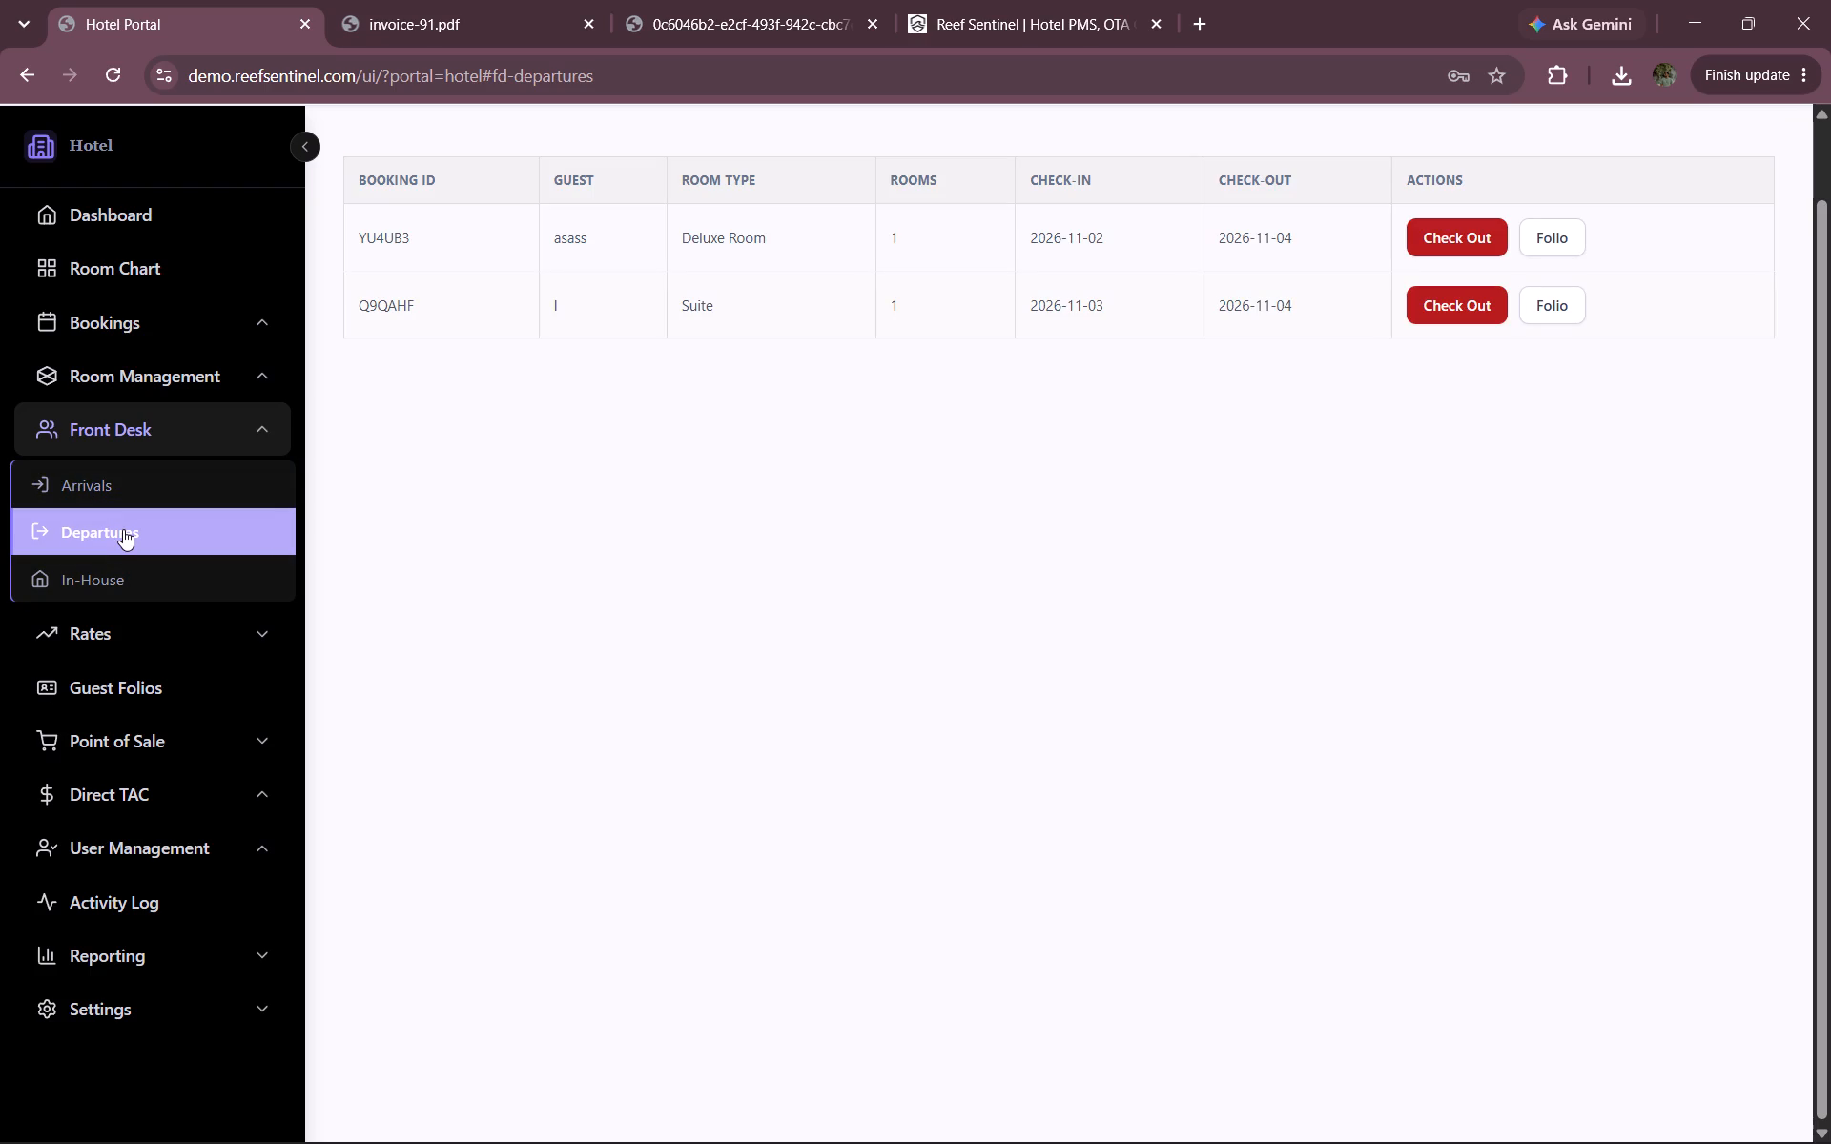
{"action": "left_click", "coordinate": [119, 568]}
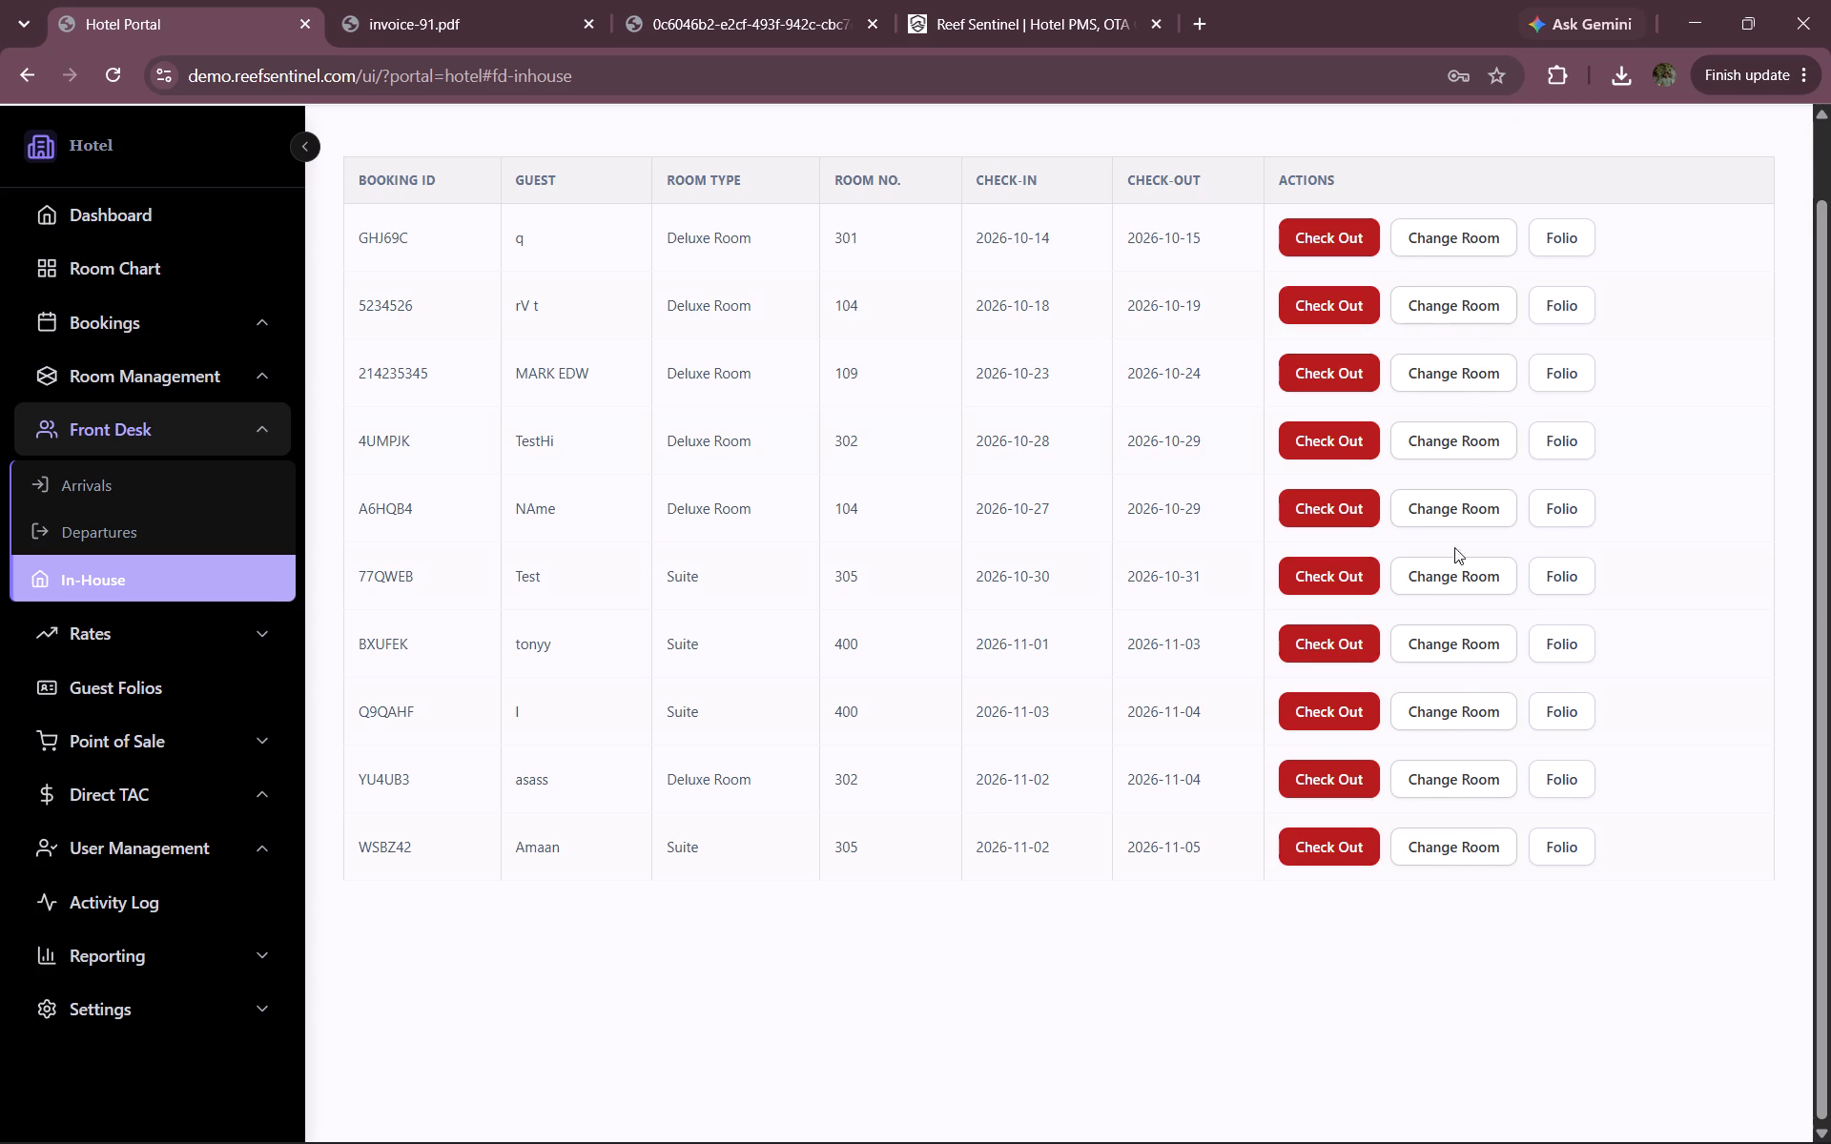
{"action": "left_click", "coordinate": [1455, 508]}
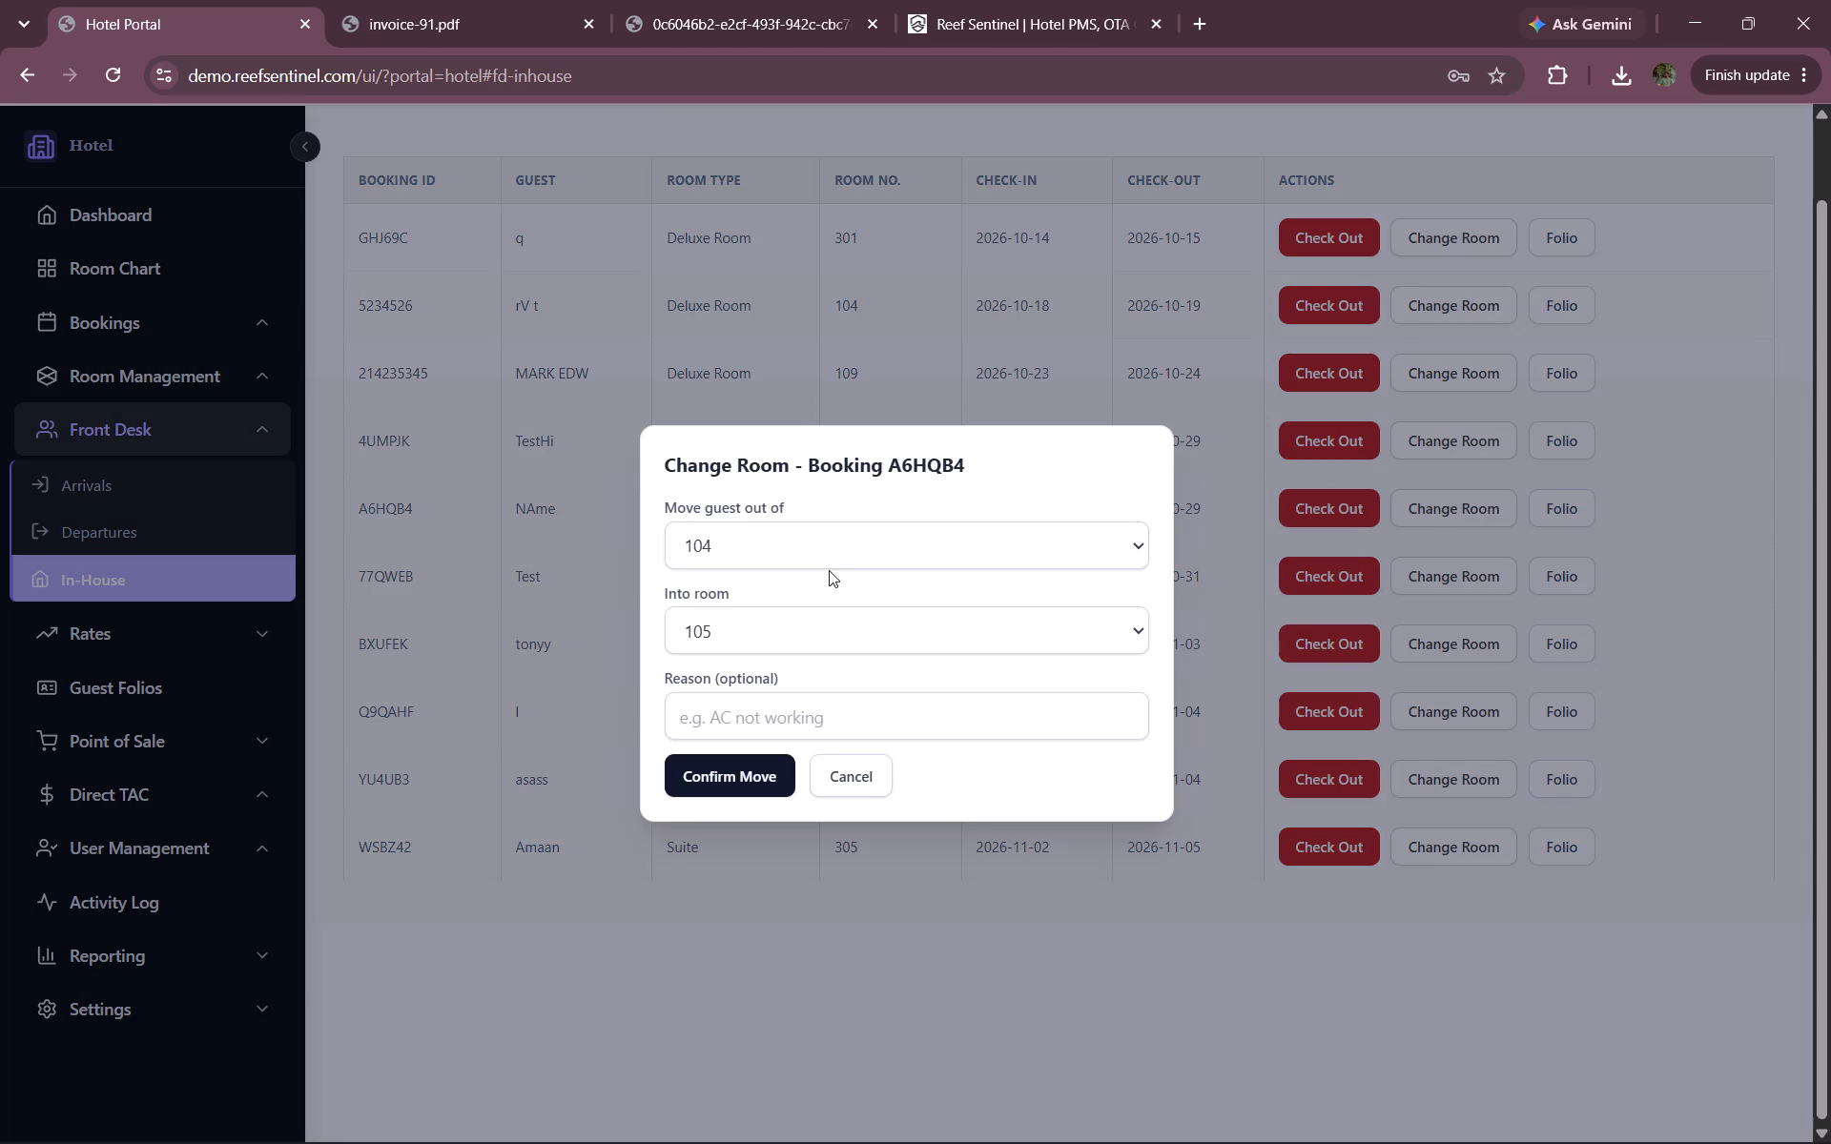
{"action": "left_click", "coordinate": [743, 618]}
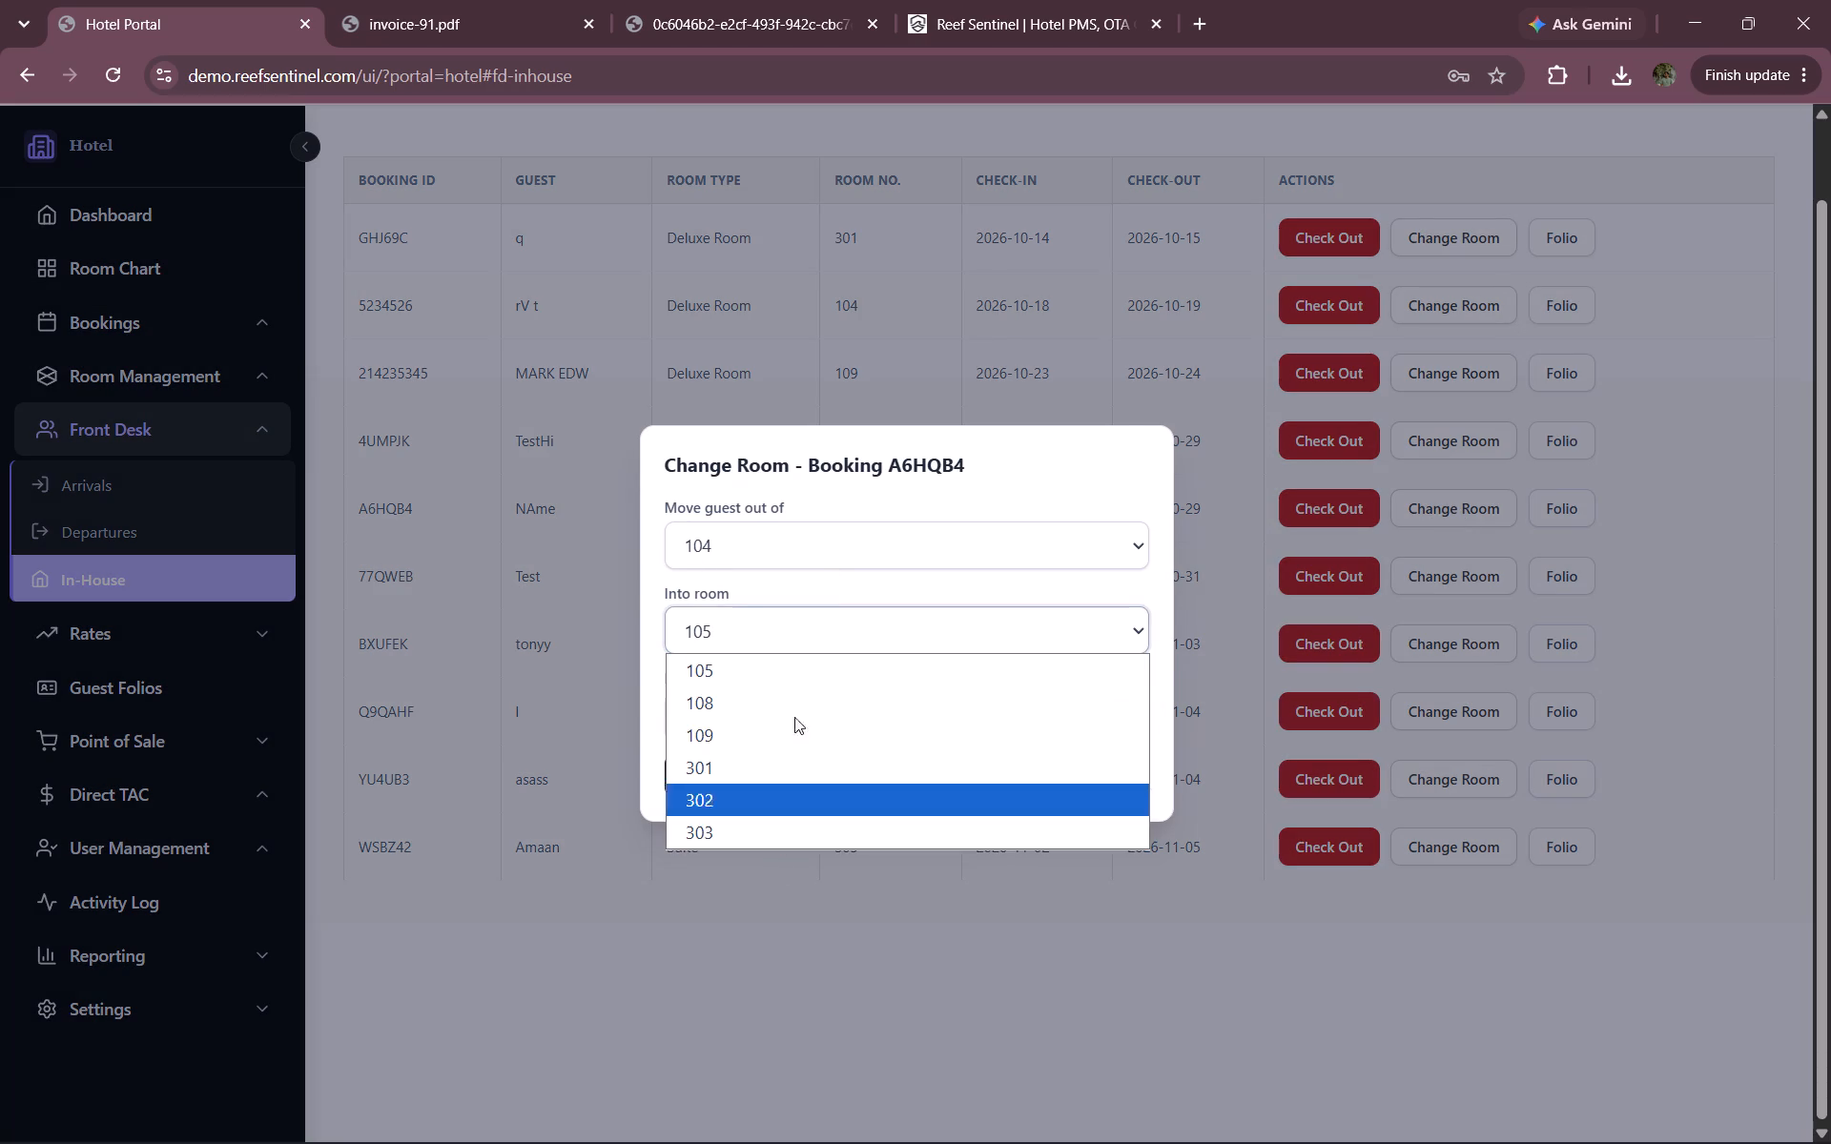
{"action": "left_click", "coordinate": [1067, 458]}
{"action": "left_click", "coordinate": [837, 794]}
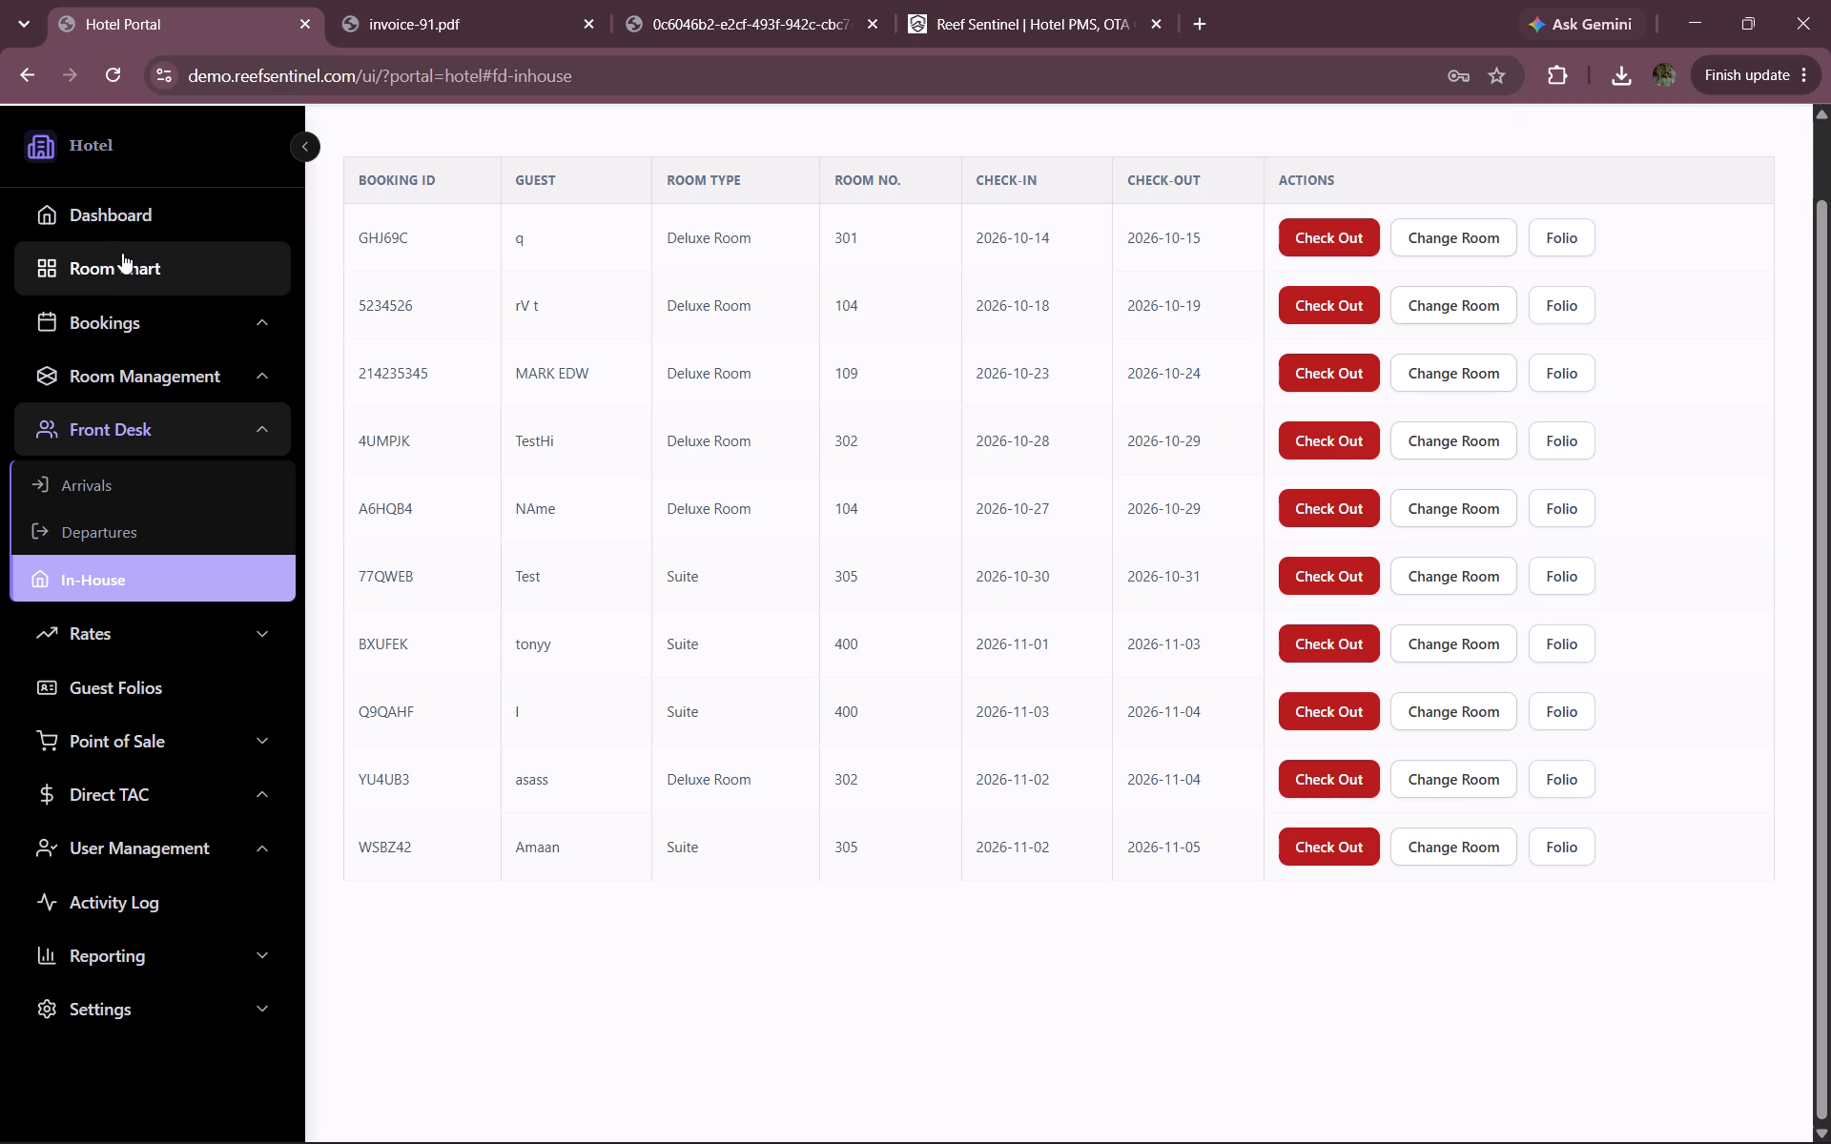
Revisit the dashboard, and under Direct Booking check availability from 11 Nov to 13 Nov 2026 for one room and one adult.
{"action": "left_click", "coordinate": [106, 219]}
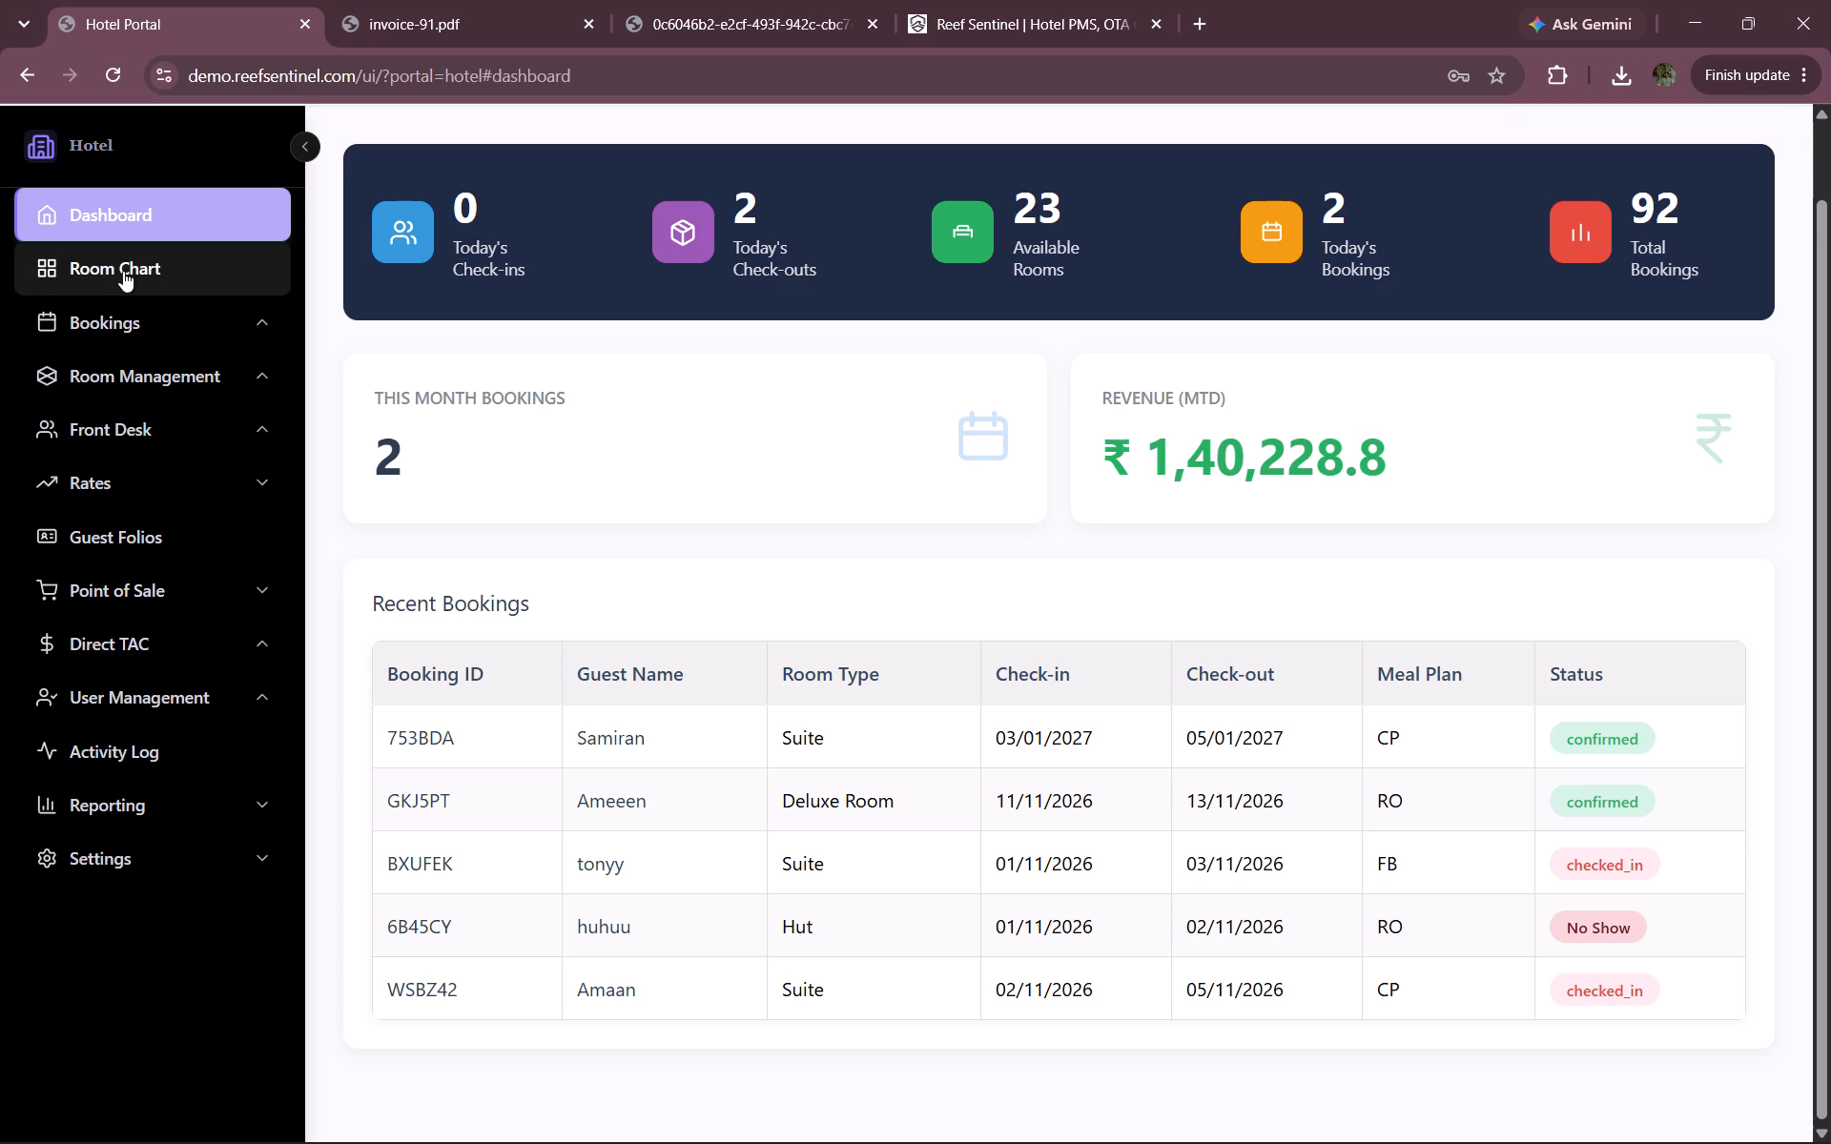
{"action": "left_click", "coordinate": [90, 320]}
{"action": "left_click", "coordinate": [138, 398]}
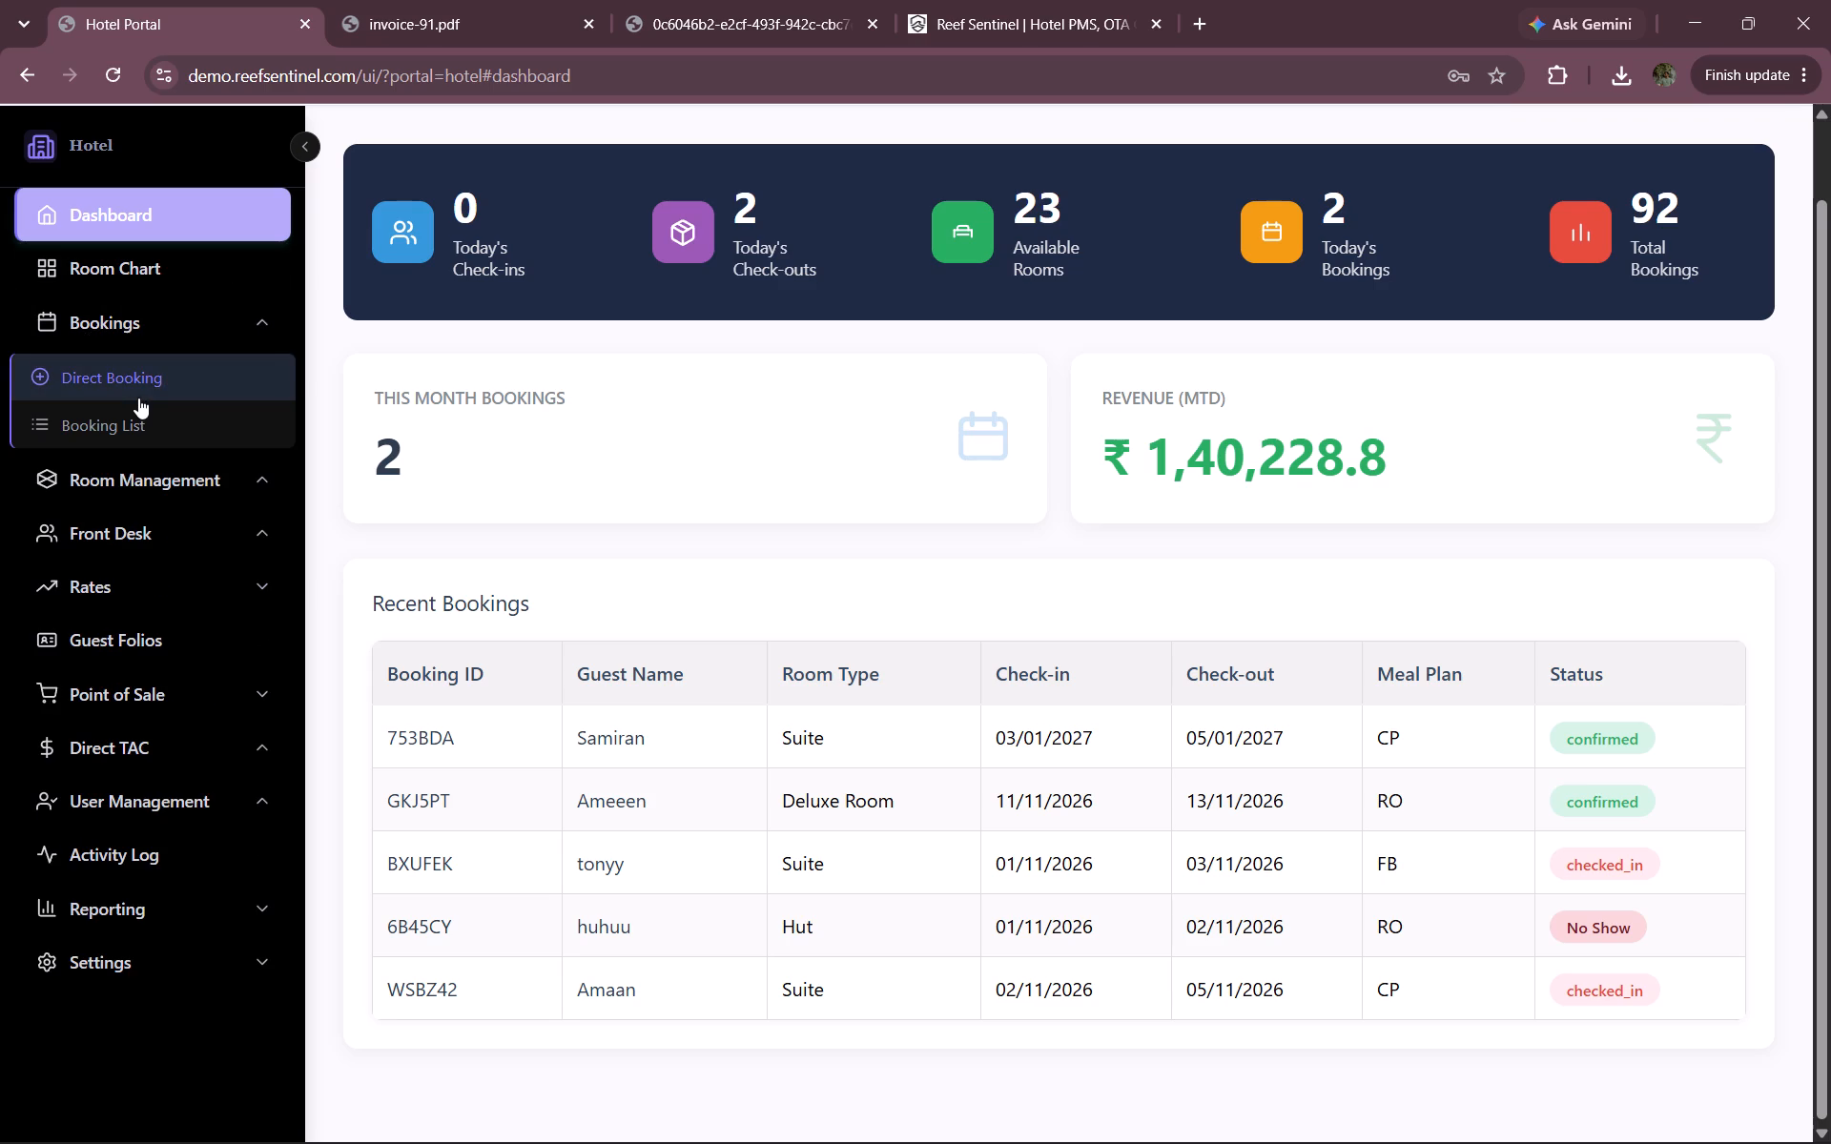
{"action": "left_click", "coordinate": [518, 249]}
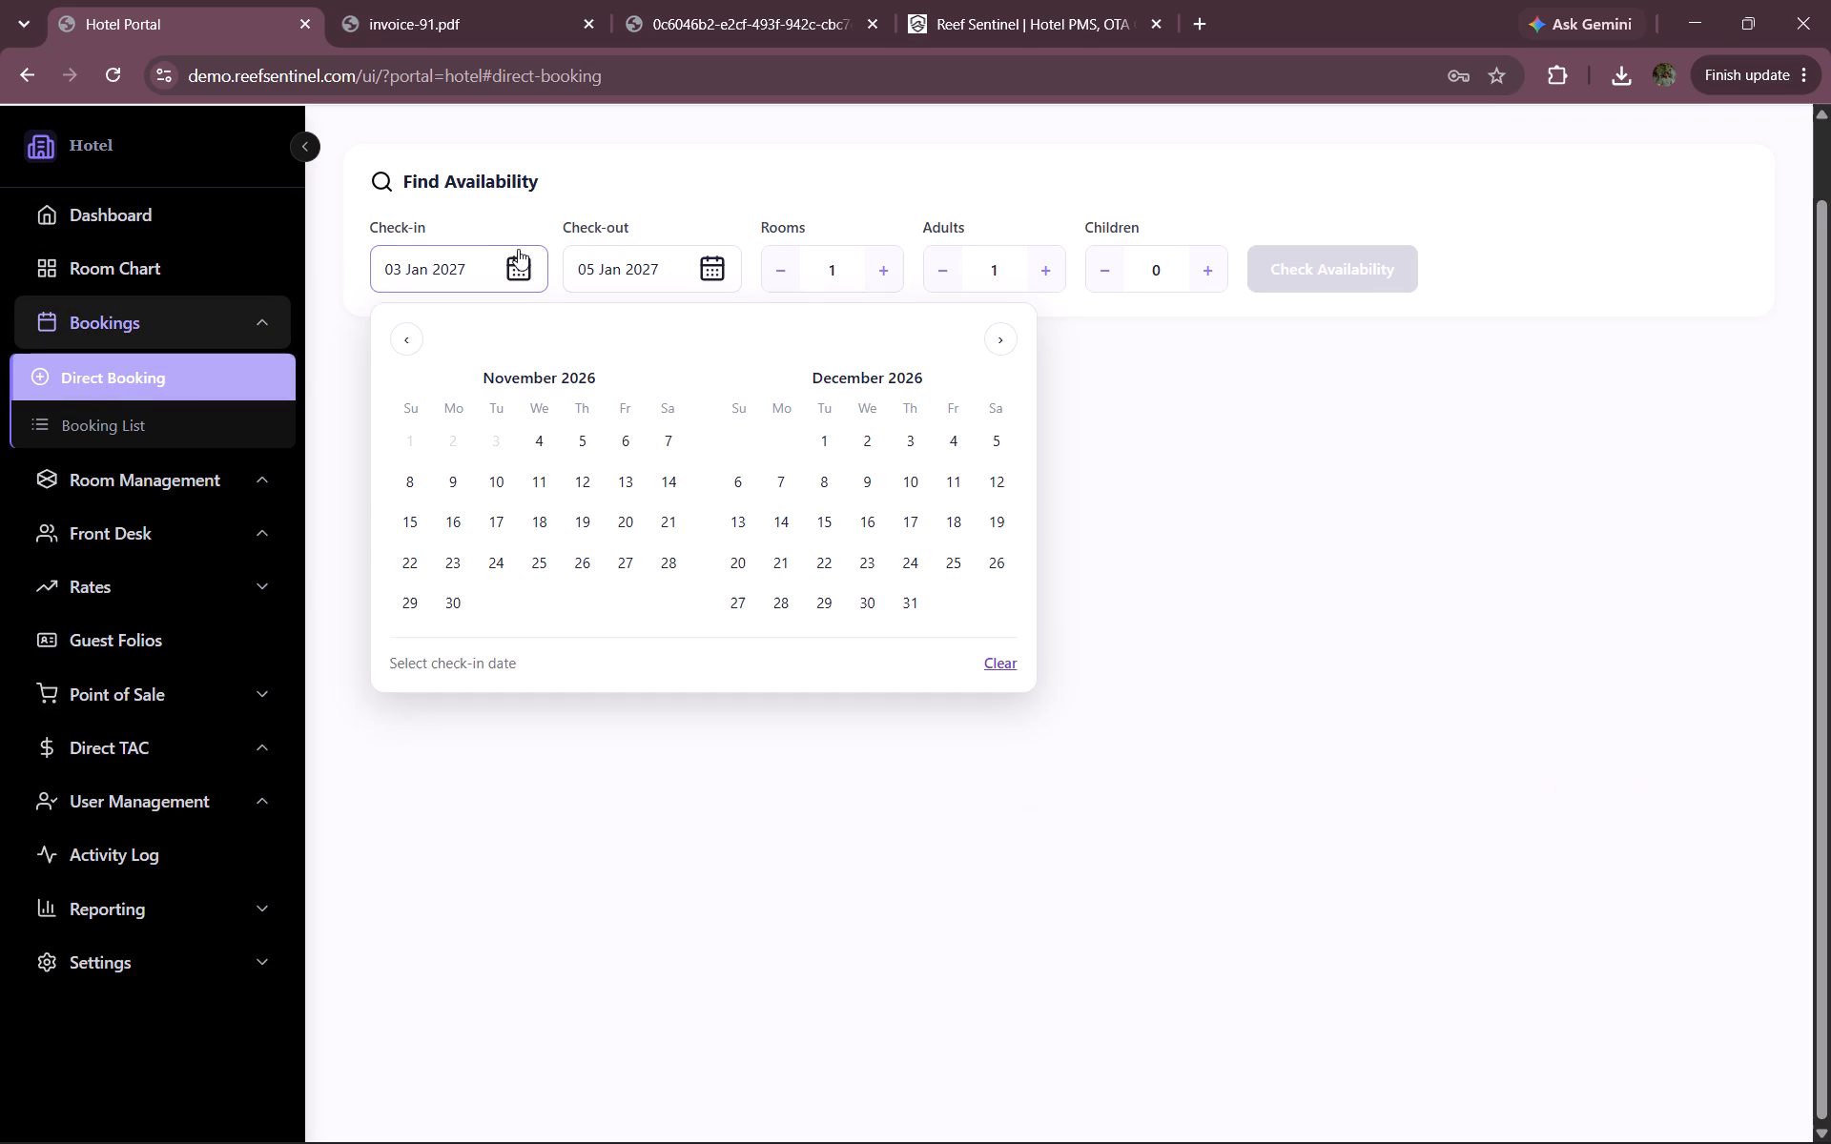
{"action": "left_click", "coordinate": [530, 474]}
{"action": "left_click", "coordinate": [643, 489]}
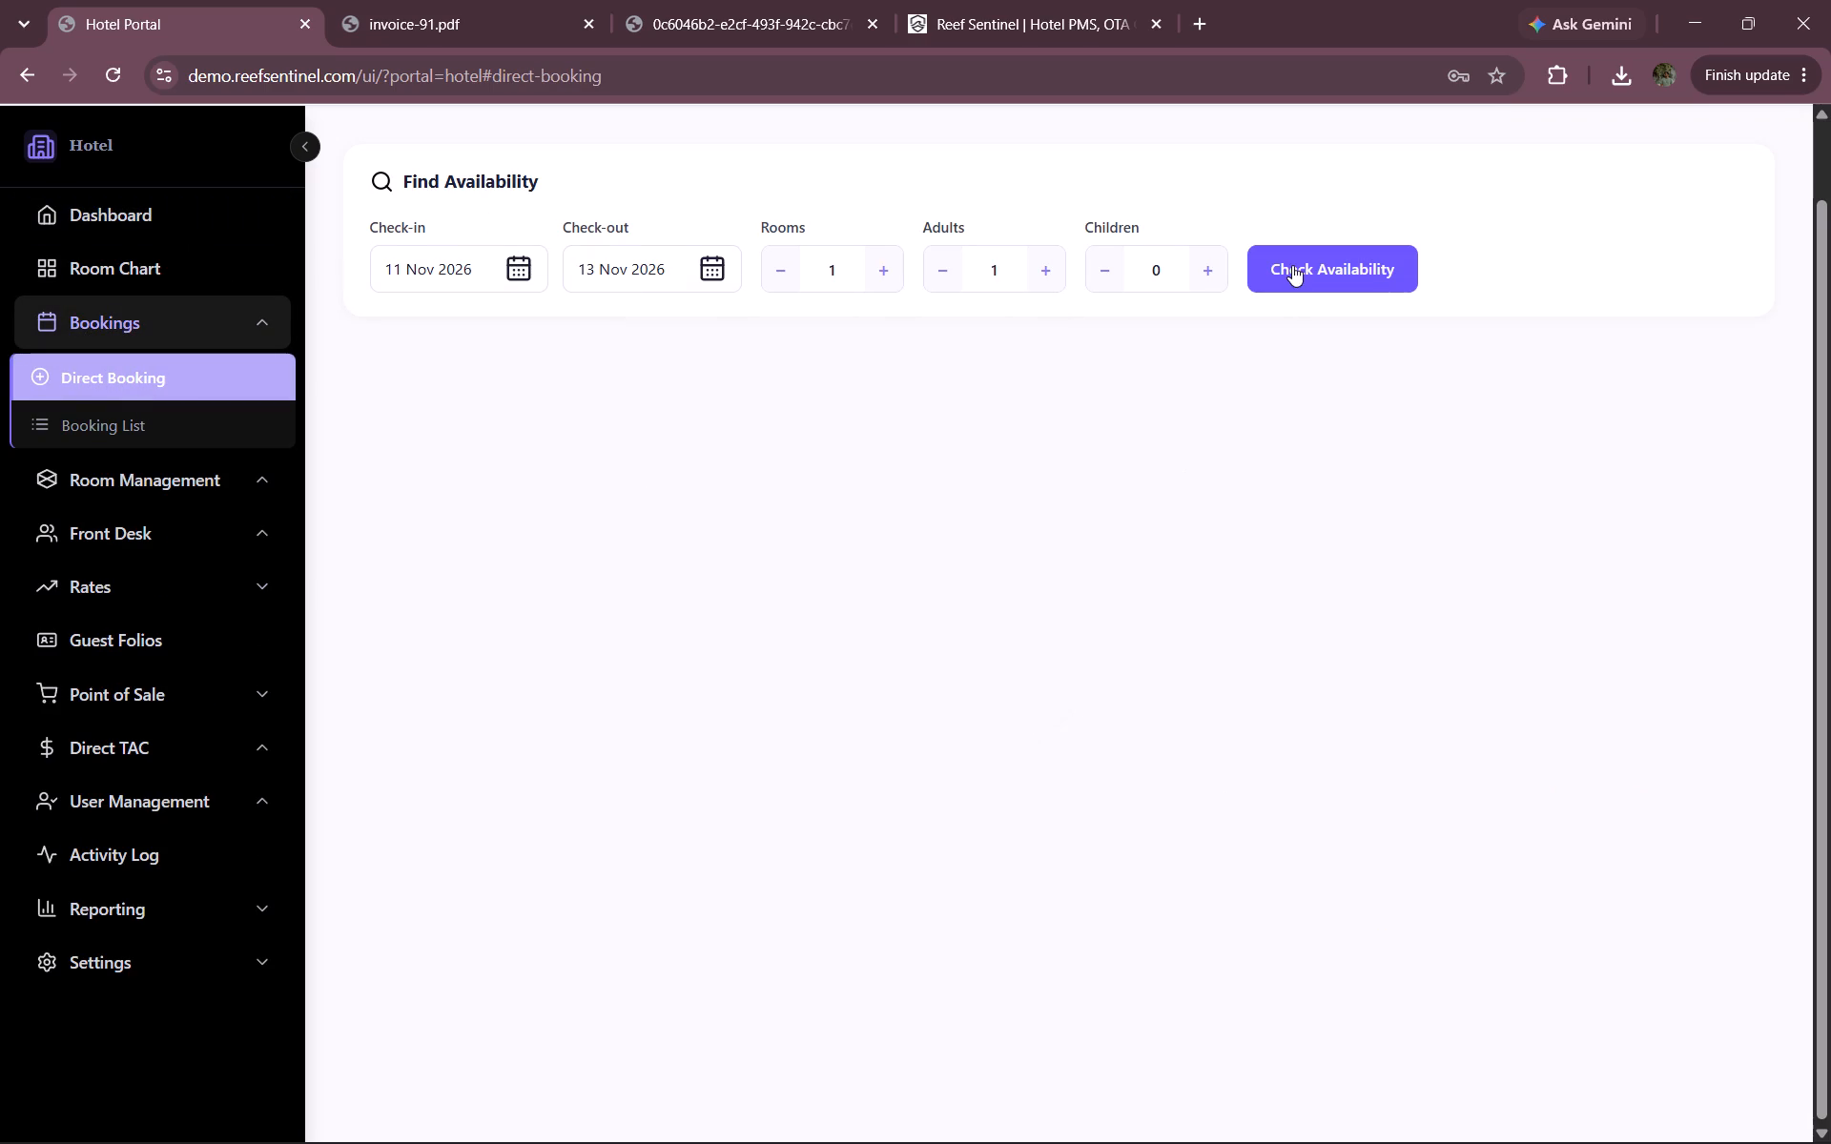
{"action": "left_click", "coordinate": [1292, 265]}
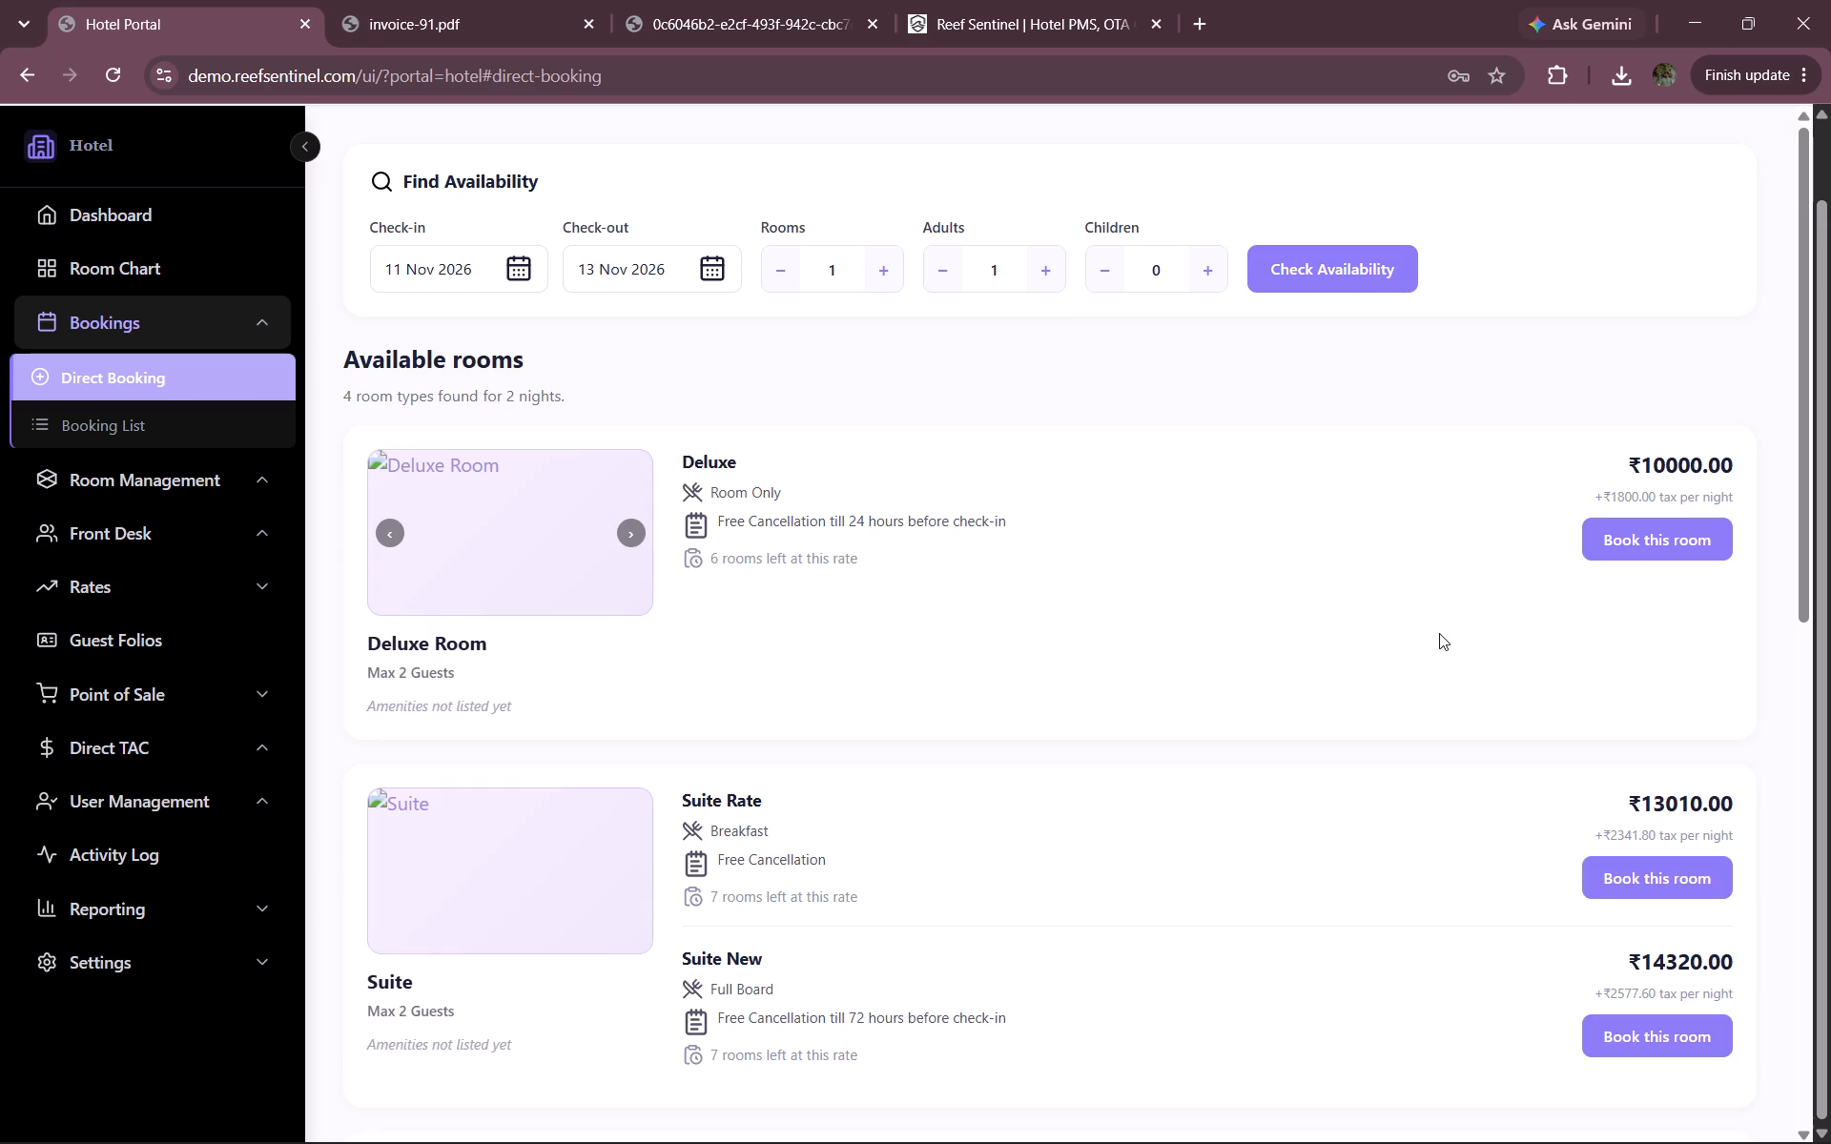
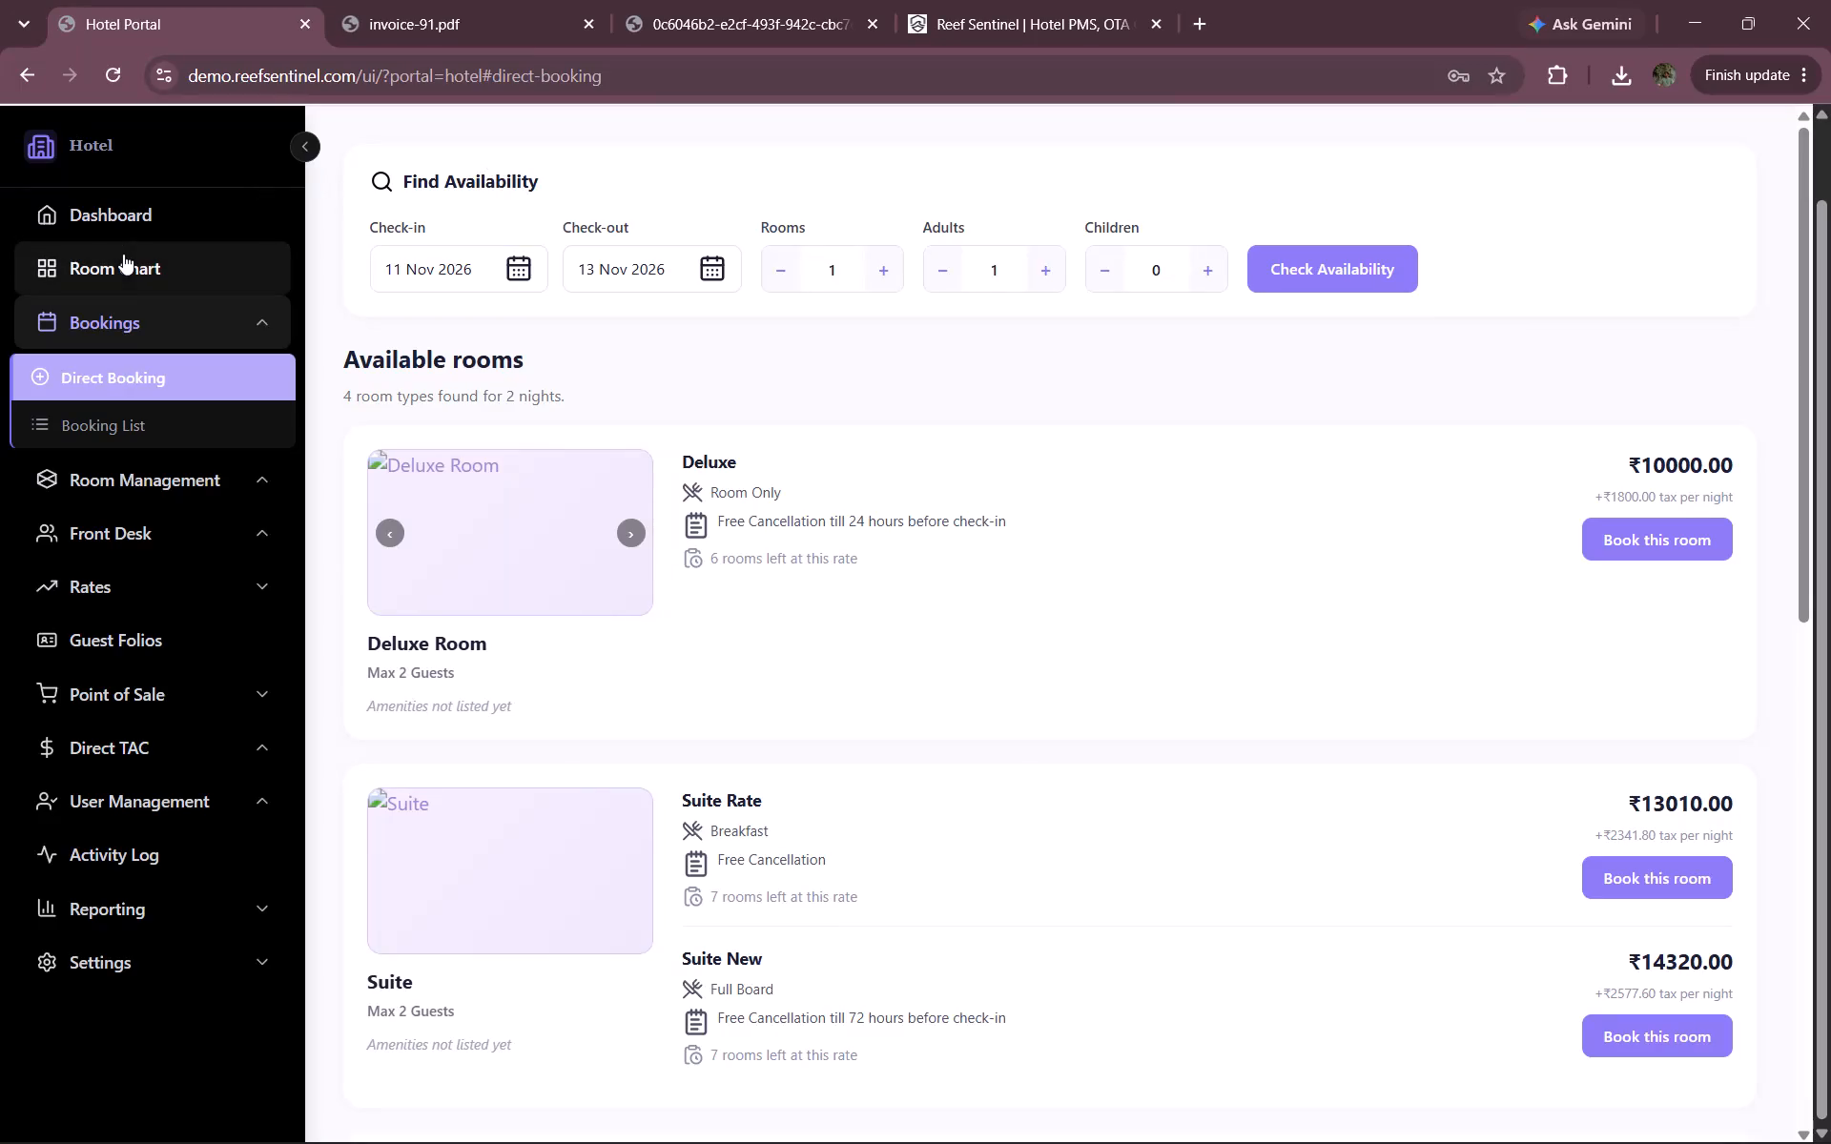
Open the Room Chart, browse reservations back through the 30-day periods to Oct 5 – Nov 3, 2026, and return to today's period.
{"action": "left_click", "coordinate": [123, 254]}
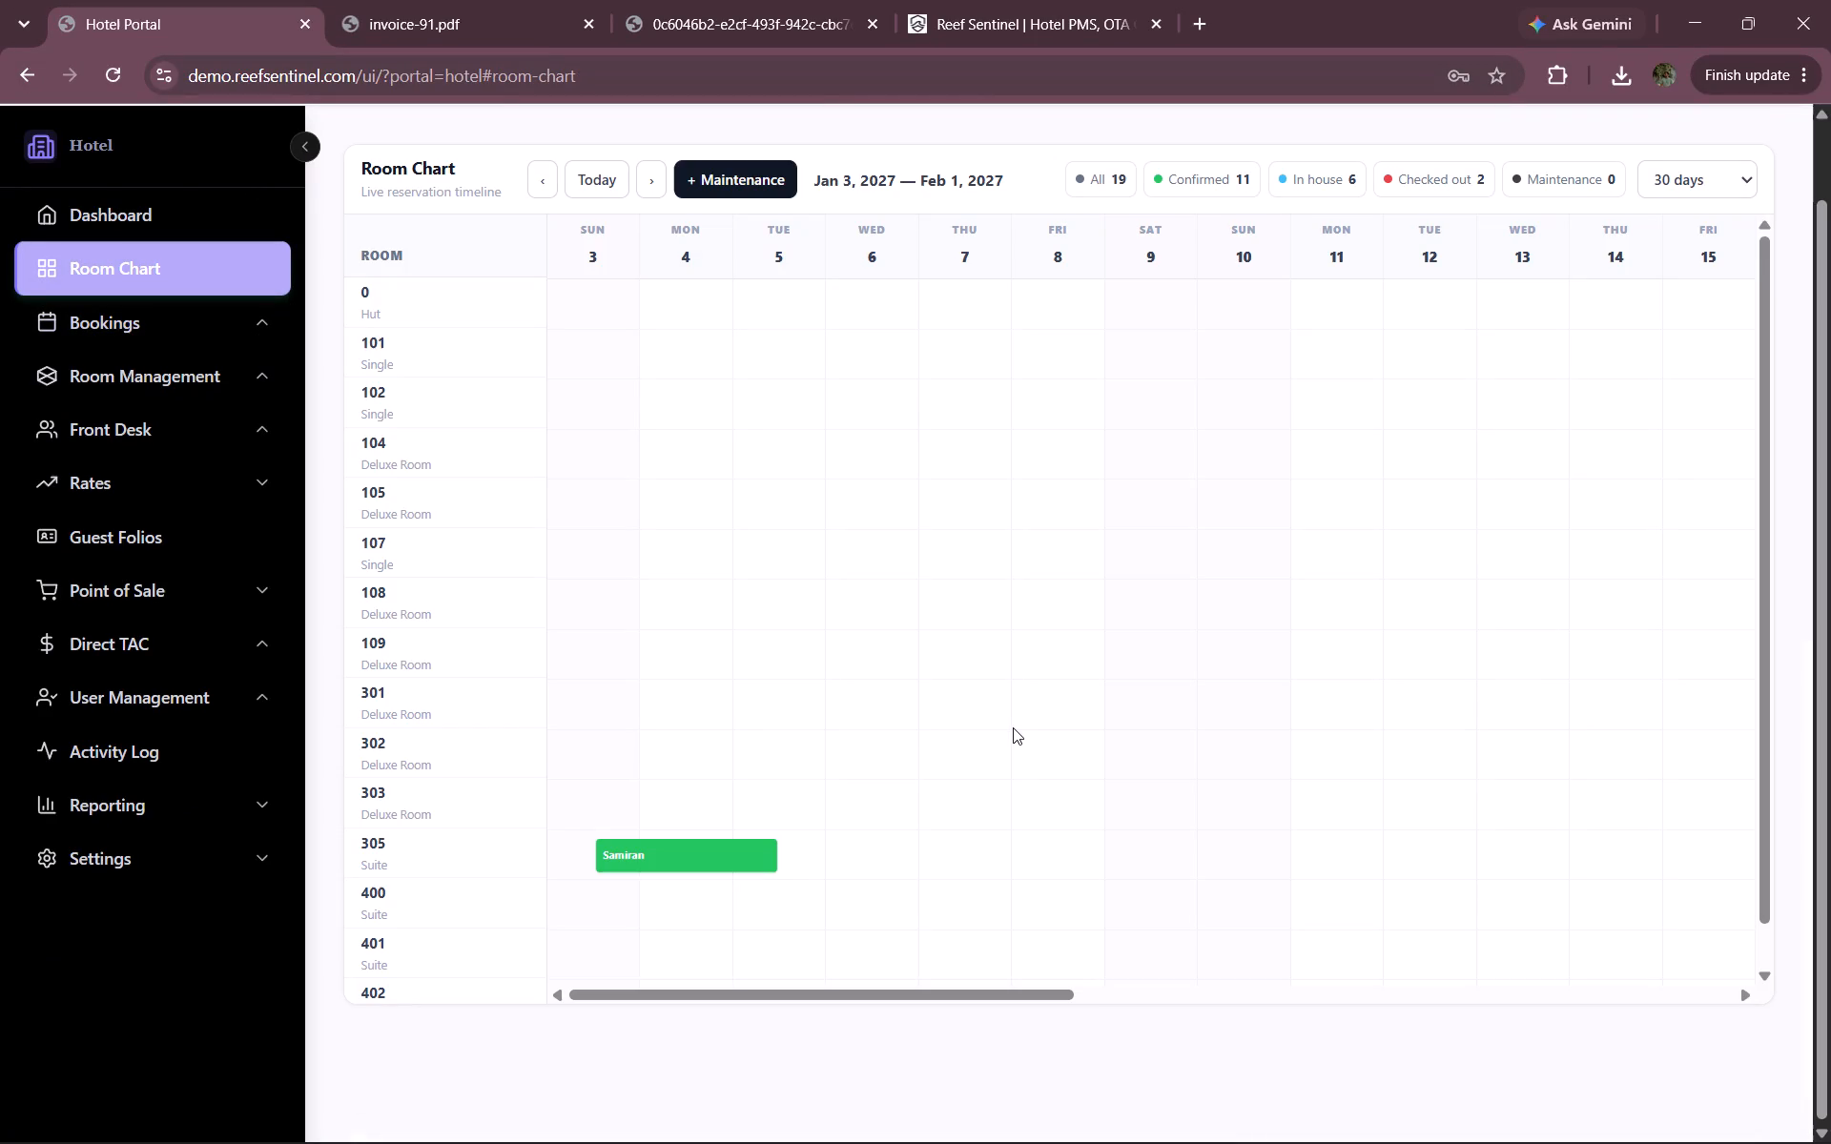
{"action": "triple_click", "coordinate": [543, 179]}
{"action": "left_click", "coordinate": [543, 179]}
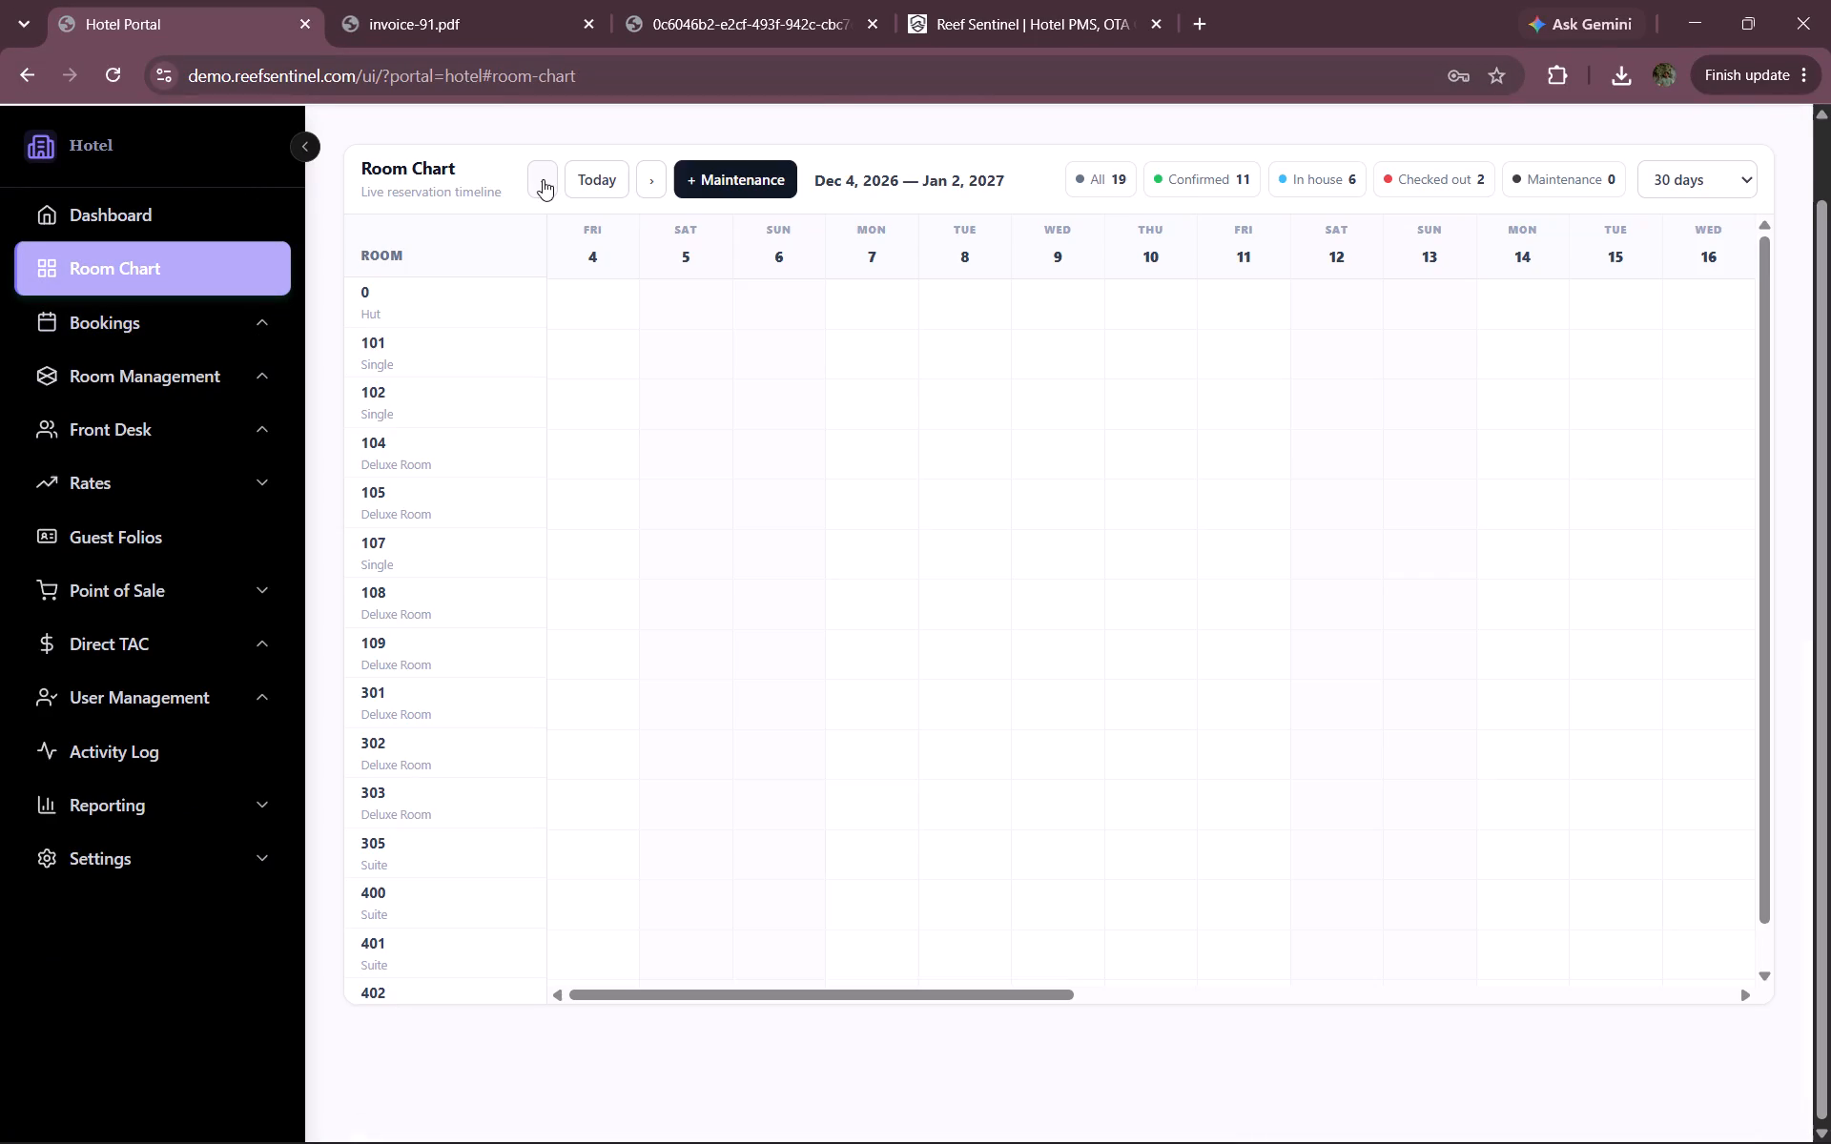
{"action": "left_click", "coordinate": [541, 168]}
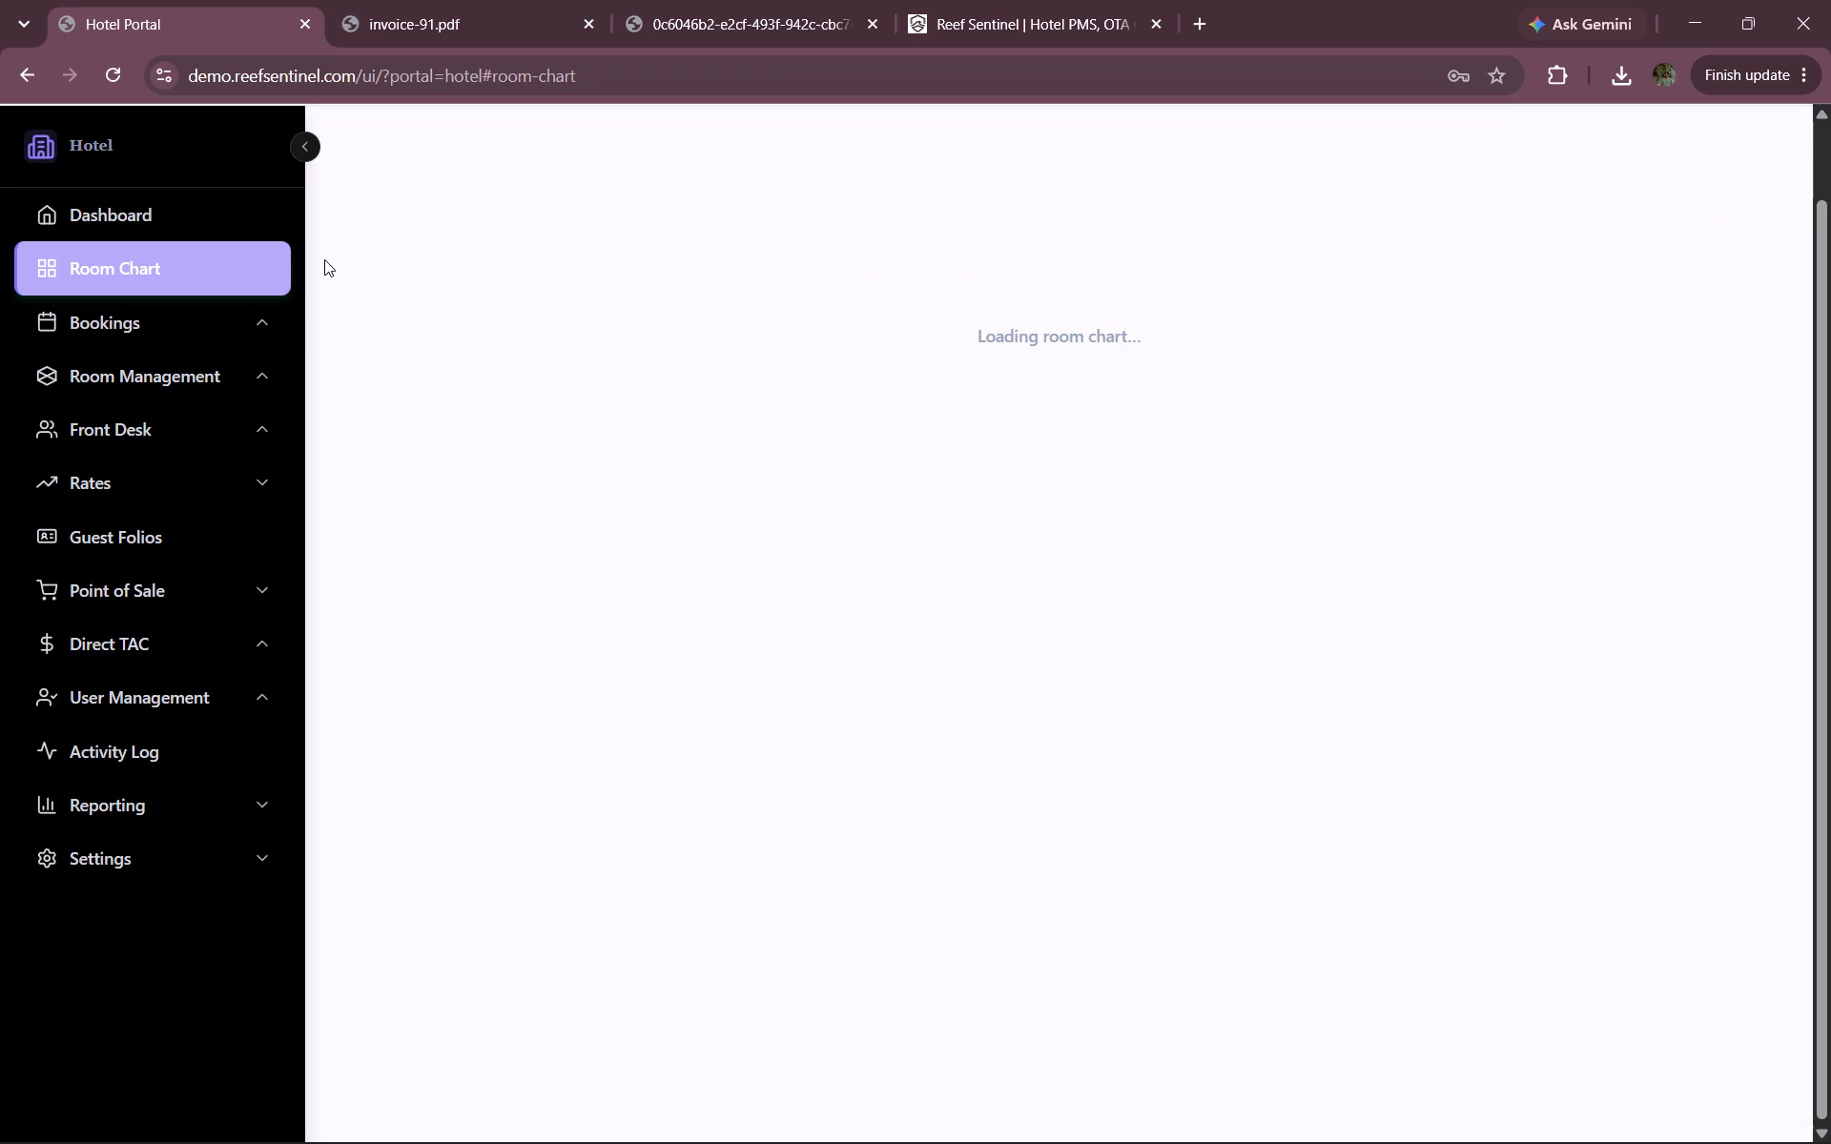
{"action": "scroll", "coordinate": [702, 416], "scroll_direction": "right", "scroll_amount": 1}
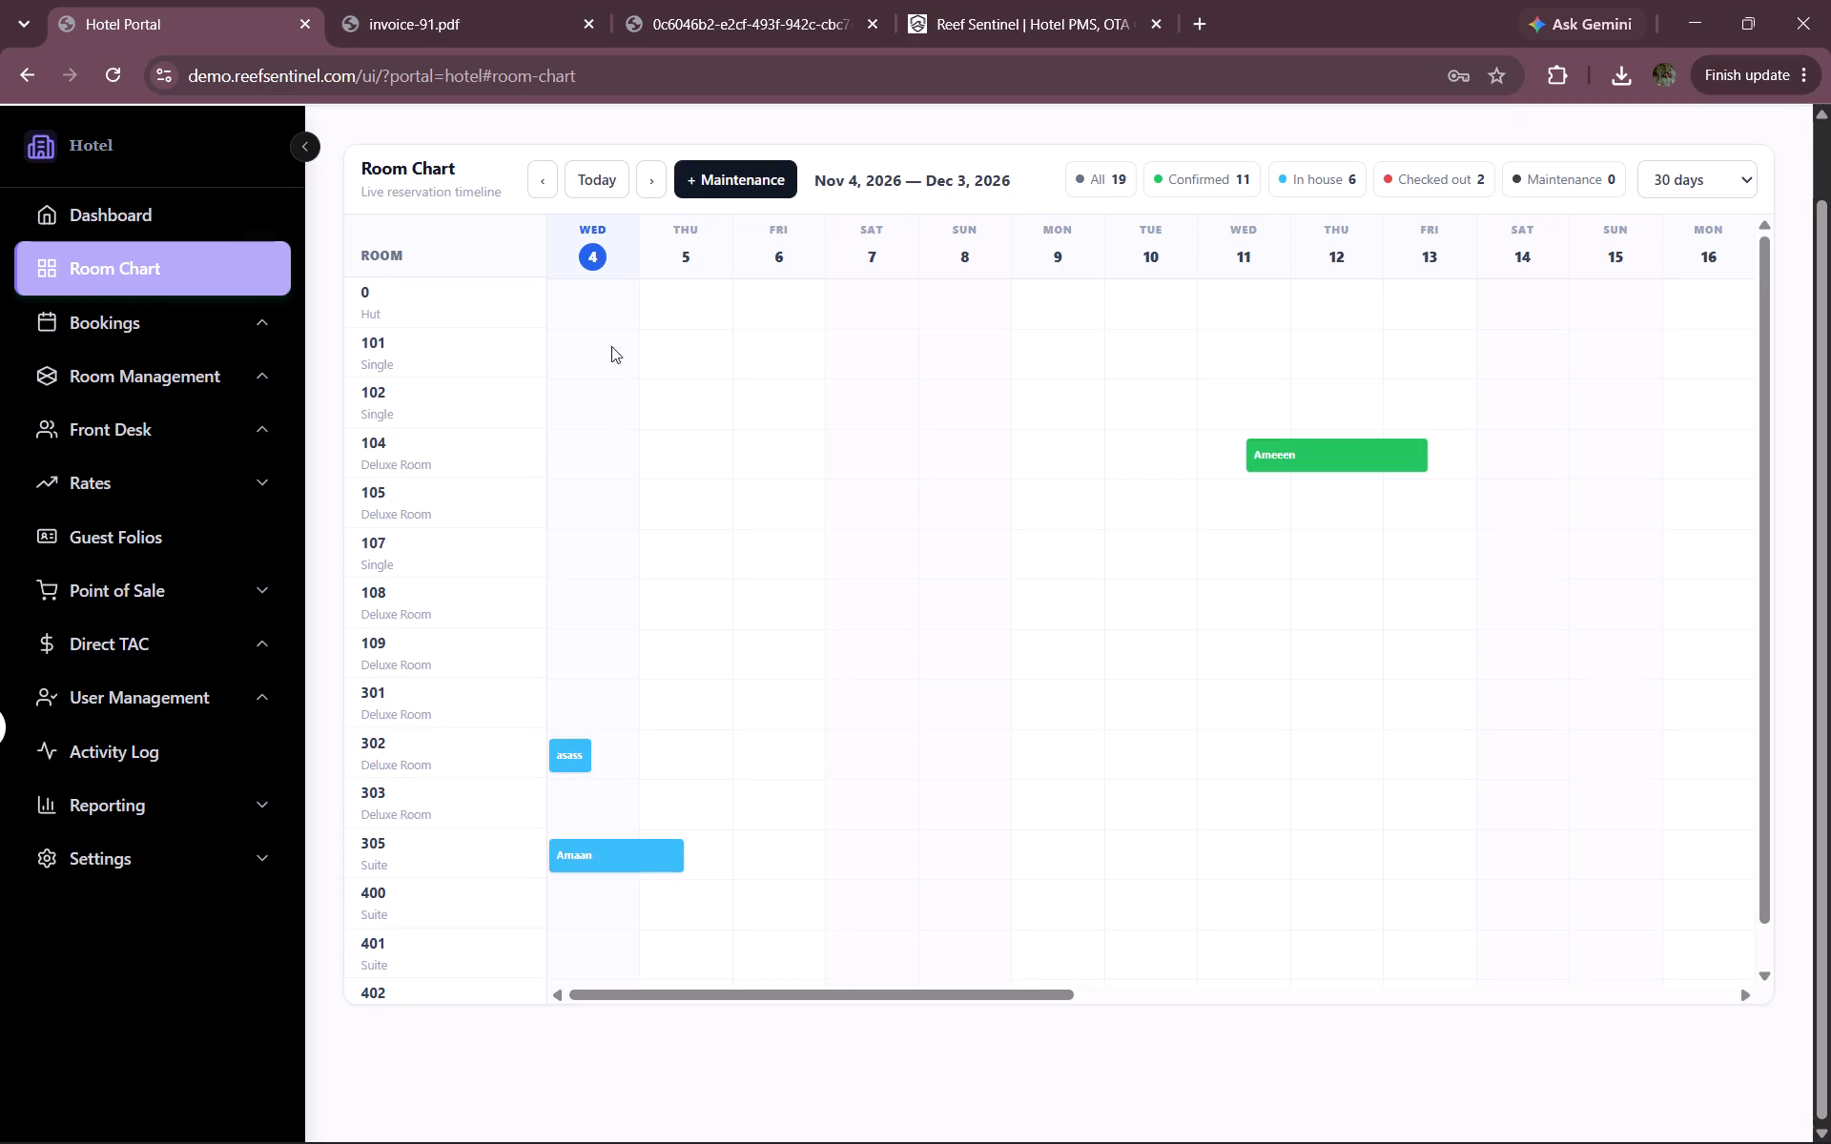
{"action": "left_click", "coordinate": [539, 165]}
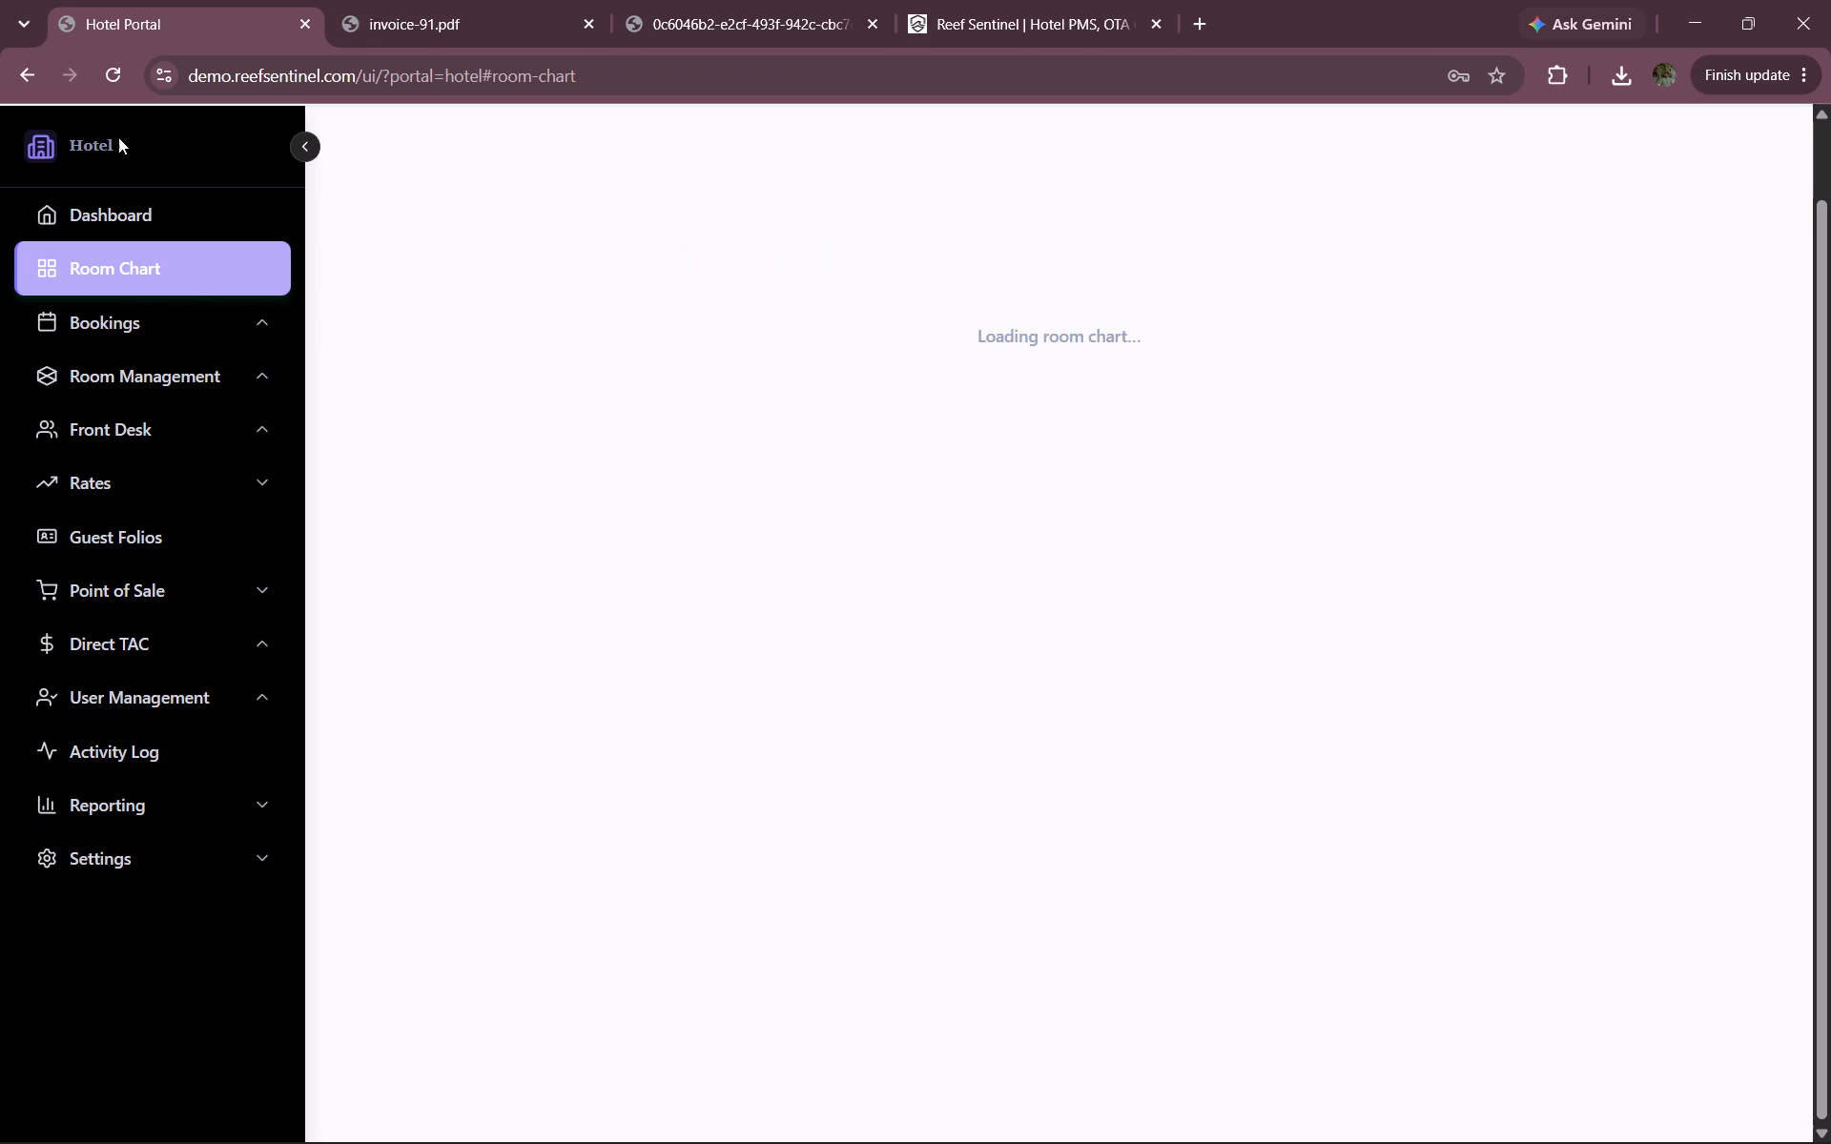
{"action": "scroll", "coordinate": [1268, 852], "scroll_direction": "left", "scroll_amount": 3}
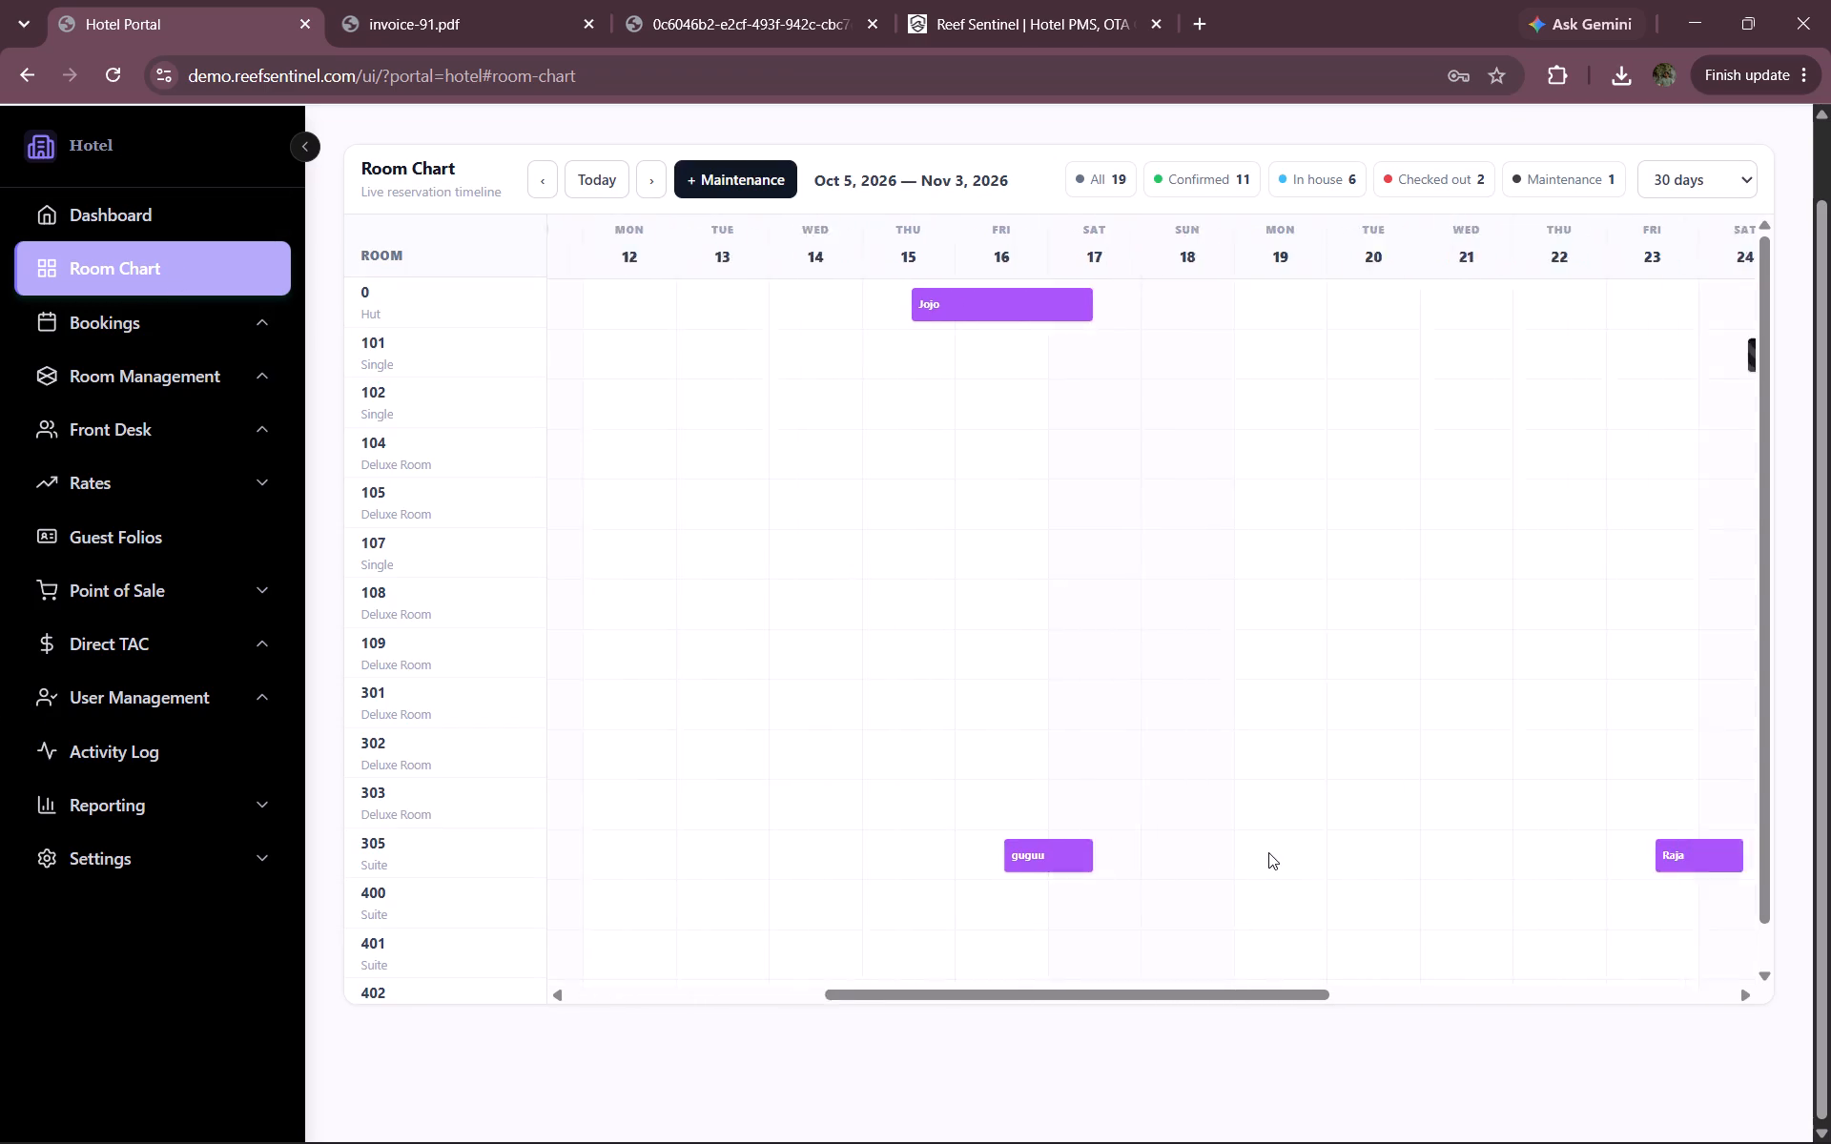
{"action": "scroll", "coordinate": [1268, 852], "scroll_direction": "left", "scroll_amount": 6}
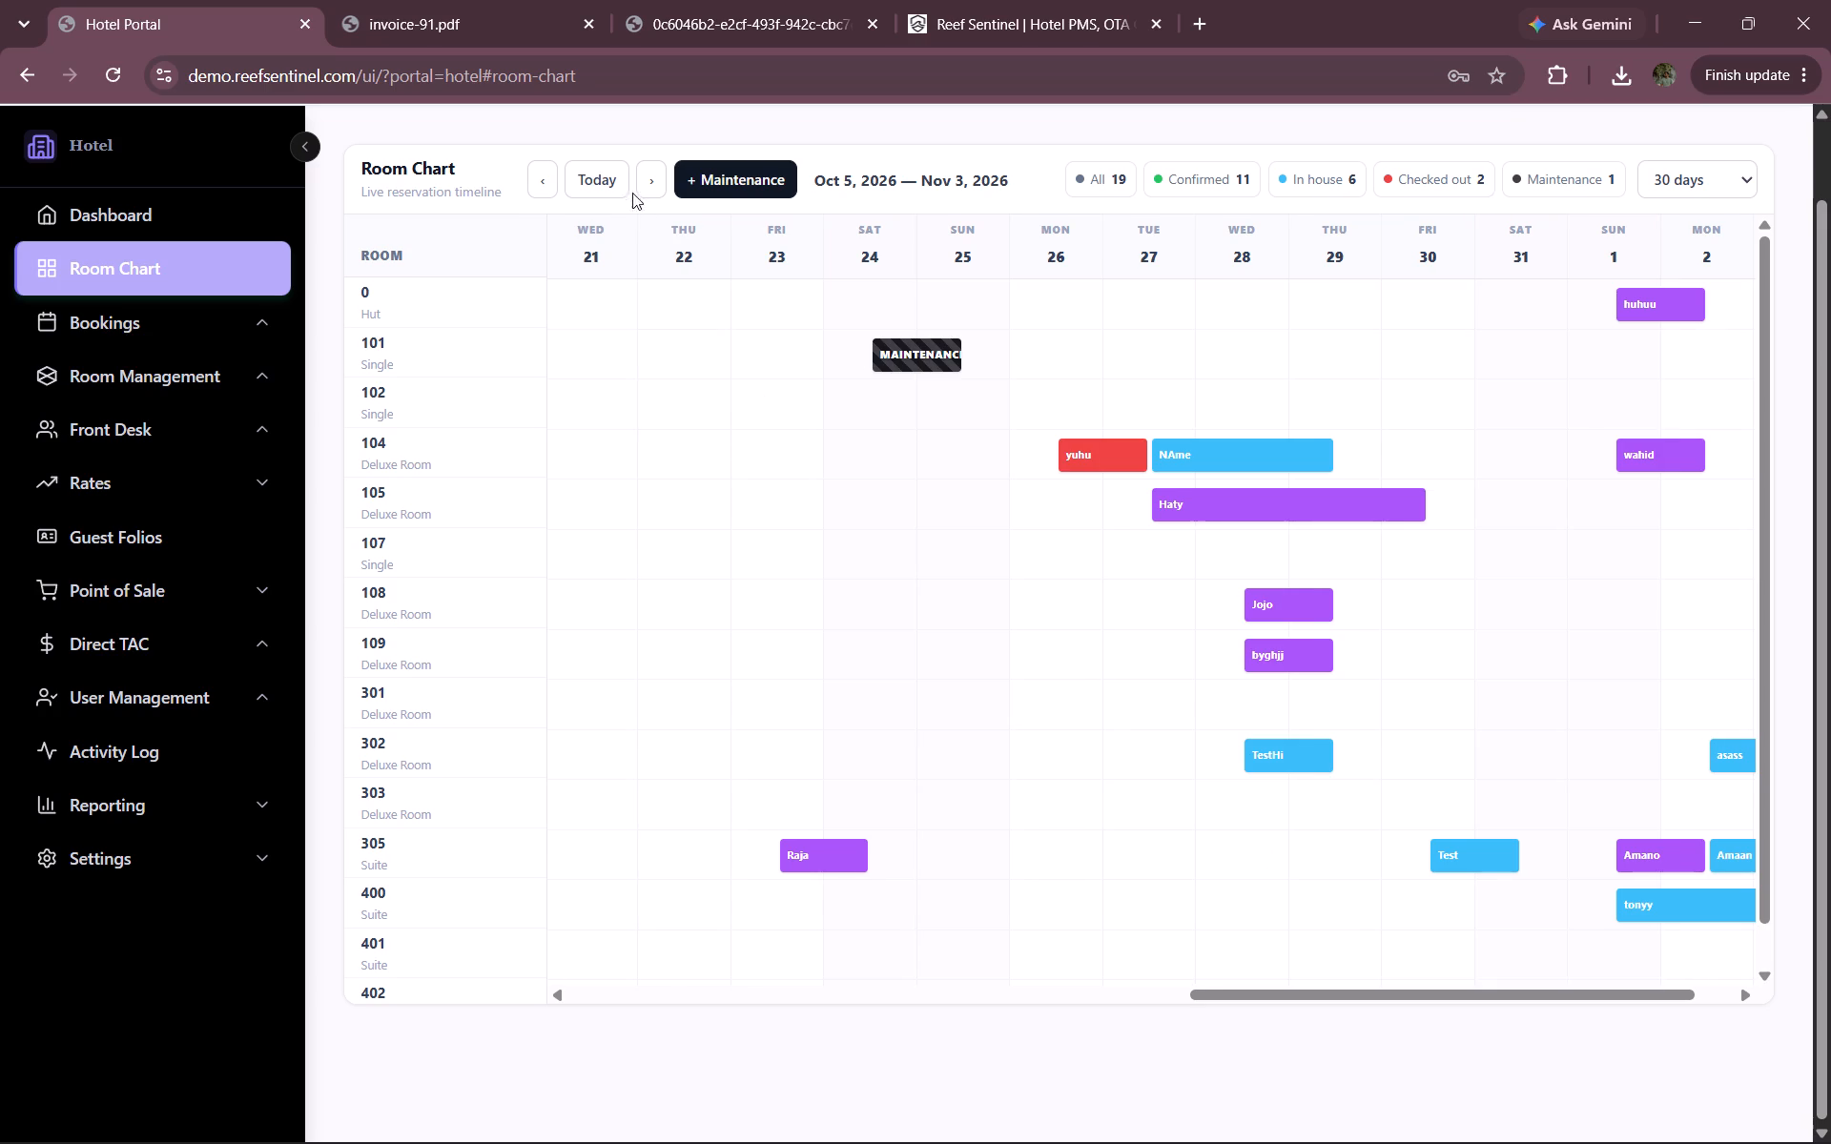
{"action": "left_click", "coordinate": [591, 162]}
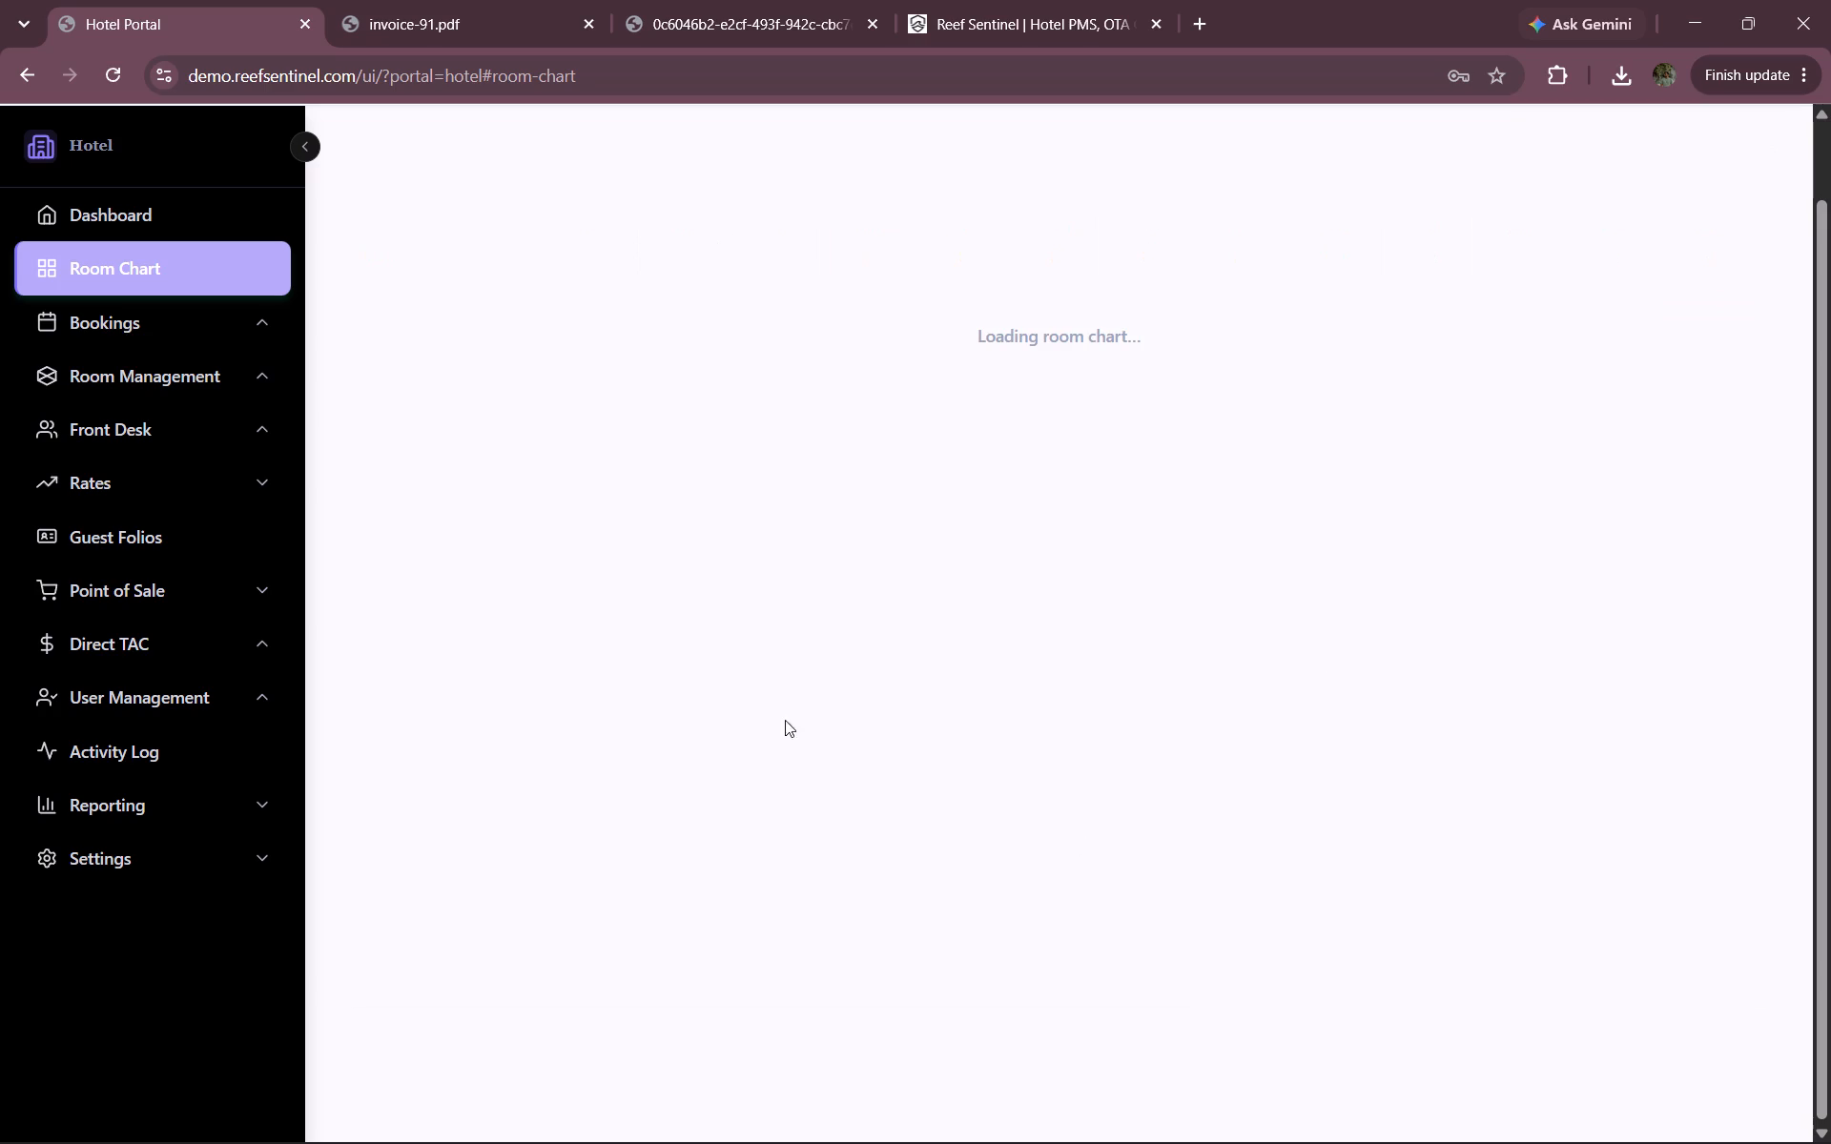
{"action": "scroll", "coordinate": [669, 471], "scroll_direction": "right", "scroll_amount": 1}
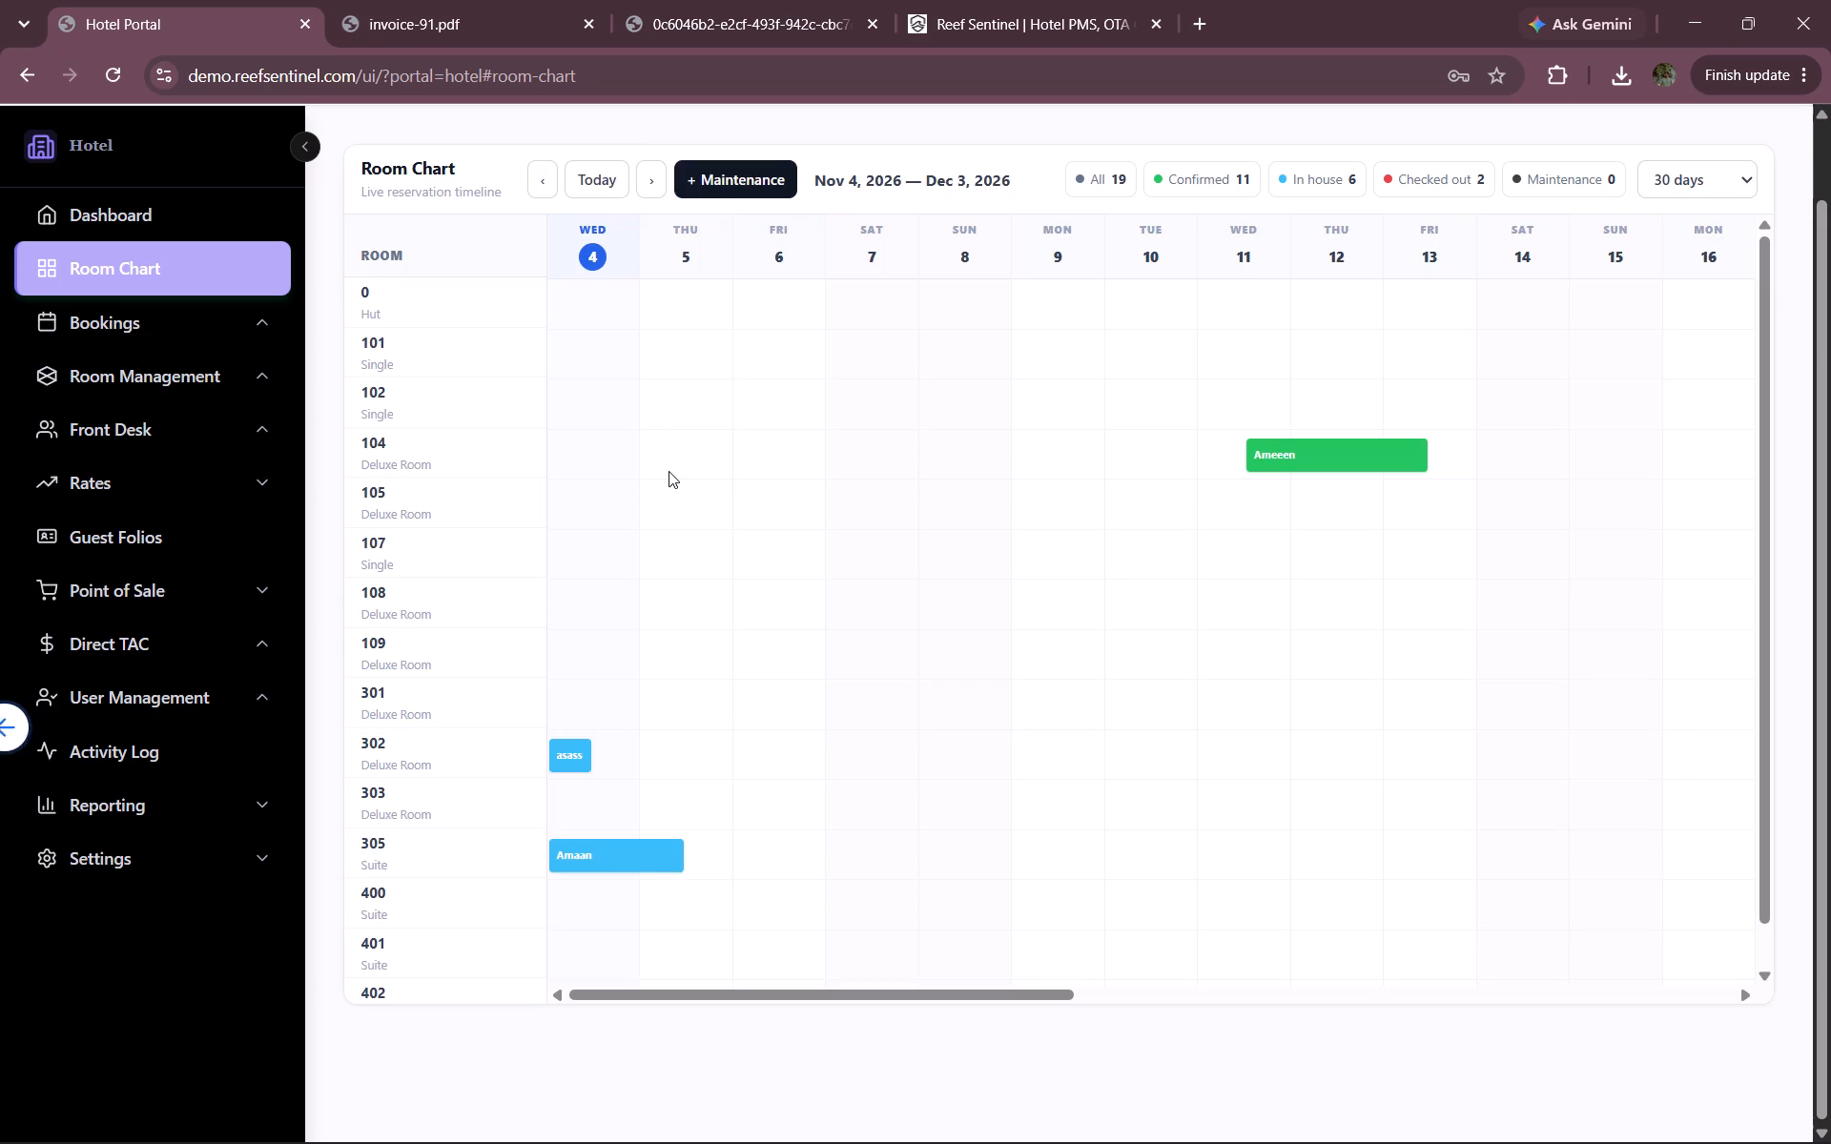
{"action": "scroll", "coordinate": [669, 471], "scroll_direction": "right", "scroll_amount": 1}
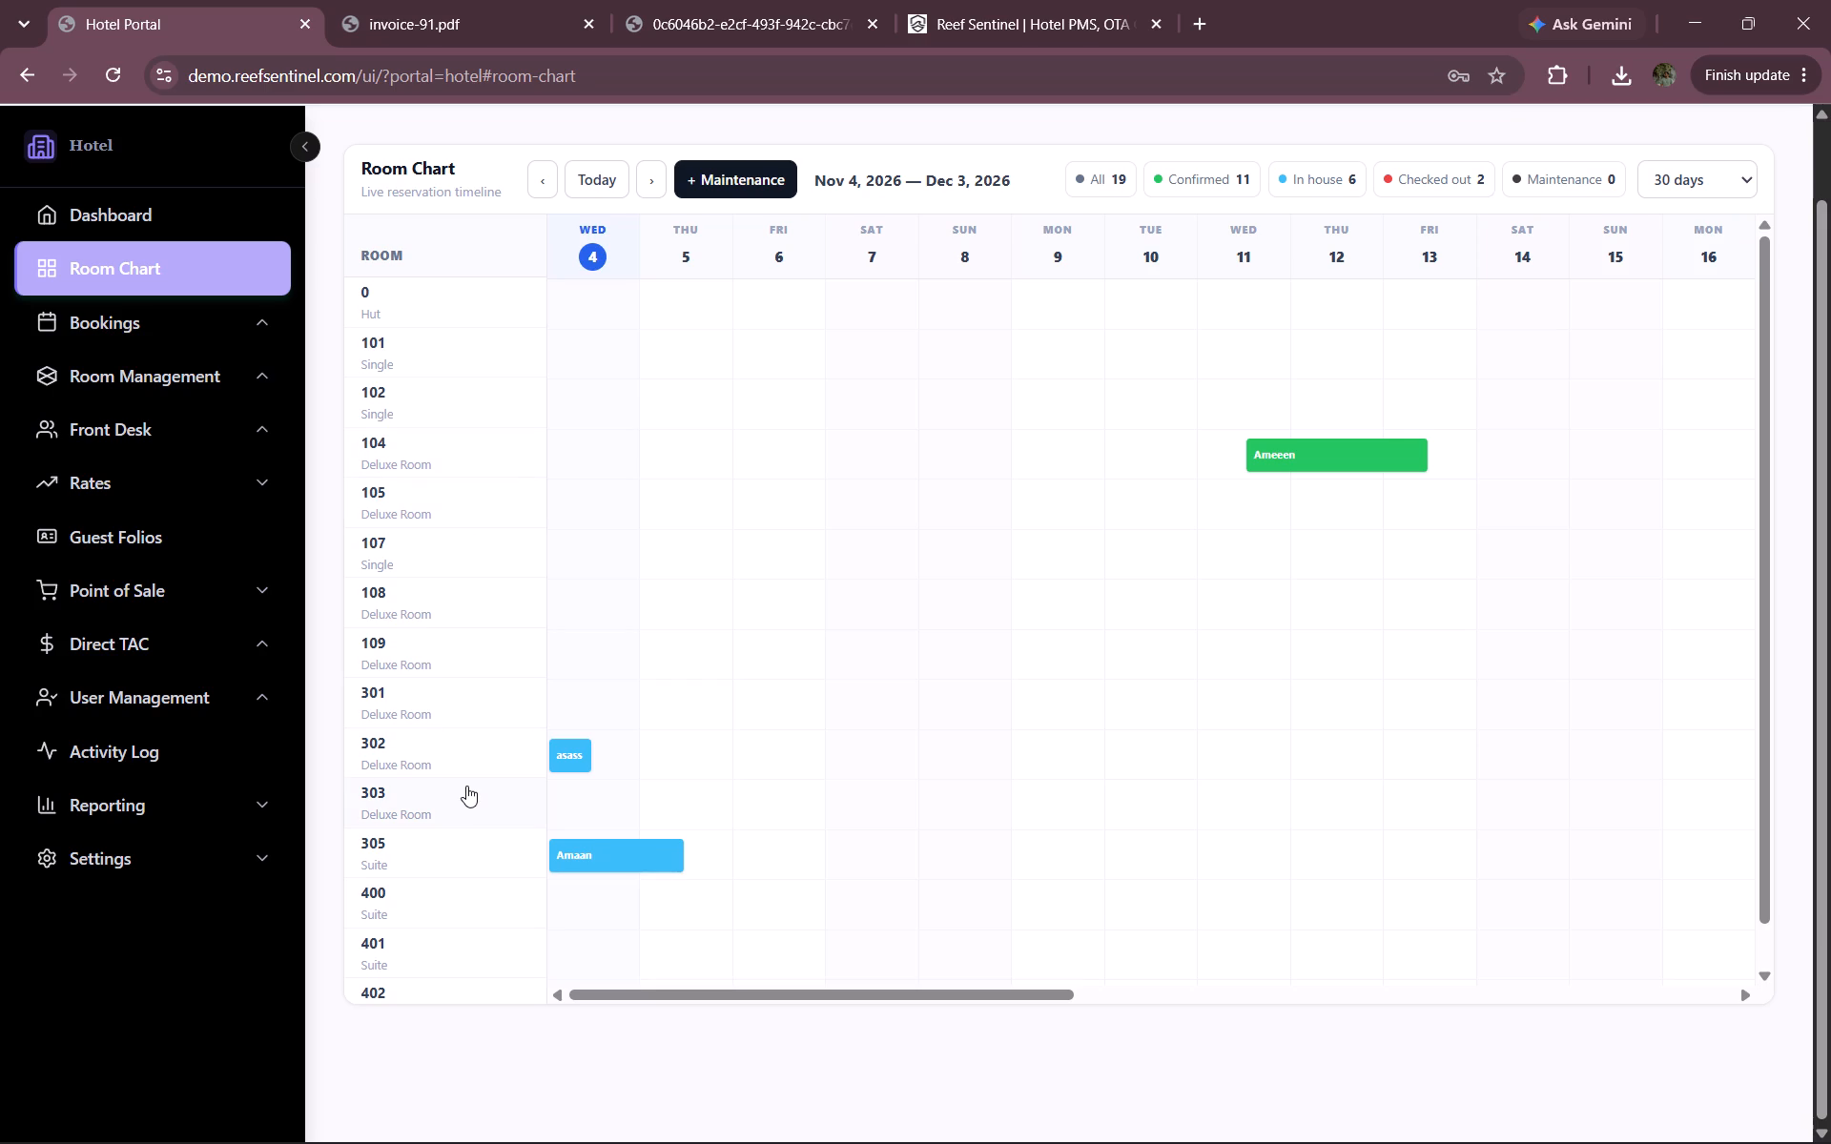
Minimize all windows to show the desktop.
{"action": "key", "text": "super+d"}
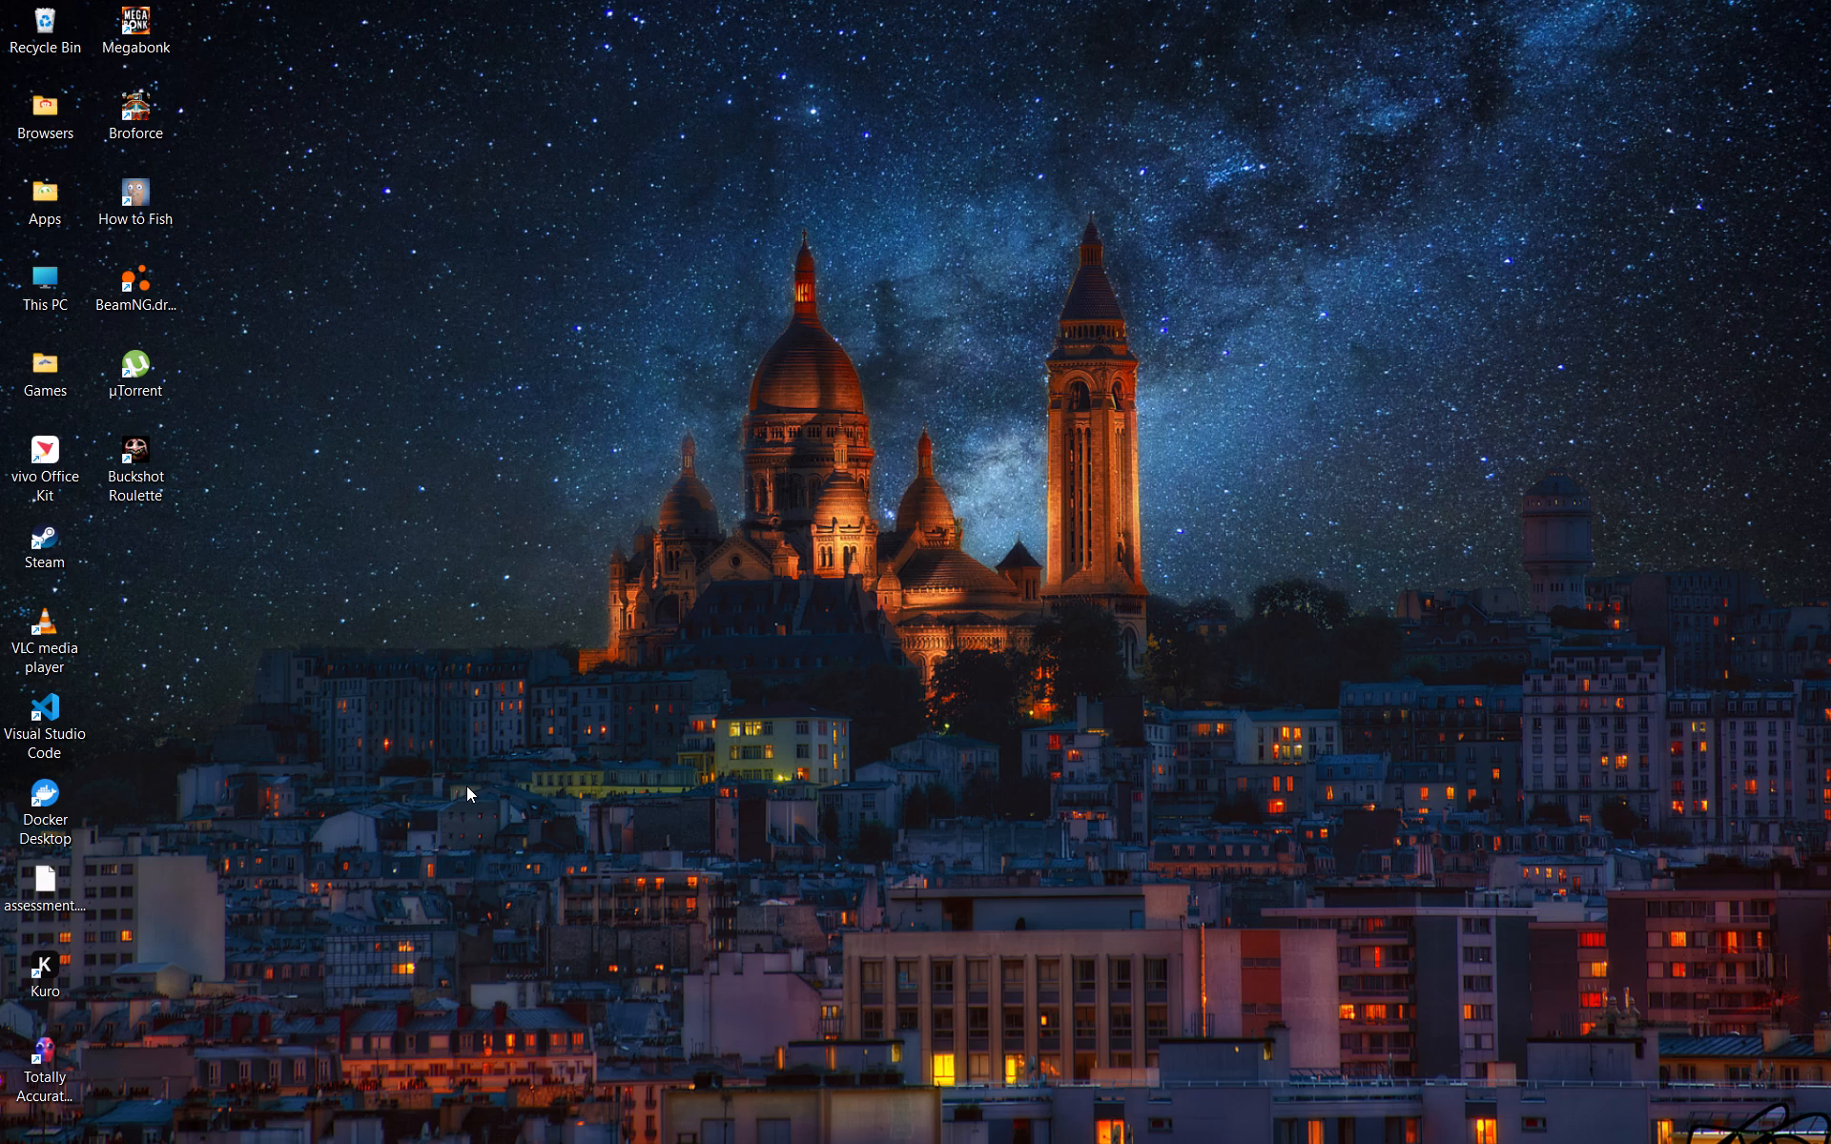